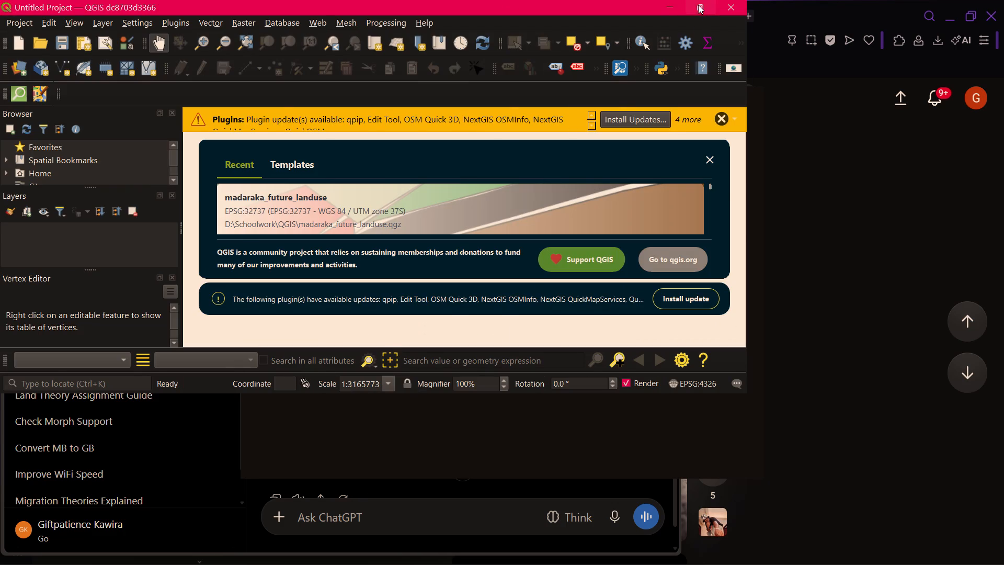
Maximize the QGIS window and open the recent project madaraka_future_landuse.
left_click(697, 5)
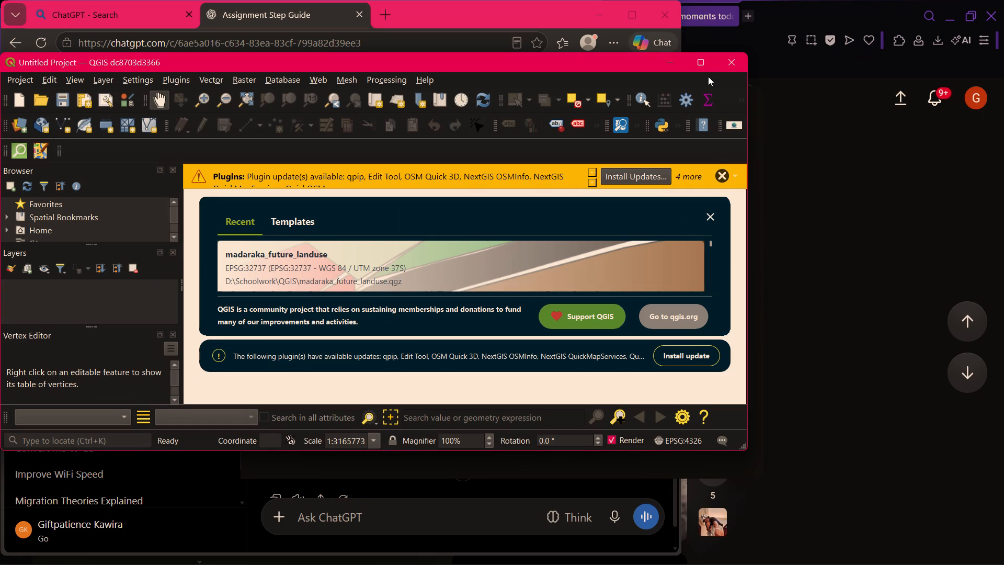
left_click(700, 54)
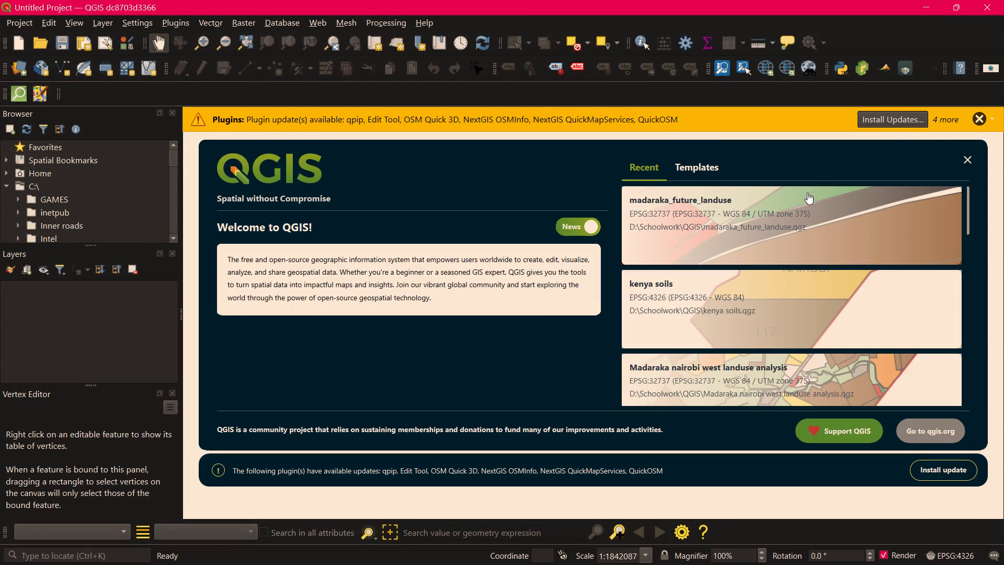
left_click(744, 227)
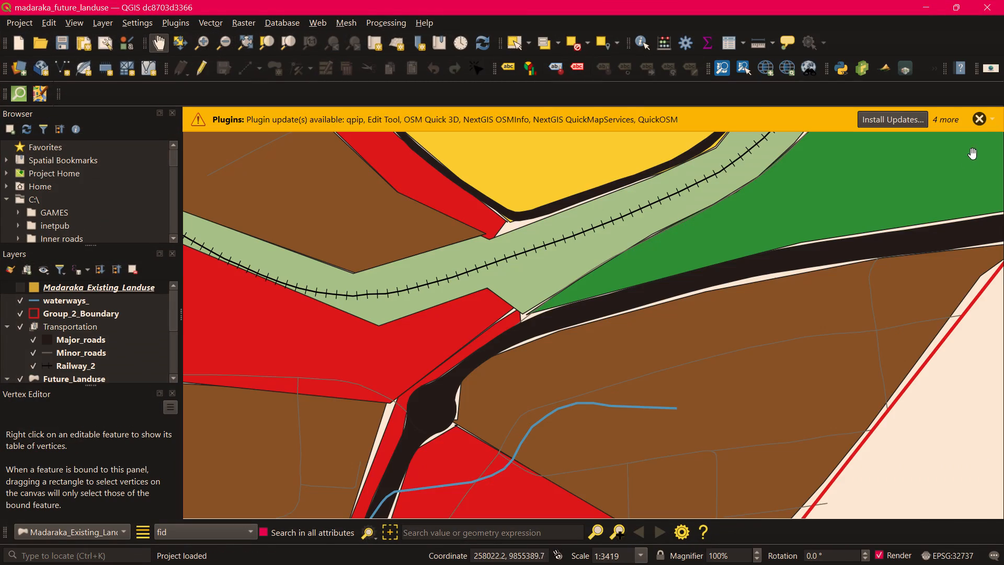
Dismiss all the plugin and Qt notification messages shown over the map.
left_click(978, 118)
scroll(619, 356, "down", 1)
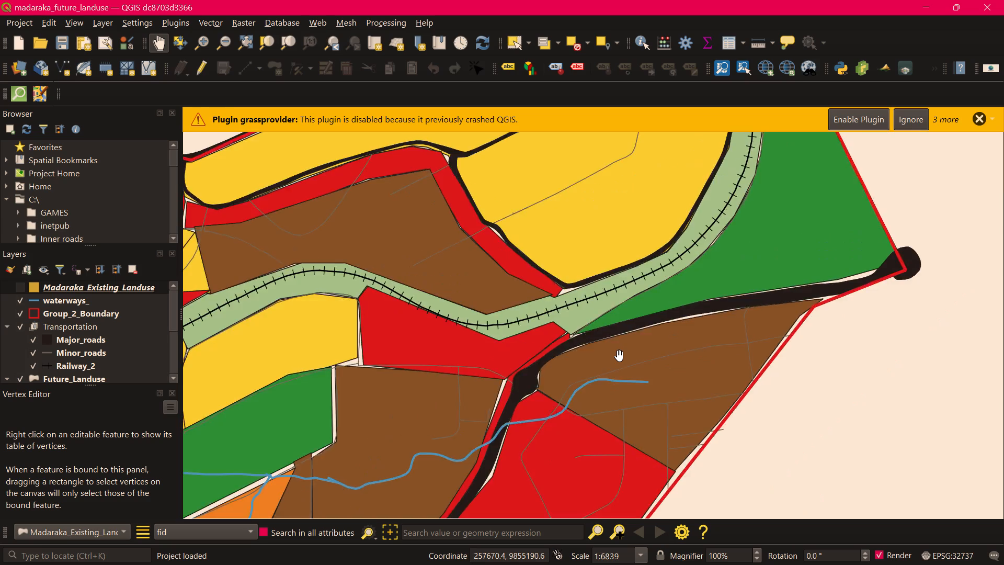
scroll(619, 356, "down", 1)
middle_click_drag(615, 347, 743, 276)
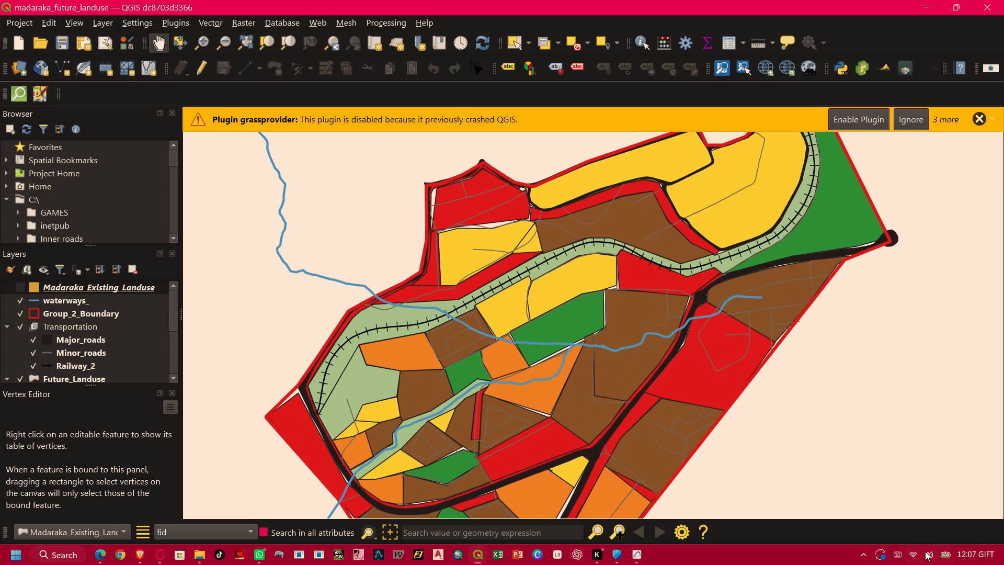
left_click(925, 551)
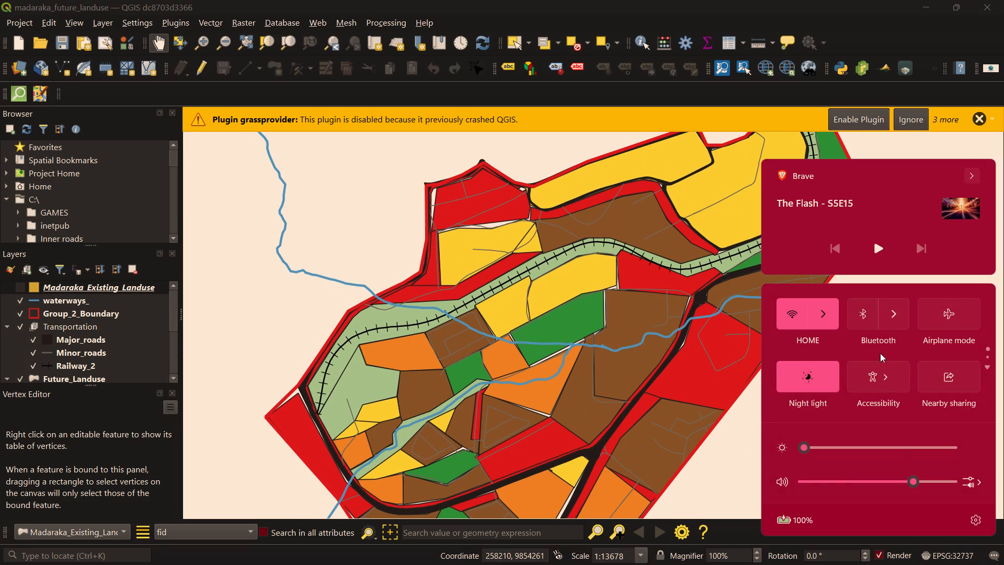
left_click(738, 469)
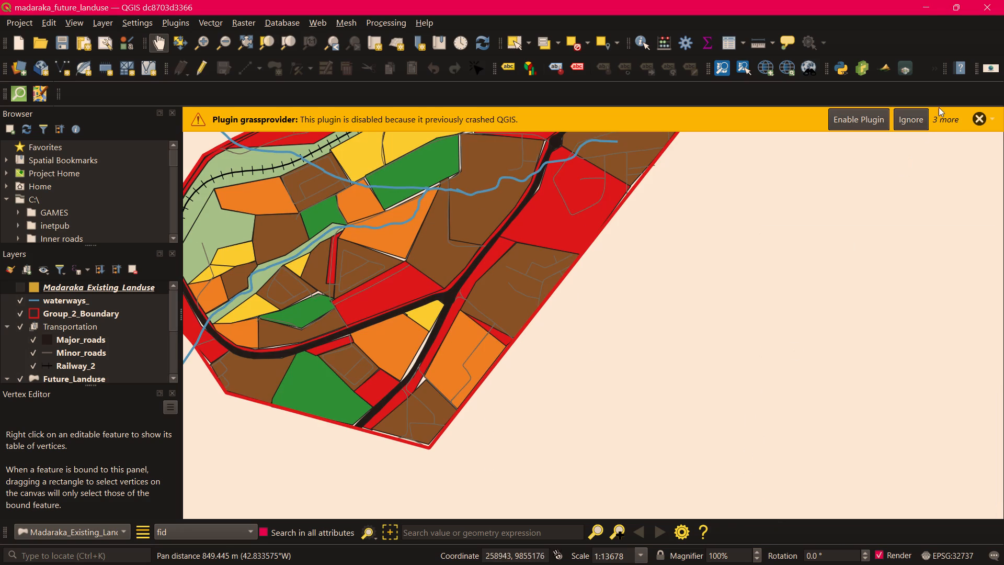
middle_click_drag(535, 263, 713, 398)
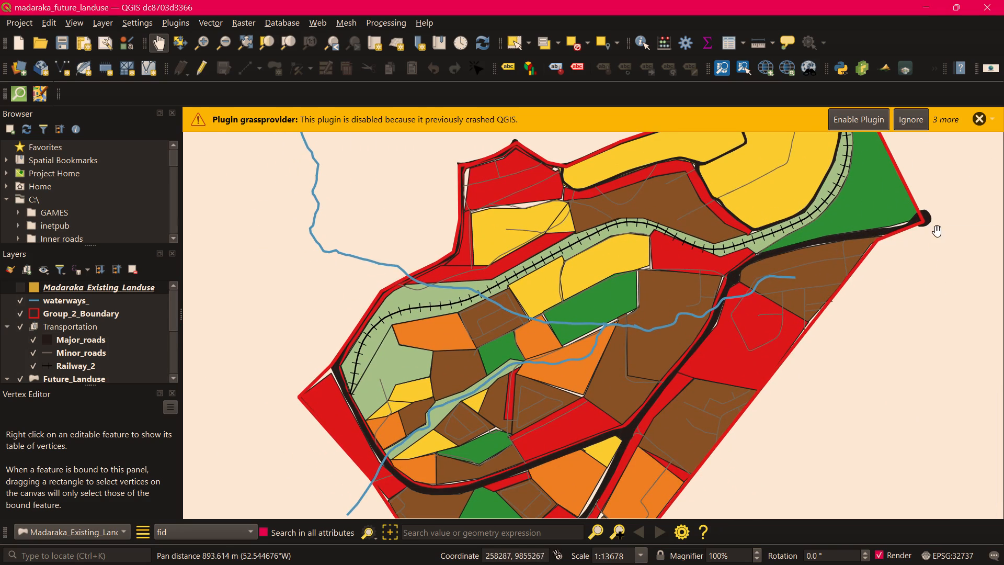
left_click(979, 112)
left_click(979, 112)
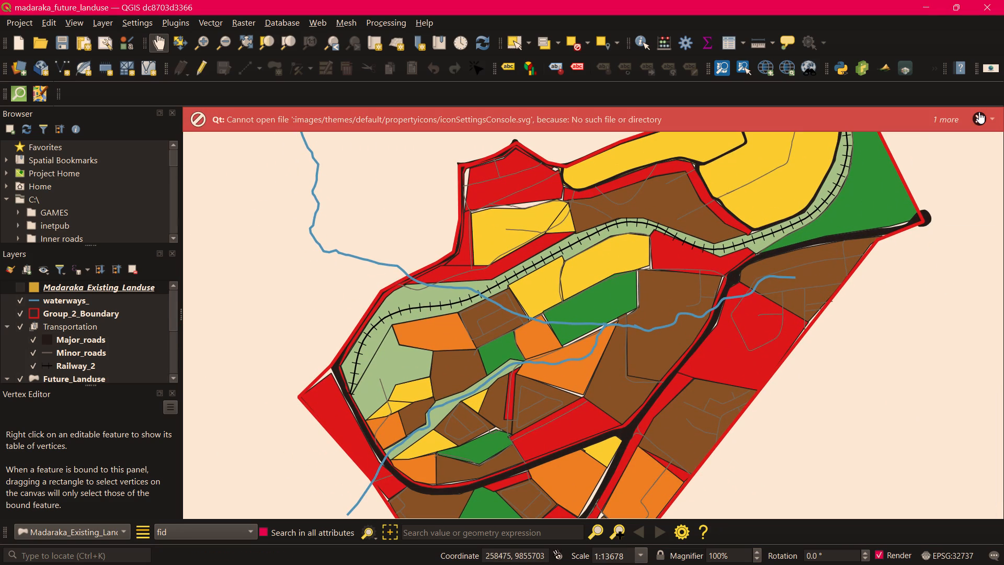
left_click(979, 112)
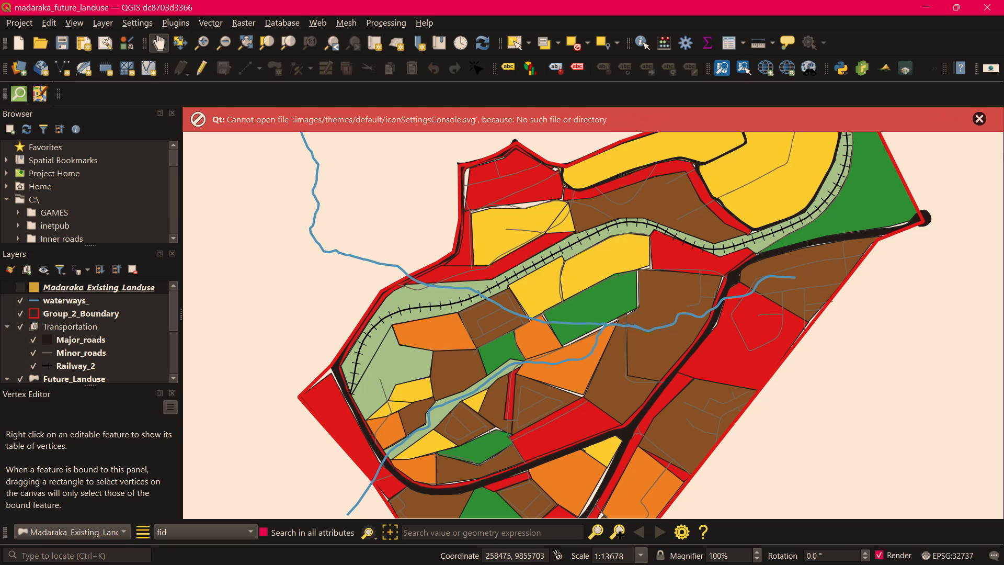
left_click(977, 112)
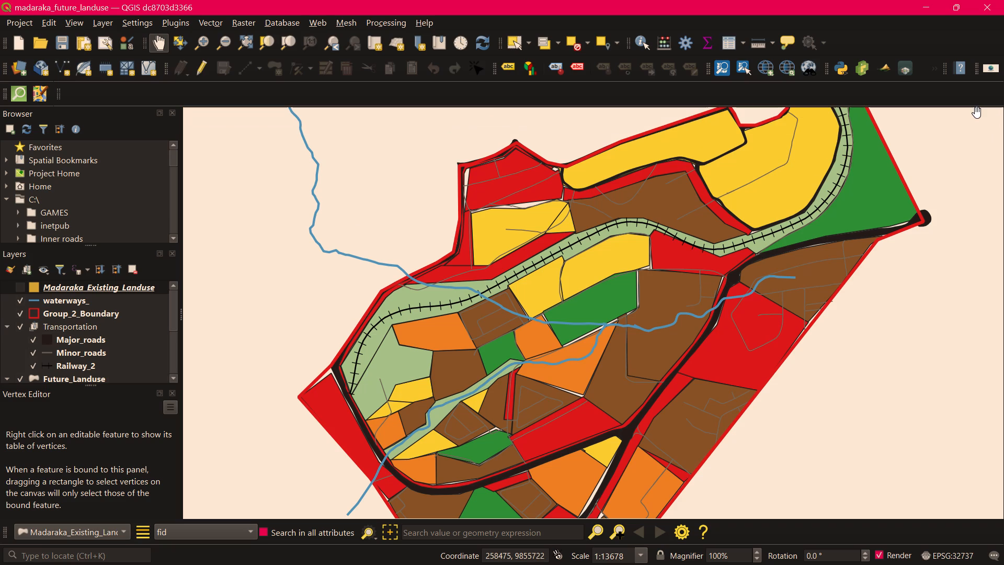
Examine the extent of the future land use map and the layers and land use categories it contains.
scroll(609, 290, "down", 1)
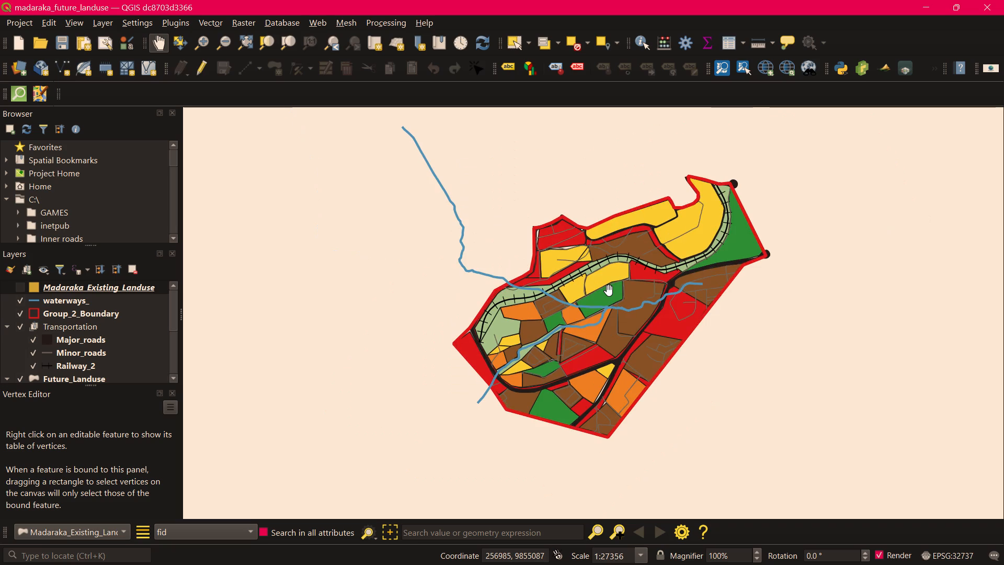
scroll(609, 290, "up", 1)
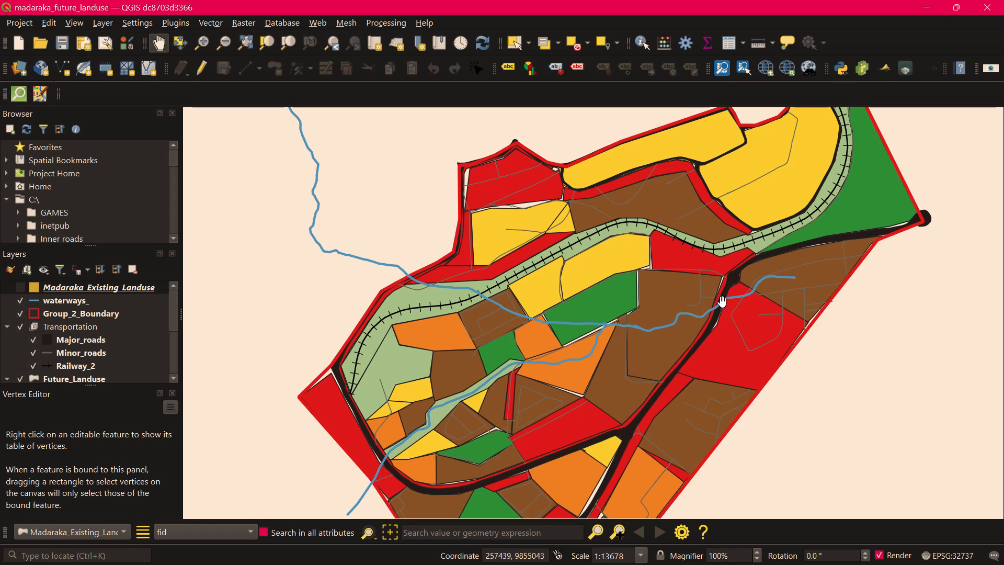
middle_click_drag(722, 302, 598, 315)
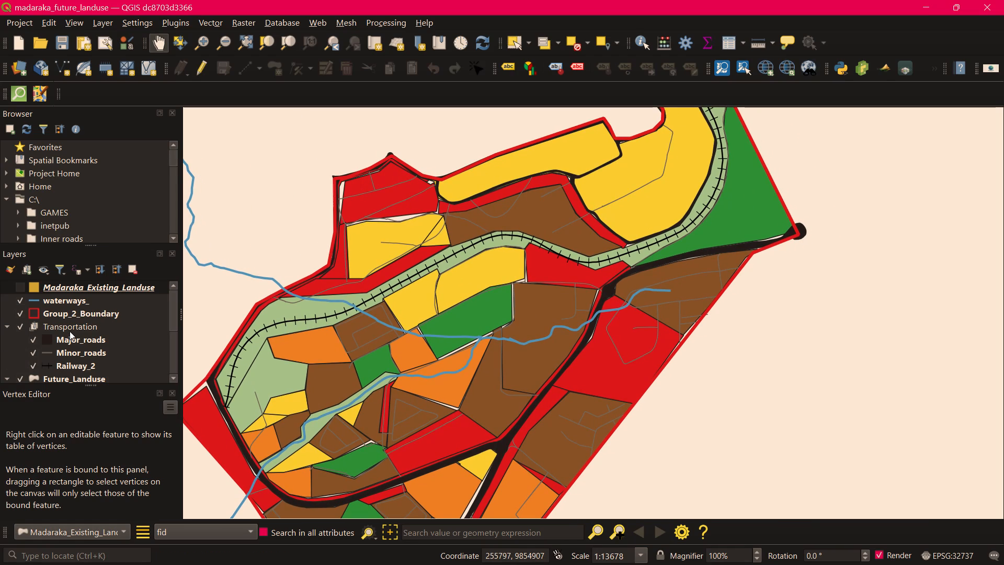
scroll(85, 355, "down", 2)
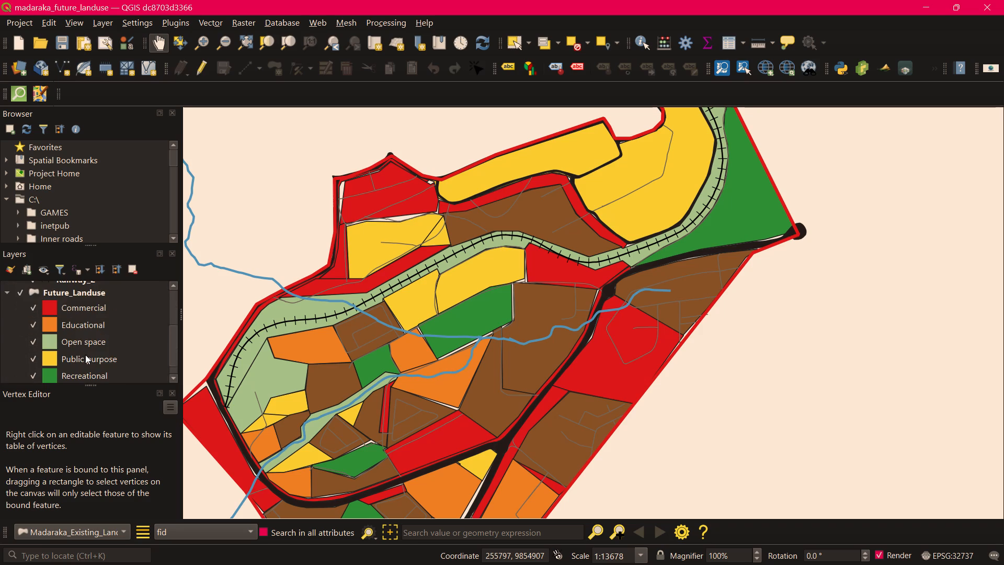
scroll(85, 355, "up", 1)
scroll(95, 461, "down", 1)
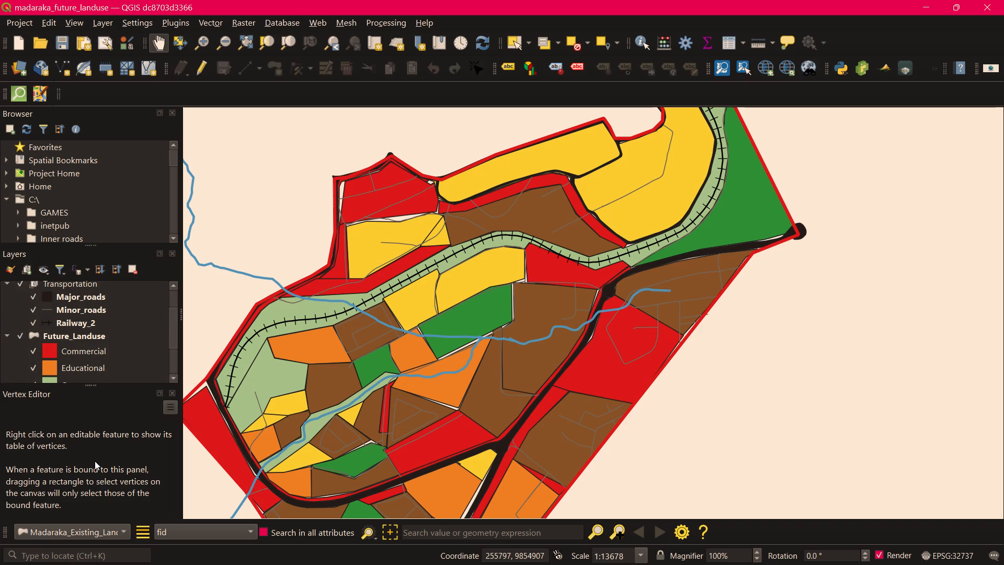
scroll(95, 461, "down", 2)
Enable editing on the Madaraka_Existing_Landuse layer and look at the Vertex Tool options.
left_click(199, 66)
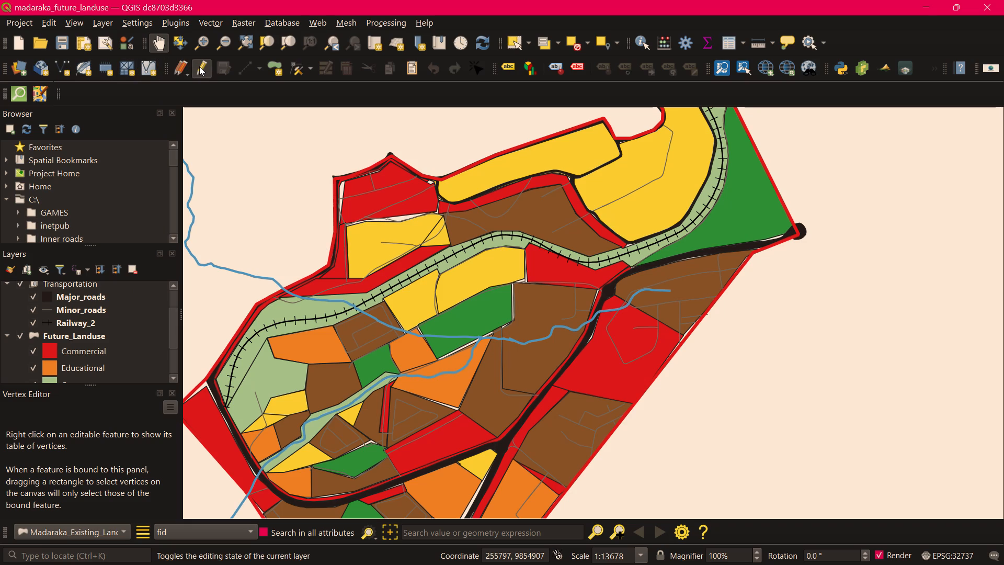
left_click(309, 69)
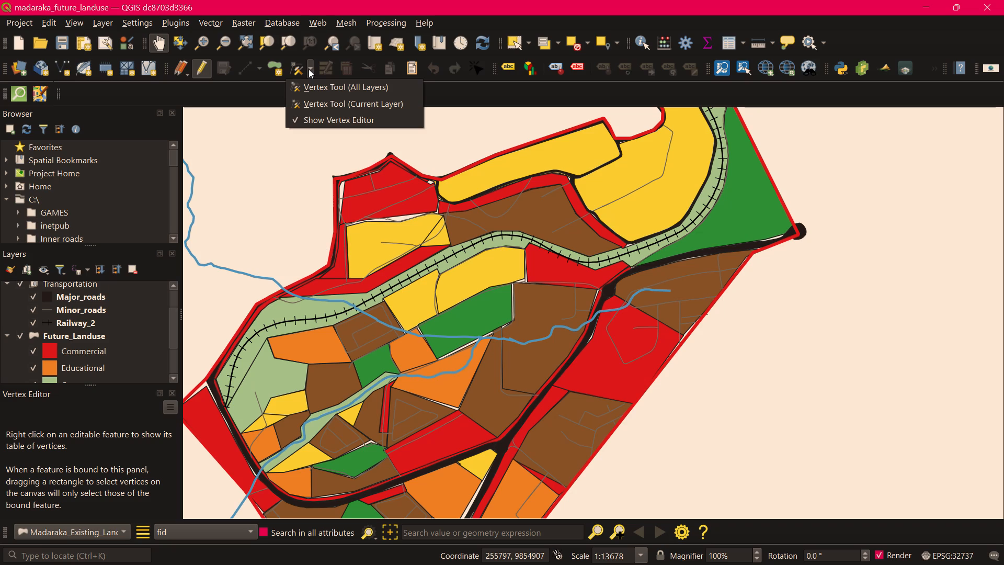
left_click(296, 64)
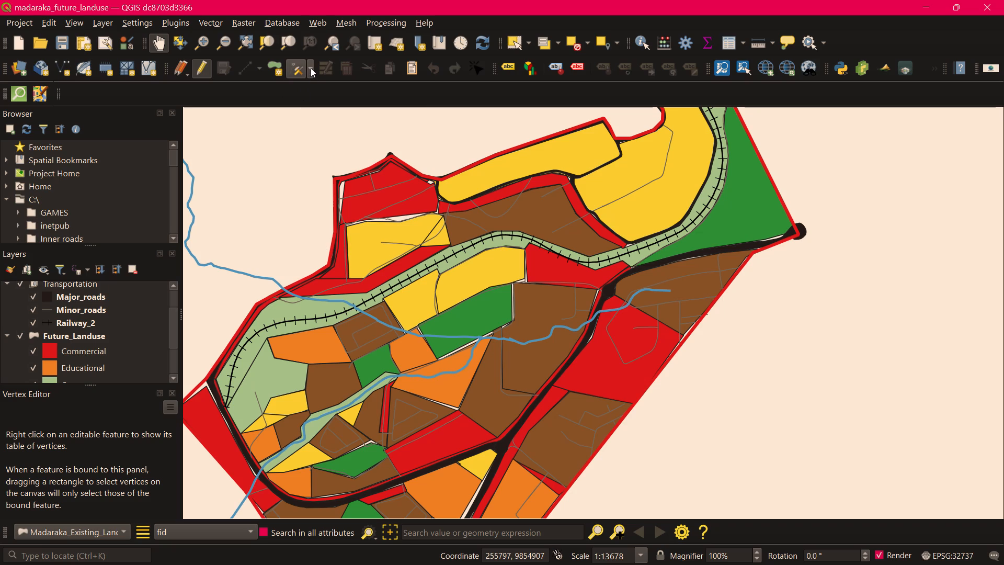
Close the Vertex Editor so that all the Future_Landuse categories fit in the layer list.
left_click(173, 390)
scroll(117, 418, "down", 1)
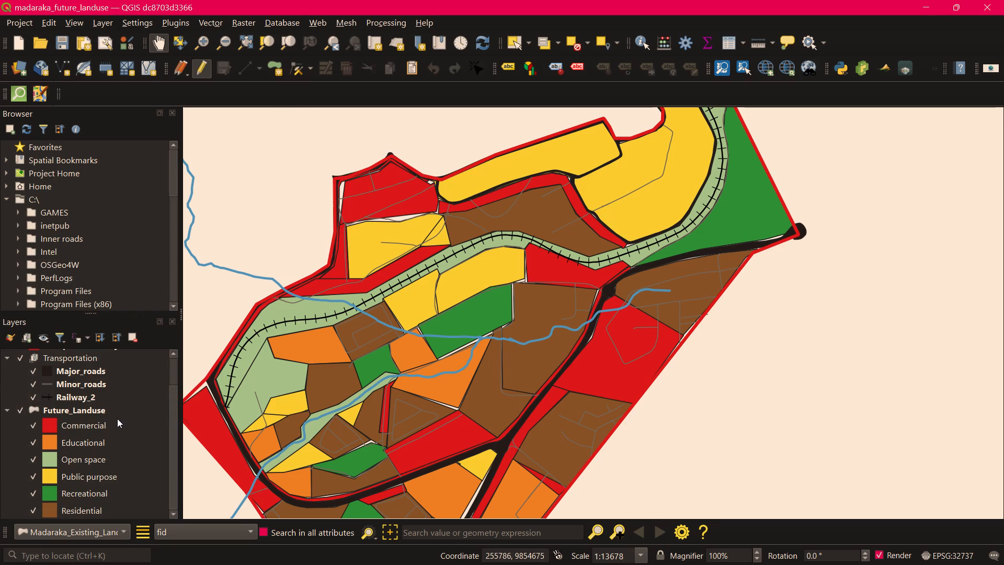
scroll(117, 419, "down", 3)
scroll(117, 419, "up", 4)
scroll(117, 419, "down", 6)
scroll(89, 460, "down", 4)
Collapse the C:\ drive's folder listing in the Browser and look through the project layers.
left_click(6, 196)
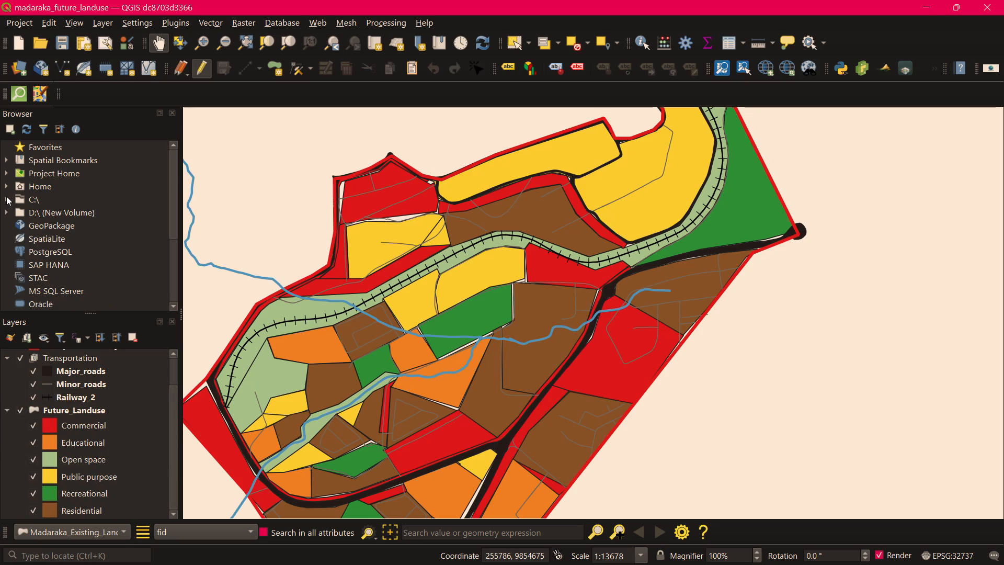
scroll(102, 433, "down", 3)
scroll(102, 434, "up", 3)
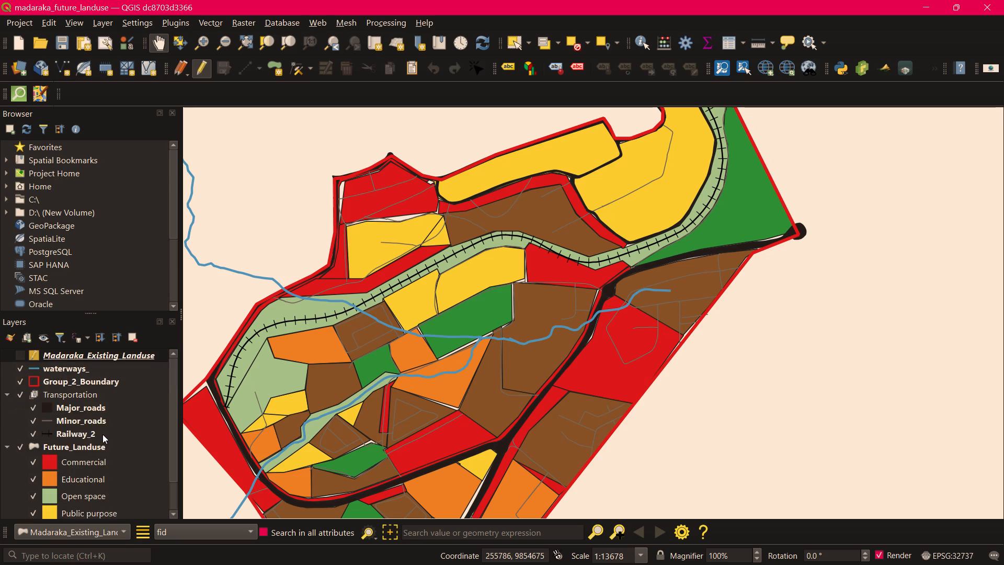
scroll(102, 434, "down", 4)
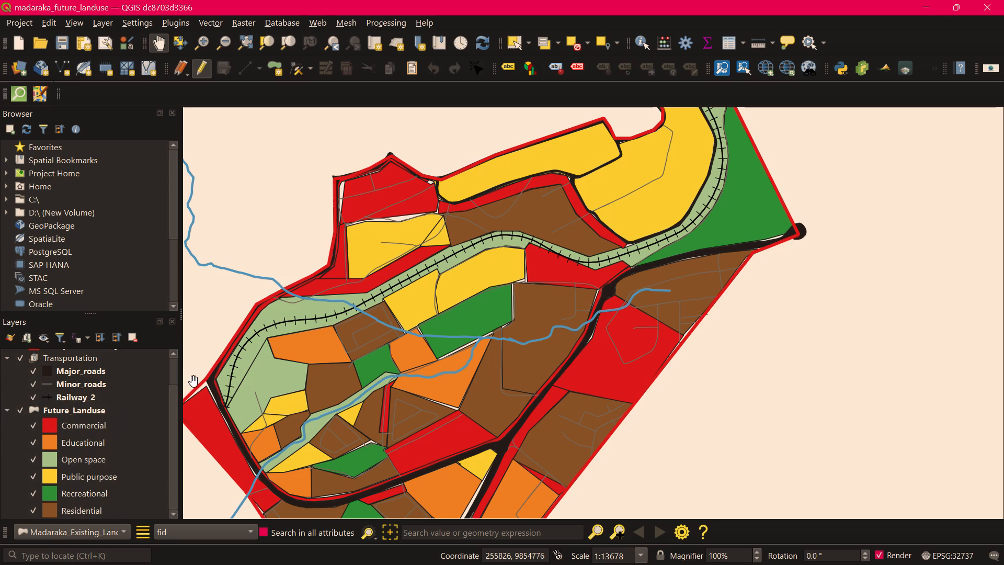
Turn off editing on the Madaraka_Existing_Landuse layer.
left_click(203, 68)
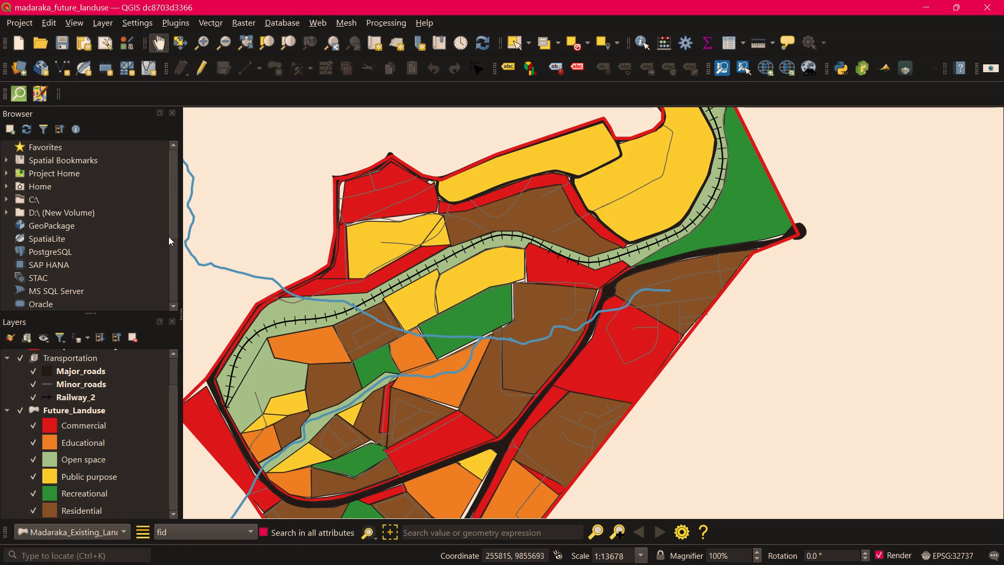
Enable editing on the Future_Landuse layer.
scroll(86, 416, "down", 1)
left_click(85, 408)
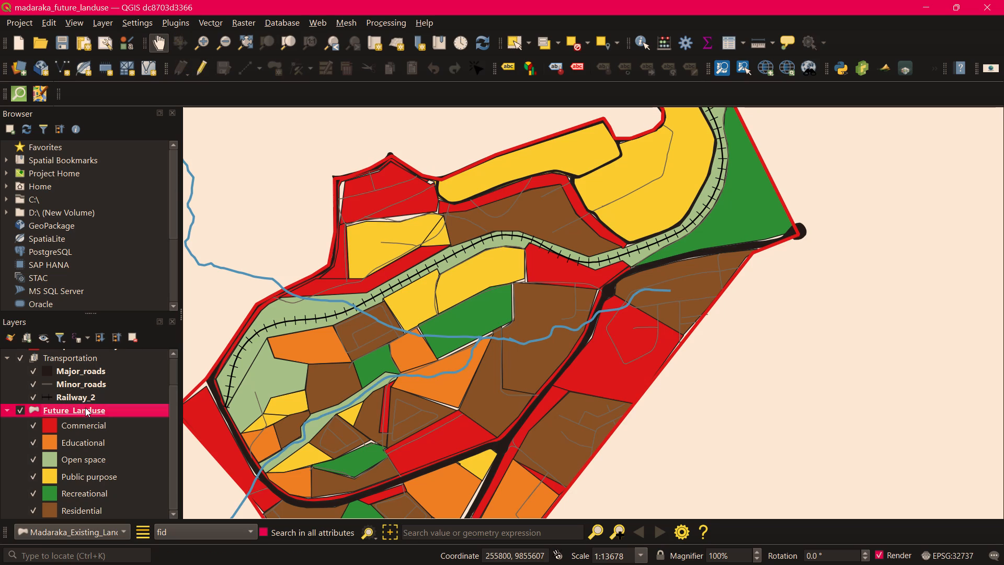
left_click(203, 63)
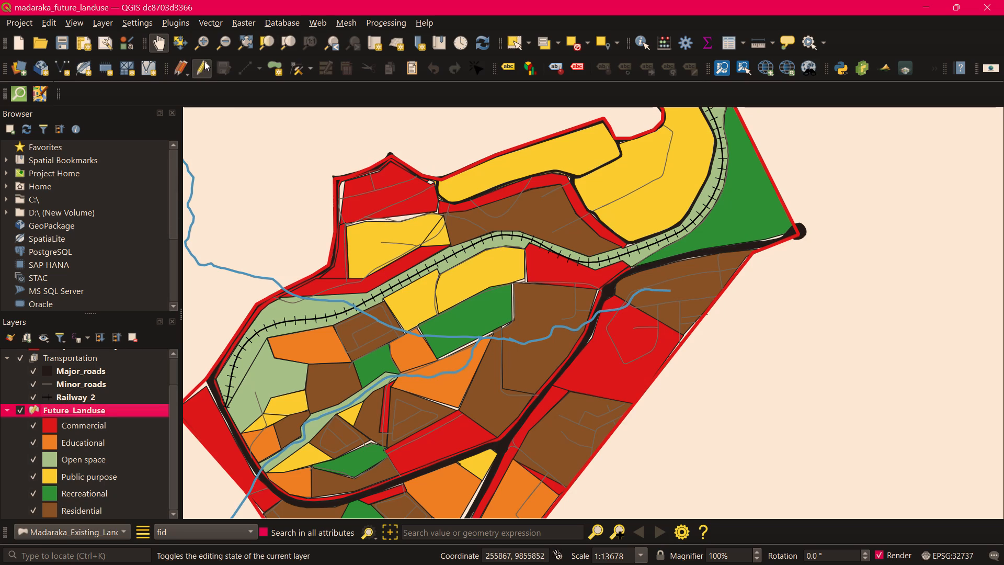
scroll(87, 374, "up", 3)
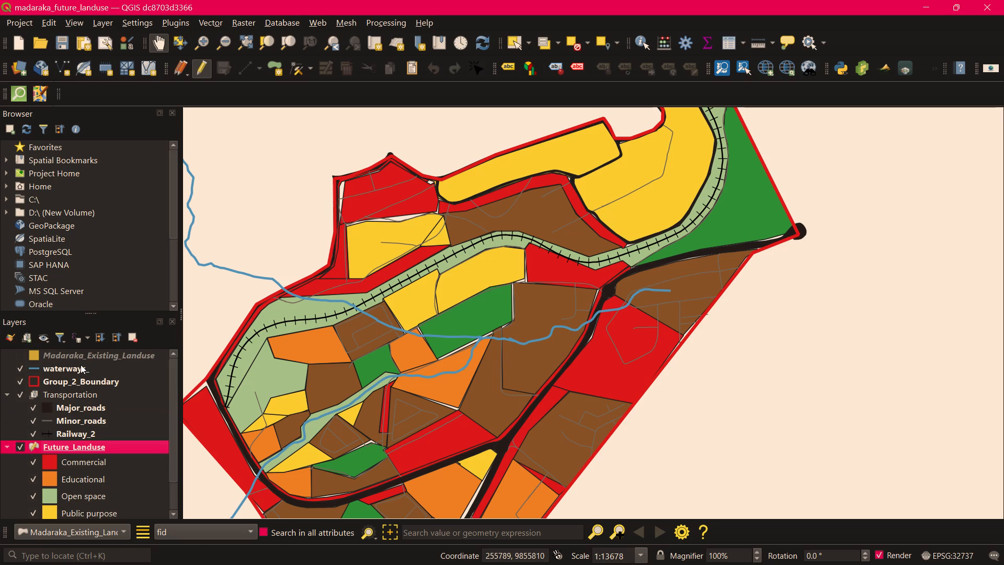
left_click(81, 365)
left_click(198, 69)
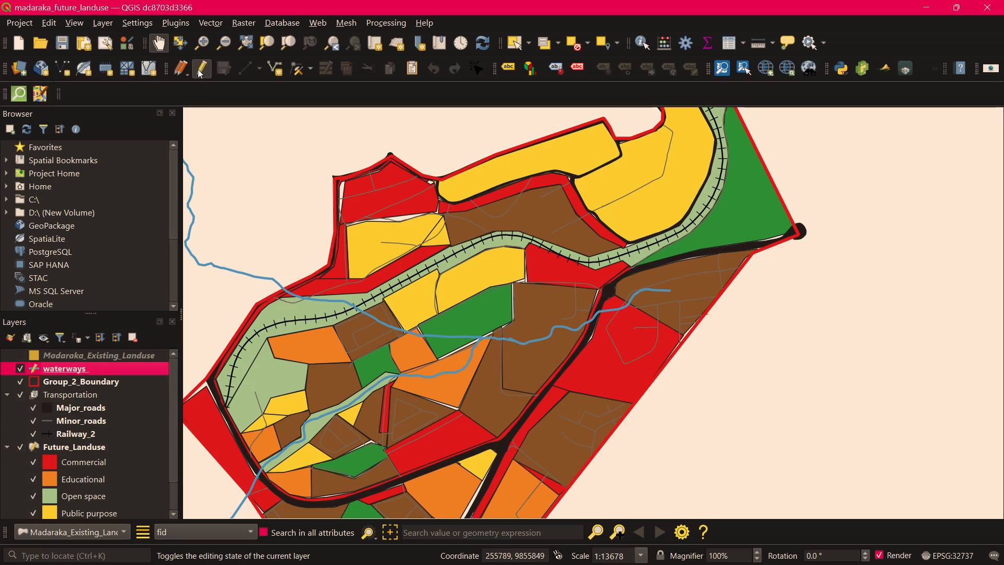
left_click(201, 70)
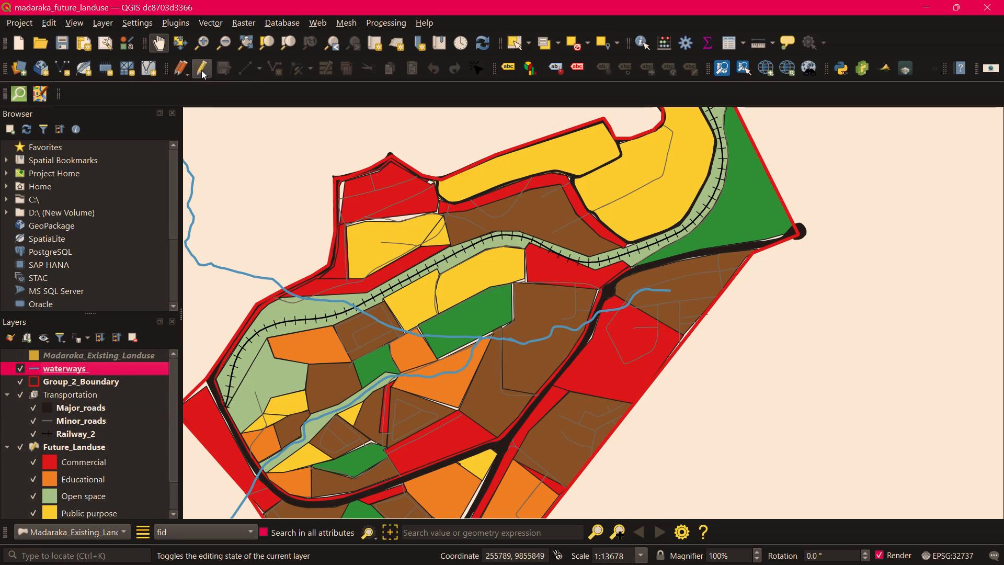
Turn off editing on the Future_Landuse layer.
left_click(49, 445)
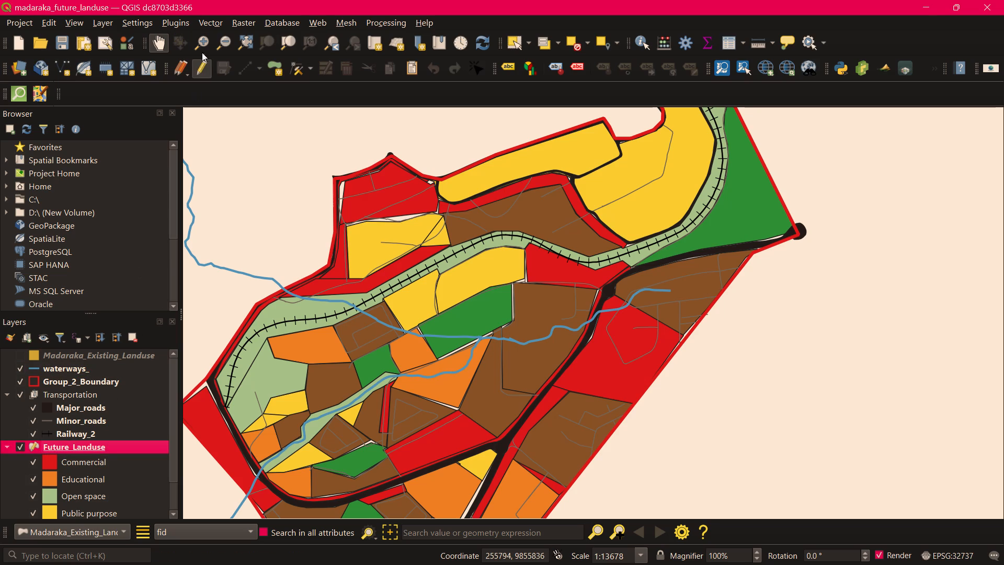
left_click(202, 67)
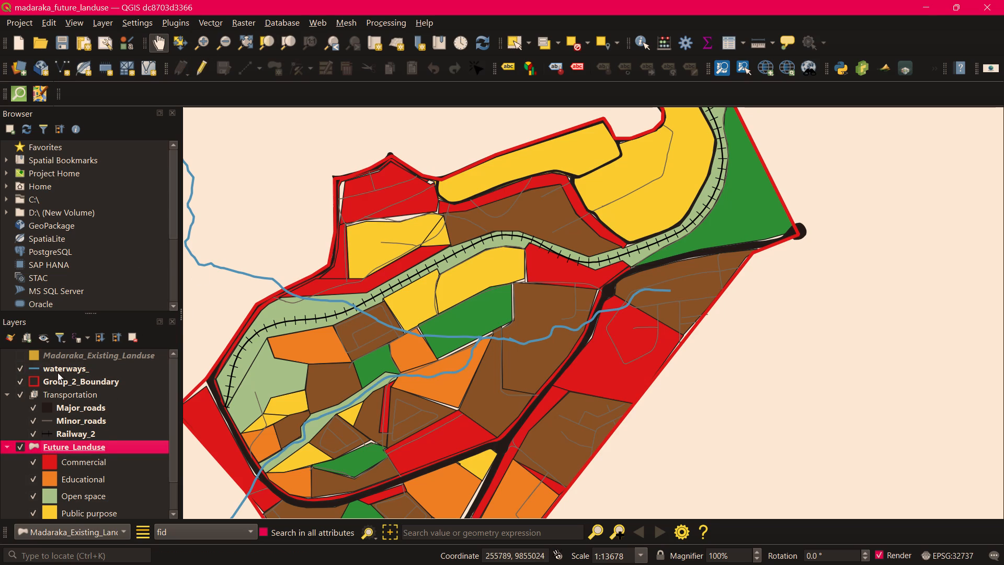
Enable editing on the waterways_ layer.
left_click(59, 370)
left_click(200, 68)
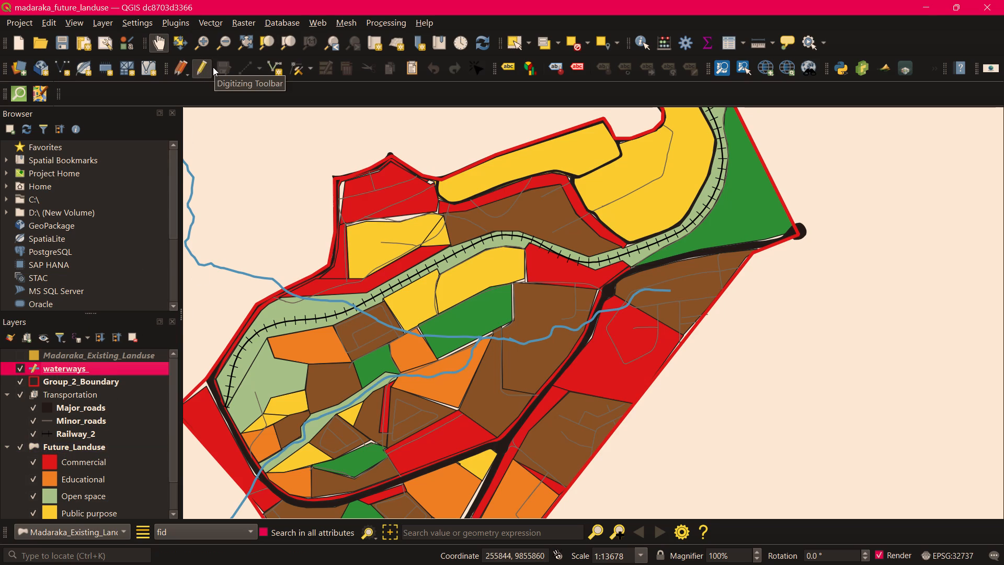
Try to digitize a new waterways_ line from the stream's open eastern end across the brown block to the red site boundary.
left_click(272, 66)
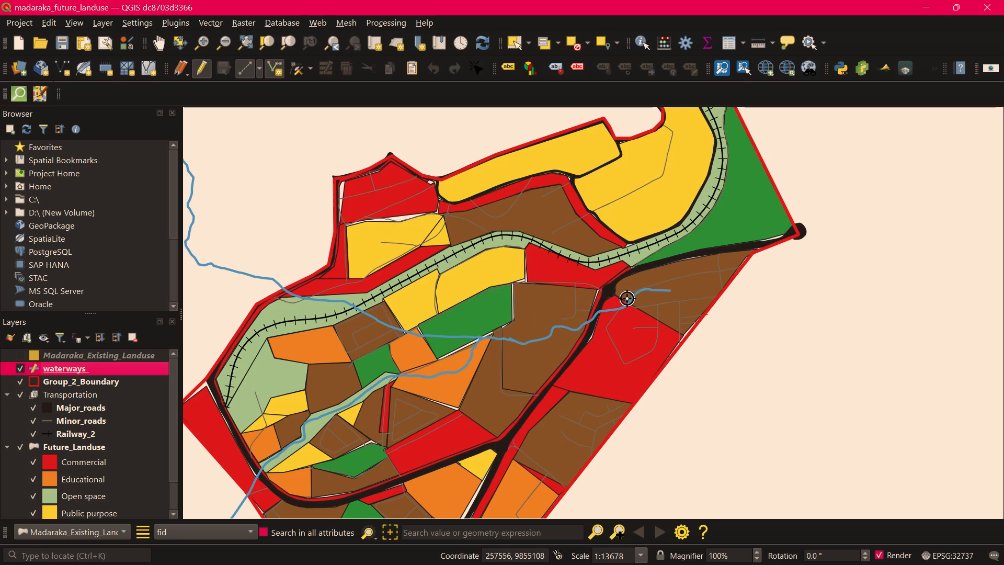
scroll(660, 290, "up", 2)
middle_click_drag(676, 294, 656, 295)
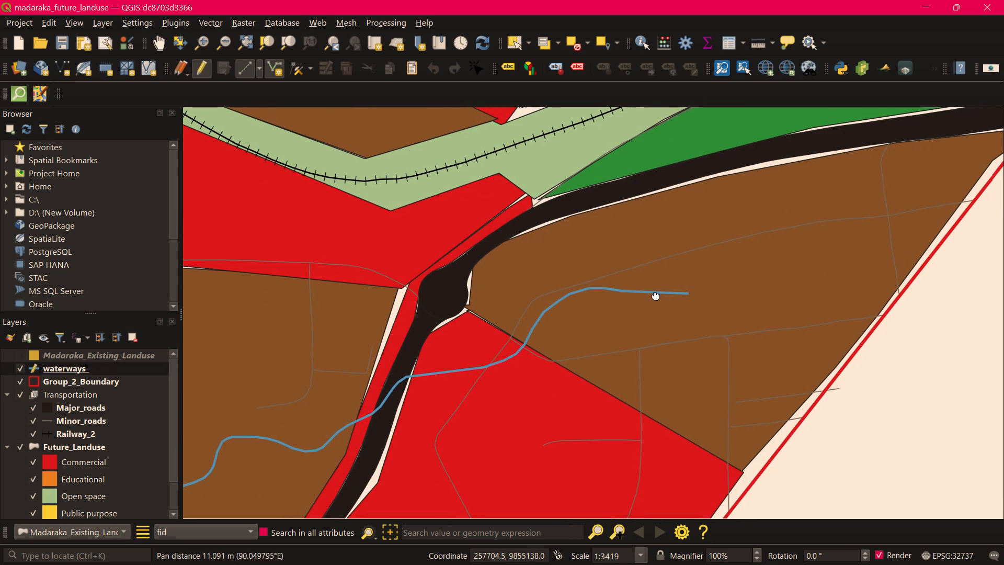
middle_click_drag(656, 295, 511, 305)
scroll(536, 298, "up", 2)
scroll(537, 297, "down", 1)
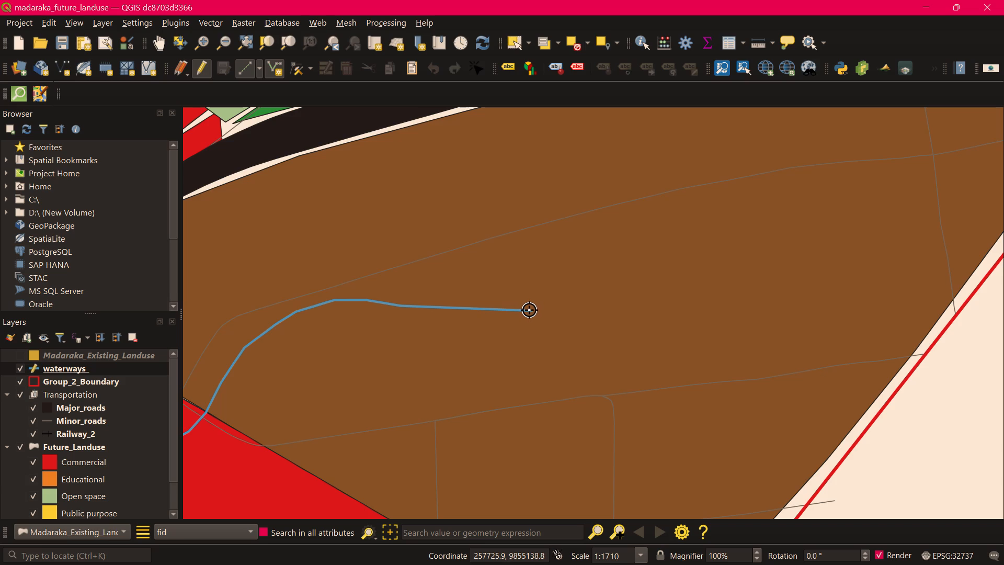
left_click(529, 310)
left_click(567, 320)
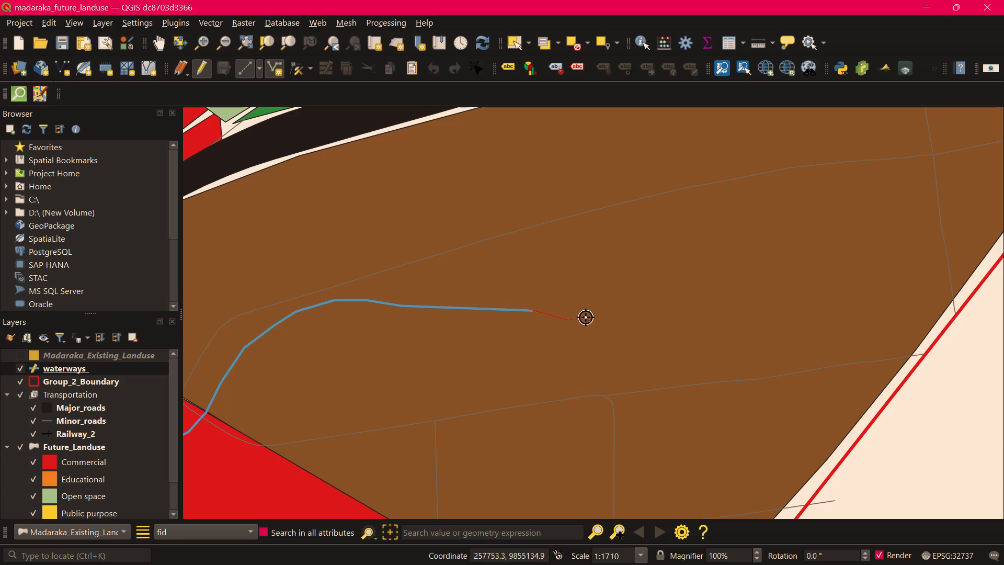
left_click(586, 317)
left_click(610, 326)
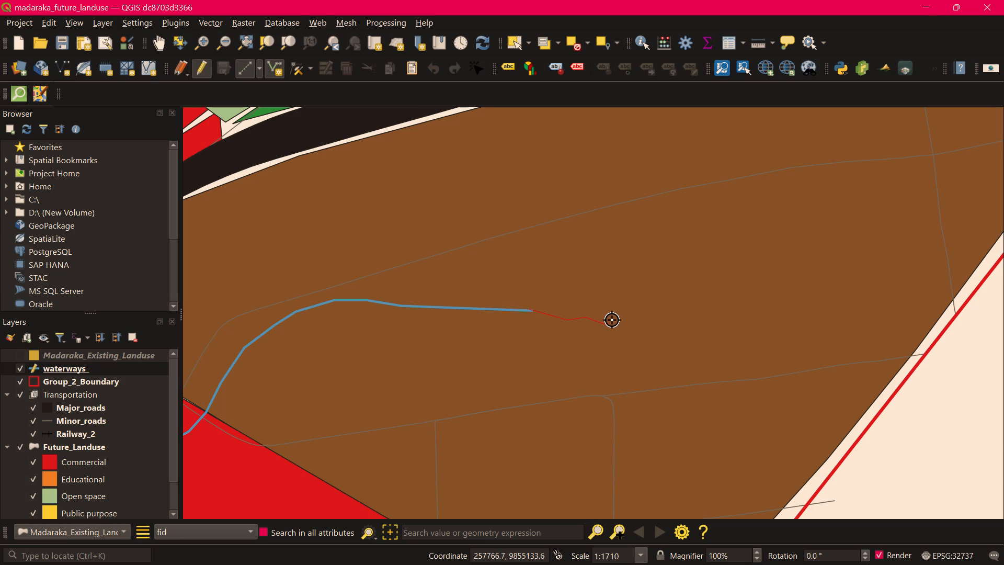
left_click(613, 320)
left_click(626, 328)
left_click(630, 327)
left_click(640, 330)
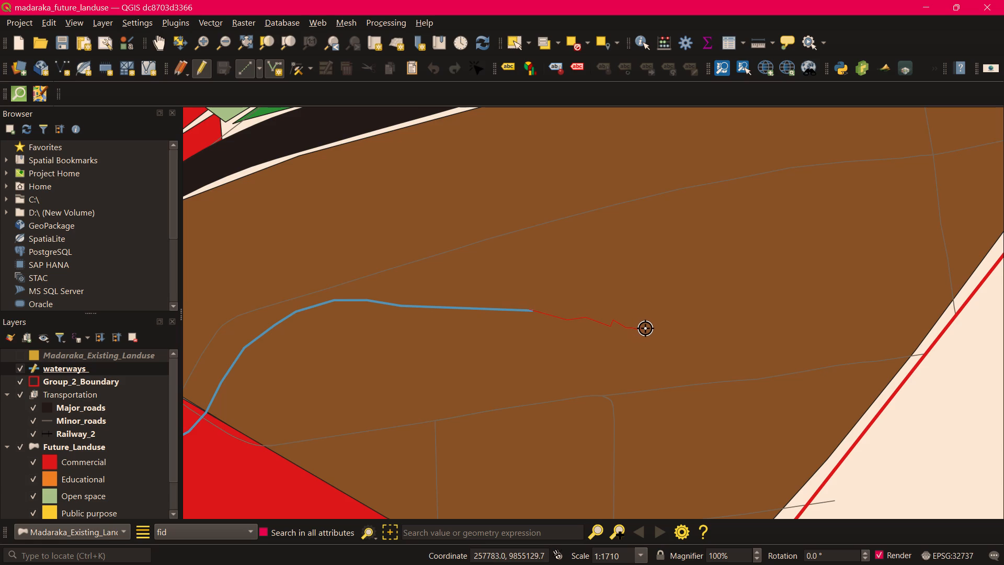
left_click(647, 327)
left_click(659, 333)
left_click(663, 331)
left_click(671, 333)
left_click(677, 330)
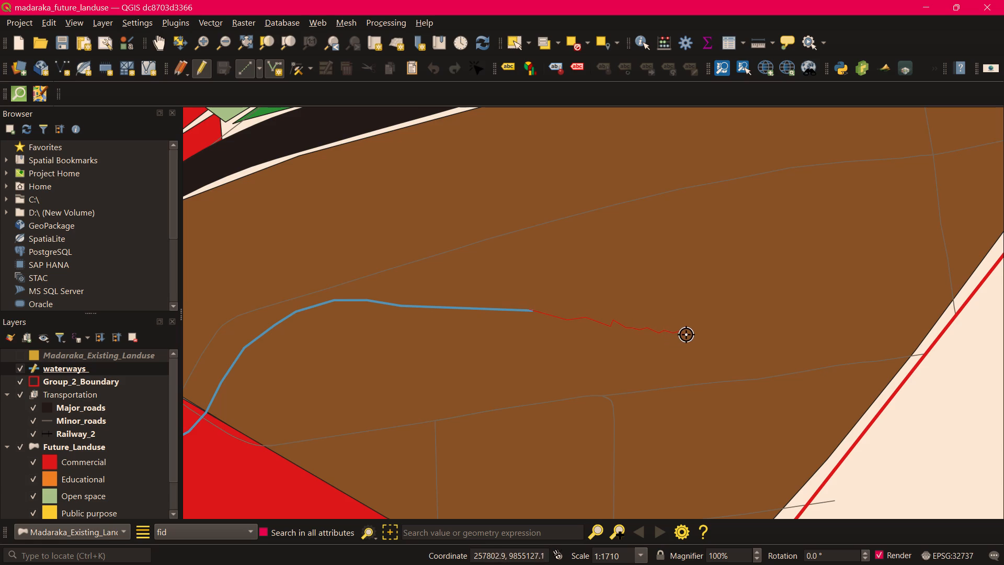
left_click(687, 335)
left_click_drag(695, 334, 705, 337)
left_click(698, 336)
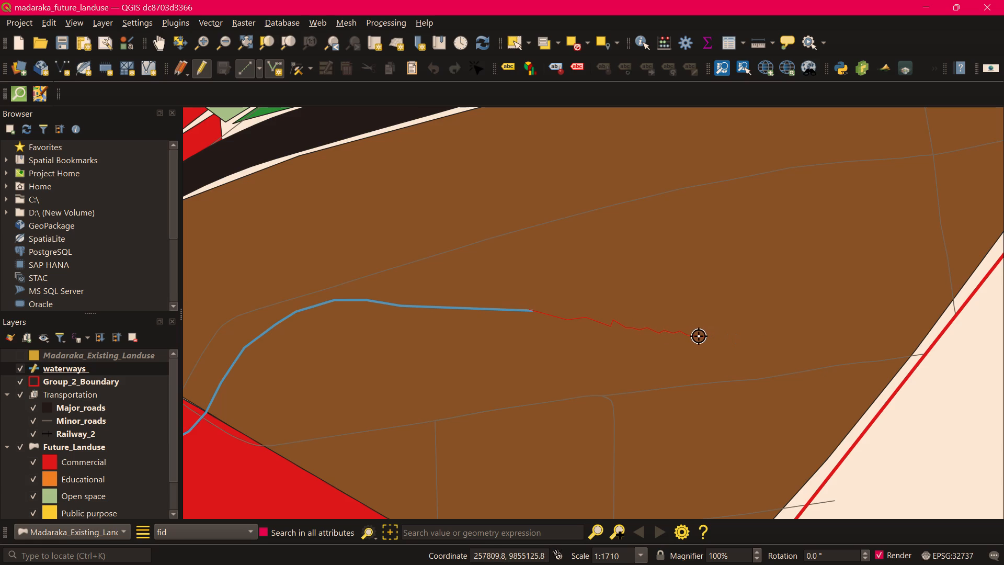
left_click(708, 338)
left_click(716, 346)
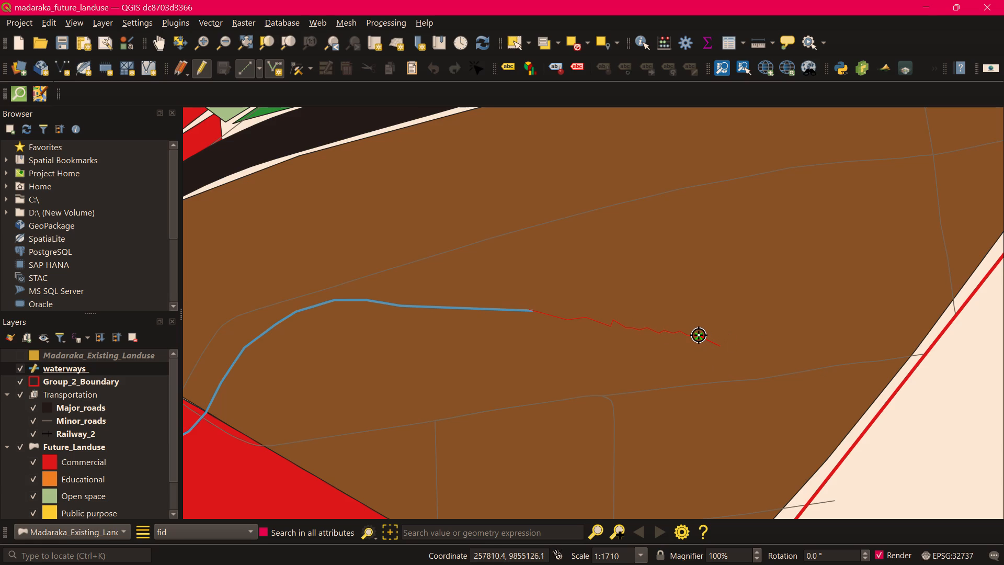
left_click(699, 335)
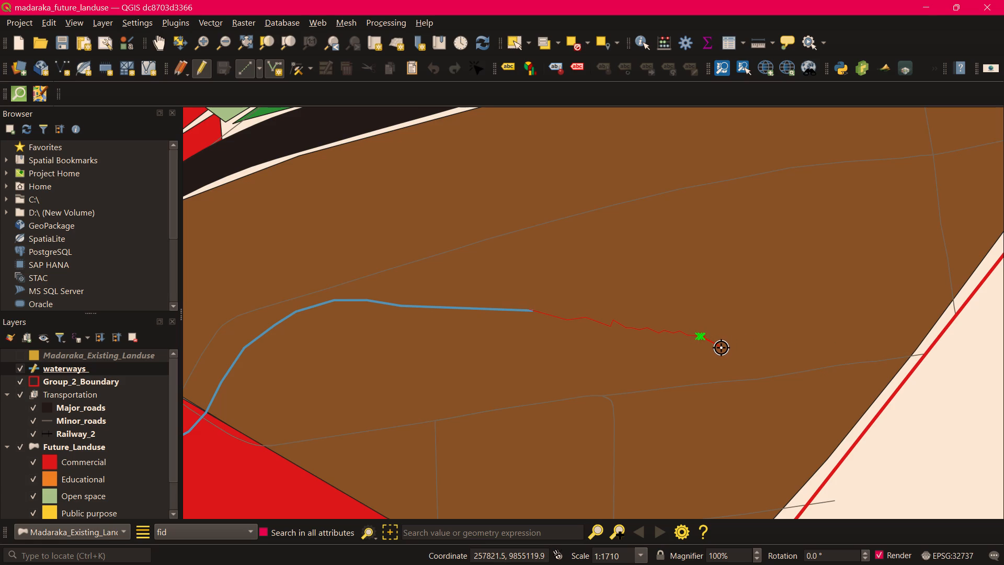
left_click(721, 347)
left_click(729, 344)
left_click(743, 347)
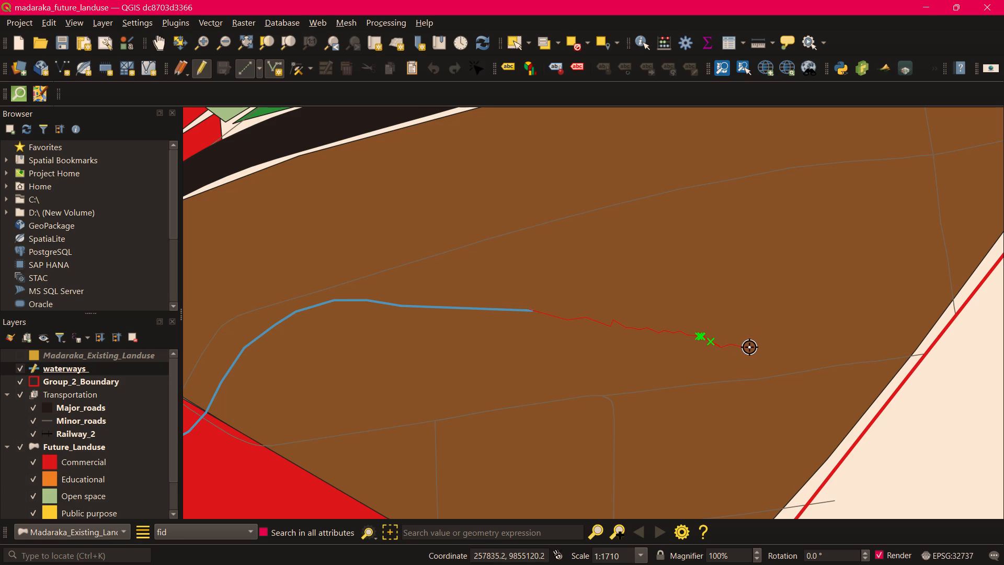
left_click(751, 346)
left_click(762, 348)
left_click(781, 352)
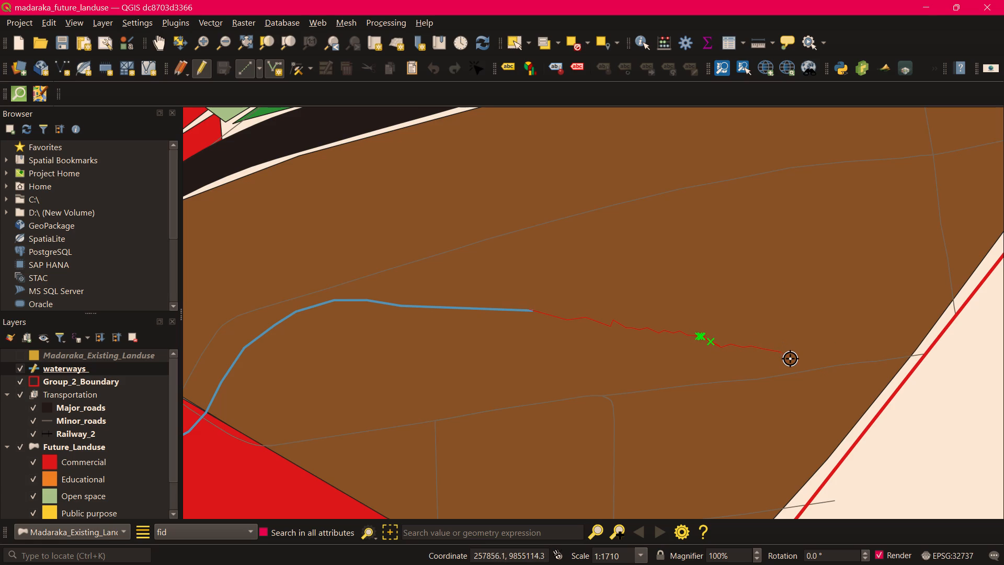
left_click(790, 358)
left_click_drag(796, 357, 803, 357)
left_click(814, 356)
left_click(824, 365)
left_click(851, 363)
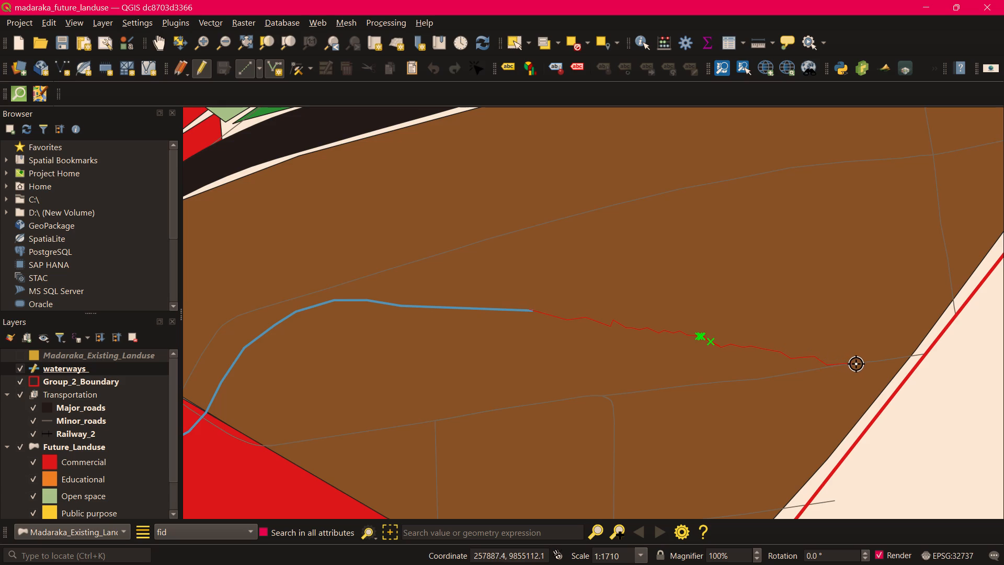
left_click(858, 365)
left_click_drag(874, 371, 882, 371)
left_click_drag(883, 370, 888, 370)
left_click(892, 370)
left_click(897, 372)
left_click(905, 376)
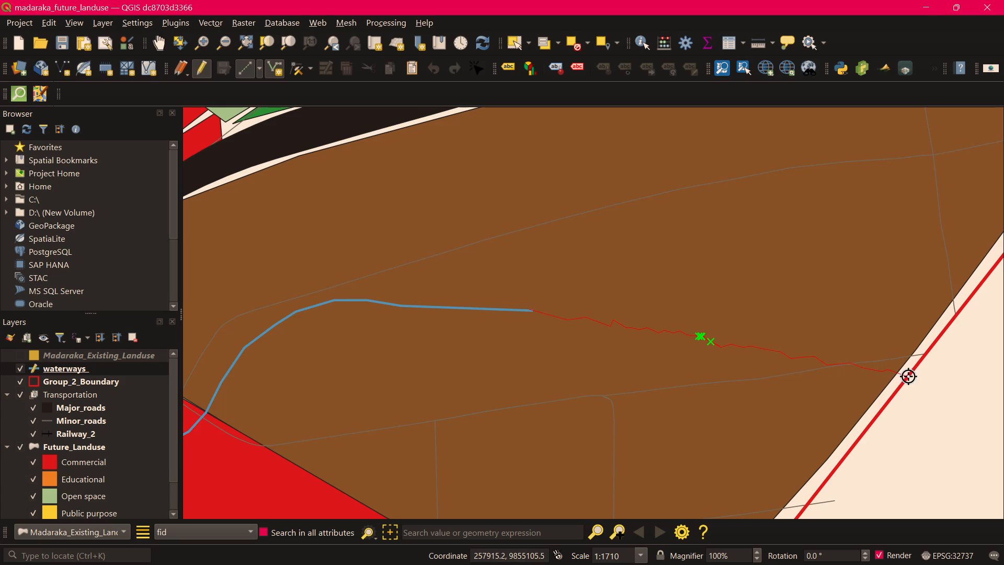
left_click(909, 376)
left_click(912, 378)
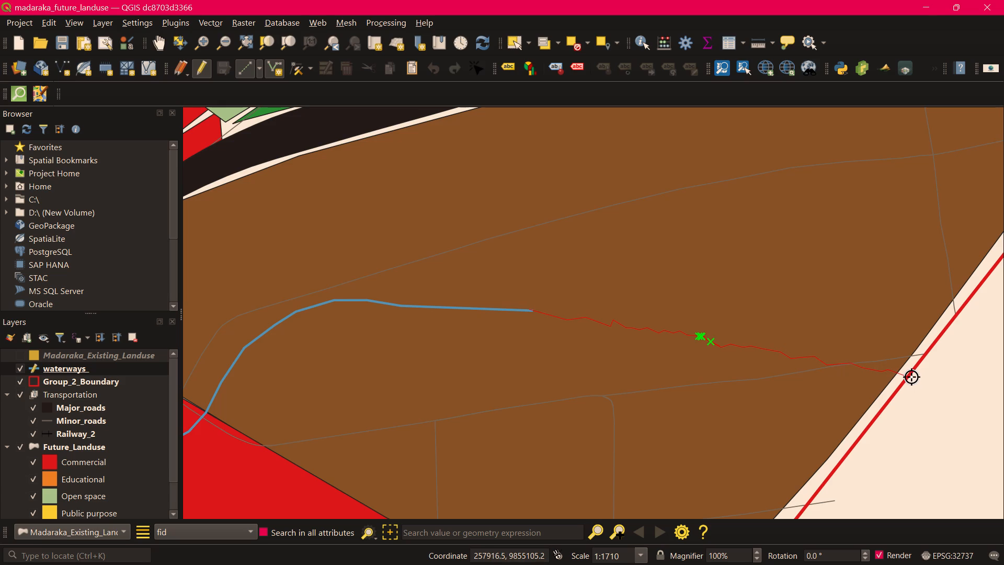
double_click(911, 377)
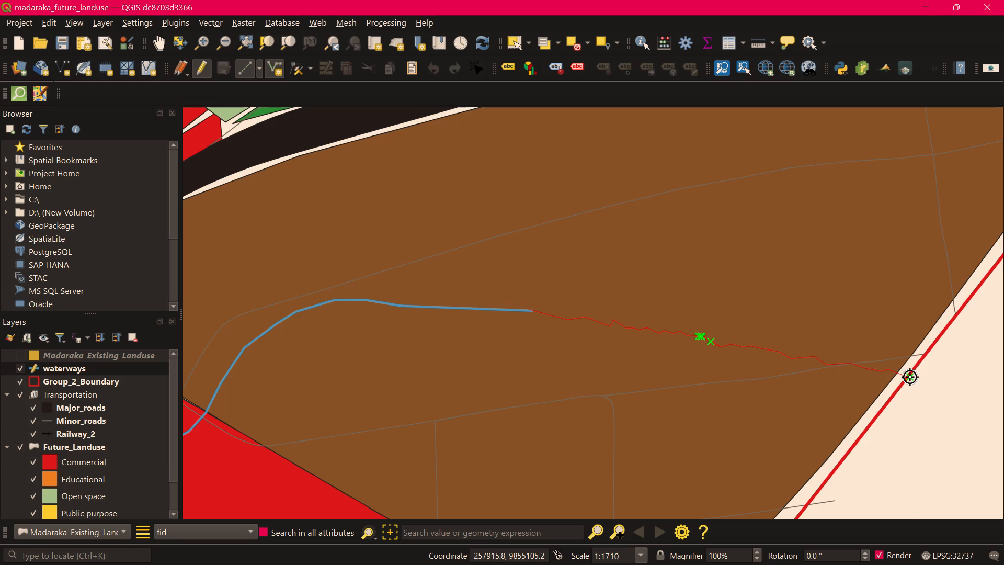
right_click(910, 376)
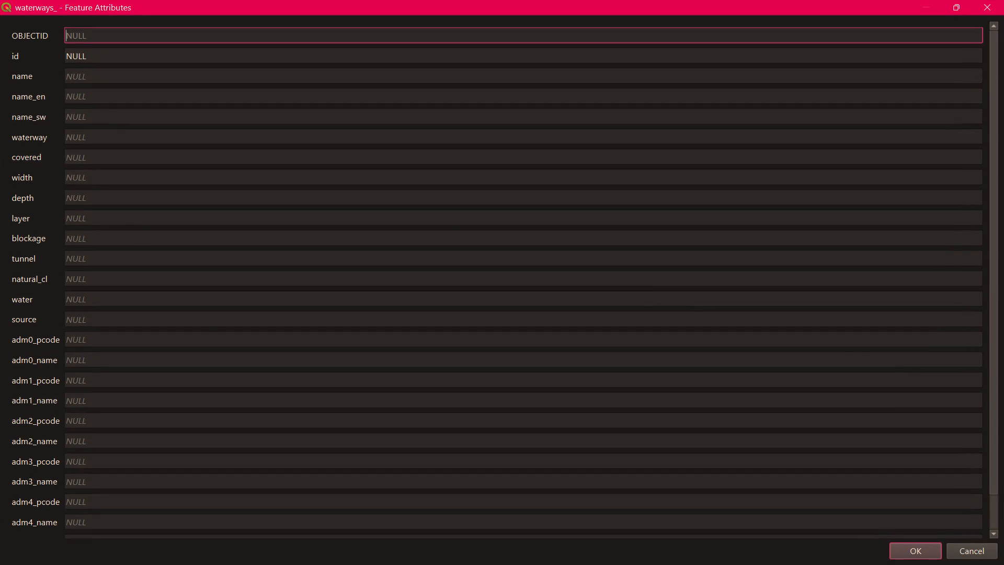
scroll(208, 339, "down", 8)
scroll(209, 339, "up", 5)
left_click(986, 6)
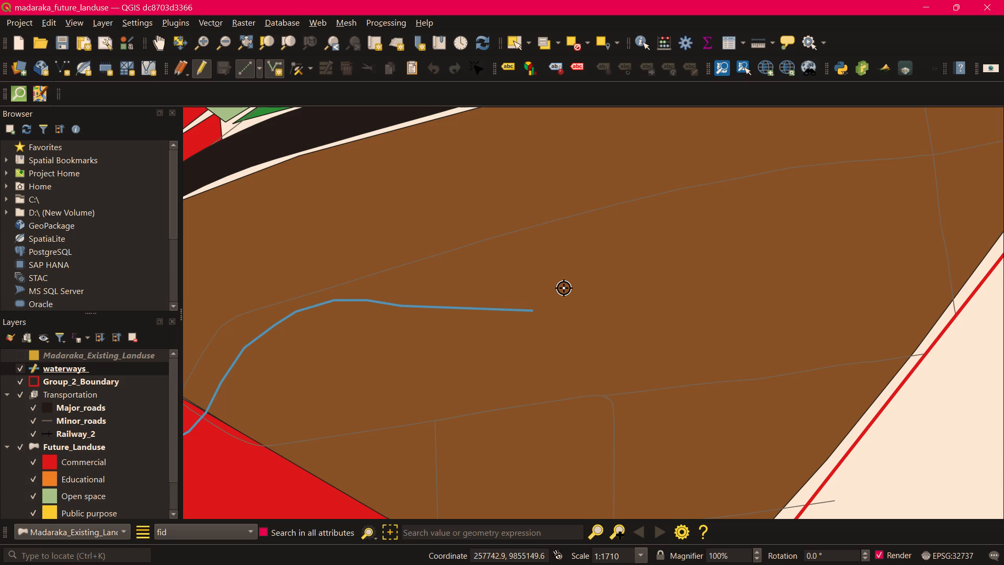
Digitize a winding waterways_ line from the stream's open eastern end southeast to just past the red site boundary, leaving its attributes NULL.
scroll(530, 312, "up", 1)
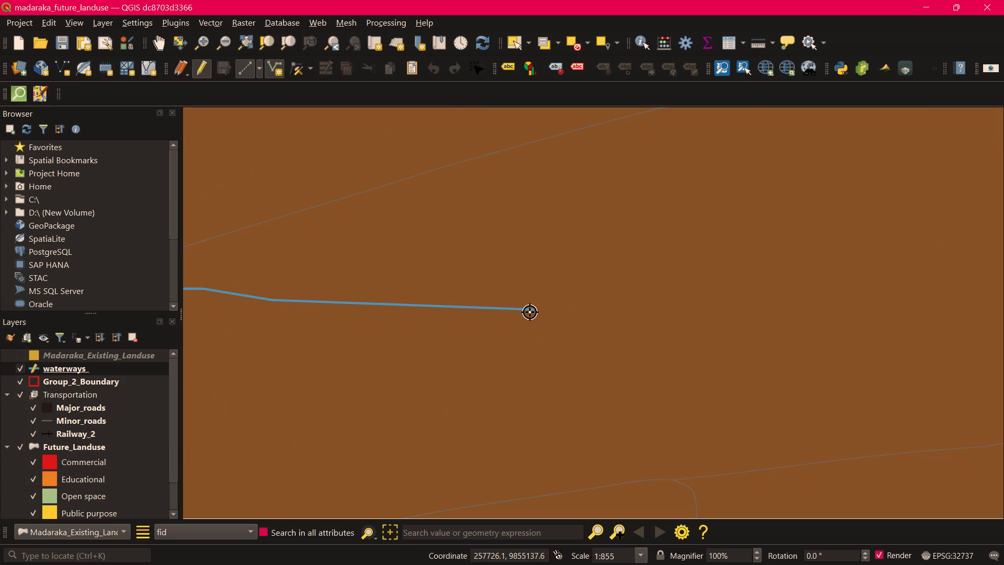
left_click(533, 310)
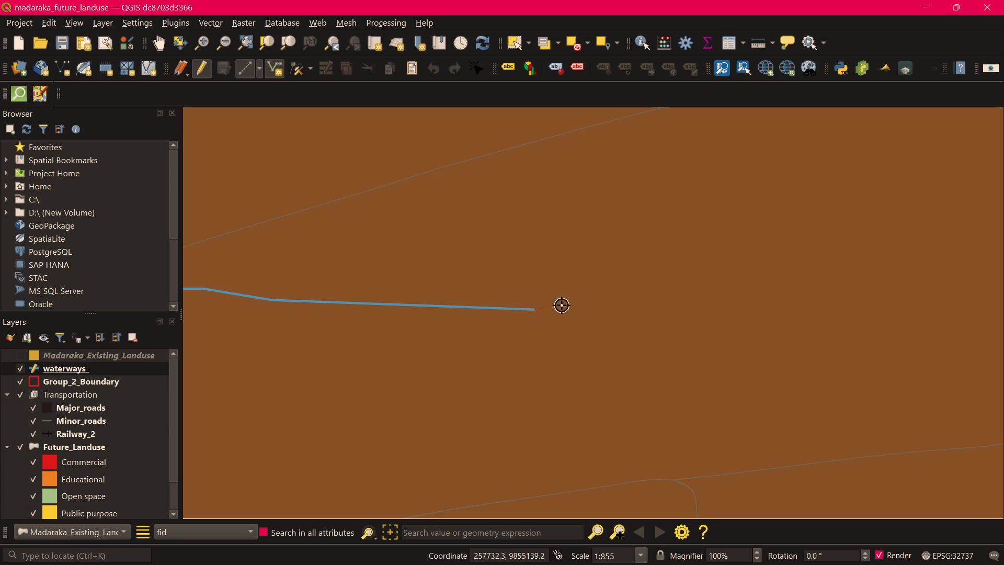
left_click(567, 309)
left_click(580, 314)
left_click(612, 318)
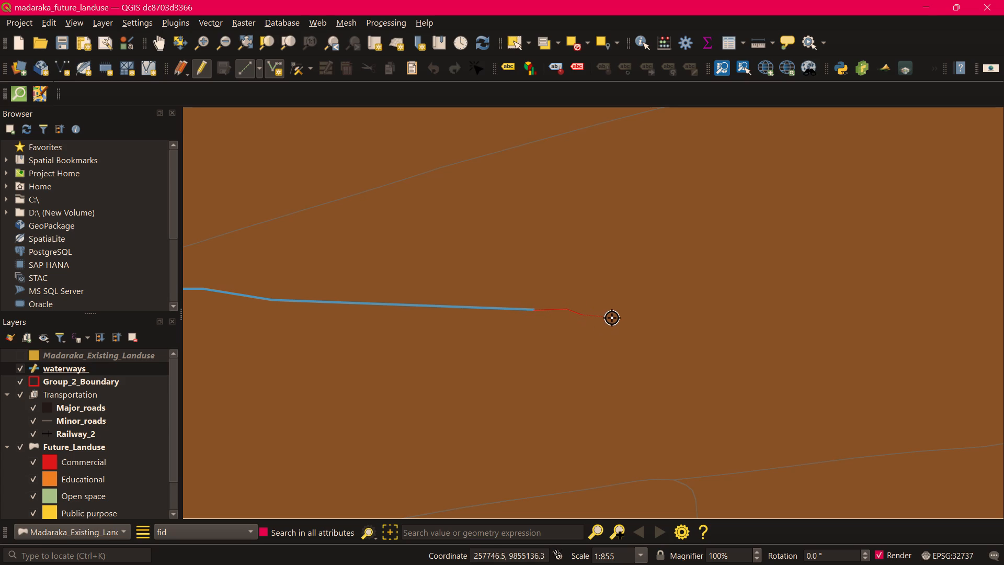
left_click(623, 323)
left_click(663, 321)
left_click(674, 336)
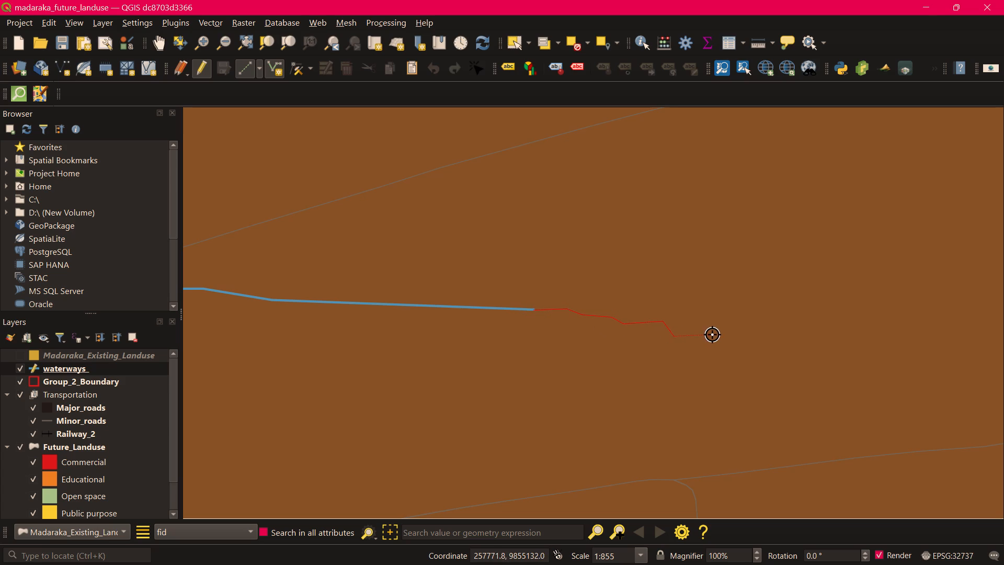
left_click(712, 334)
middle_click_drag(719, 343, 514, 321)
scroll(619, 358, "down", 1)
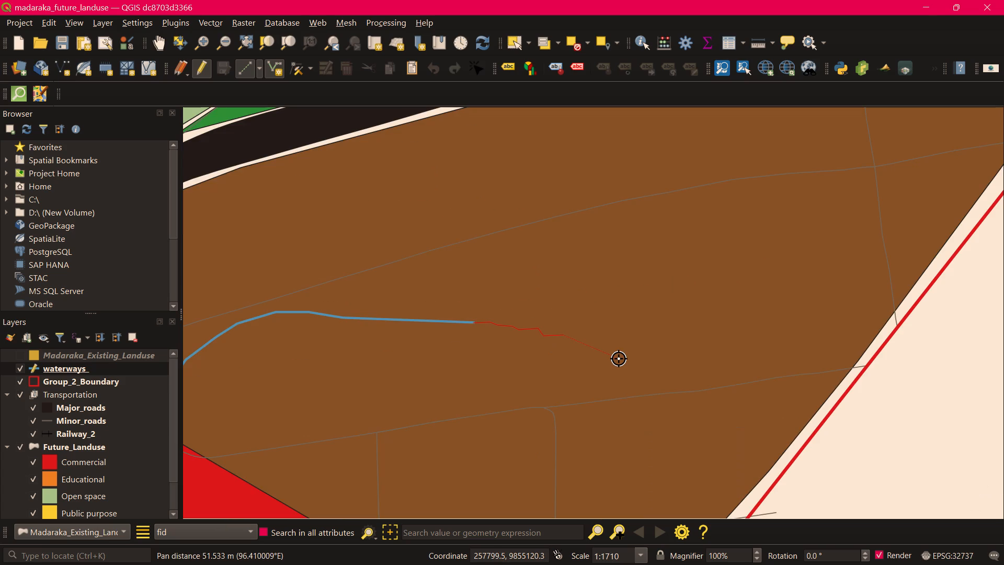
left_click(578, 340)
left_click(585, 344)
left_click(597, 341)
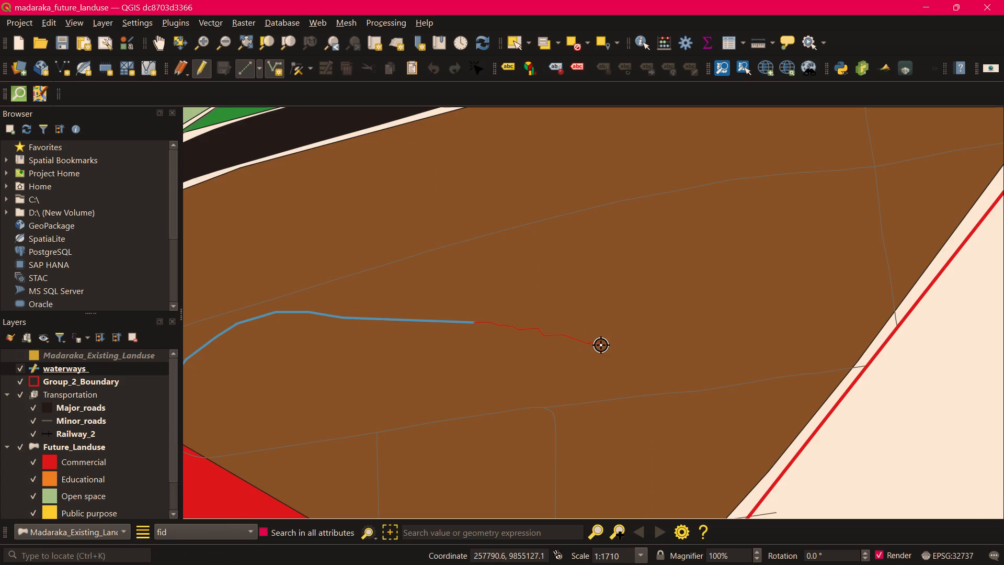
left_click(601, 345)
left_click_drag(612, 351, 618, 351)
left_click(623, 348)
left_click(630, 353)
left_click(638, 358)
left_click_drag(645, 359, 650, 360)
left_click_drag(654, 361, 657, 370)
left_click(661, 378)
left_click_drag(668, 368, 673, 369)
left_click(680, 375)
left_click(682, 378)
left_click(688, 382)
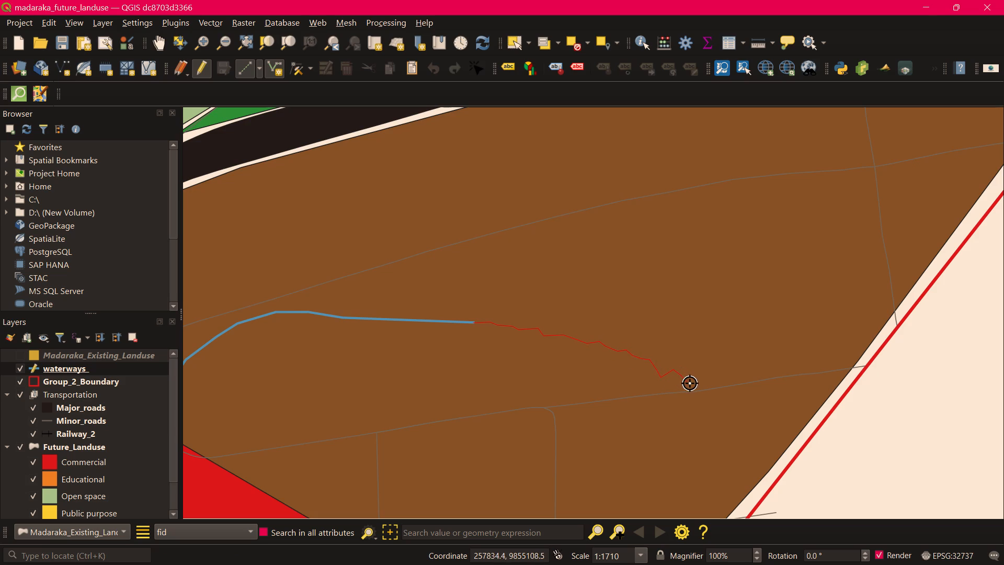
left_click_drag(695, 383, 703, 385)
left_click(714, 386)
left_click(717, 389)
left_click(723, 392)
left_click(738, 396)
left_click(746, 399)
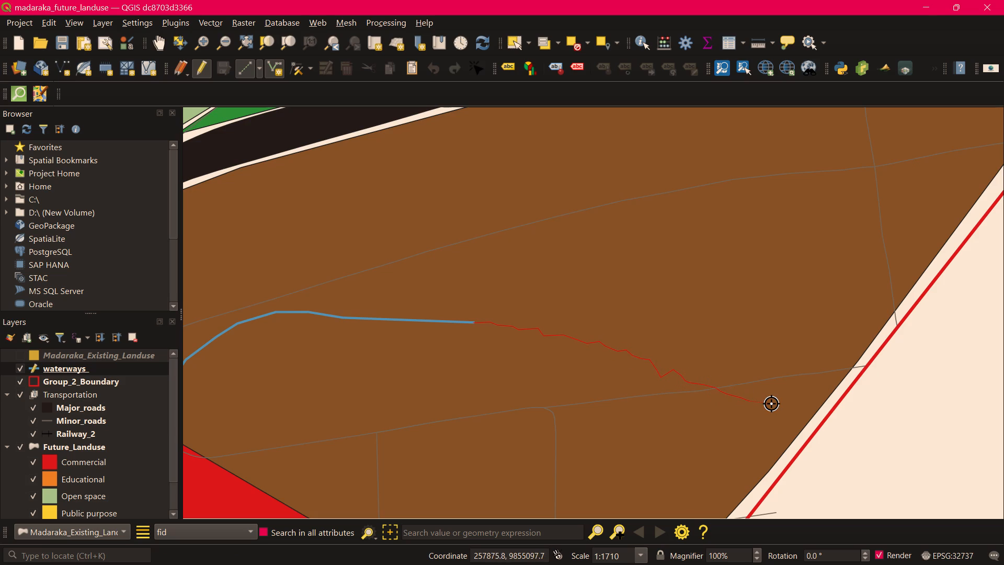
left_click(763, 403)
left_click_drag(768, 406, 772, 411)
left_click(780, 418)
left_click(788, 419)
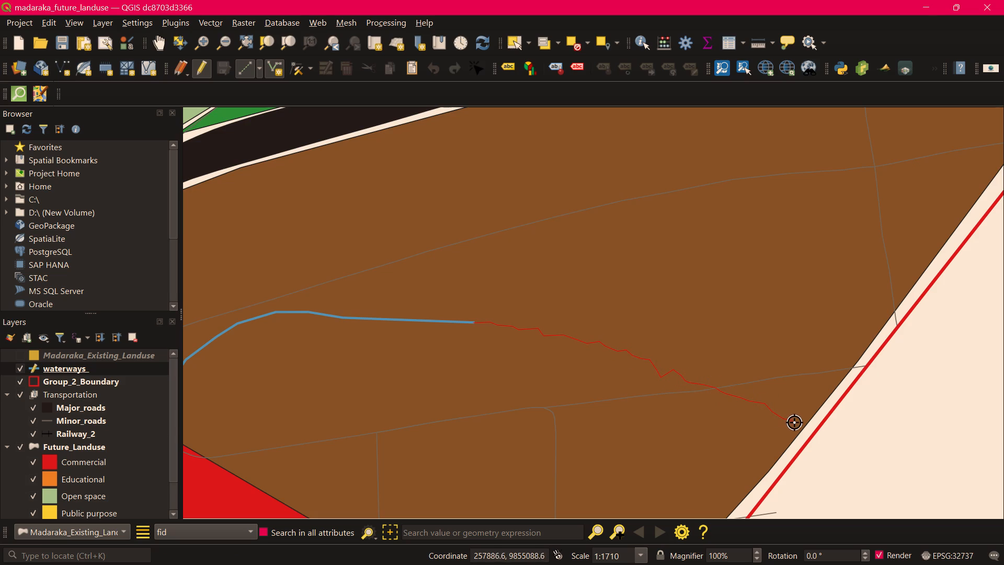
left_click(794, 422)
left_click(800, 425)
left_click_drag(807, 429, 812, 433)
left_click(813, 433)
left_click(818, 437)
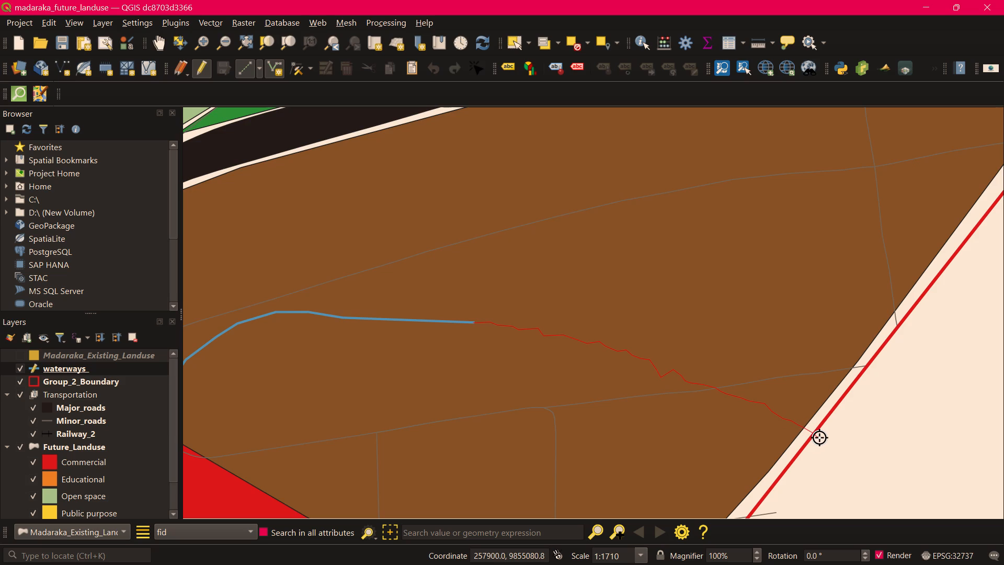
right_click(817, 439)
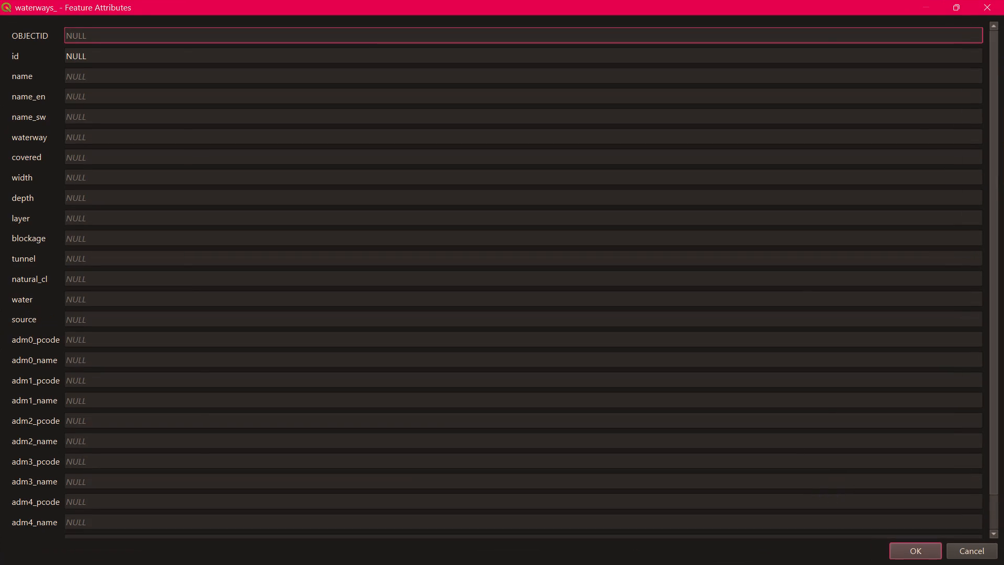
left_click(917, 552)
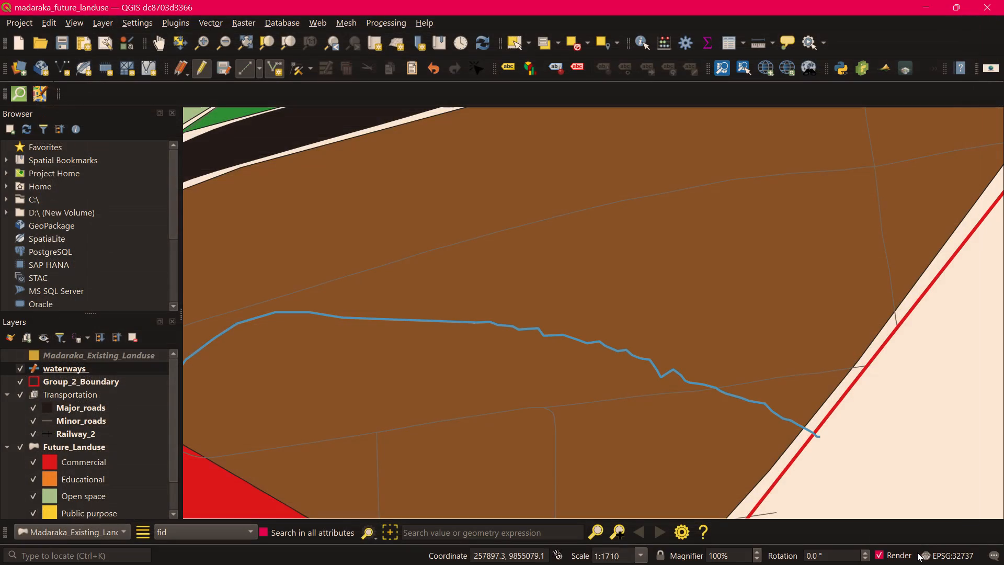
Turn off editing on the waterways_ layer, saving its changes.
scroll(521, 398, "down", 2)
middle_click_drag(495, 391, 858, 356)
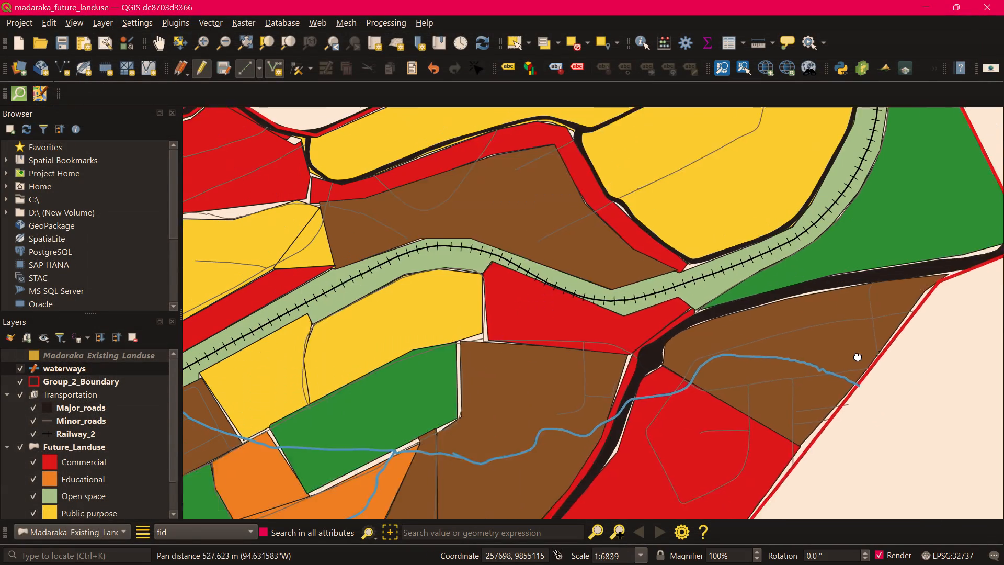
middle_click_drag(858, 356, 852, 360)
scroll(547, 455, "up", 2)
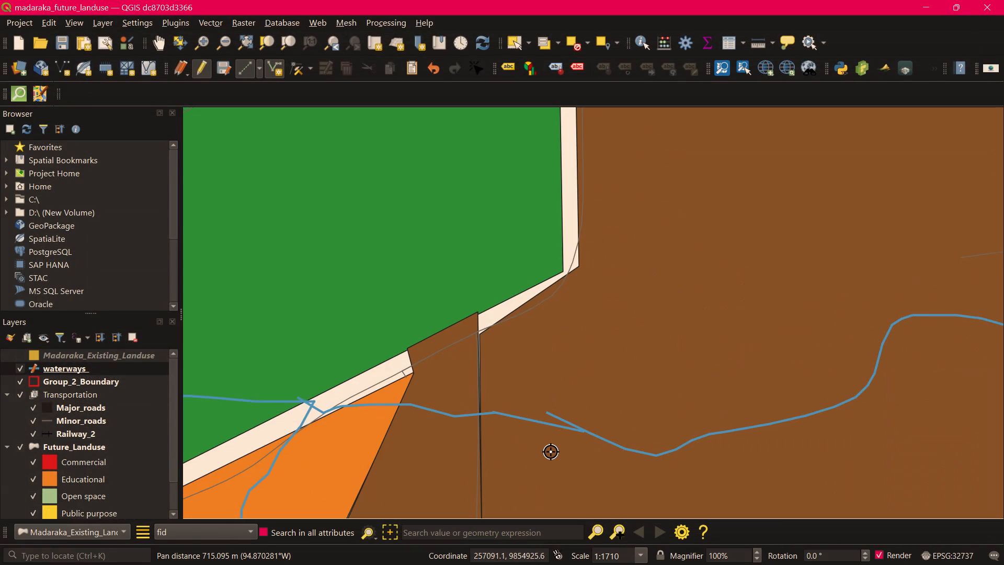
scroll(557, 442, "up", 1)
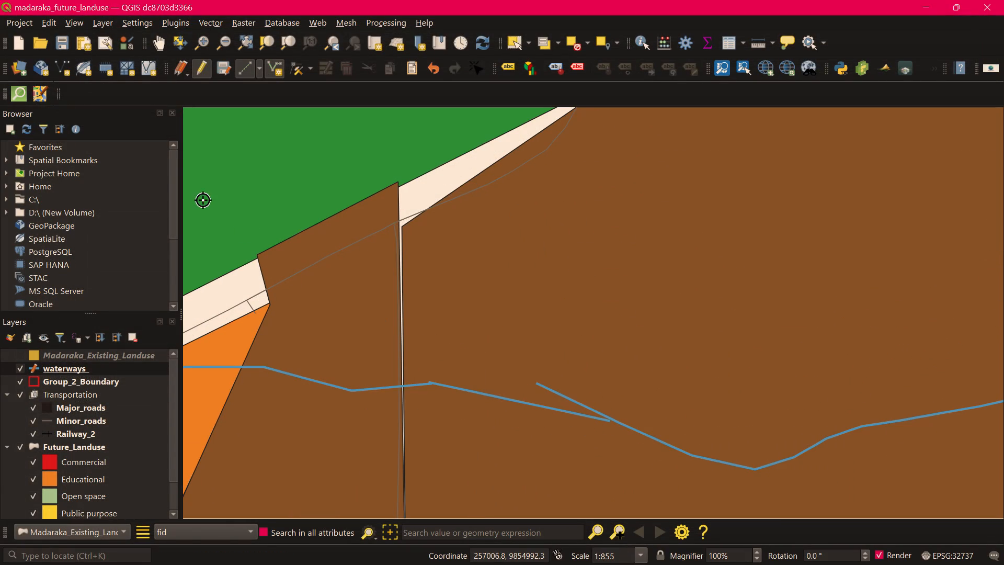
left_click(202, 66)
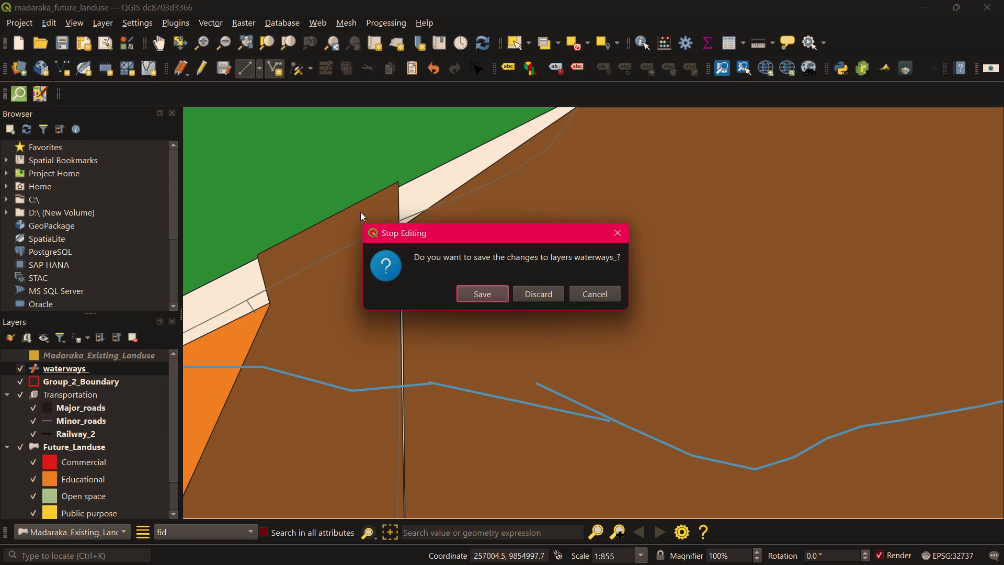
left_click(475, 290)
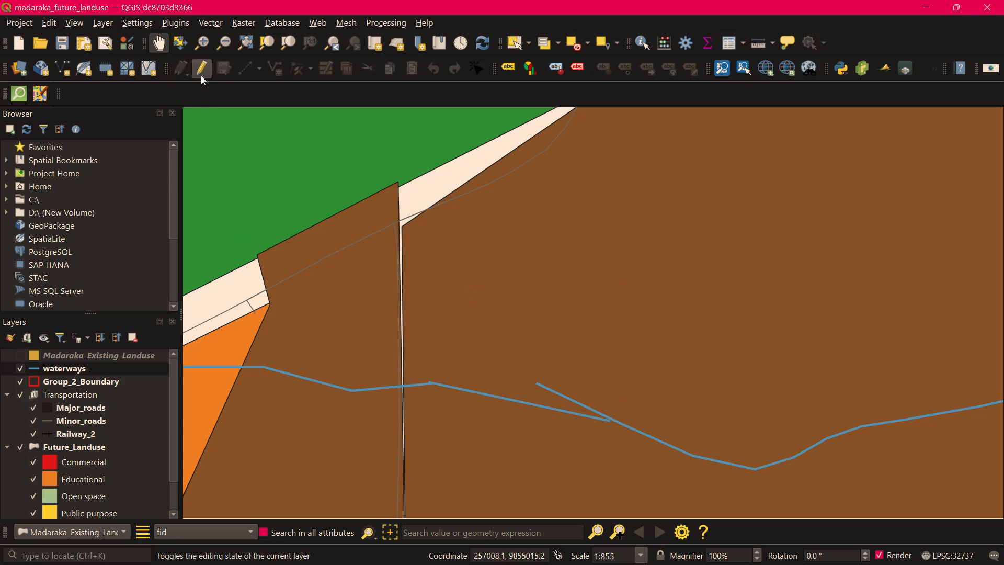
Re-enable editing on waterways_ and delete the short unnamed line that overlaps the western end of the Ngong River line in the brown block.
left_click(202, 70)
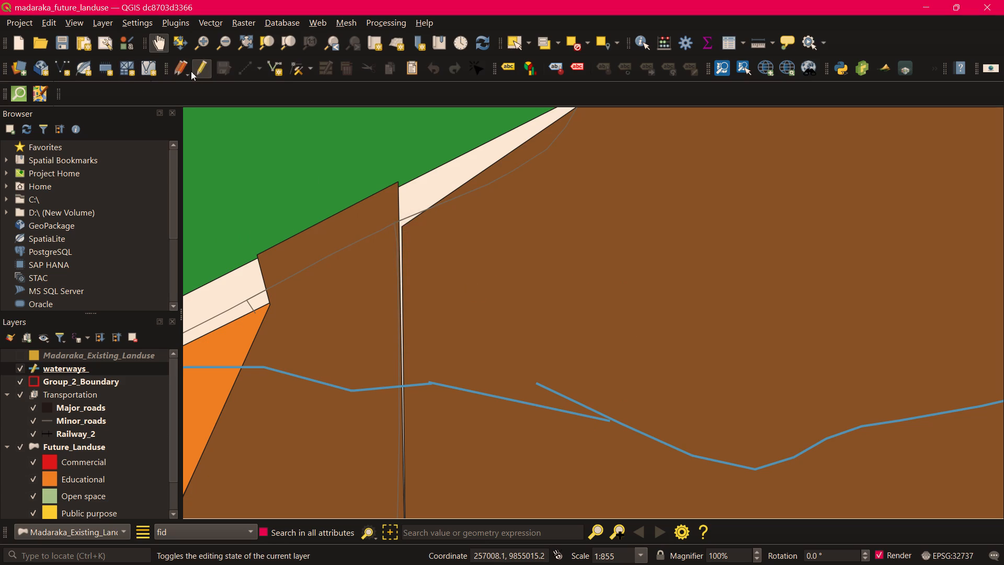
left_click(51, 23)
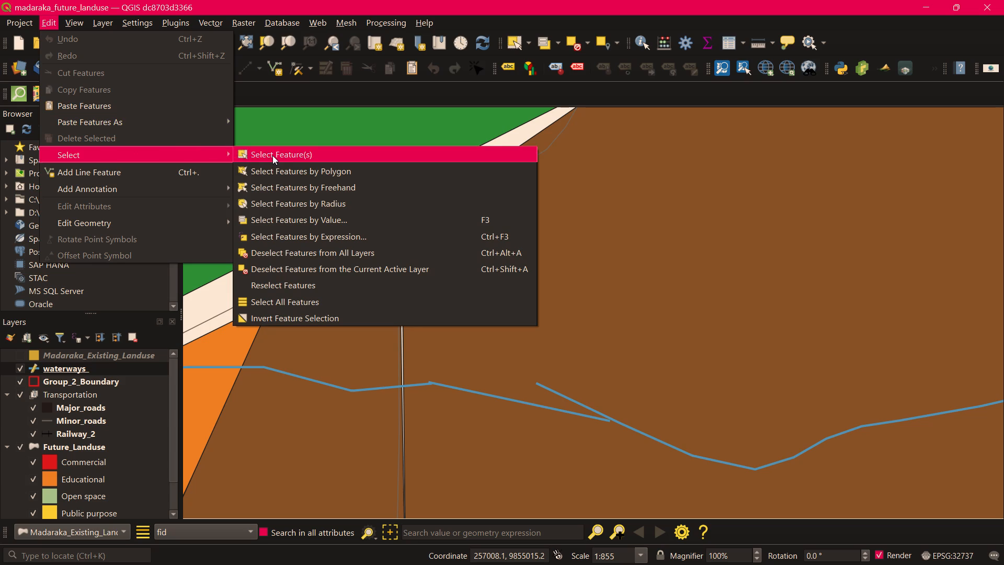
left_click(273, 155)
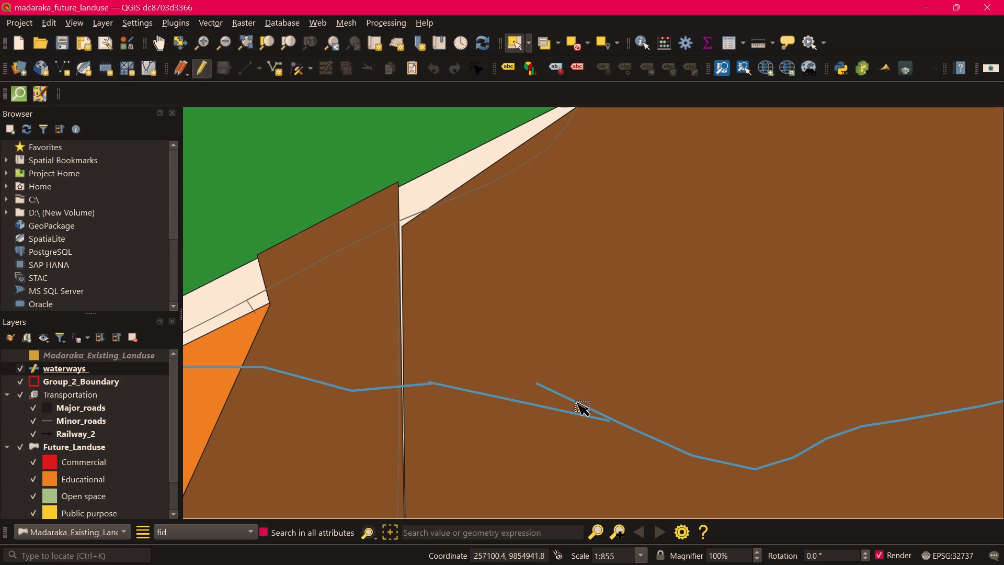
left_click(575, 401)
scroll(659, 343, "down", 3)
scroll(717, 372, "up", 2)
scroll(717, 371, "down", 3)
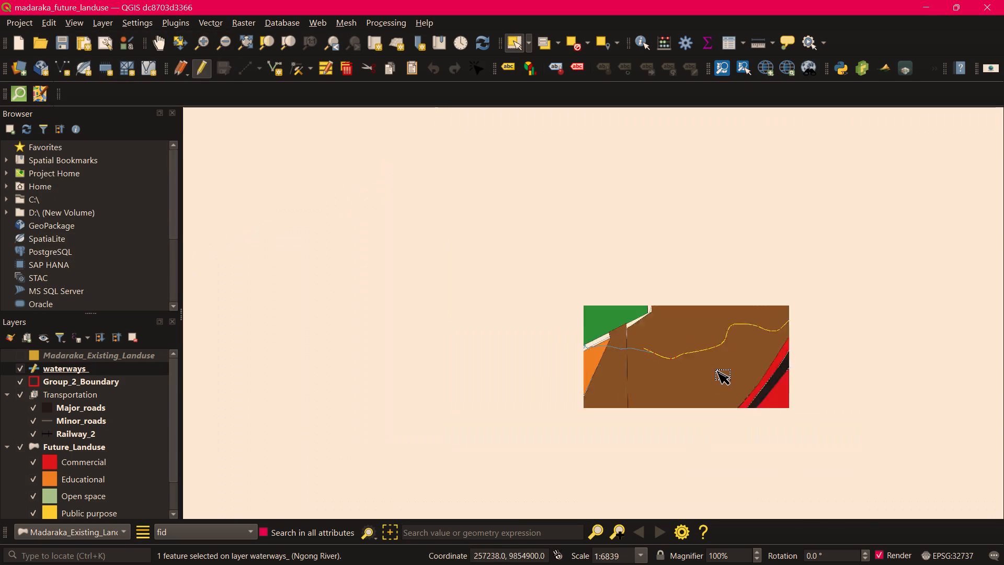
scroll(727, 371, "up", 1)
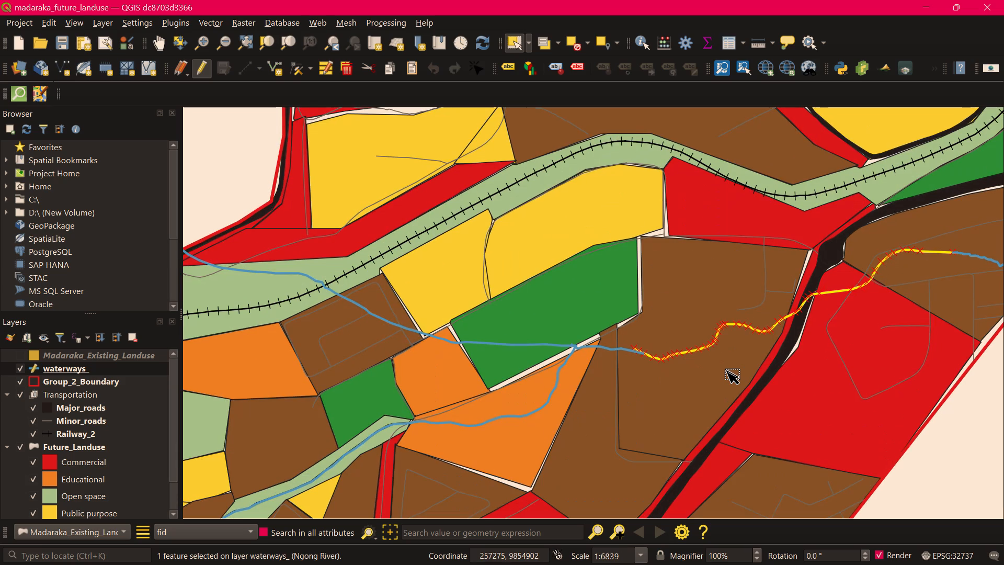
key("ctrl+z")
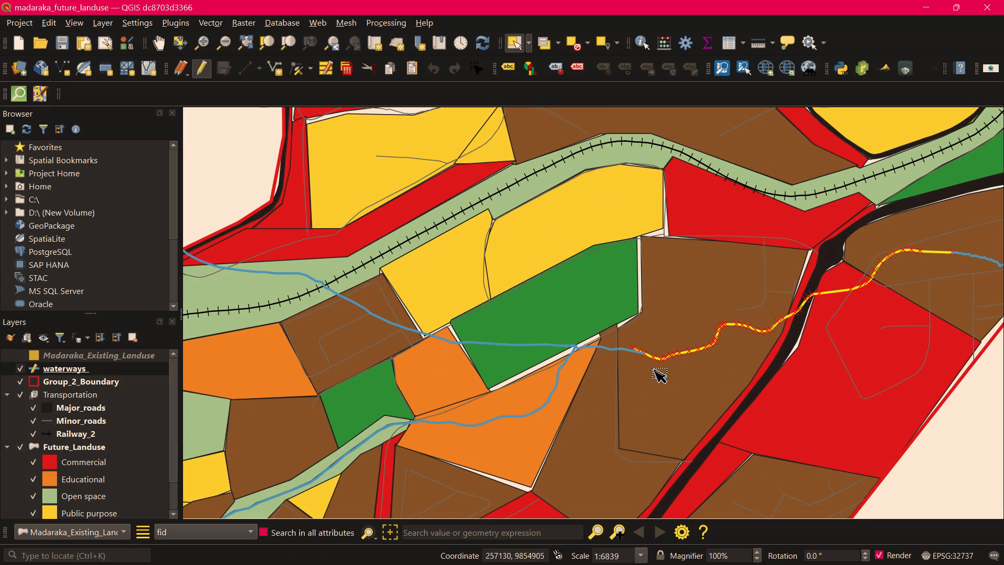
scroll(648, 342, "up", 1)
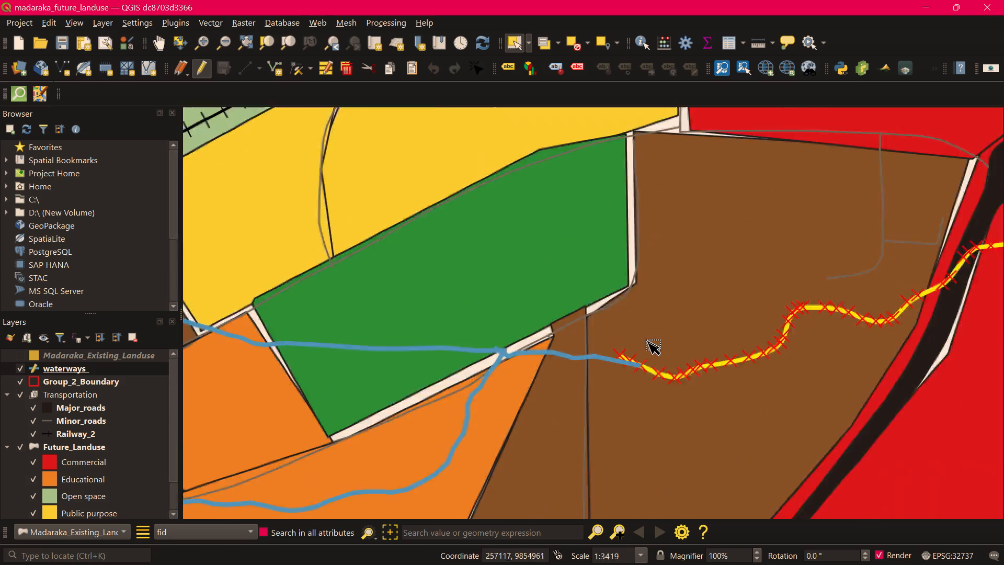
scroll(648, 342, "up", 1)
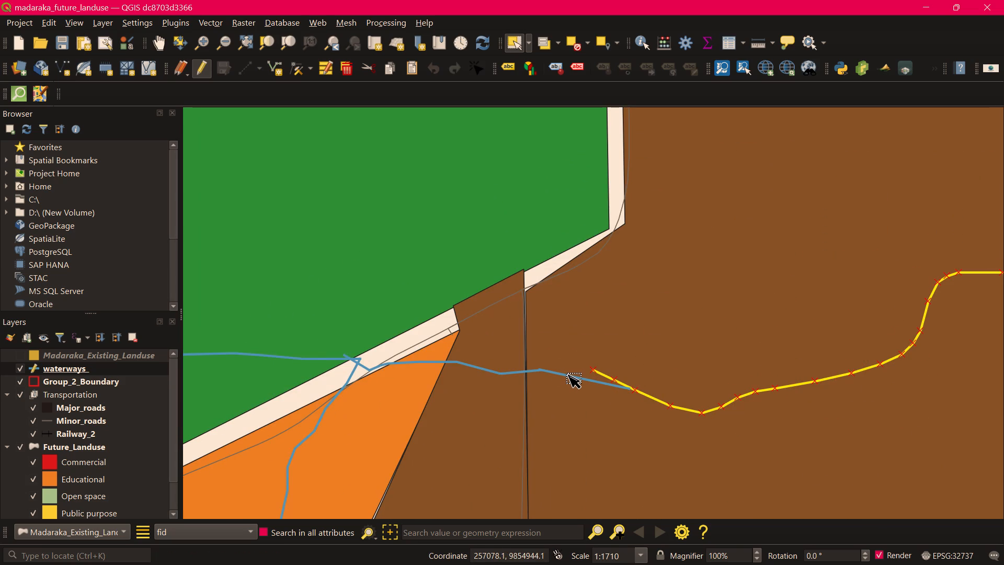
left_click(568, 375)
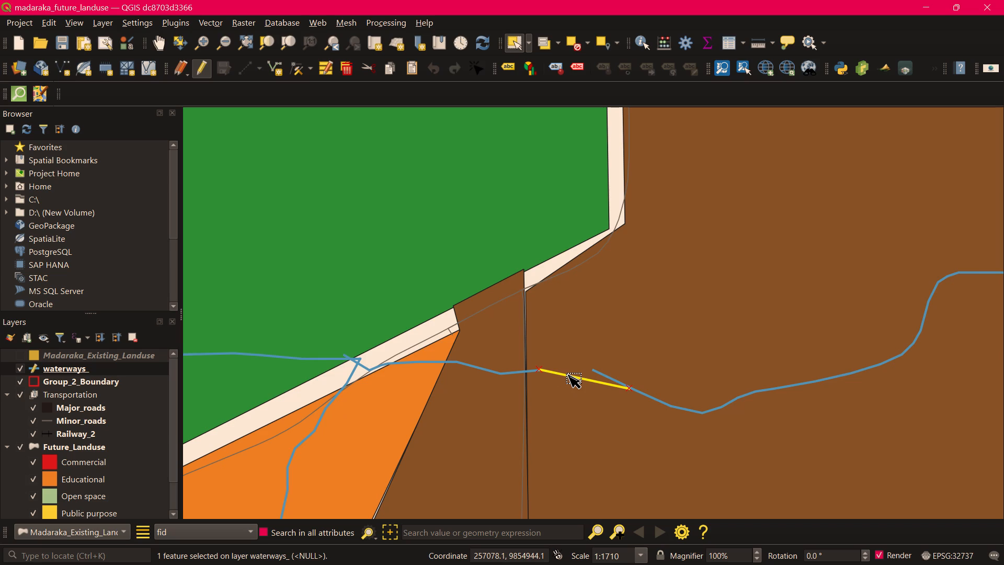
key("BackSpace")
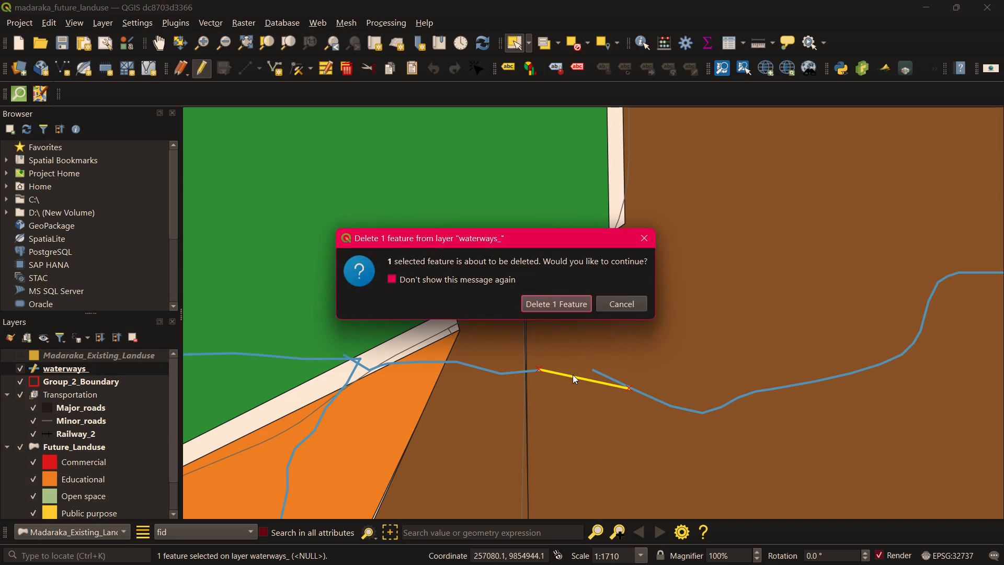
left_click(567, 306)
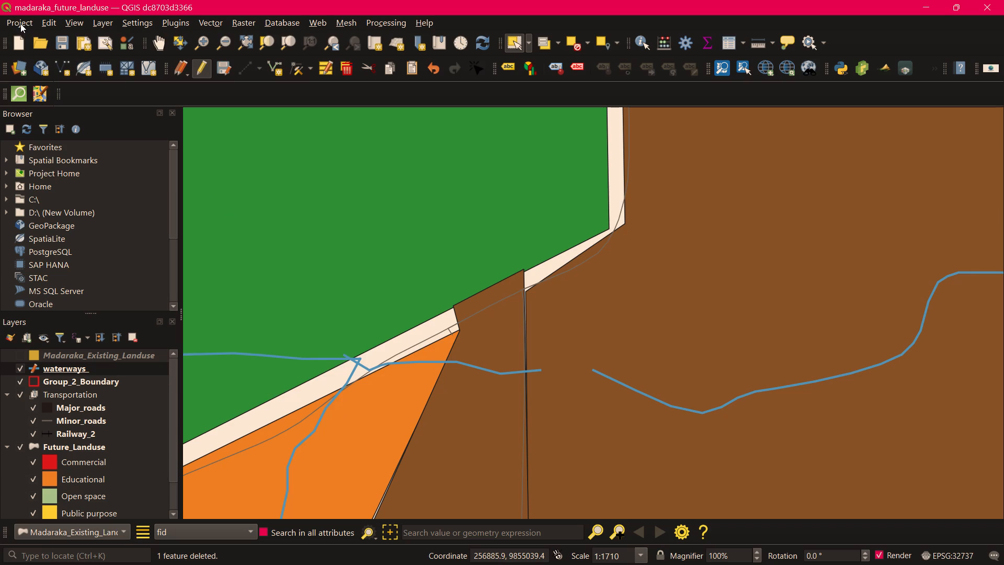
Turn off editing on the waterways_ layer, saving the deletion.
left_click(201, 67)
left_click(492, 290)
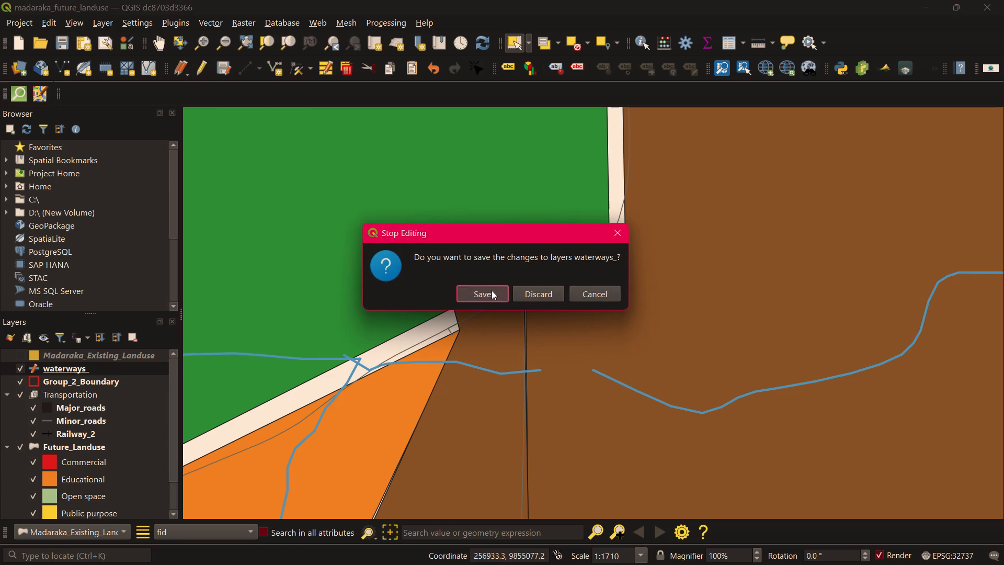
Re-enable editing on waterways_ and digitize a gently curved line bridging the stream's gap in the brown block, leaving its attributes NULL.
left_click(201, 67)
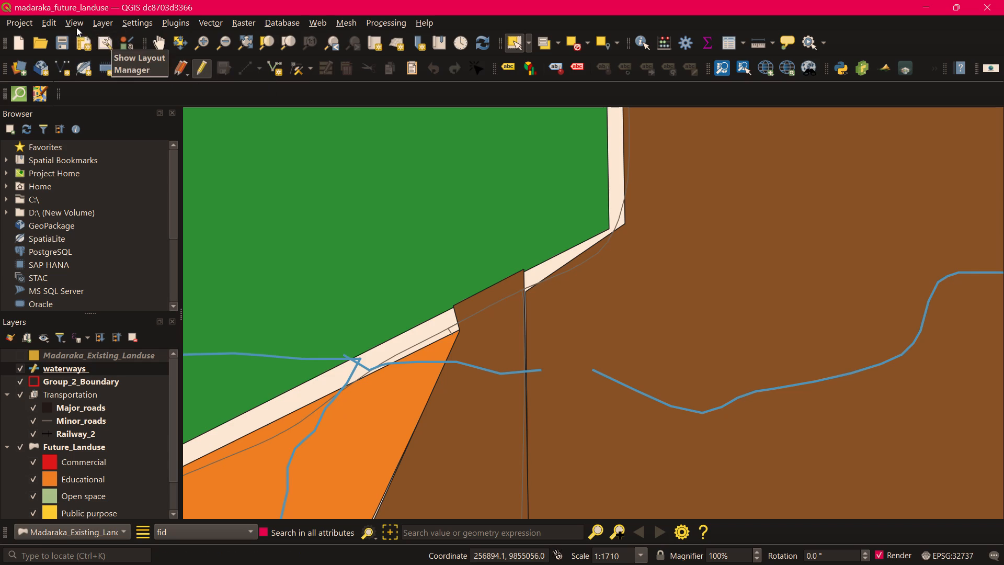
left_click(277, 66)
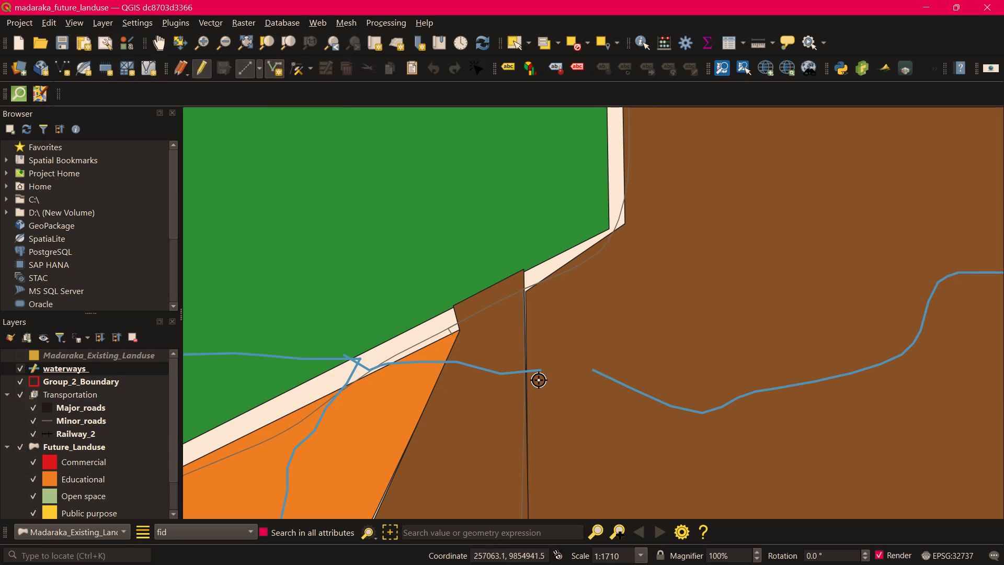
scroll(539, 379, "up", 1)
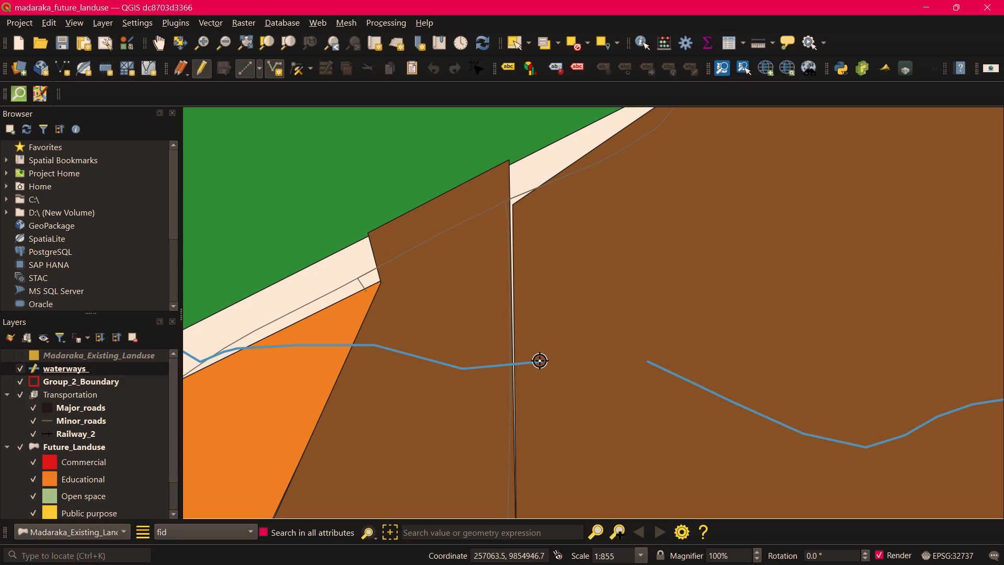
left_click(540, 361)
left_click(577, 359)
left_click(611, 358)
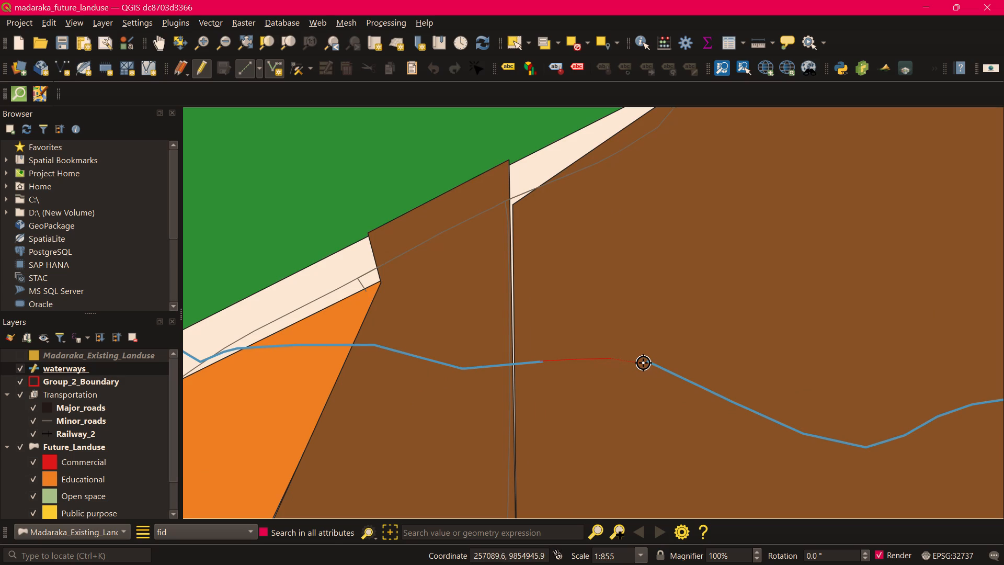
left_click(647, 362)
left_click(650, 363)
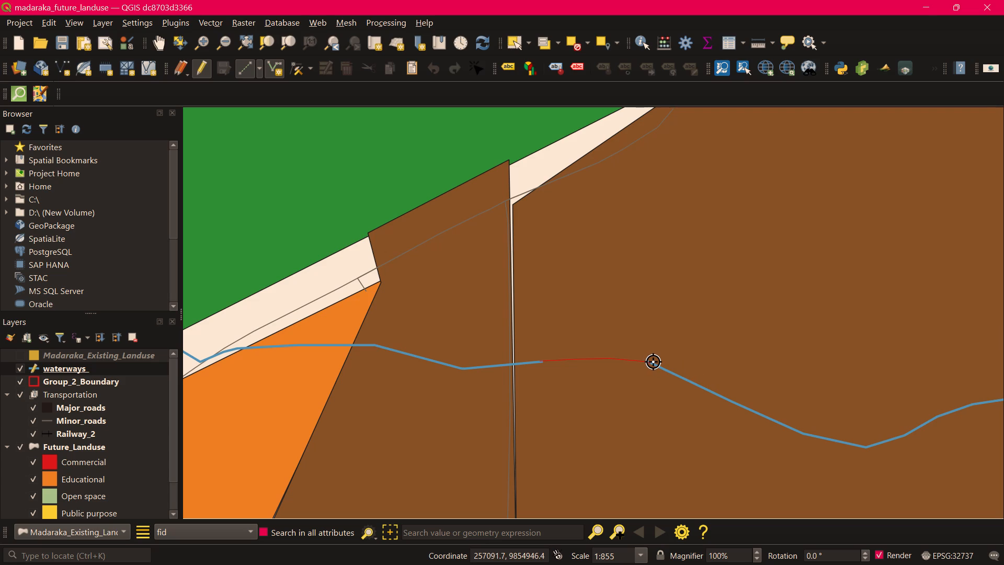
right_click(653, 364)
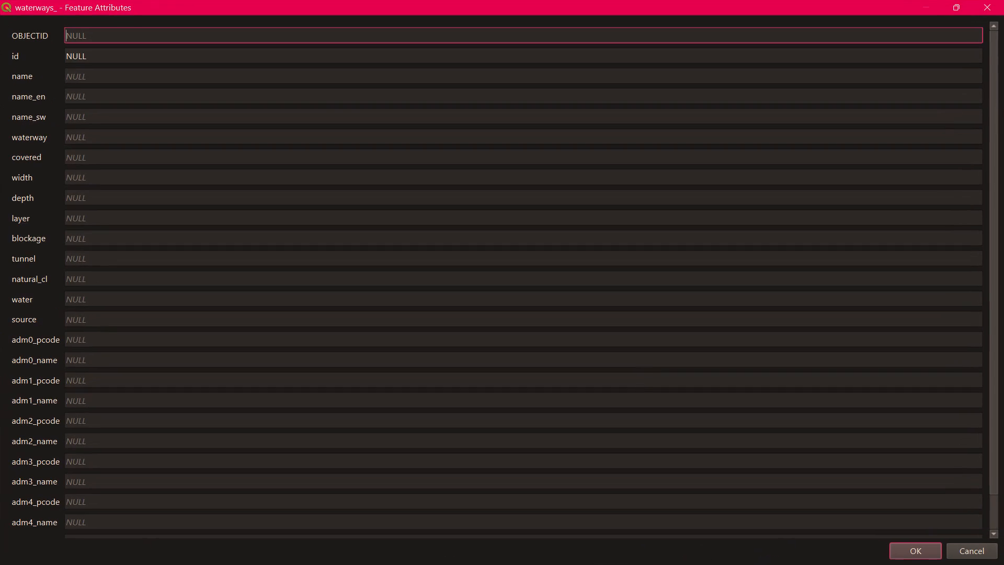
left_click(925, 550)
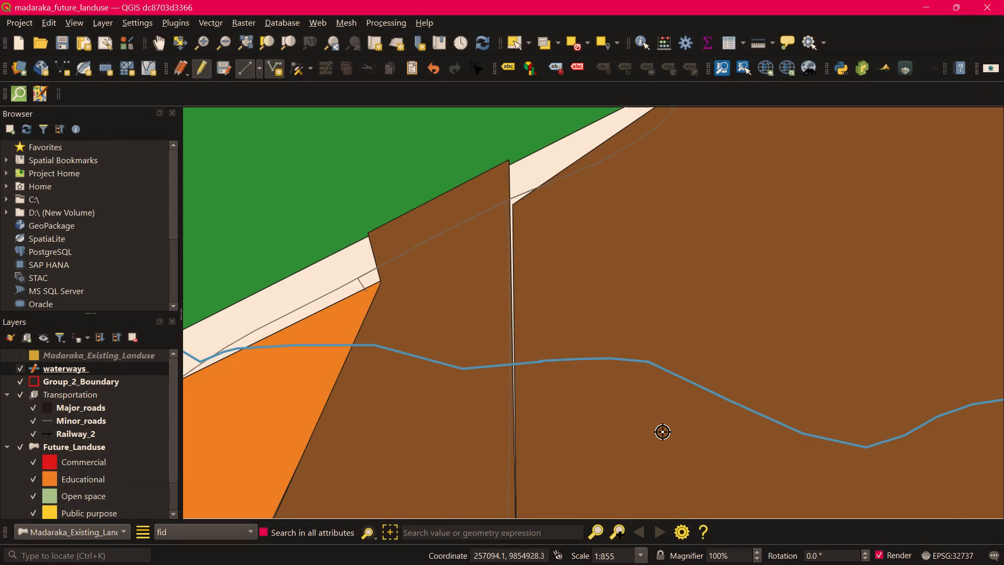
Examine the waterways across the whole site, including the western and southwestern stretches, for continuity up to the red boundary.
scroll(663, 432, "down", 3)
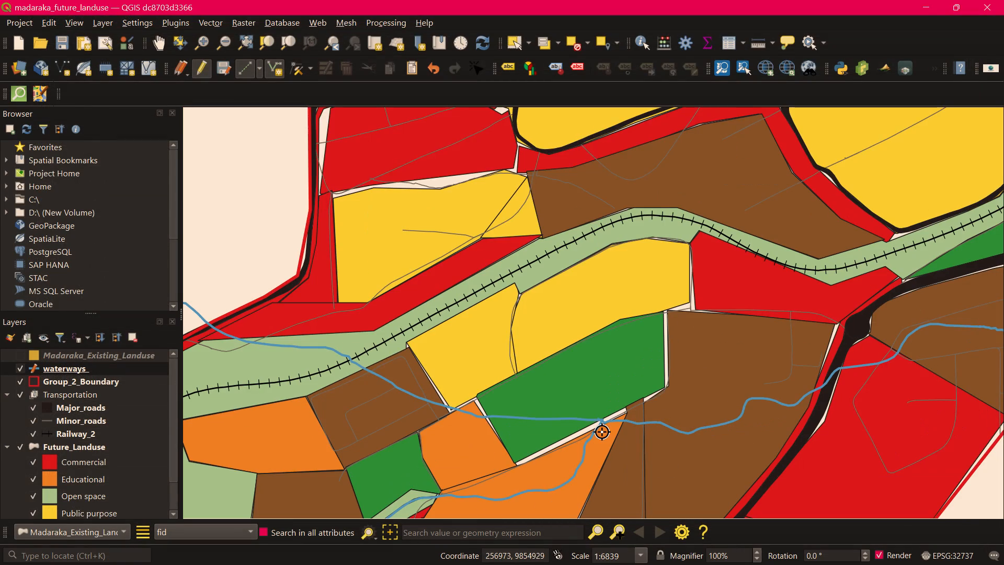
middle_click_drag(602, 431, 610, 303)
scroll(619, 314, "down", 1)
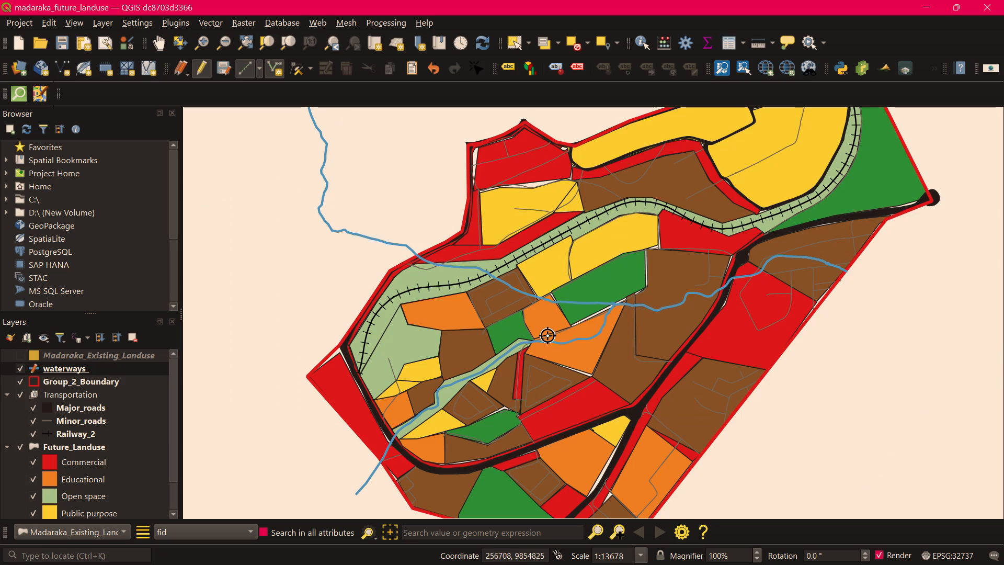
middle_click_drag(647, 307, 582, 316)
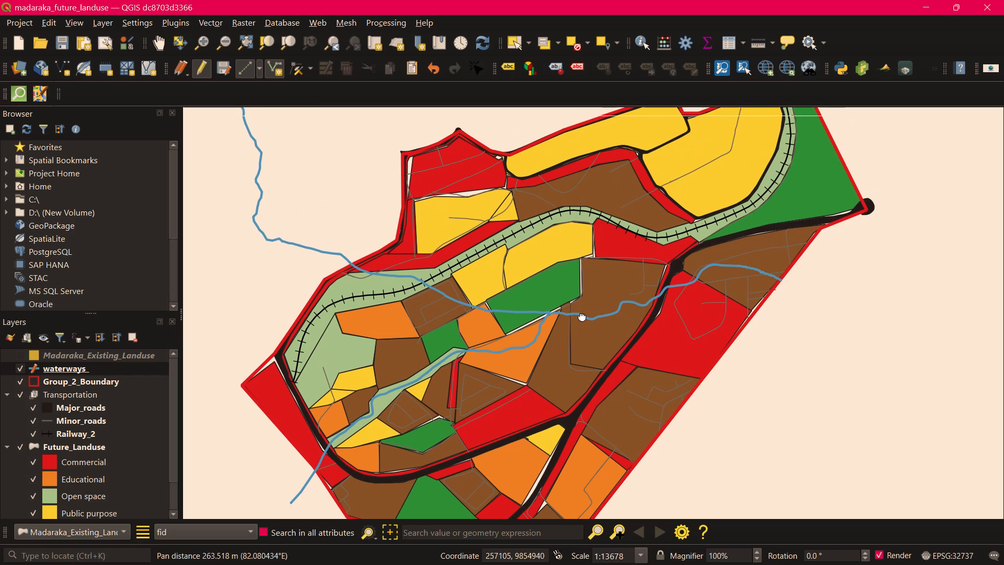
middle_click_drag(582, 316, 582, 317)
scroll(440, 175, "down", 1)
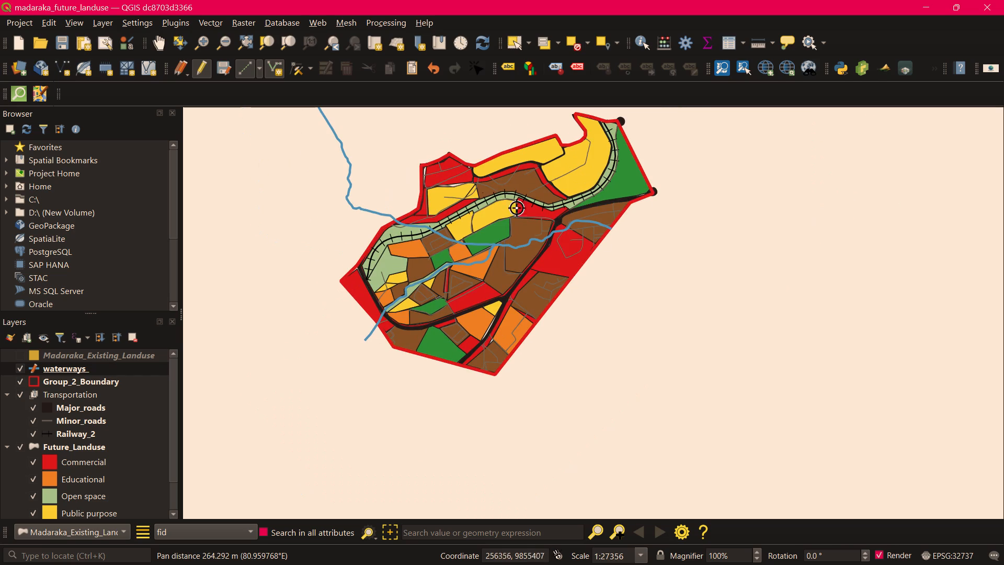
scroll(437, 271, "up", 1)
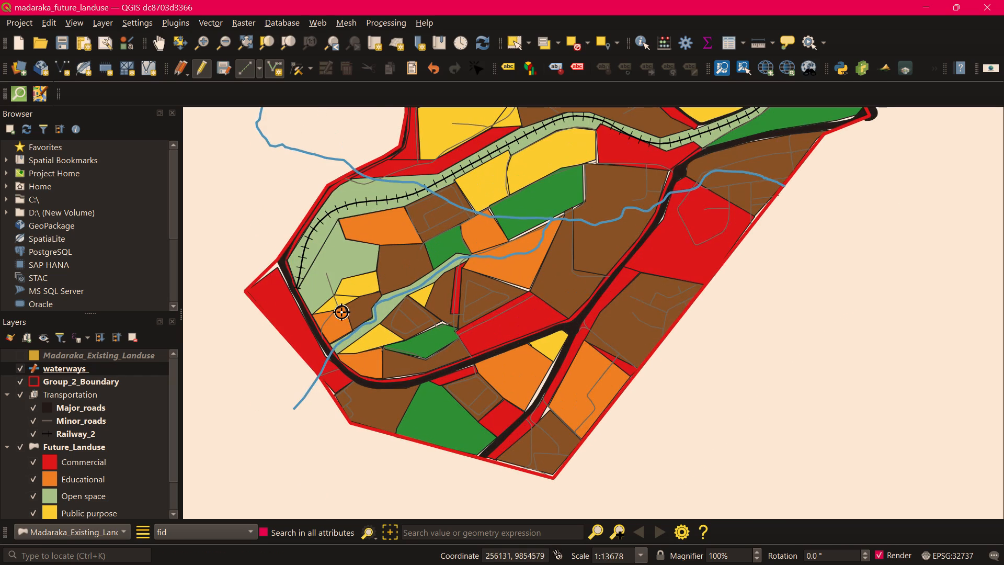
middle_click_drag(523, 296, 522, 358)
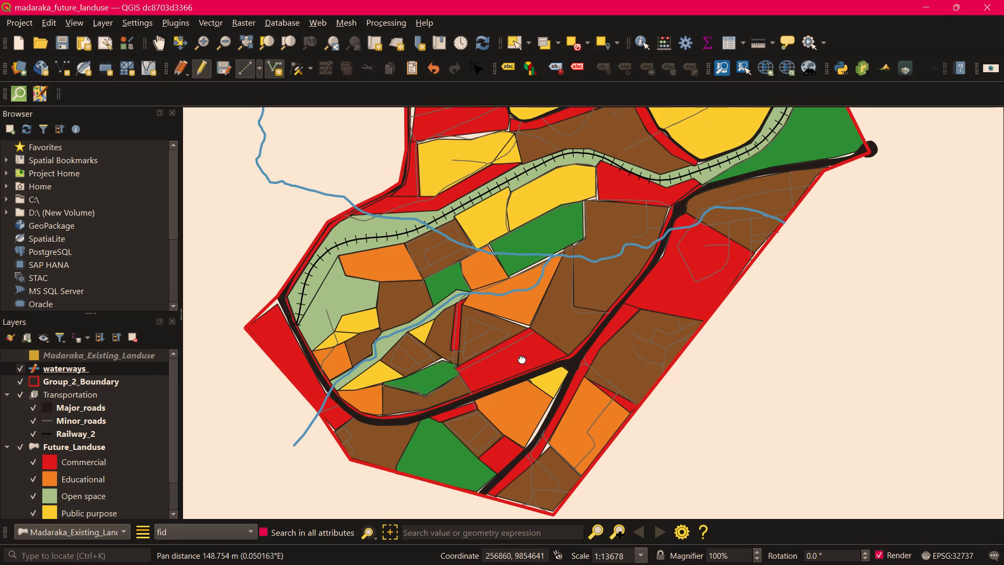
middle_click_drag(522, 358, 521, 366)
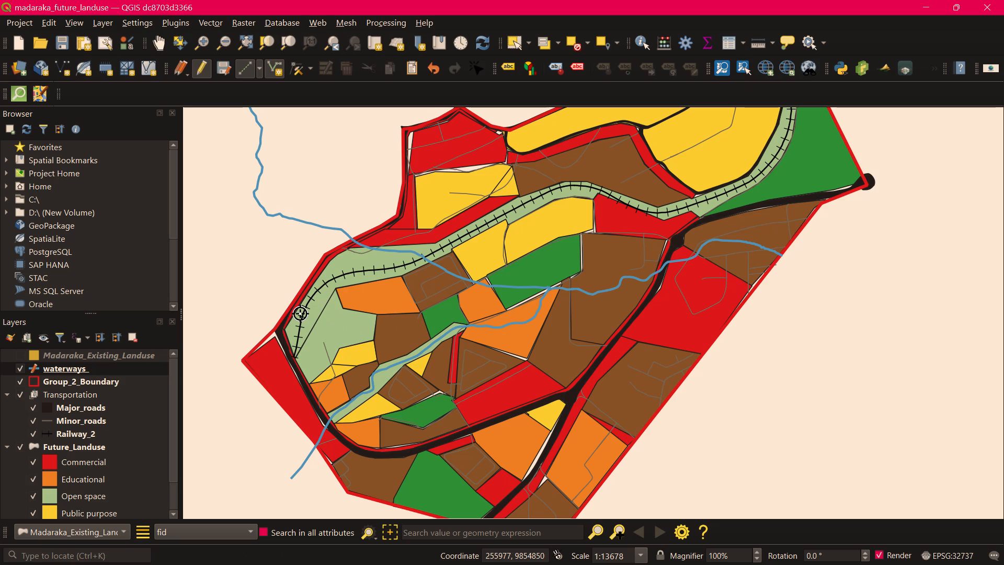
scroll(282, 329, "up", 1)
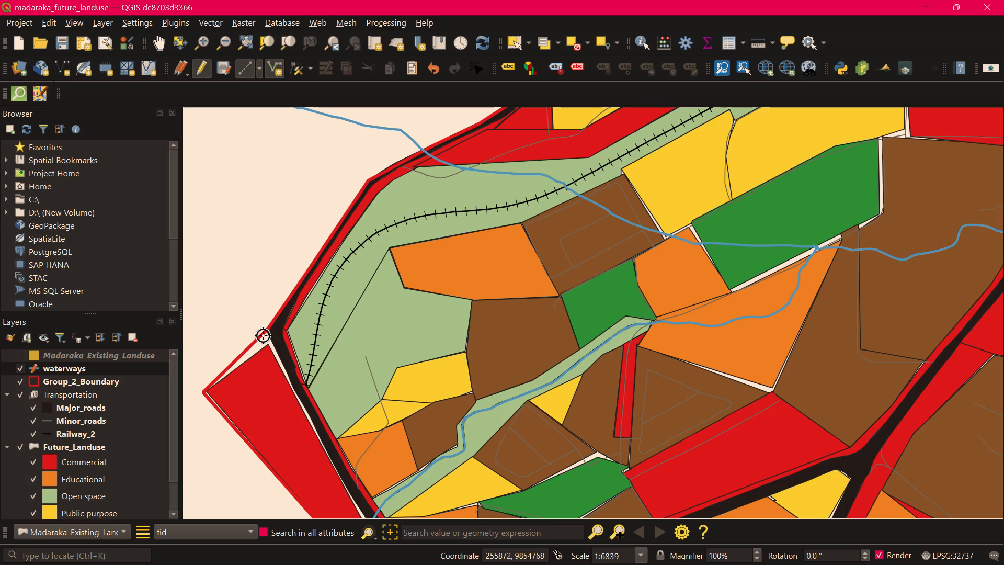
middle_click_drag(634, 400, 610, 347)
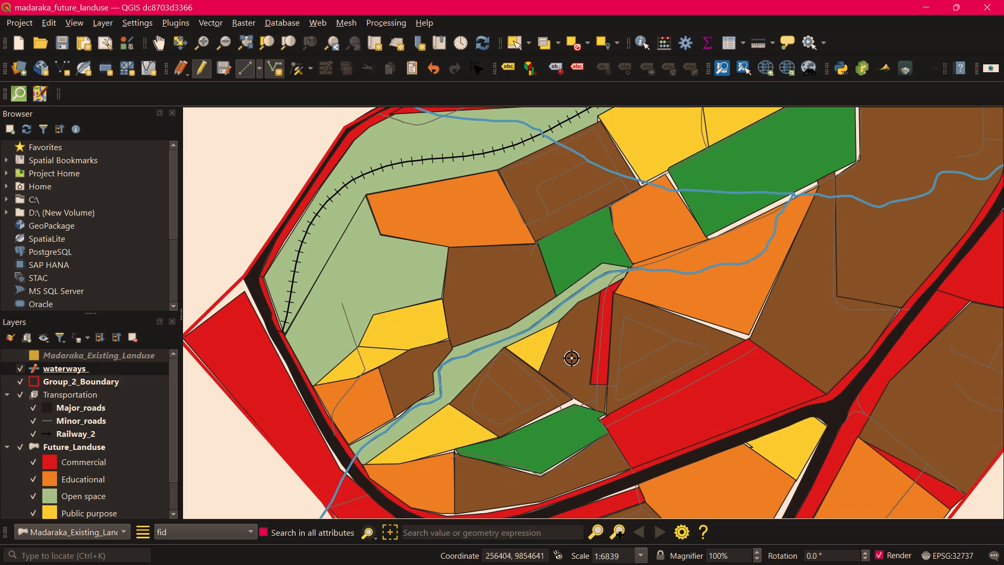
Review the land use blocks, railway corridor, roads and waterways from the northern blocks down to the southwestern site boundary.
middle_click_drag(735, 336, 691, 424)
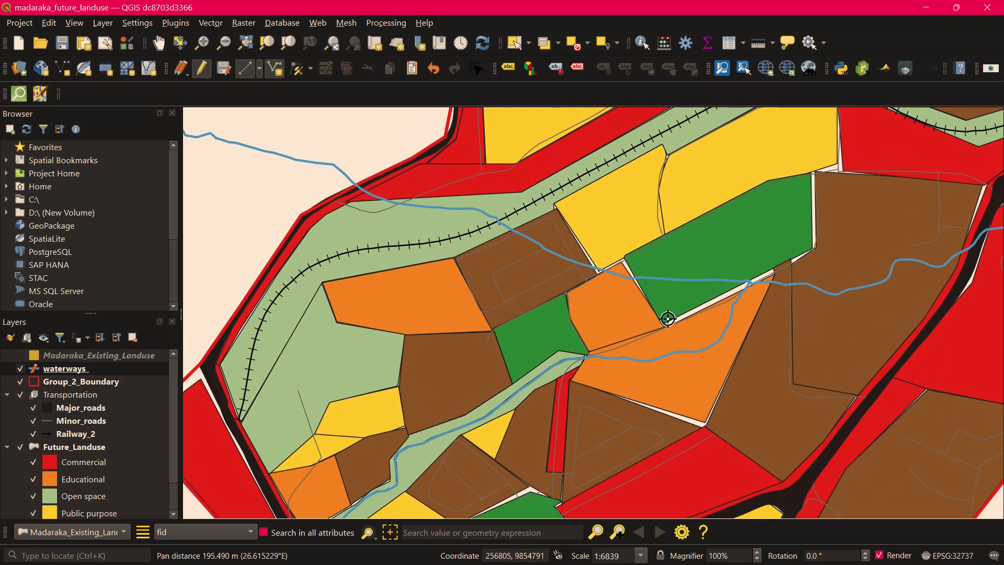
middle_click_drag(577, 388, 383, 515)
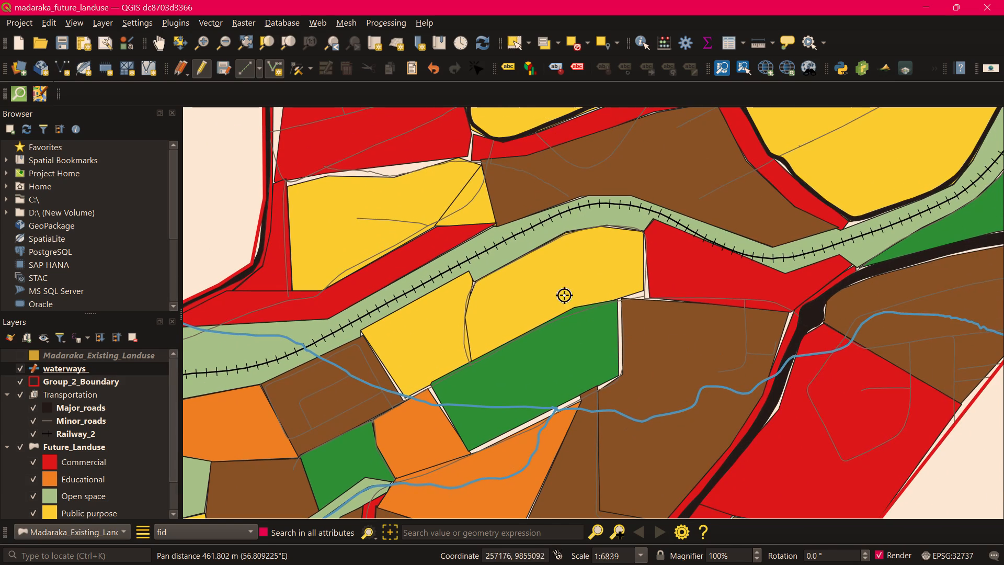
middle_click_drag(675, 305, 448, 450)
middle_click_drag(577, 366, 810, 290)
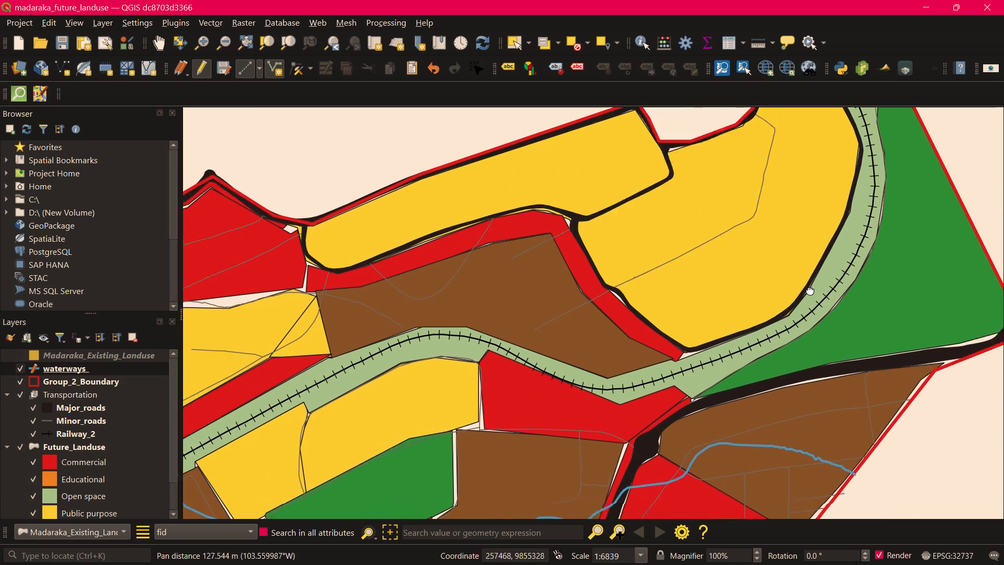
middle_click_drag(810, 290, 887, 252)
middle_click_drag(664, 414, 794, 333)
middle_click_drag(716, 392, 743, 297)
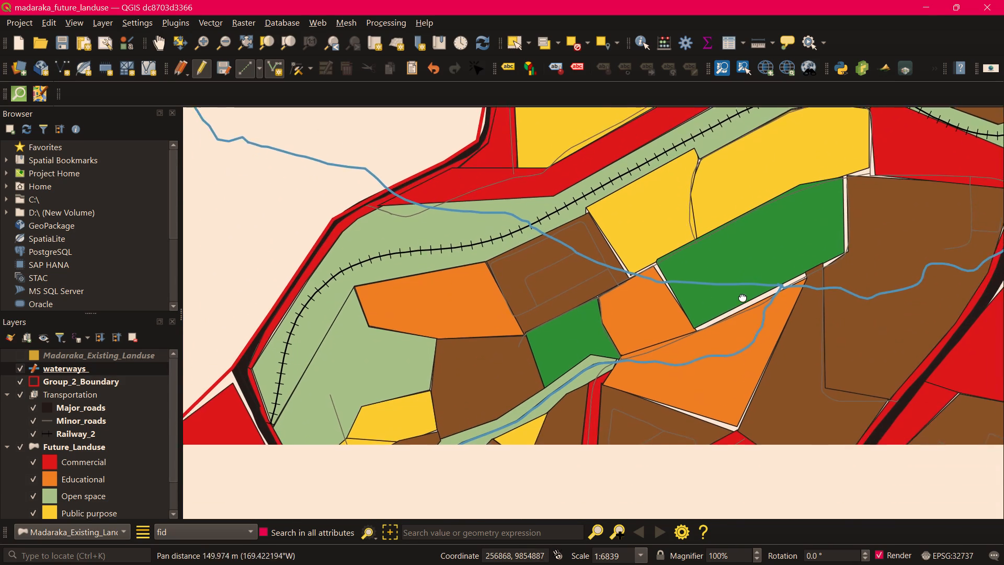
middle_click_drag(743, 297, 747, 282)
middle_click_drag(683, 386, 685, 282)
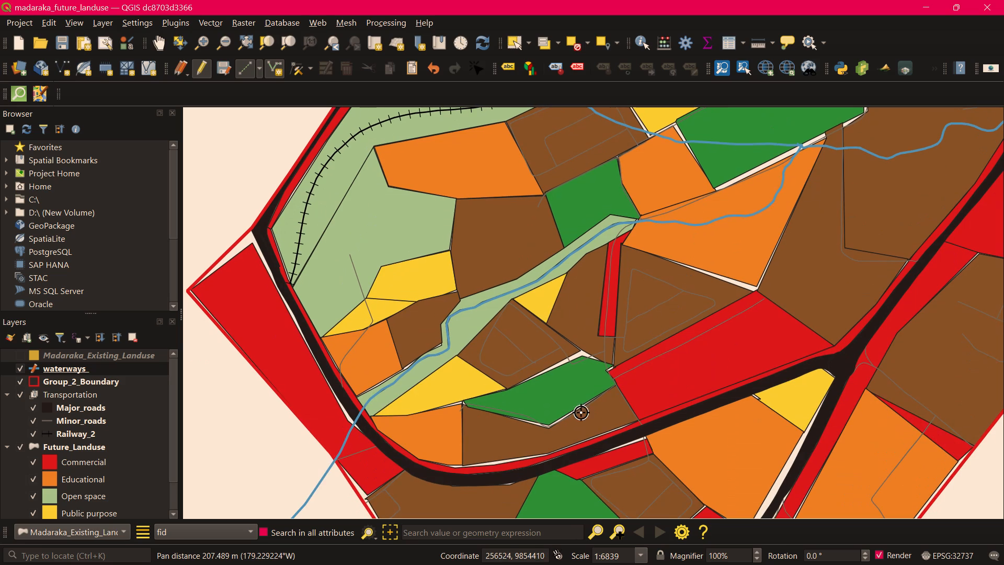
middle_click_drag(581, 412, 606, 343)
middle_click_drag(667, 378, 662, 348)
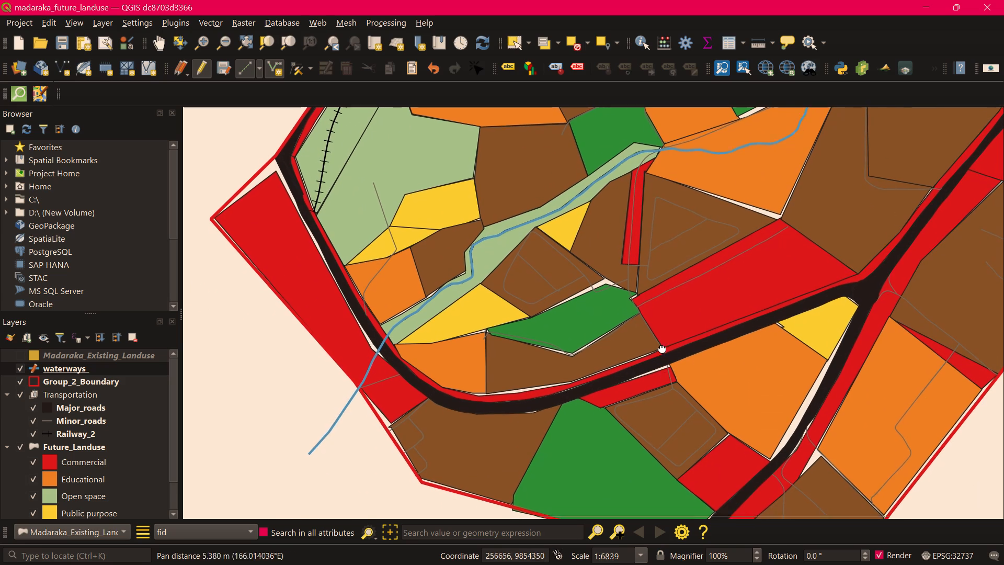
middle_click_drag(662, 348, 654, 259)
middle_click_drag(740, 293, 756, 404)
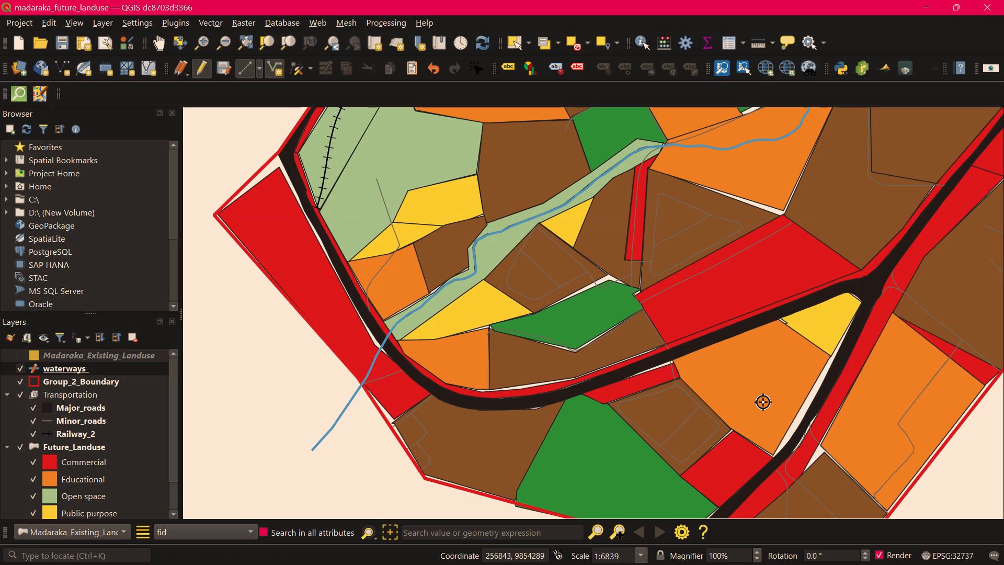
scroll(721, 303, "down", 1)
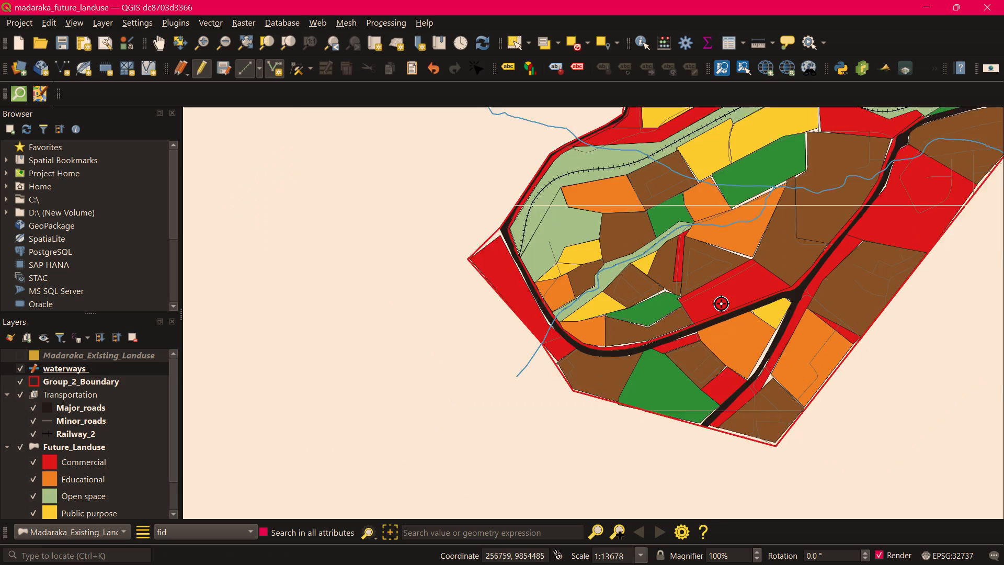
middle_click_drag(721, 303, 649, 375)
scroll(633, 380, "up", 1)
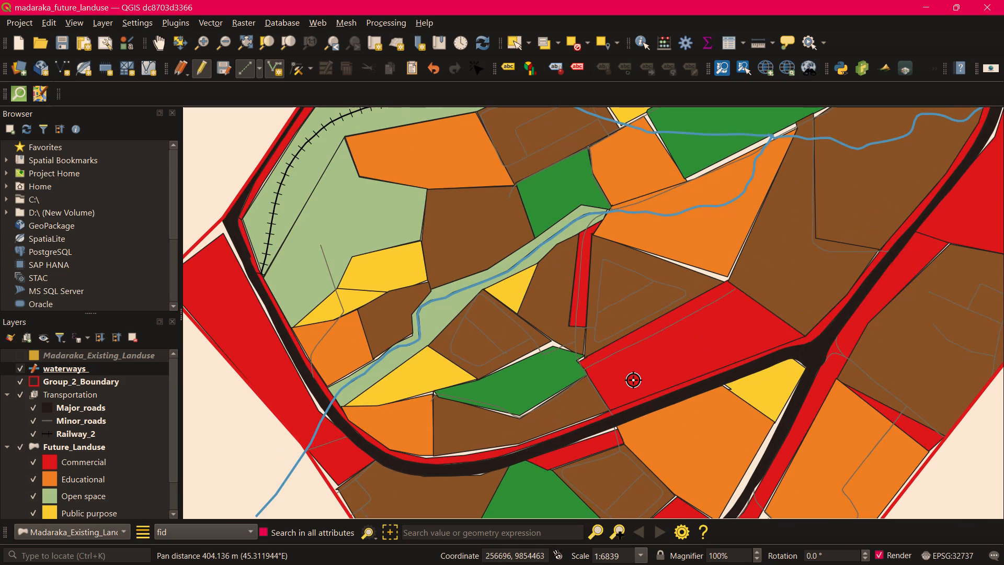
middle_click_drag(572, 369, 654, 349)
middle_click_drag(642, 344, 644, 307)
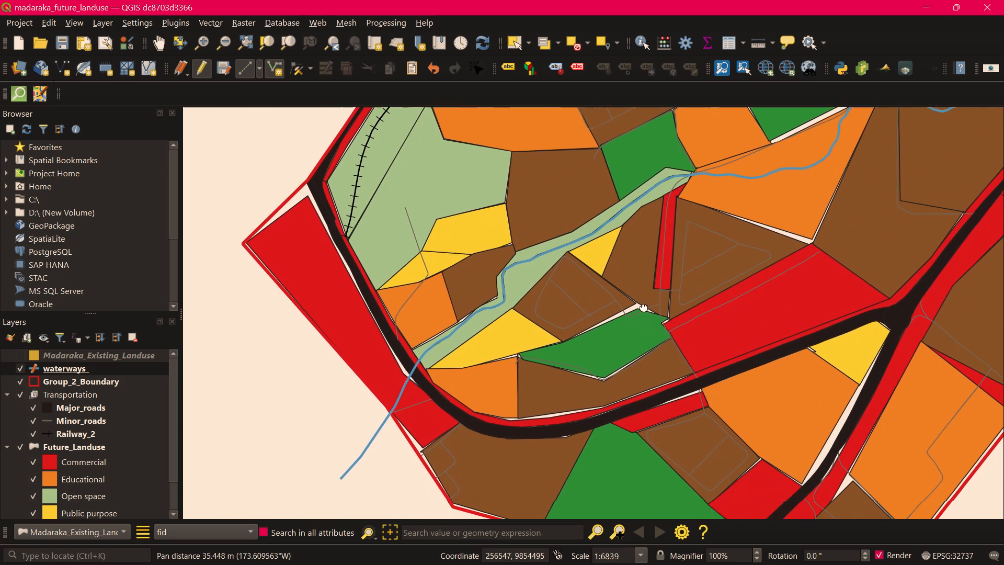
middle_click_drag(644, 307, 646, 275)
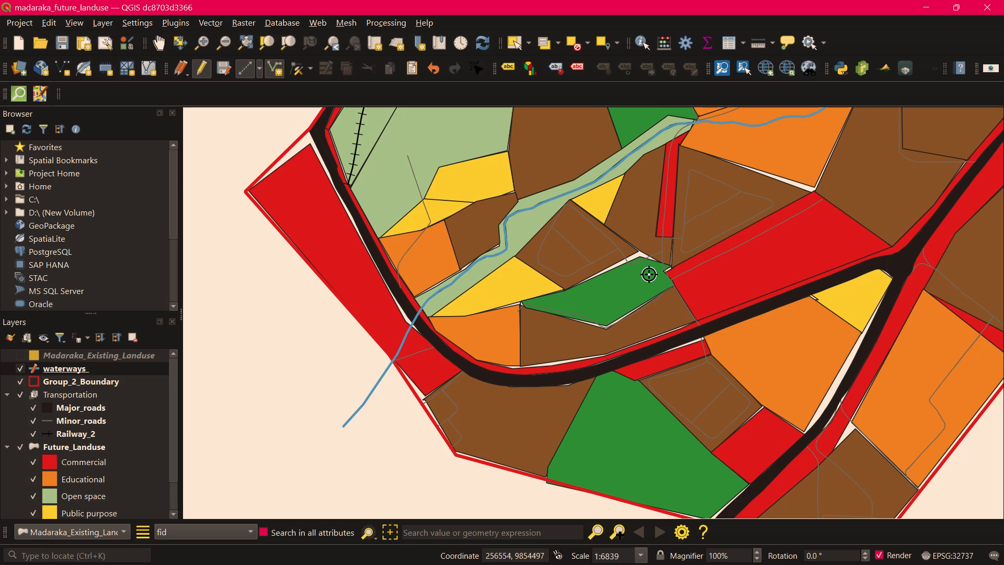
middle_click_drag(712, 182, 519, 417)
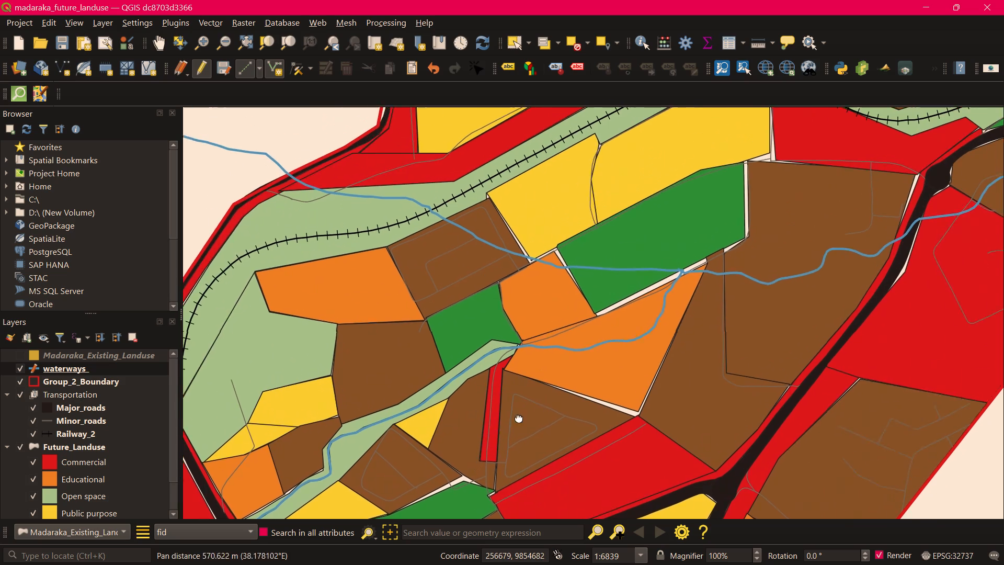
middle_click_drag(519, 417, 465, 442)
middle_click_drag(689, 320, 647, 543)
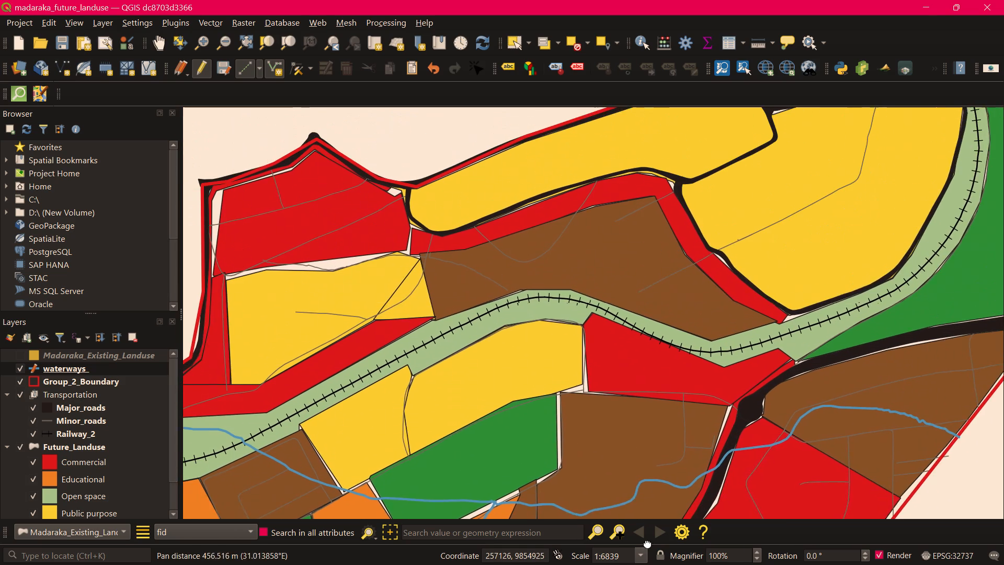
middle_click_drag(647, 543, 649, 543)
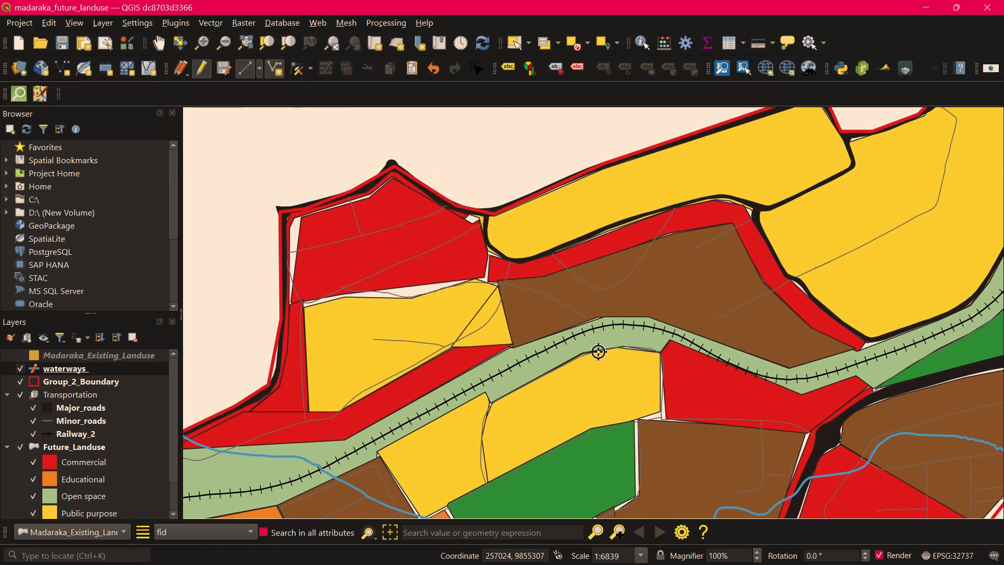
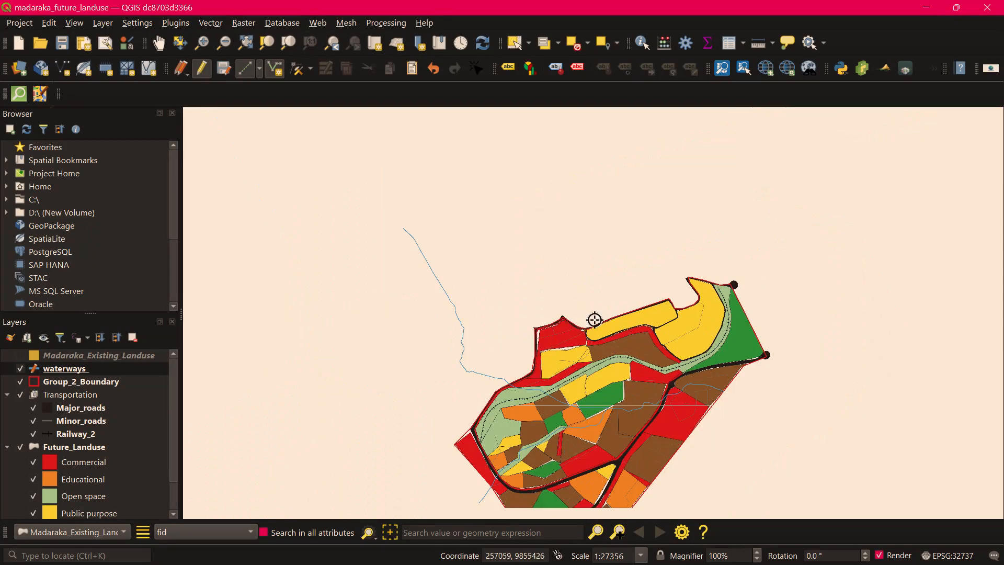
Turn off editing on the waterways_ layer, saving the newly digitized stream line.
middle_click_drag(613, 383, 585, 329)
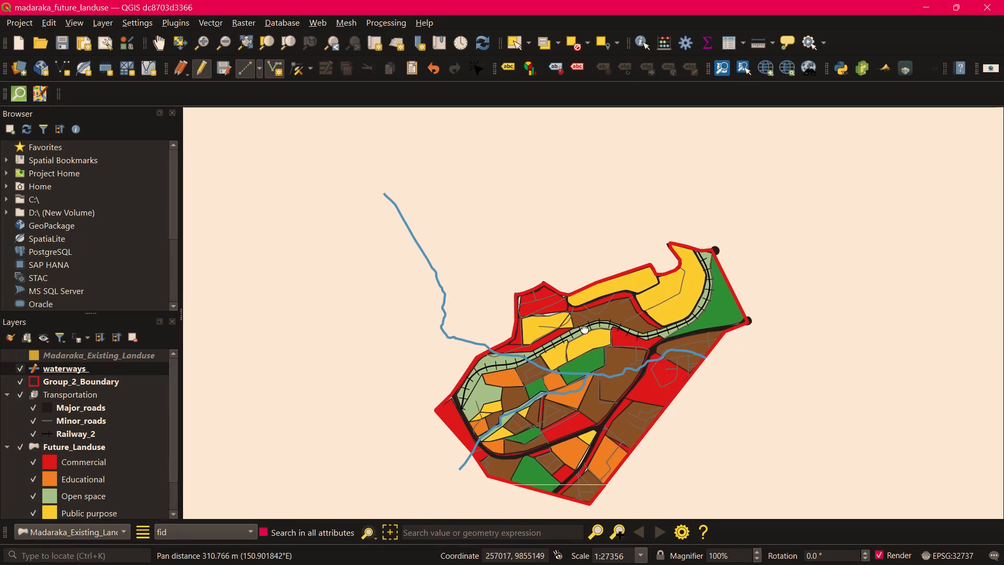
middle_click_drag(585, 329, 570, 297)
scroll(567, 293, "up", 1)
left_click(199, 75)
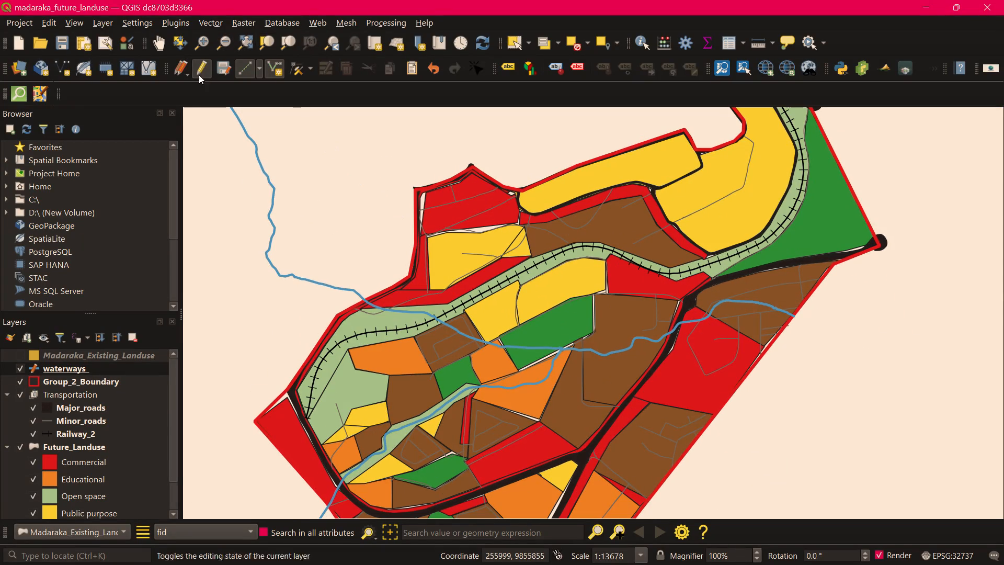
left_click(483, 295)
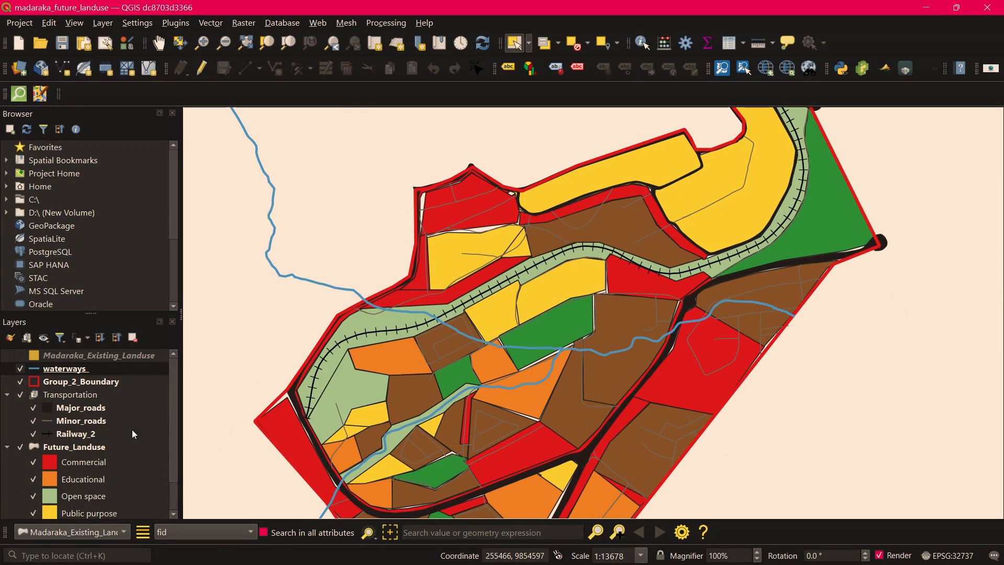
Make Future_Landuse the active layer and enable snapping in the project's snapping options.
left_click(87, 445)
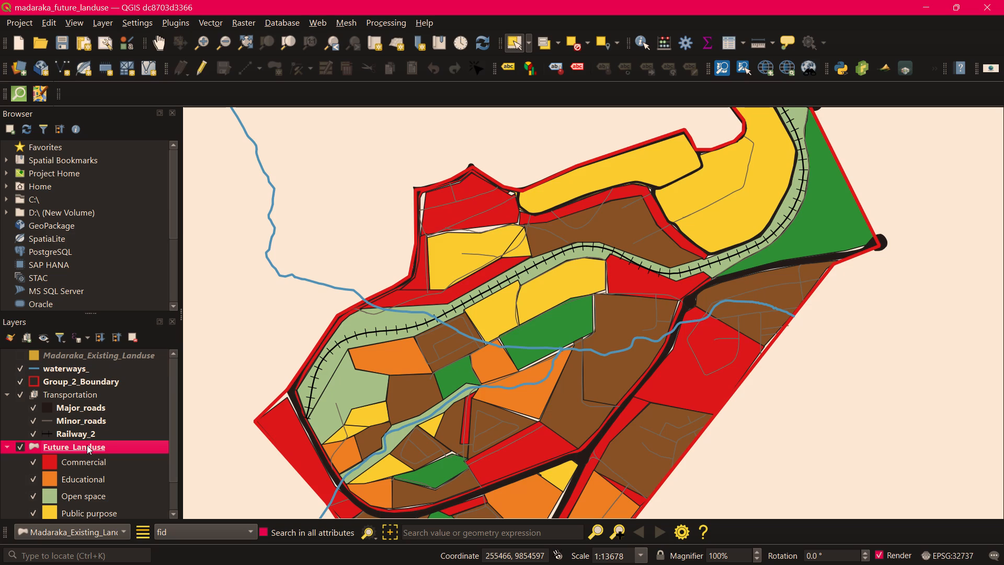
left_click(85, 445)
left_click(21, 21)
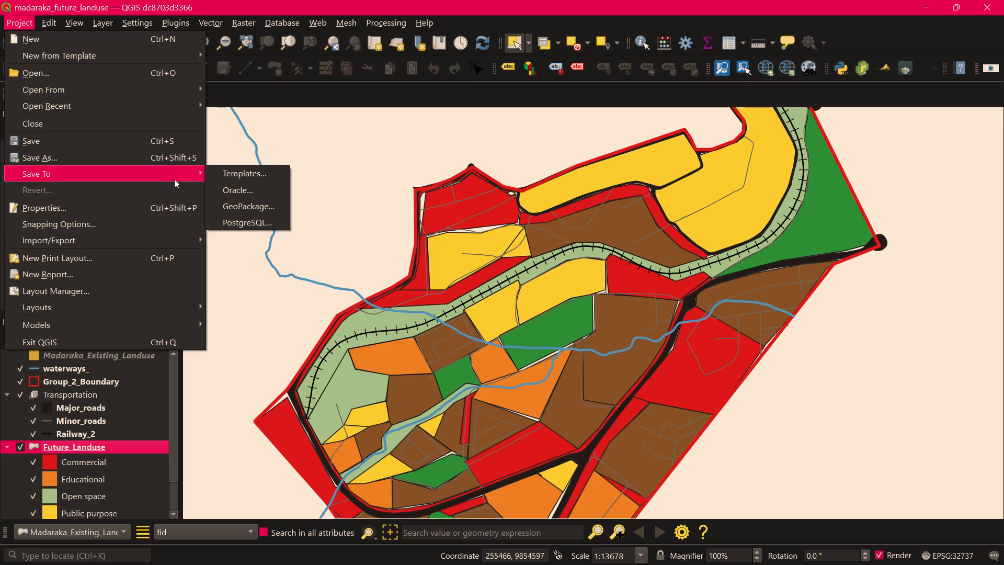
left_click(113, 223)
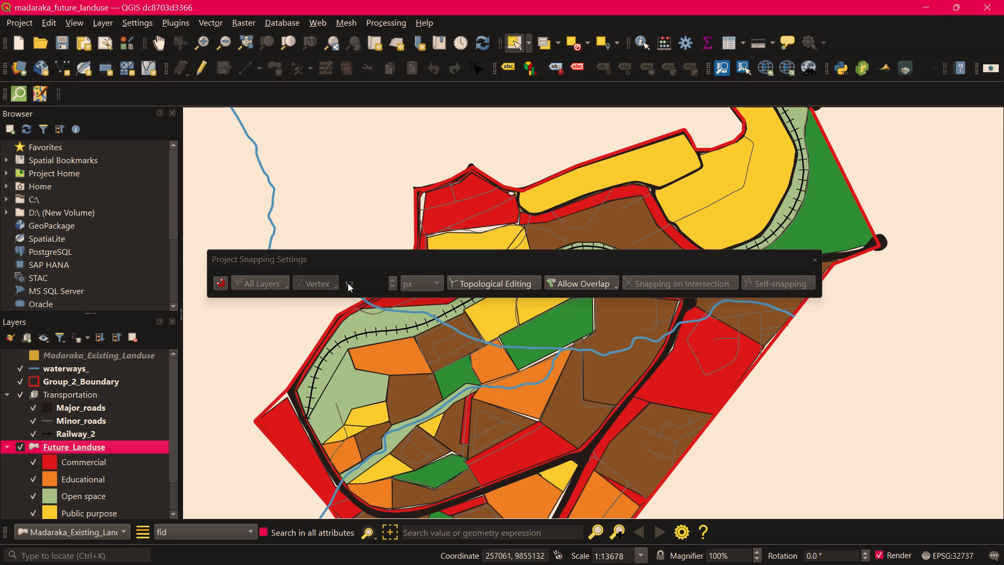
left_click(312, 282)
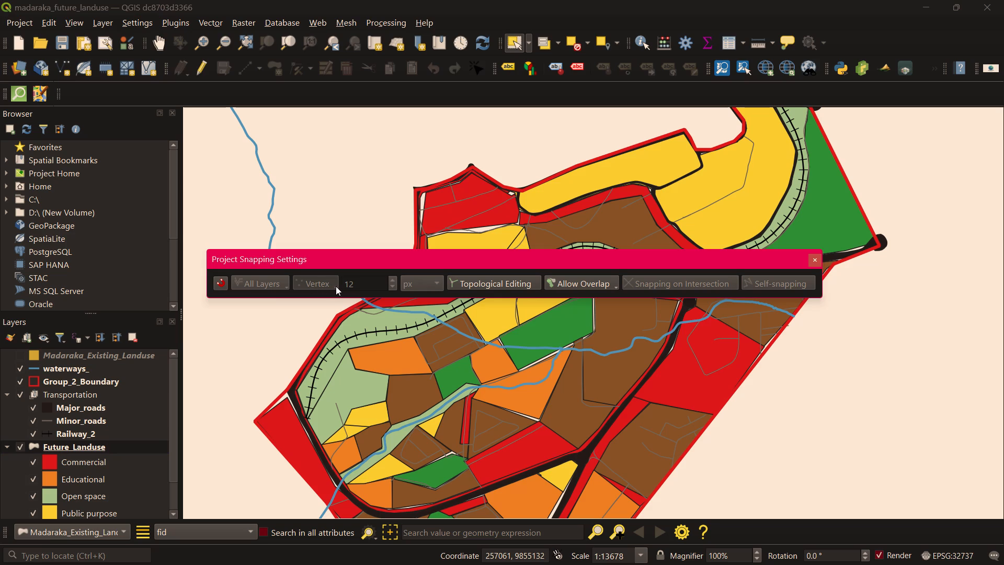
left_click(336, 286)
left_click(325, 279)
left_click(263, 285)
left_click(671, 278)
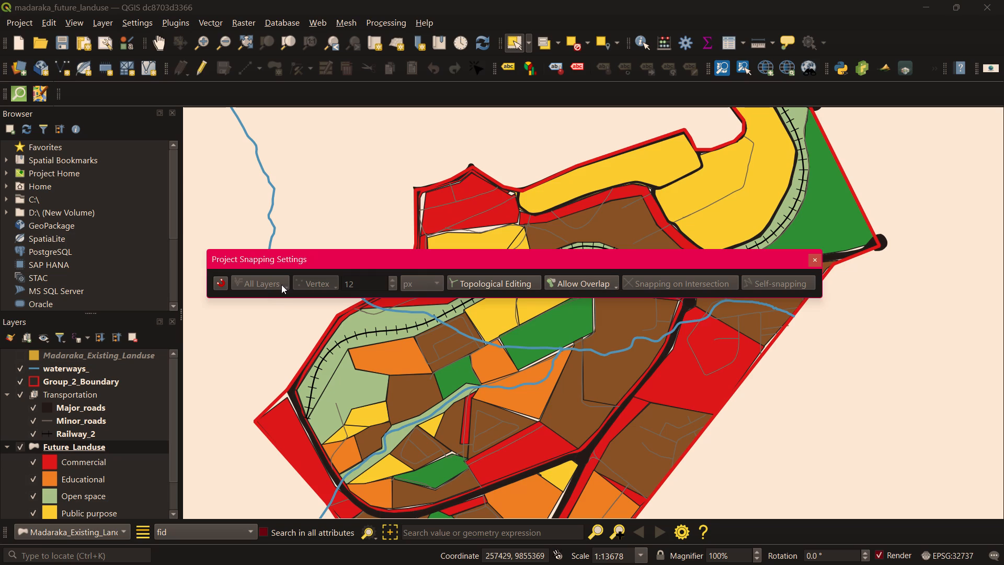
left_click(215, 280)
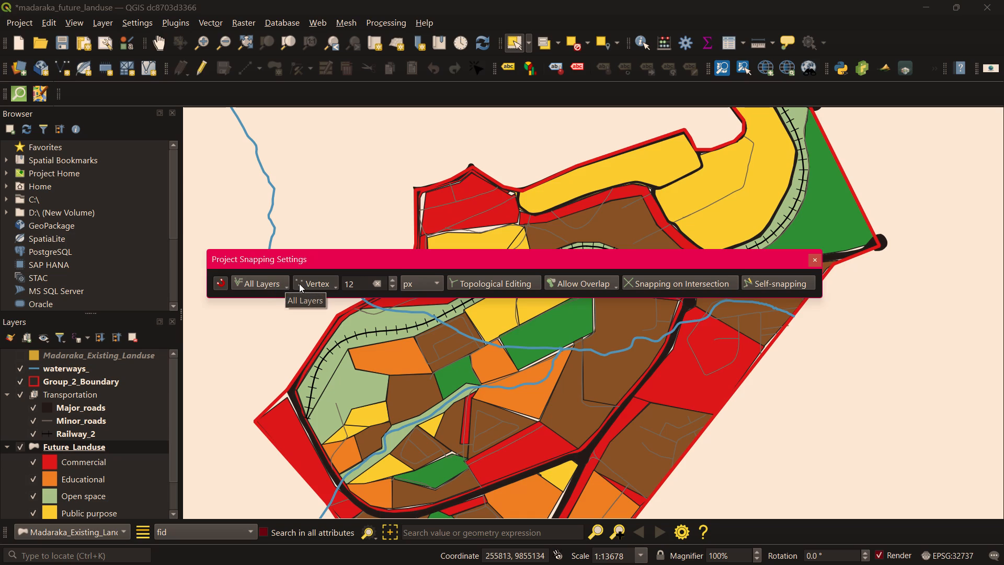
Set the snapping scope to Advanced Configuration and review the snapping settings listed for each layer.
left_click(288, 285)
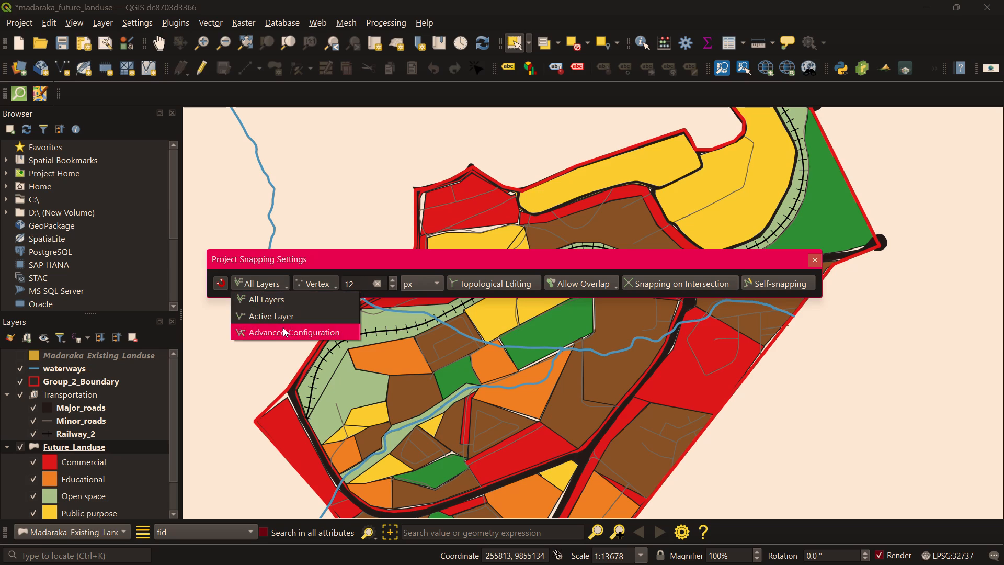
left_click(310, 331)
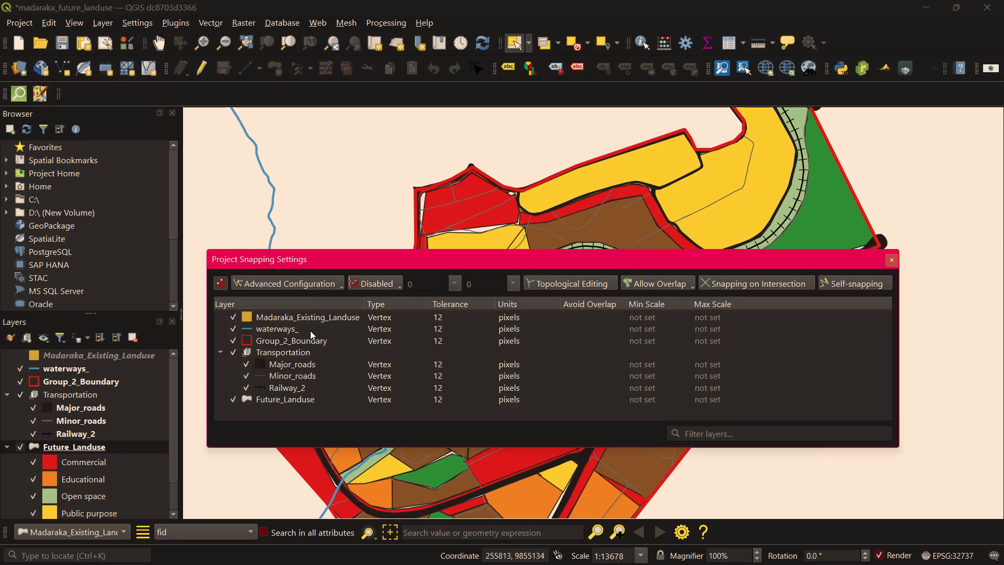
scroll(419, 355, "down", 3)
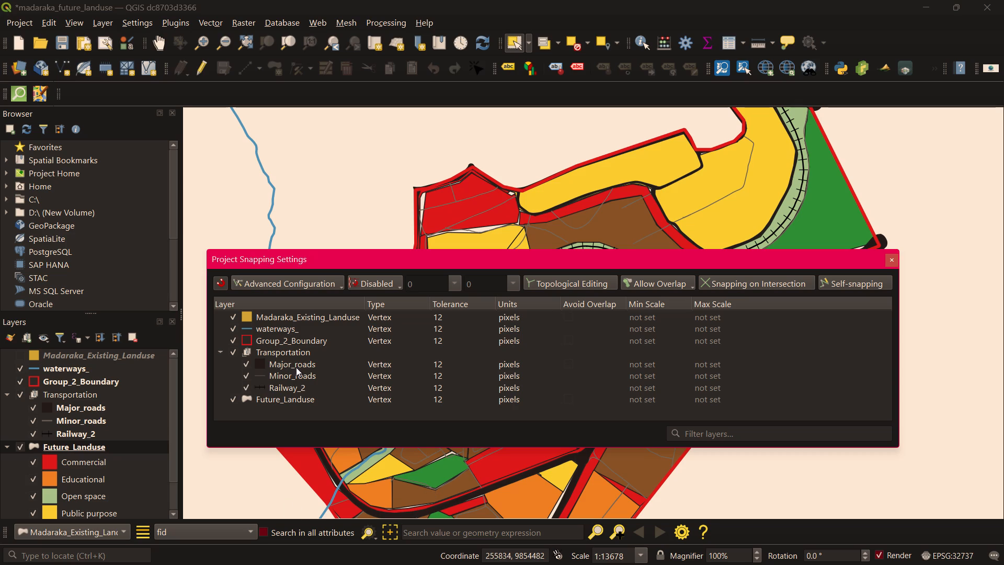
scroll(328, 377, "up", 2)
Open the choices for limiting snapping by scale in the project snapping settings.
left_click(400, 286)
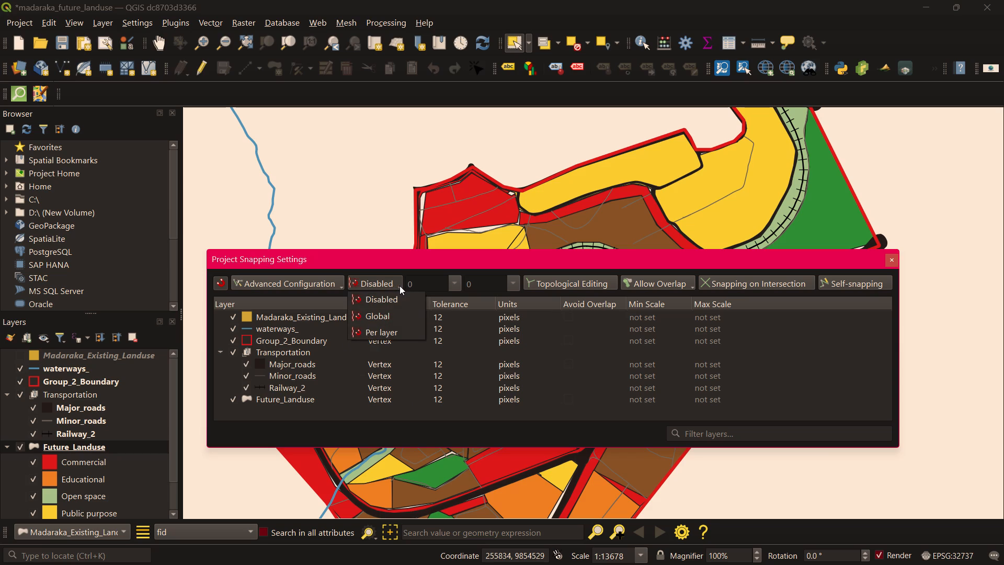
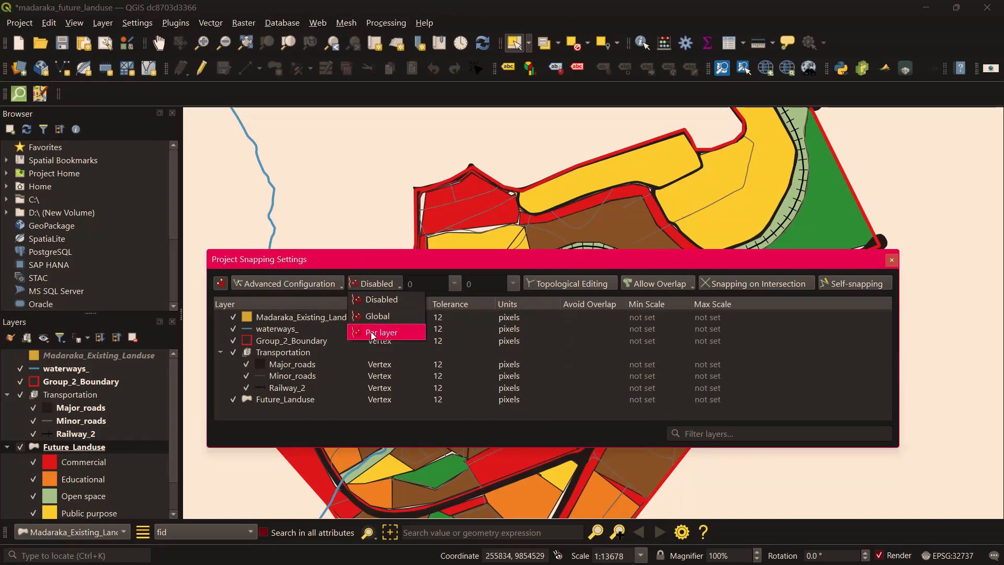
Limit snapping by scale with the Per layer option in the project snapping settings.
left_click(371, 332)
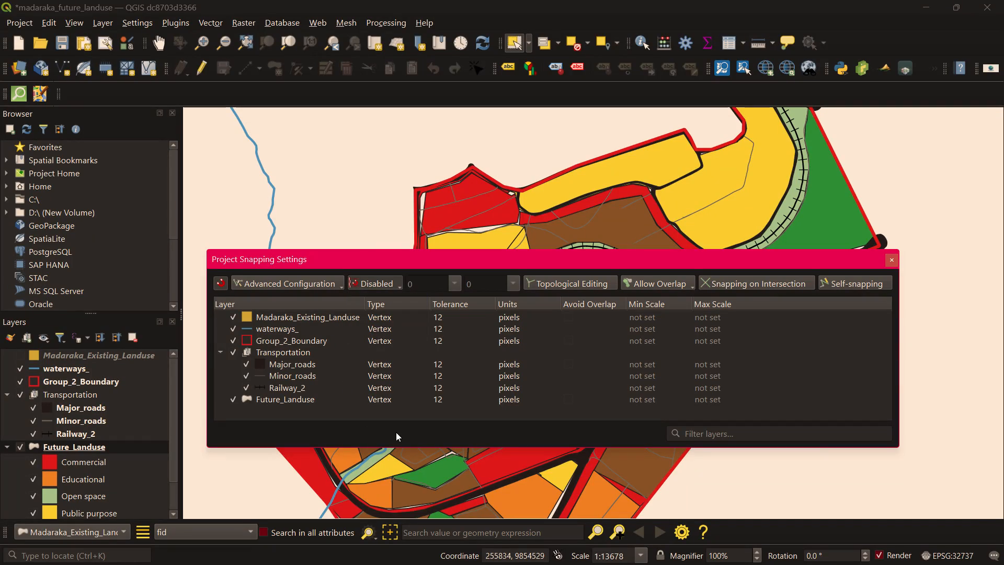
scroll(341, 355, "up", 2)
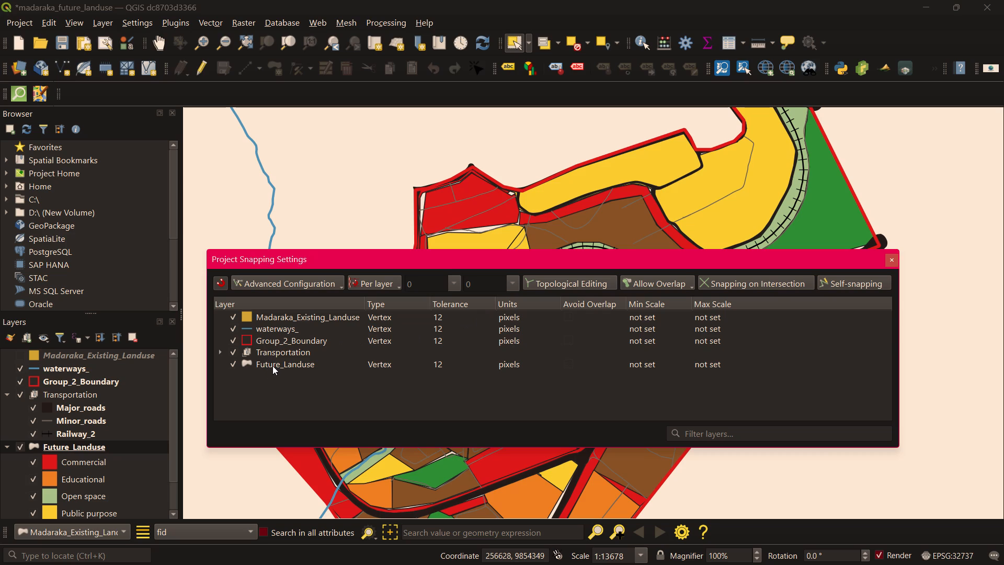
scroll(283, 358, "up", 2)
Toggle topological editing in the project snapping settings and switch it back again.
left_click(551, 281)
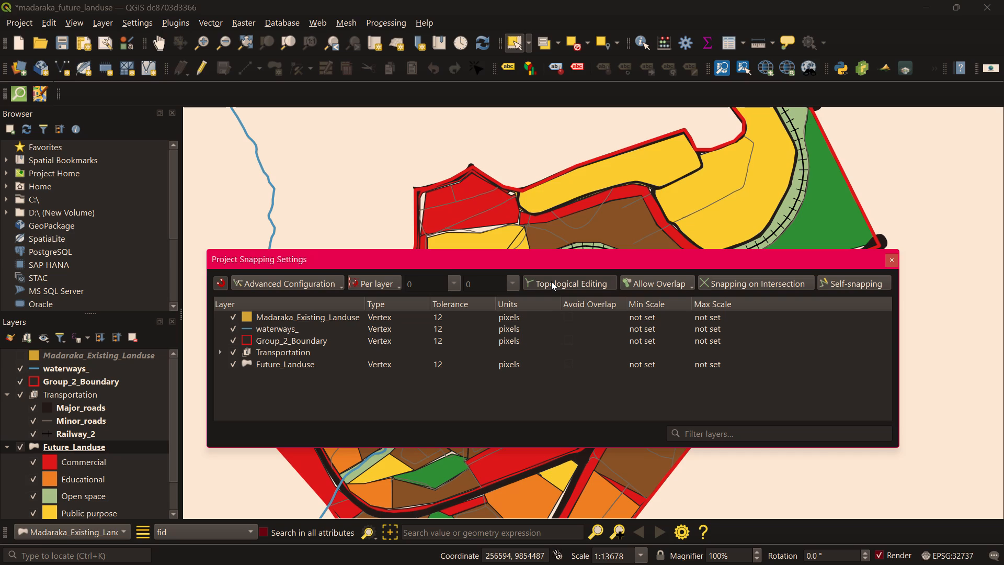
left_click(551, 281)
Review the available overlap handling choices in the project snapping settings and return to the Future_Landuse entry.
left_click(679, 279)
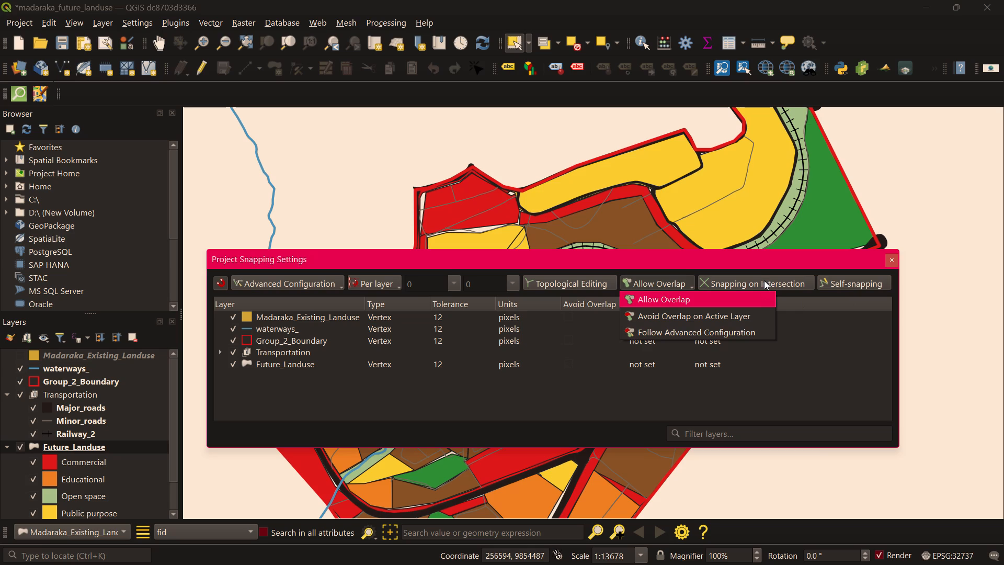
left_click(273, 364)
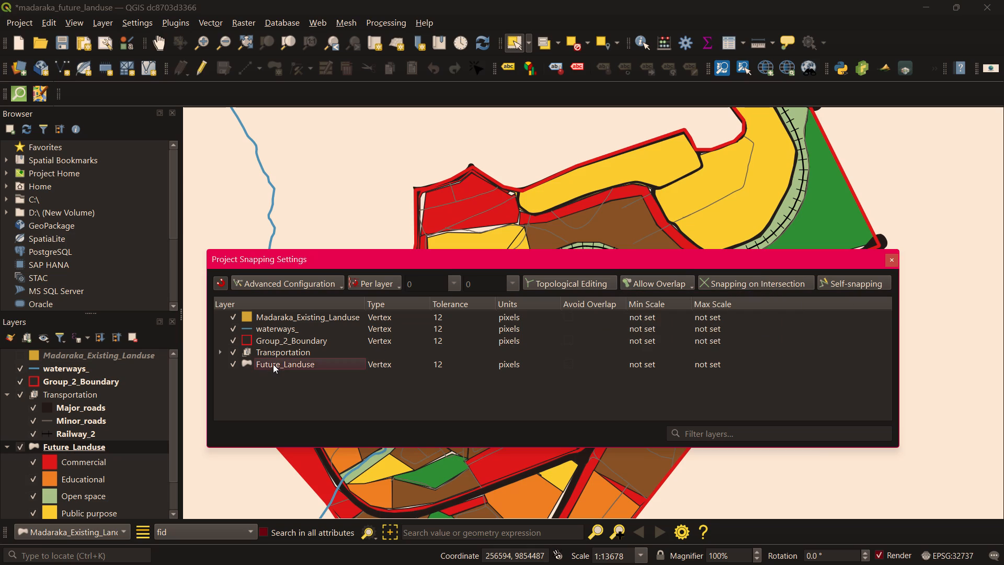
Toggle topological editing in the project snapping settings.
left_click(574, 285)
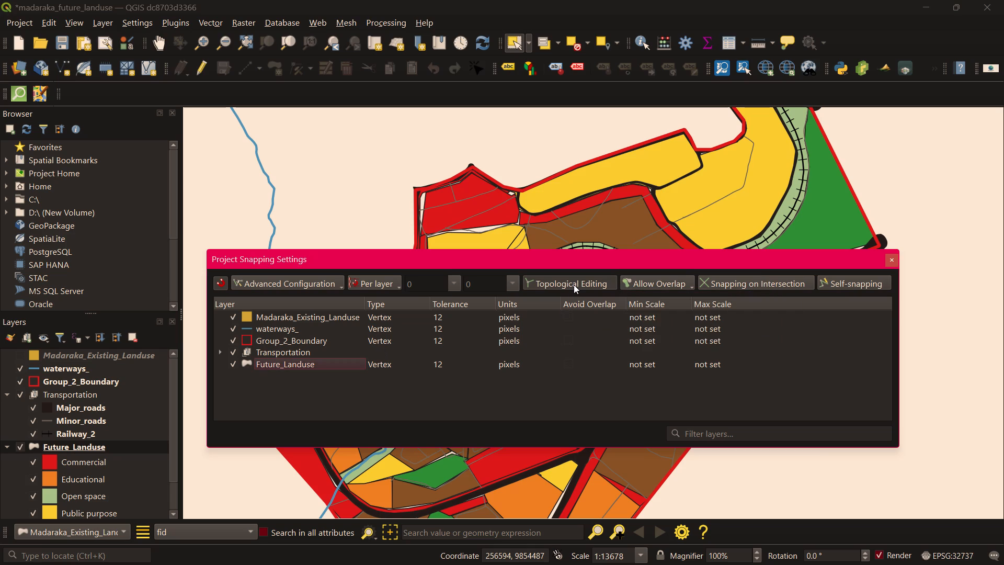
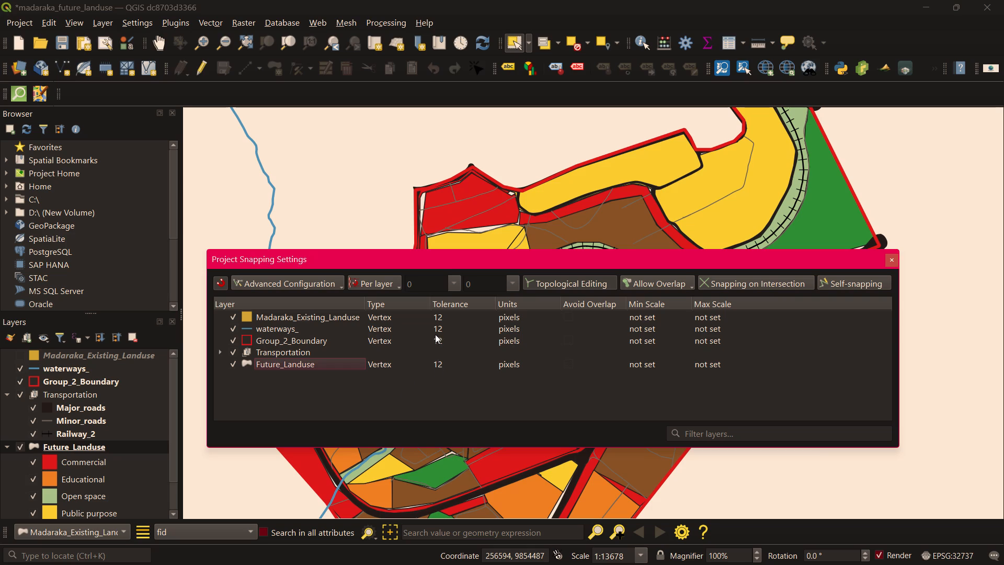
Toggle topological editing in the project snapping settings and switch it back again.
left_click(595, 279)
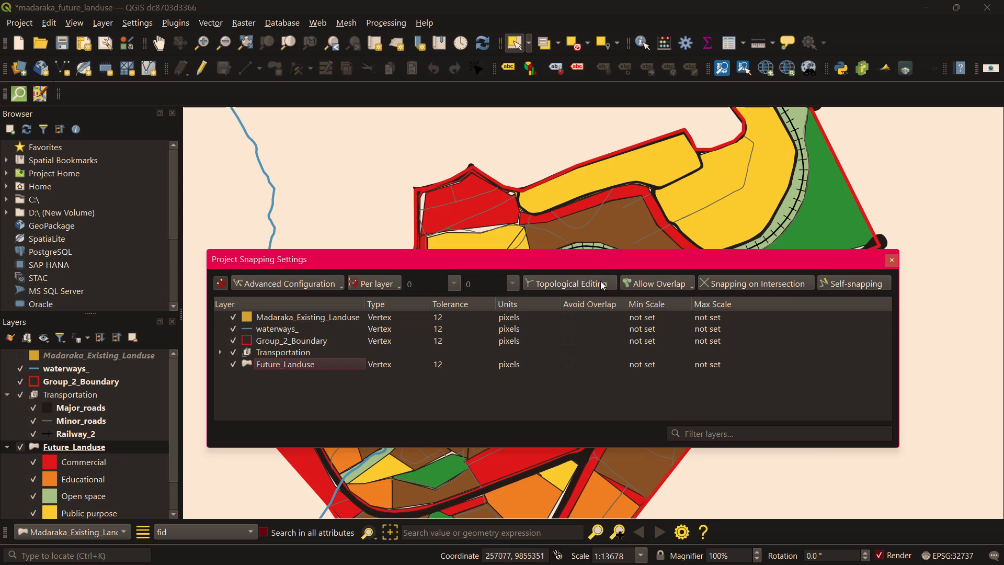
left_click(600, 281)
Review the available overlap handling choices in the project snapping settings and return to the Future_Landuse entry.
left_click(666, 281)
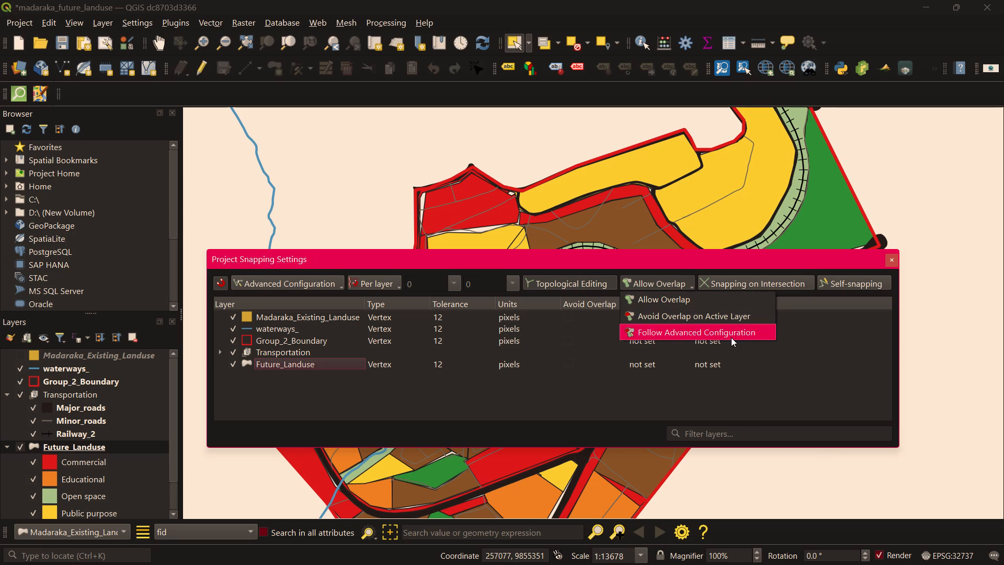
left_click(672, 284)
left_click(672, 284)
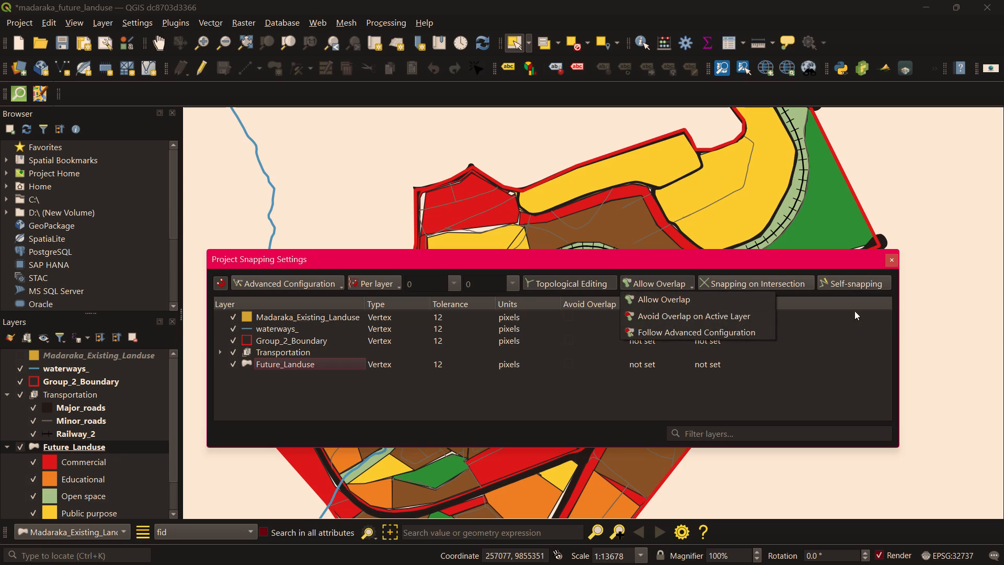
left_click(854, 327)
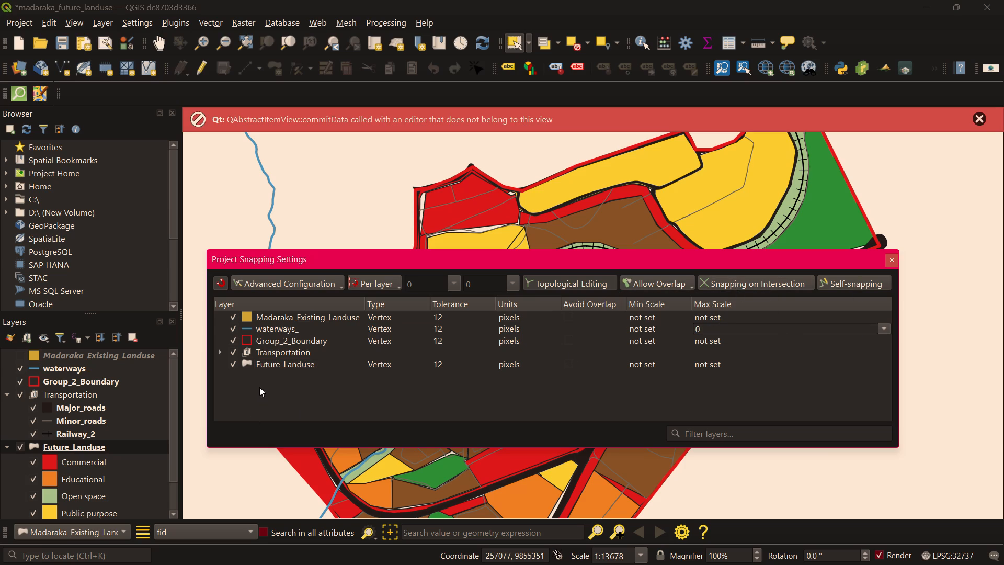
left_click(271, 364)
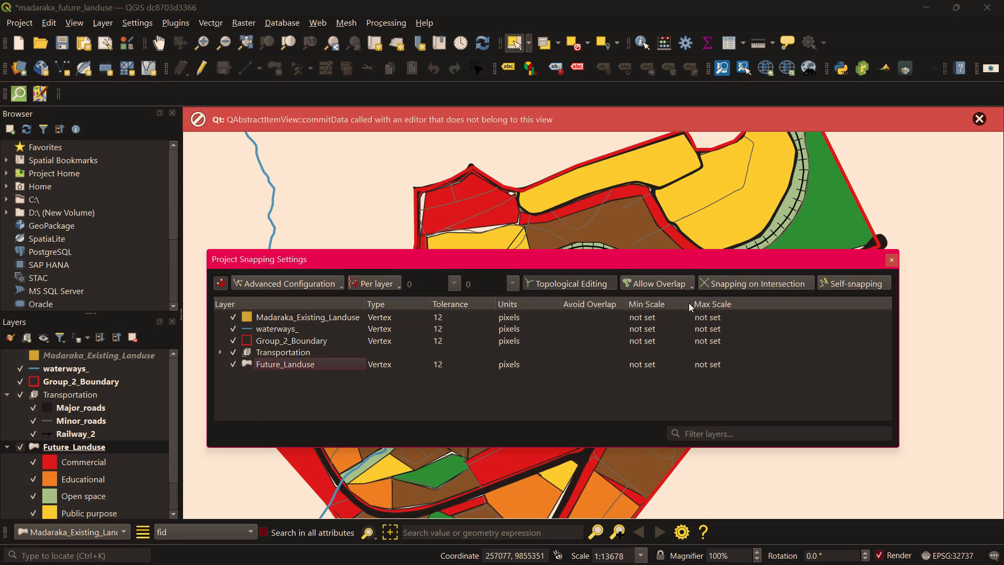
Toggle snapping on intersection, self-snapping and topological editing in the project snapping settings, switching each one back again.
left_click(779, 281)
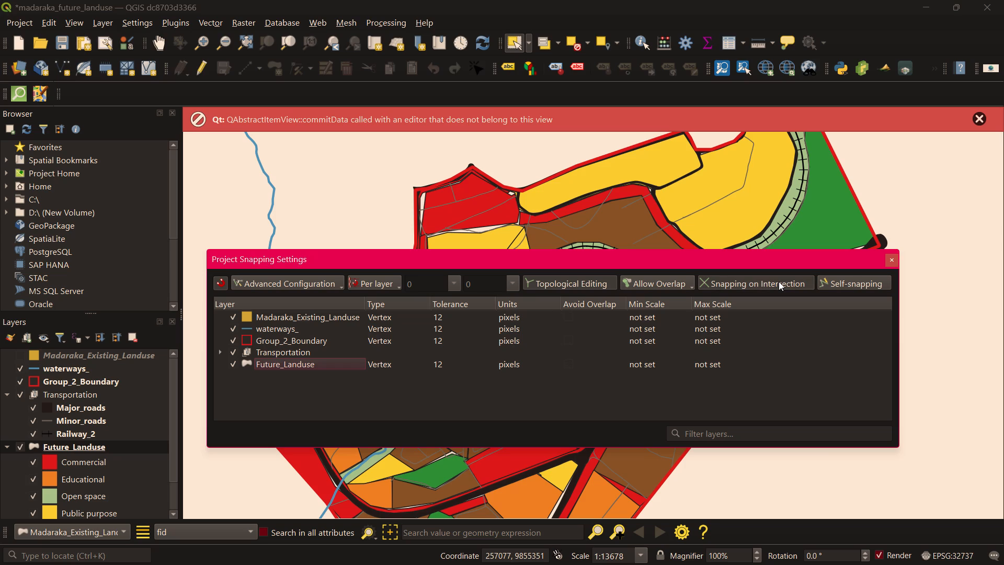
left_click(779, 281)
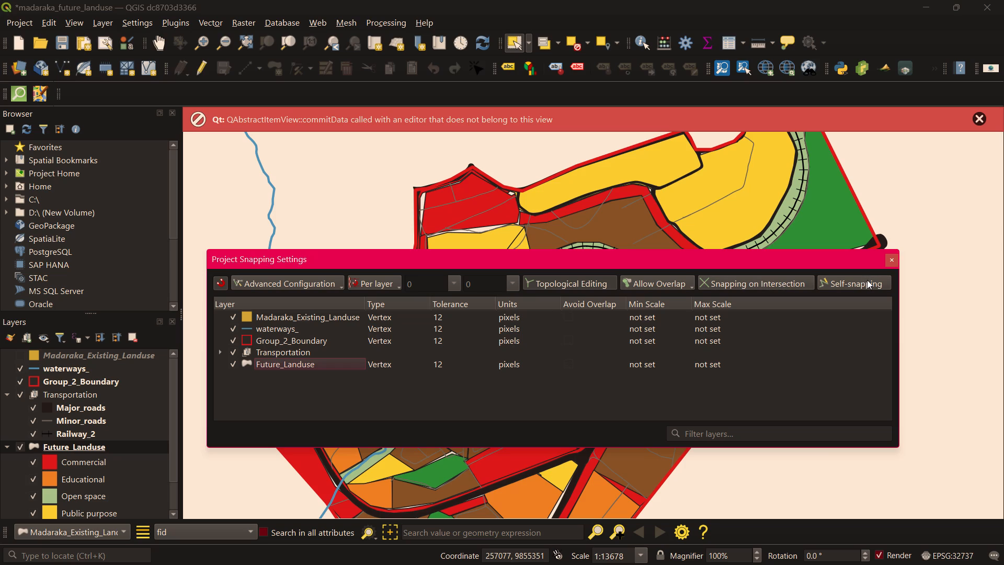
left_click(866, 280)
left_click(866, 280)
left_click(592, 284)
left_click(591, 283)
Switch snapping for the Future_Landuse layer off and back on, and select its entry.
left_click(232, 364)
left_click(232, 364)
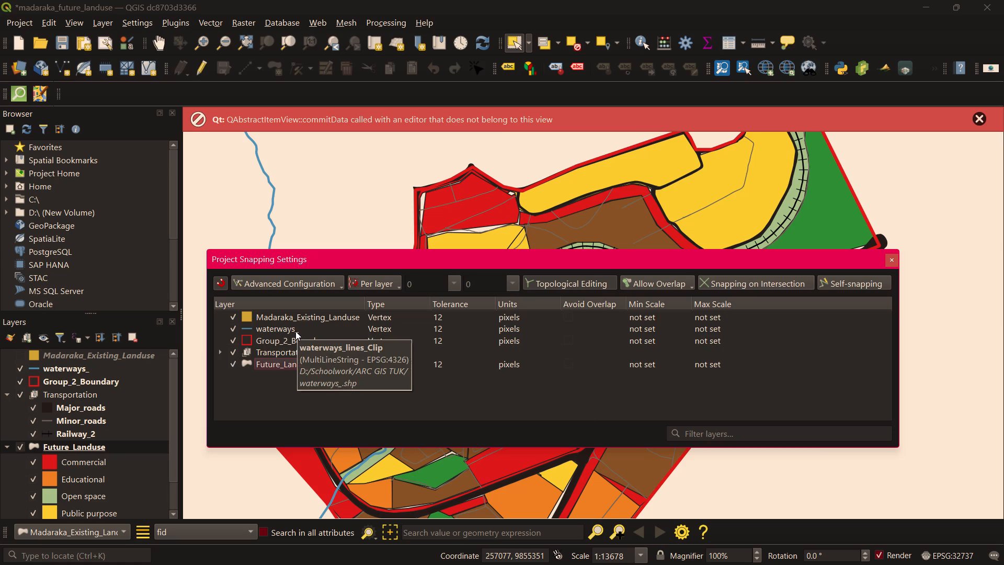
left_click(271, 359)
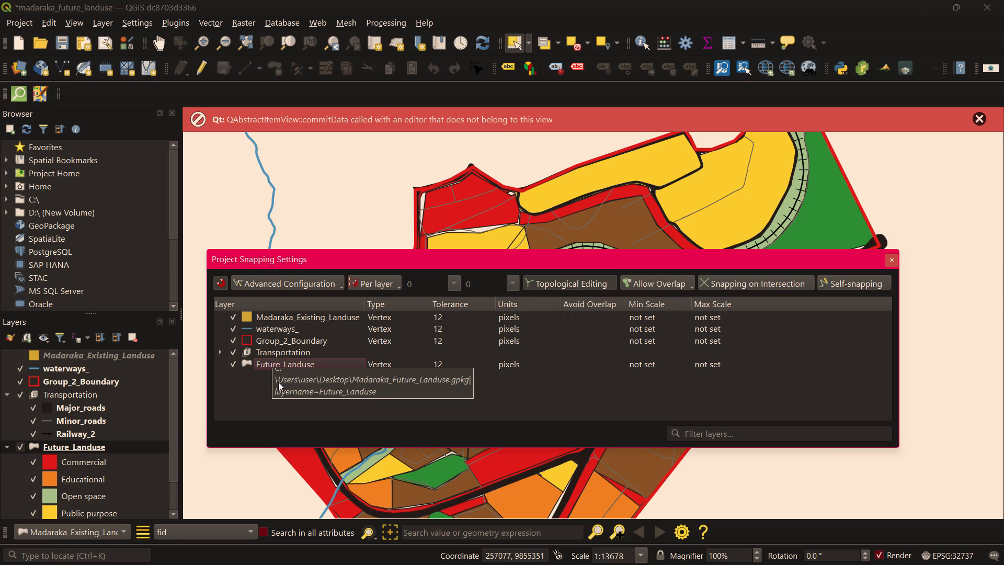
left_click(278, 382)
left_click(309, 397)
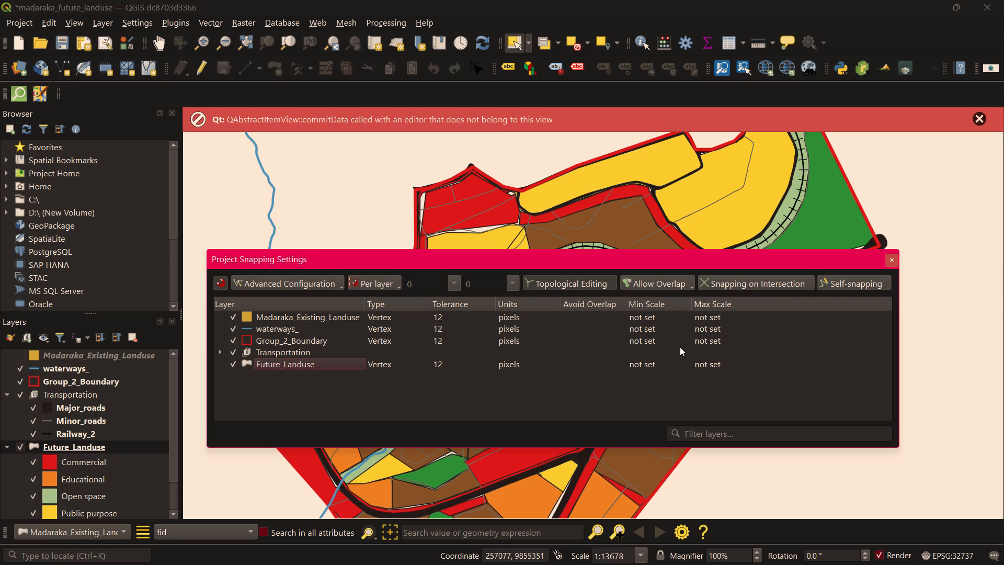
Open the maximum snapping scale of the Future_Landuse layer and leave it without entering a value.
left_click(748, 361)
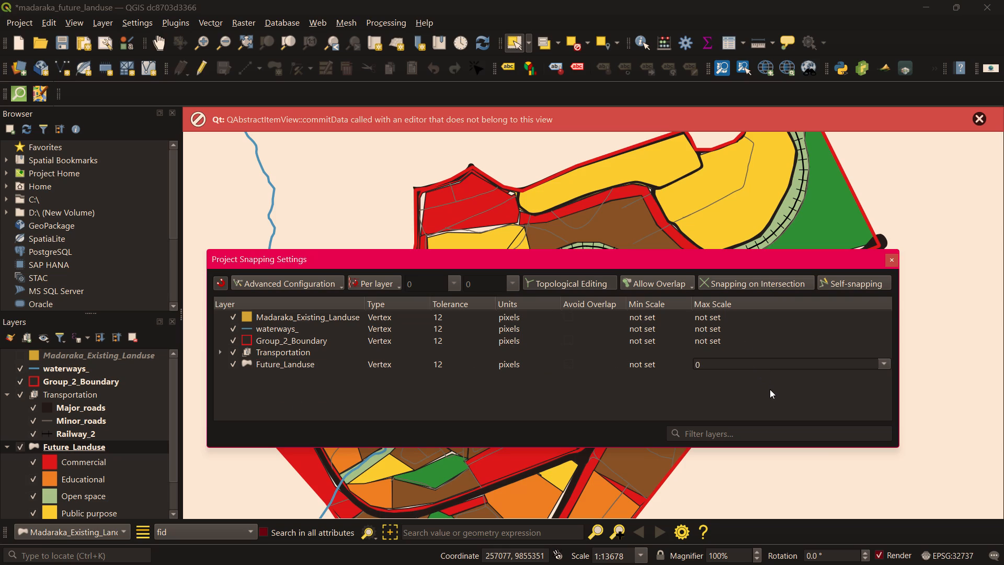
left_click(450, 402)
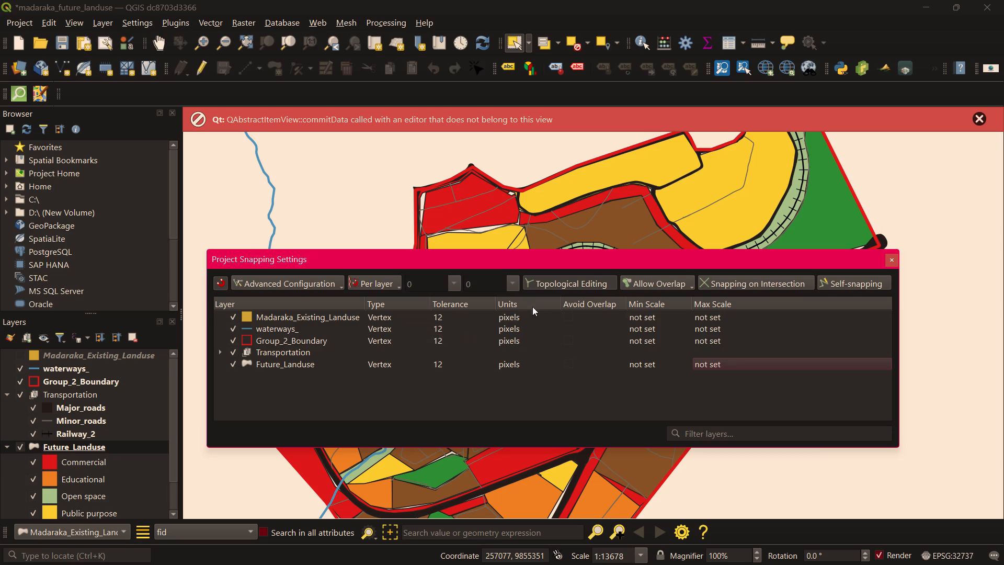
Toggle topological editing, snapping on intersection and self-snapping in the project snapping settings.
left_click(562, 282)
left_click(773, 278)
left_click(859, 279)
left_click(582, 284)
left_click(582, 284)
Review the available overlap handling choices in the project snapping settings.
left_click(689, 285)
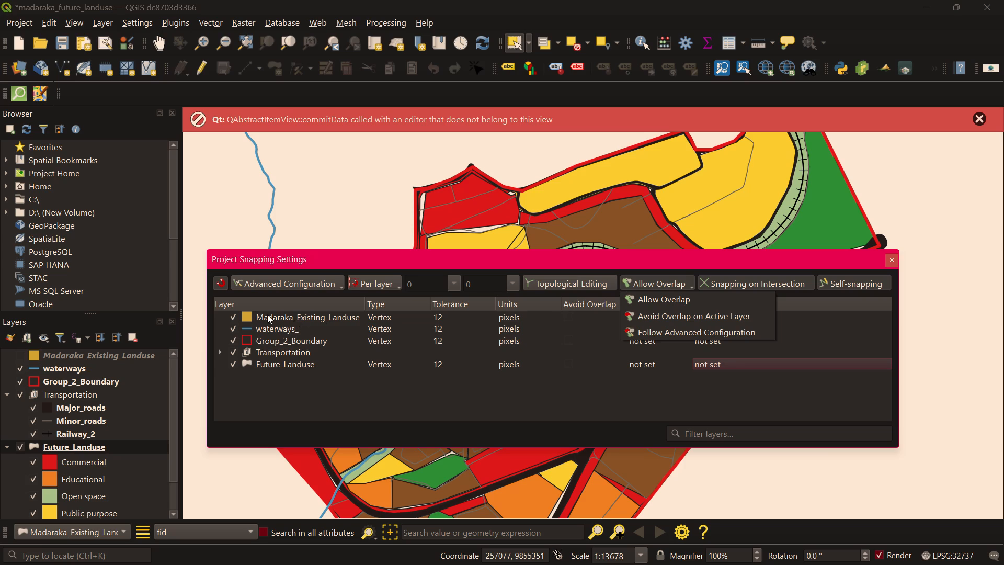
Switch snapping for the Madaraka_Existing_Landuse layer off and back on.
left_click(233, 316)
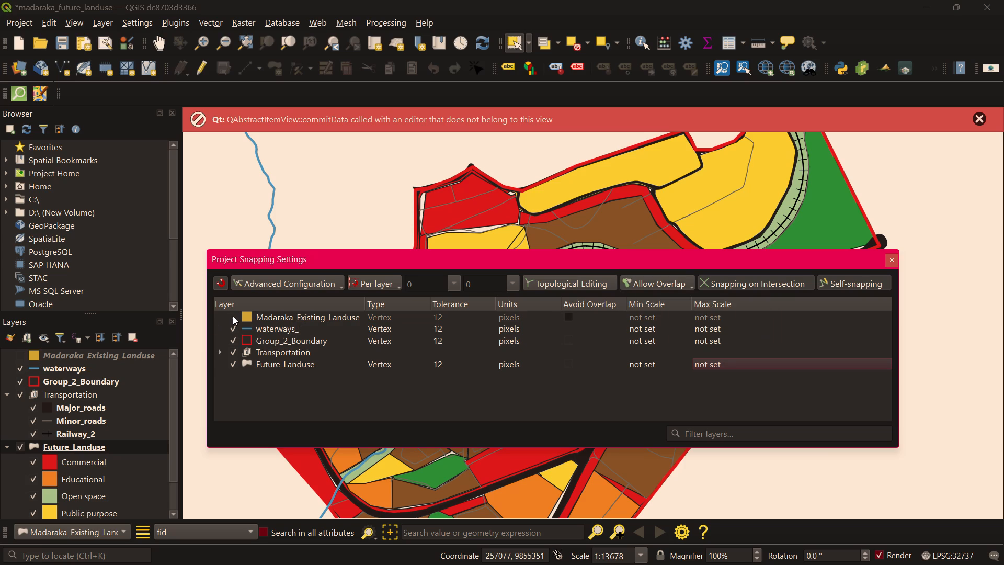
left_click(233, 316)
Examine the layers inside the Transportation group in the snapping list and collapse the group again.
left_click(220, 352)
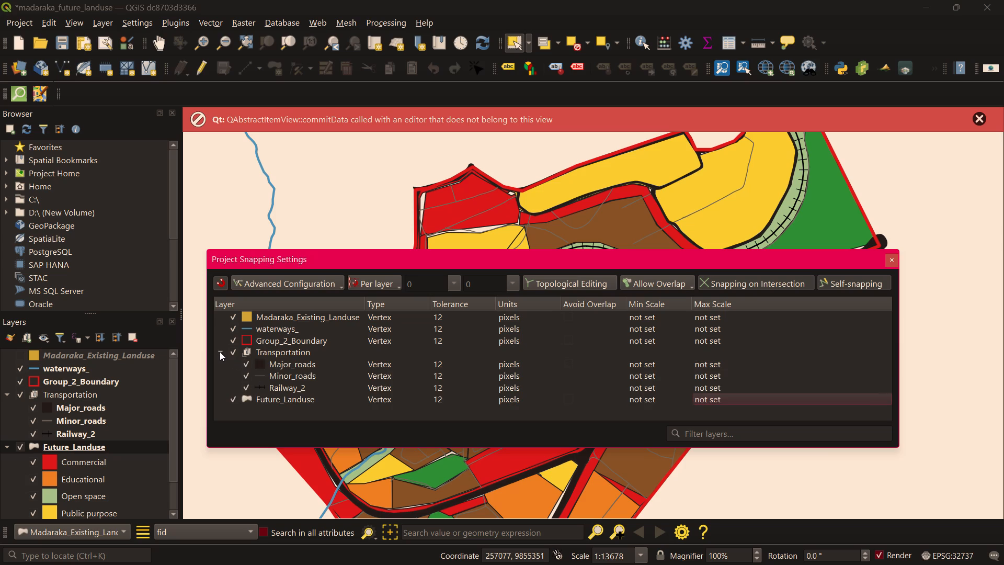
left_click(220, 352)
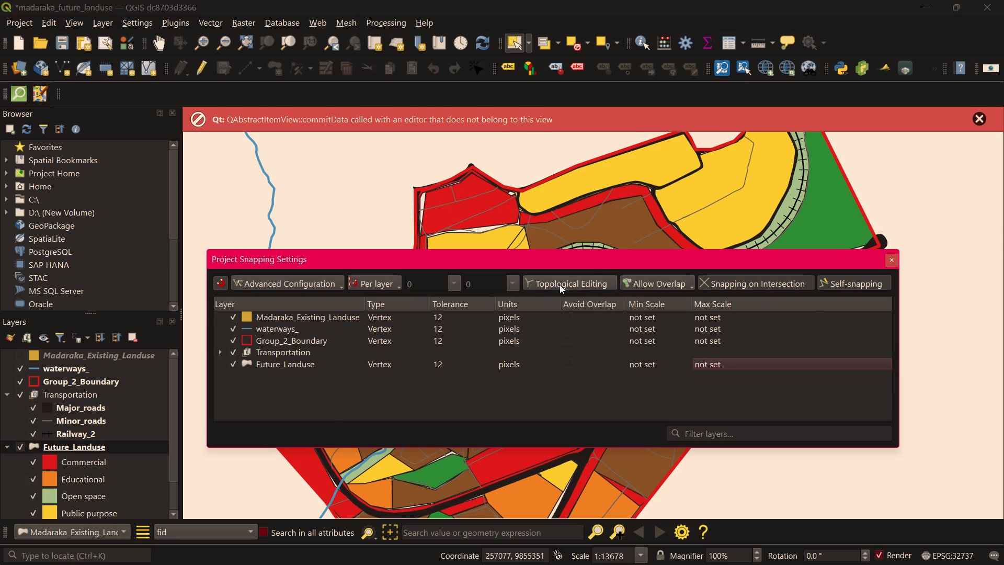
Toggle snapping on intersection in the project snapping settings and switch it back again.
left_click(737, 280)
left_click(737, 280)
Set the overlap handling in the project snapping settings to Allow Overlap.
left_click(663, 280)
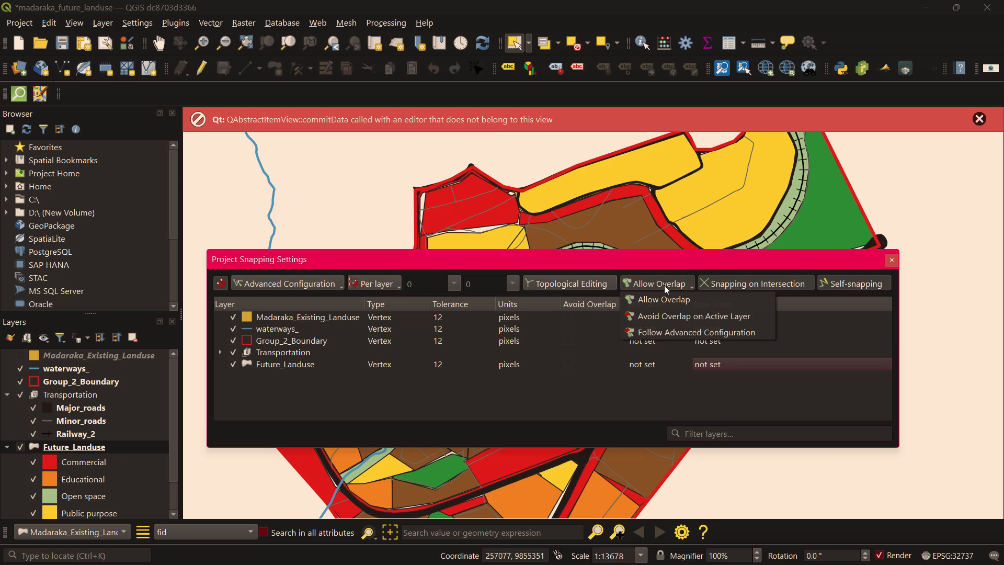
left_click(675, 301)
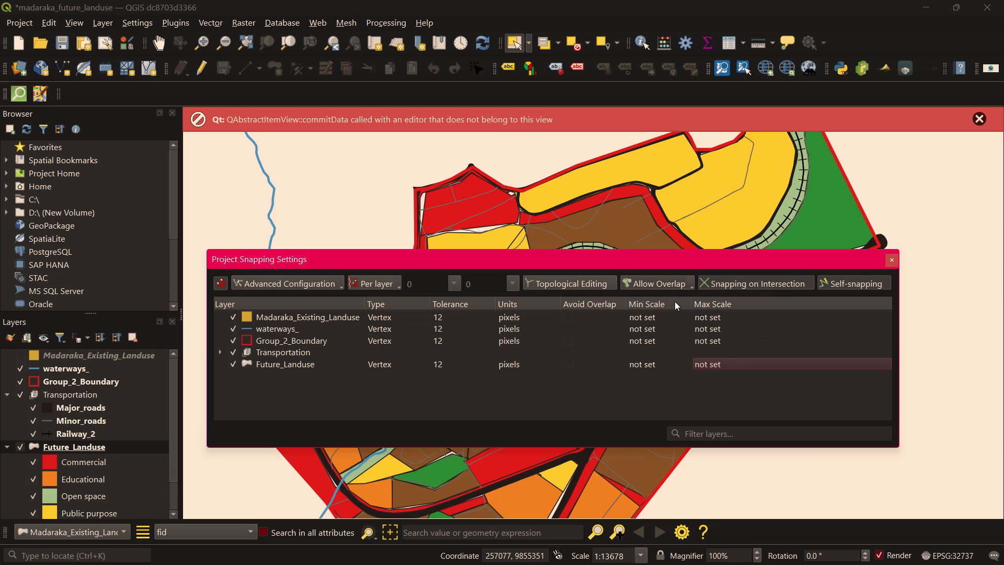
Open the overlap handling choices in the project snapping settings.
left_click(669, 286)
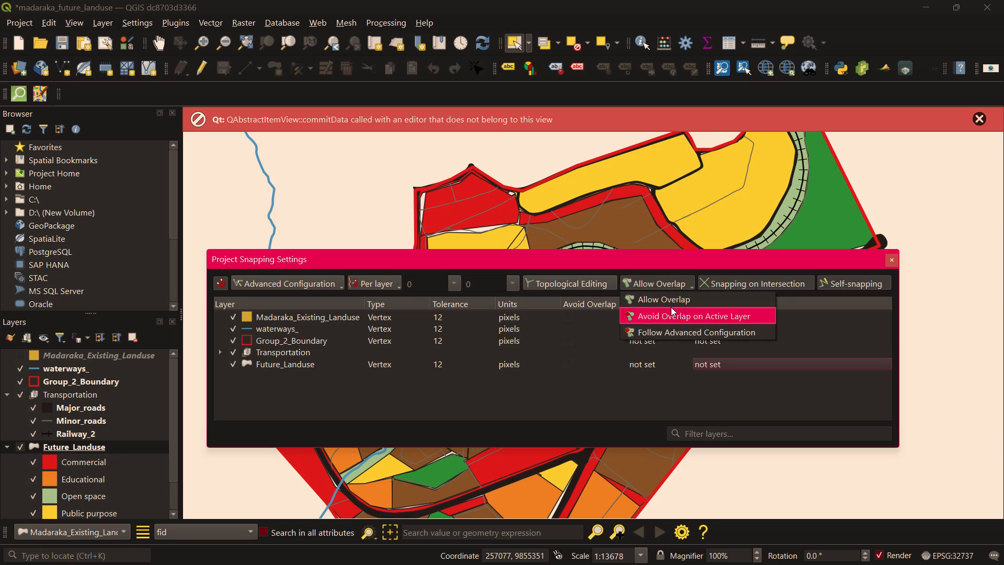
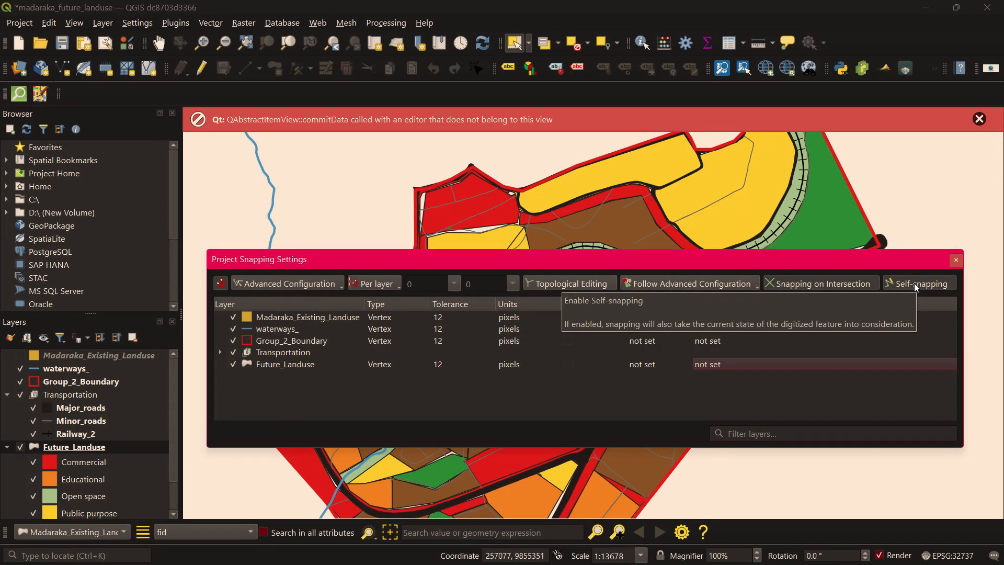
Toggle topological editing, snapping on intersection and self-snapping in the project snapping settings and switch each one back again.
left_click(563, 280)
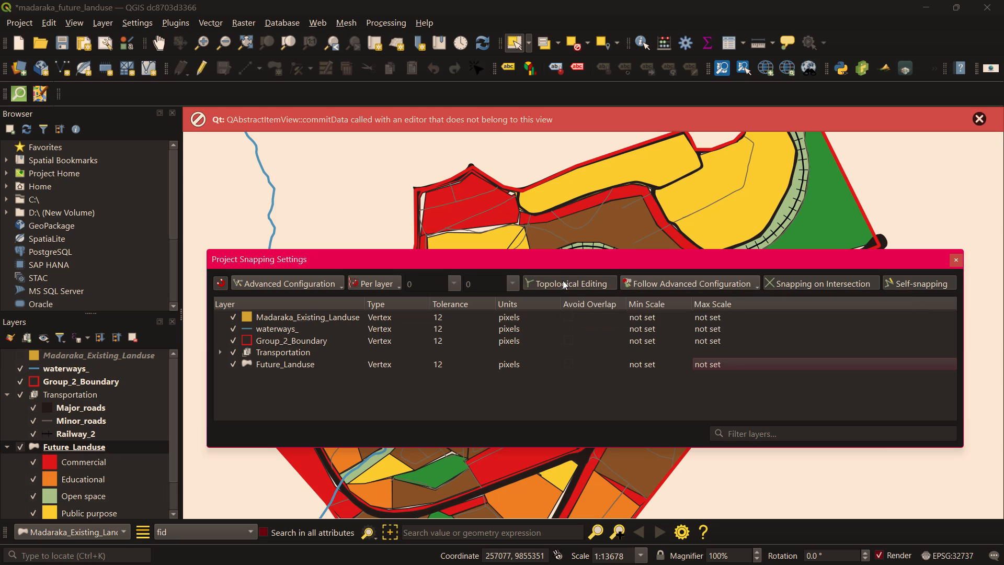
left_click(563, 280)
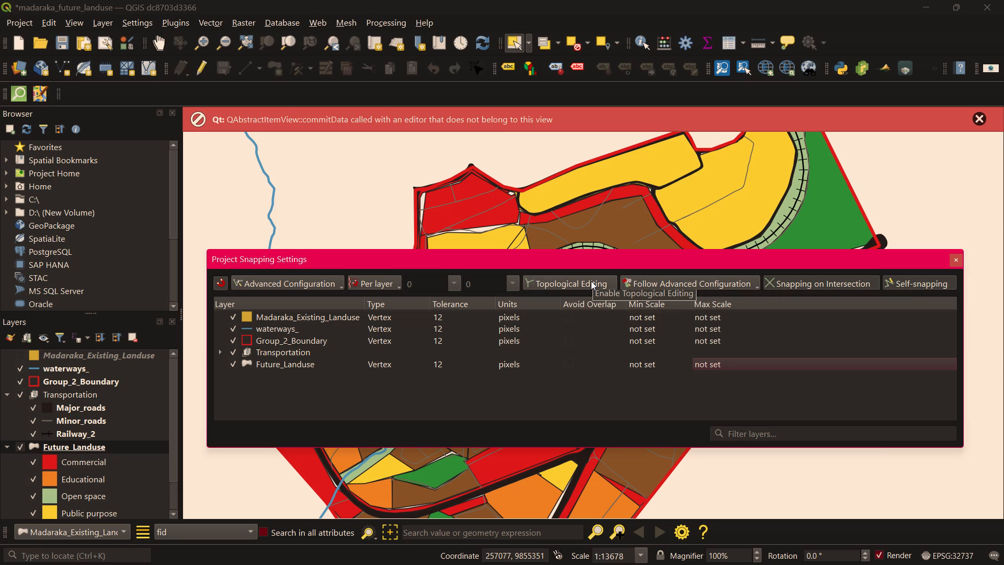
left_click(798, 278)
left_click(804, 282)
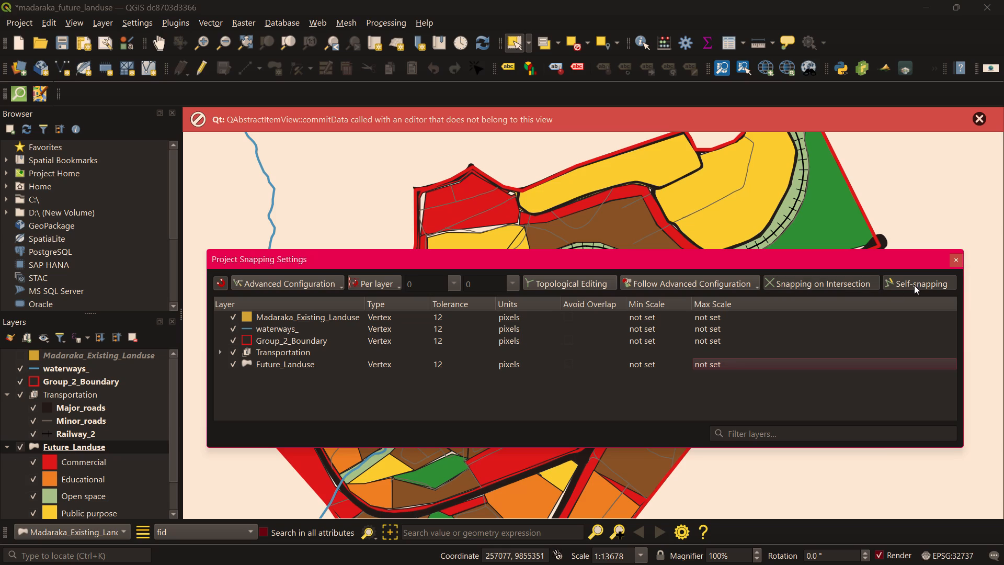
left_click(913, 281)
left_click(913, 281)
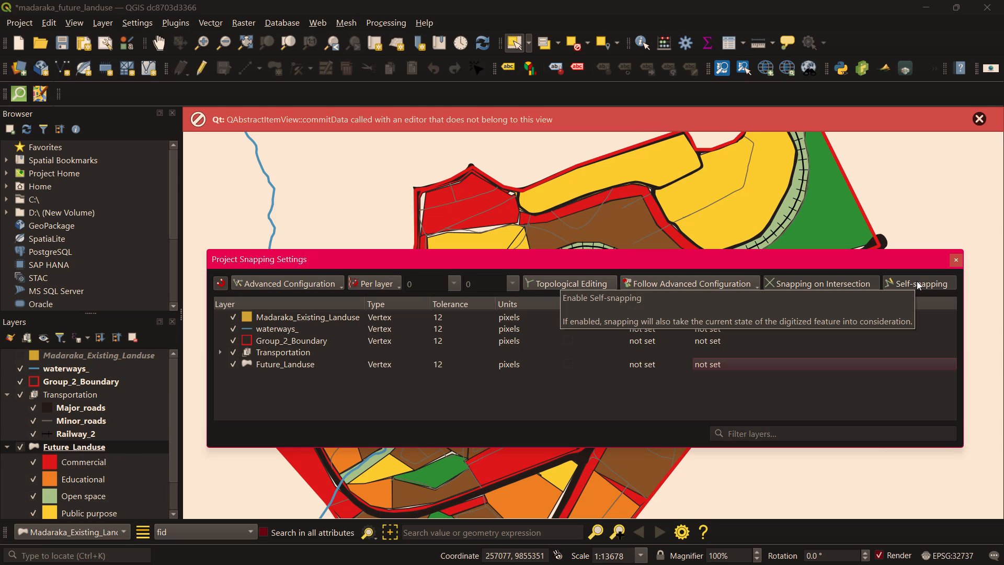
Close the project snapping settings and dismiss the Qt message above the map.
left_click(955, 257)
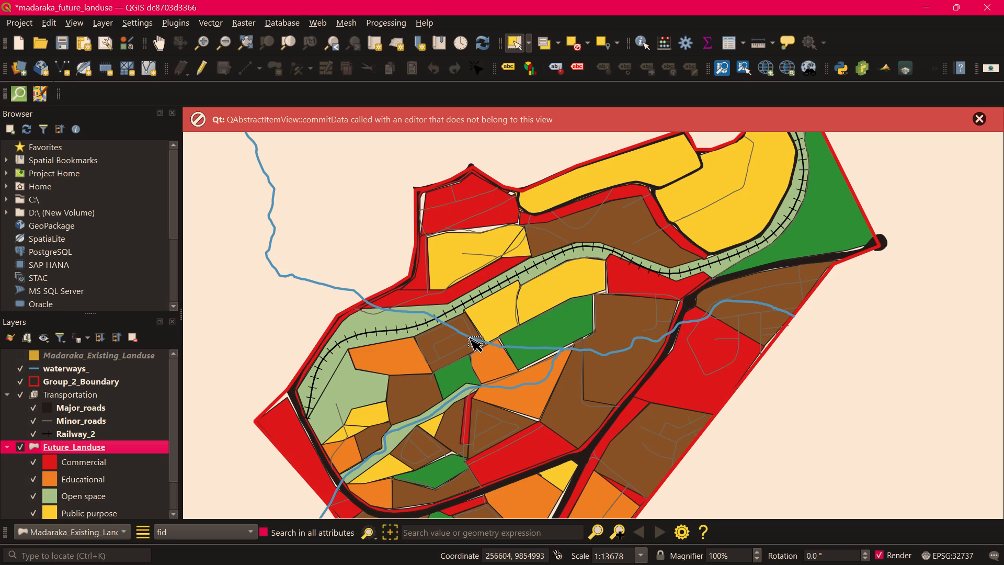
left_click(976, 114)
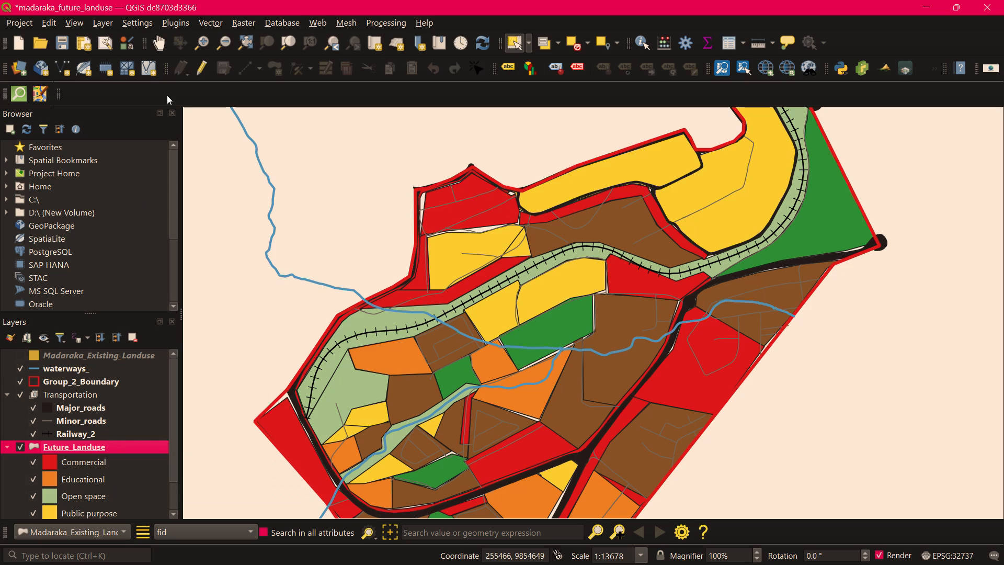
Start an edit session on the Future_Landuse layer and activate the Vertex Tool.
left_click(203, 63)
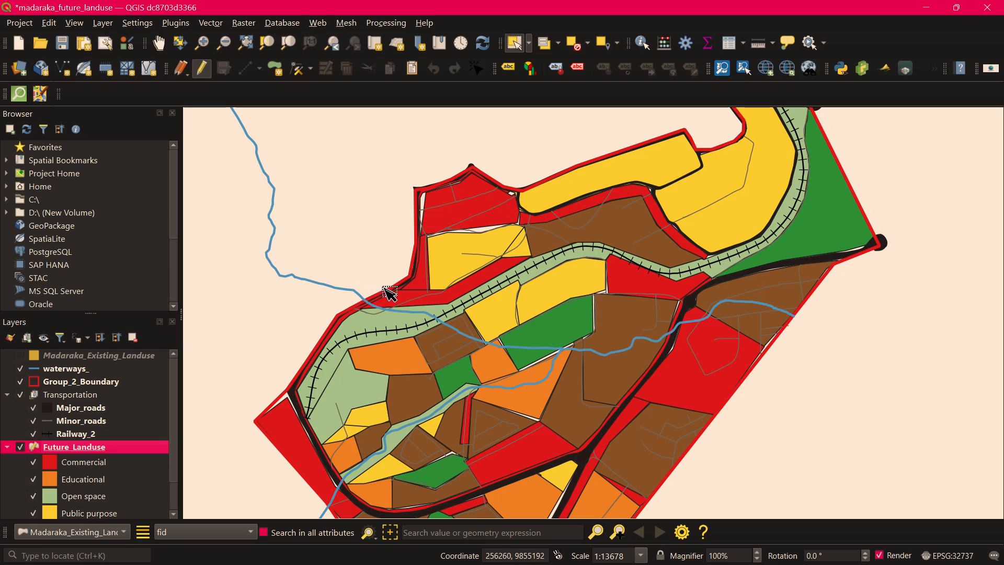
left_click(295, 65)
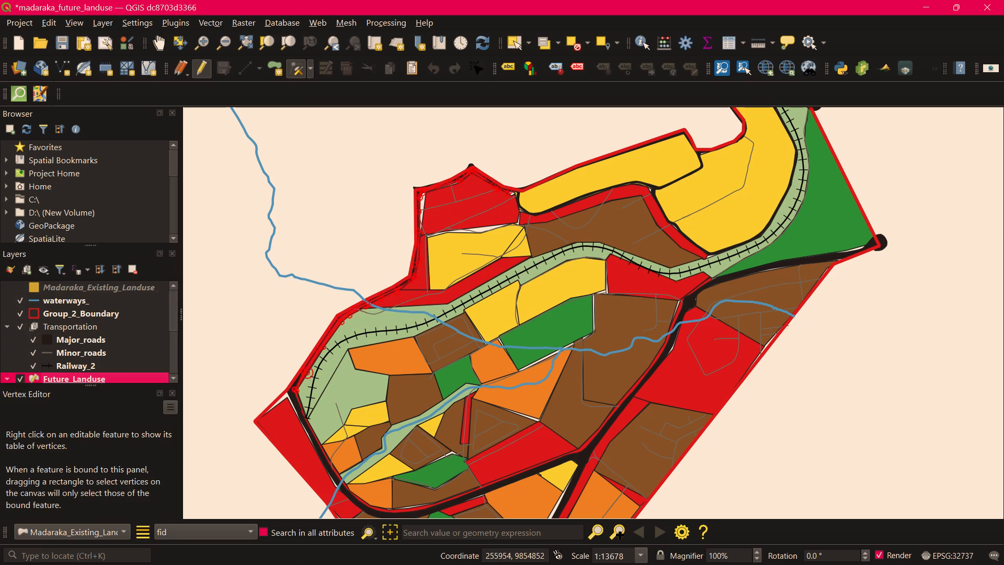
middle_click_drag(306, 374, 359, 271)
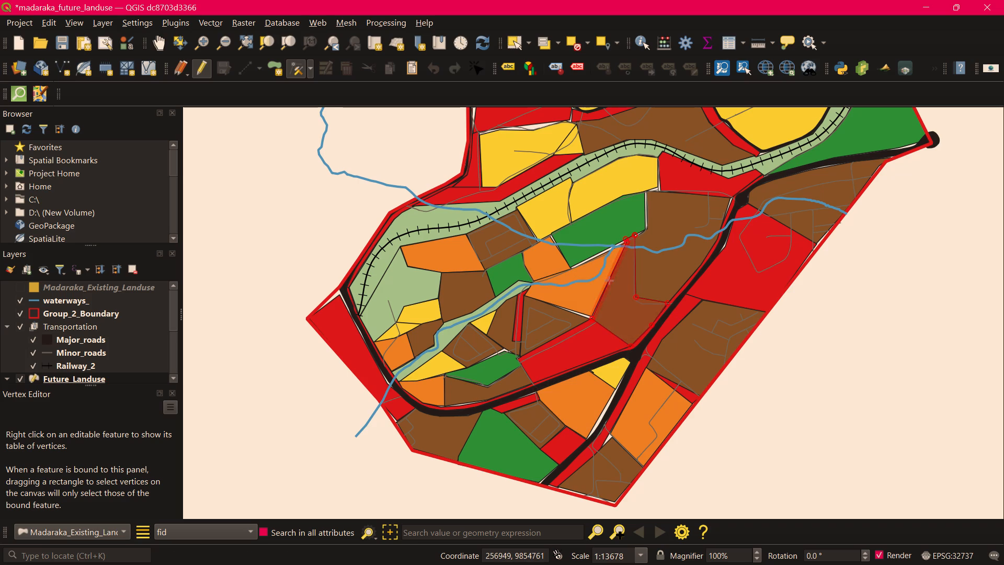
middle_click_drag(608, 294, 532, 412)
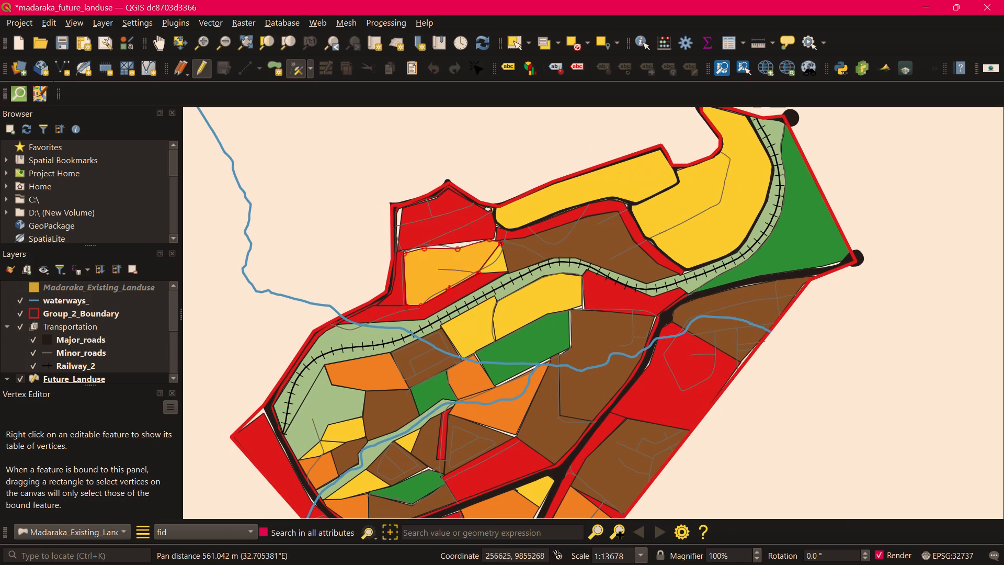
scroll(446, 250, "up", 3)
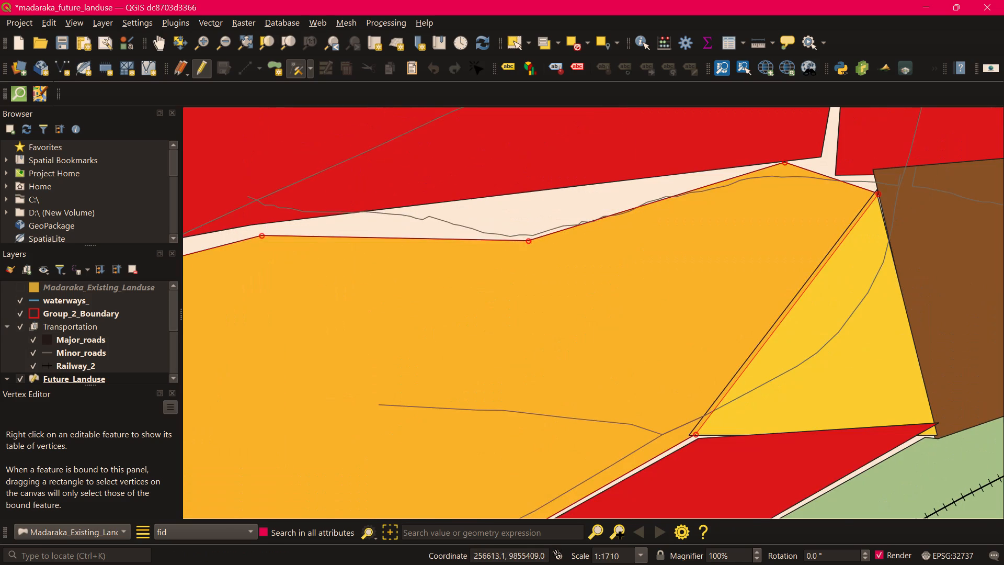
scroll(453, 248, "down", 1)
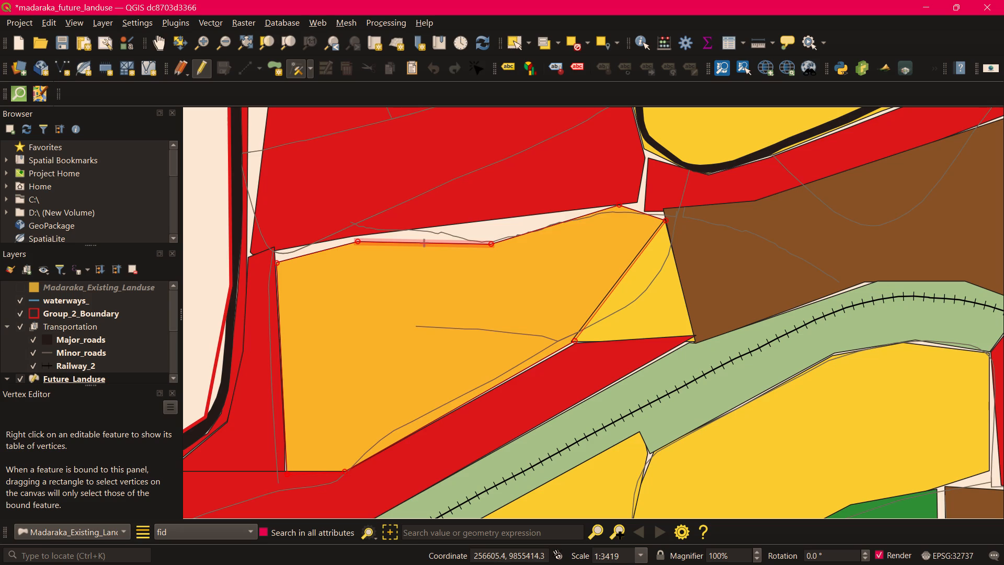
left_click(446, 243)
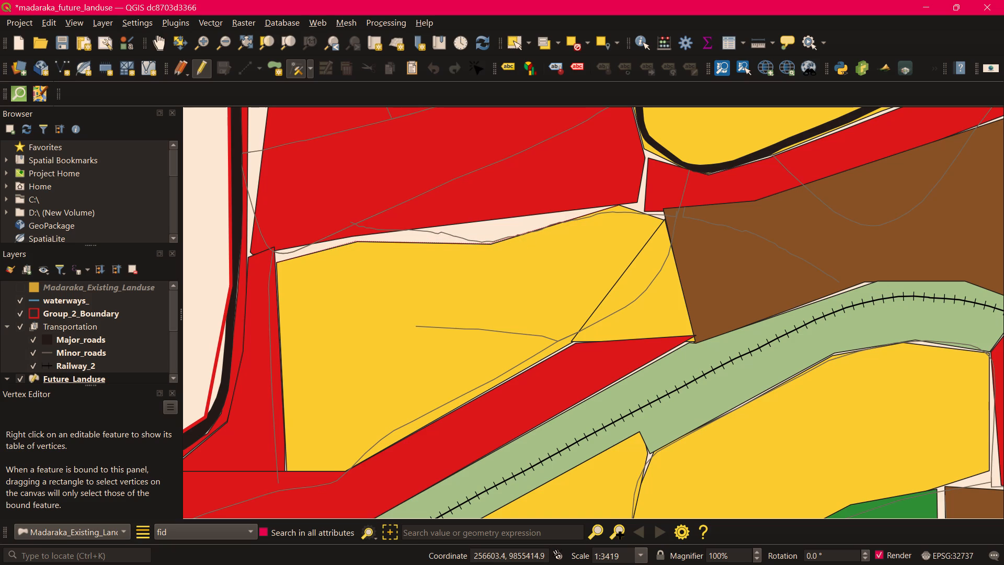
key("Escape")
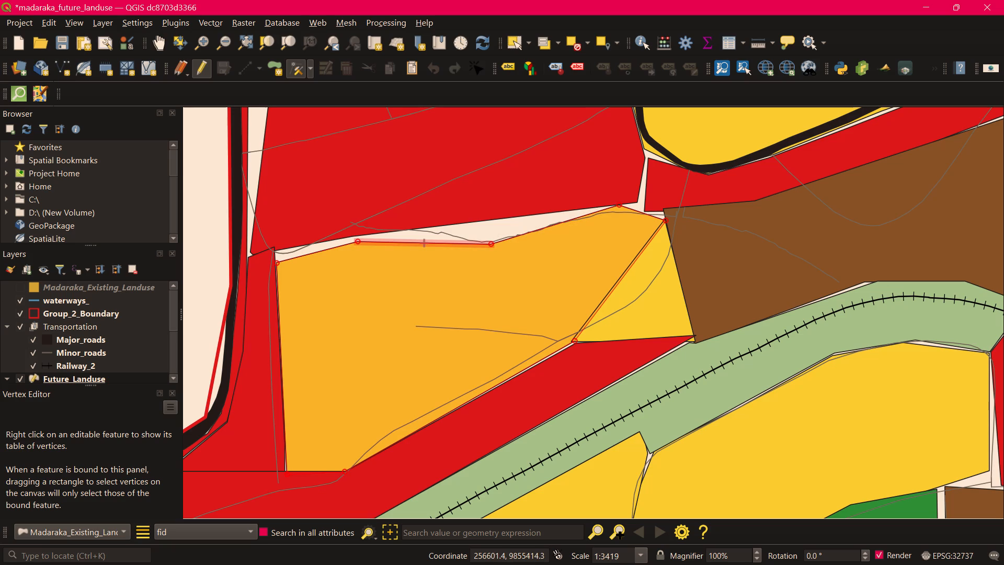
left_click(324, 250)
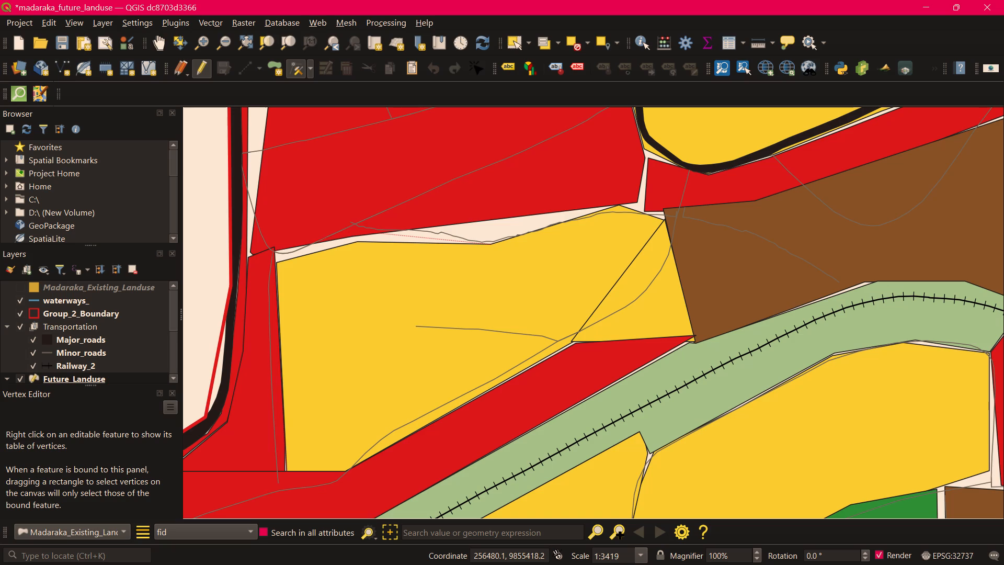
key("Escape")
Move the western vertex on the Public purpose polygon's northern edge onto the junction of the two adjoining Commercial polygons.
left_click(357, 241)
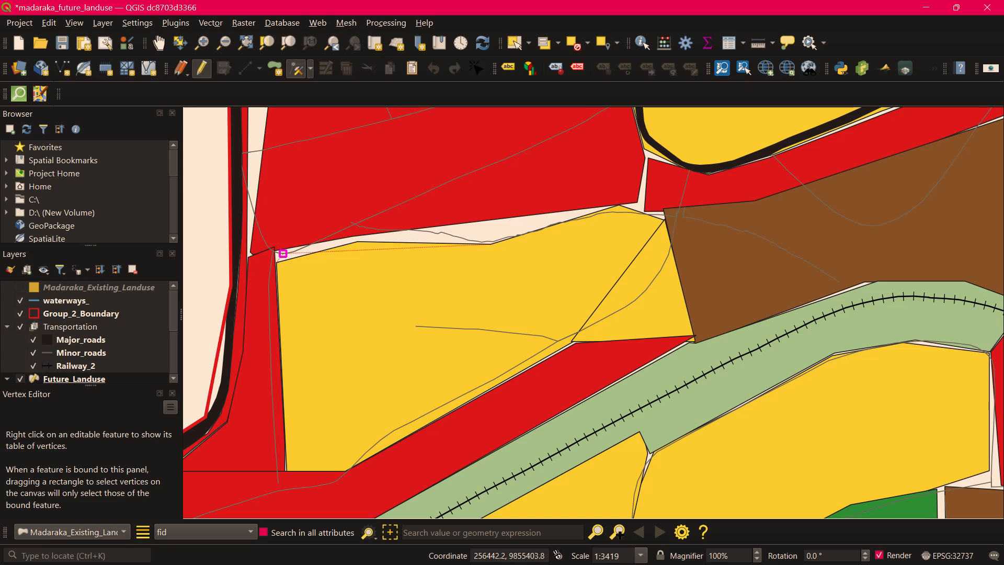
scroll(283, 250, "up", 2)
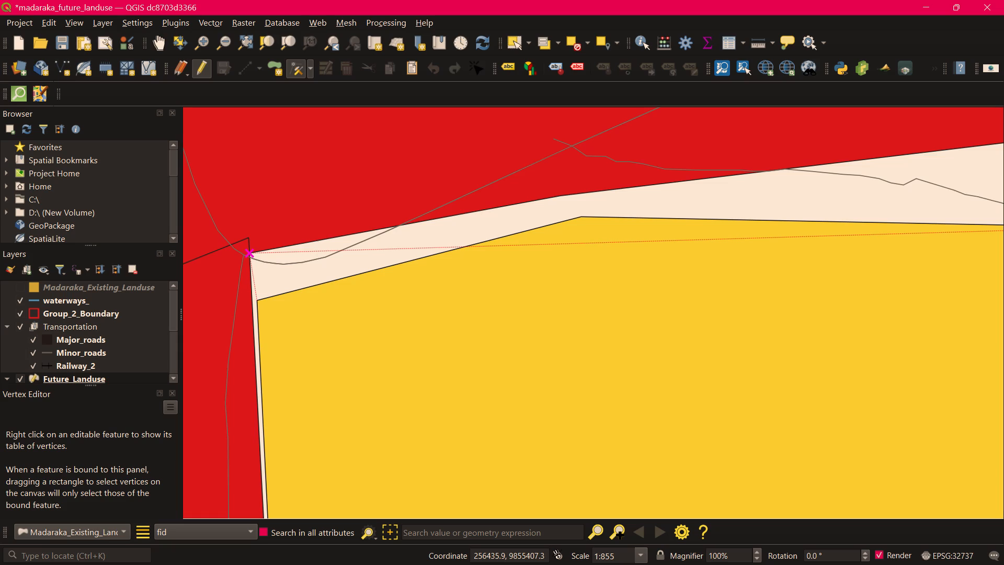
left_click(249, 253)
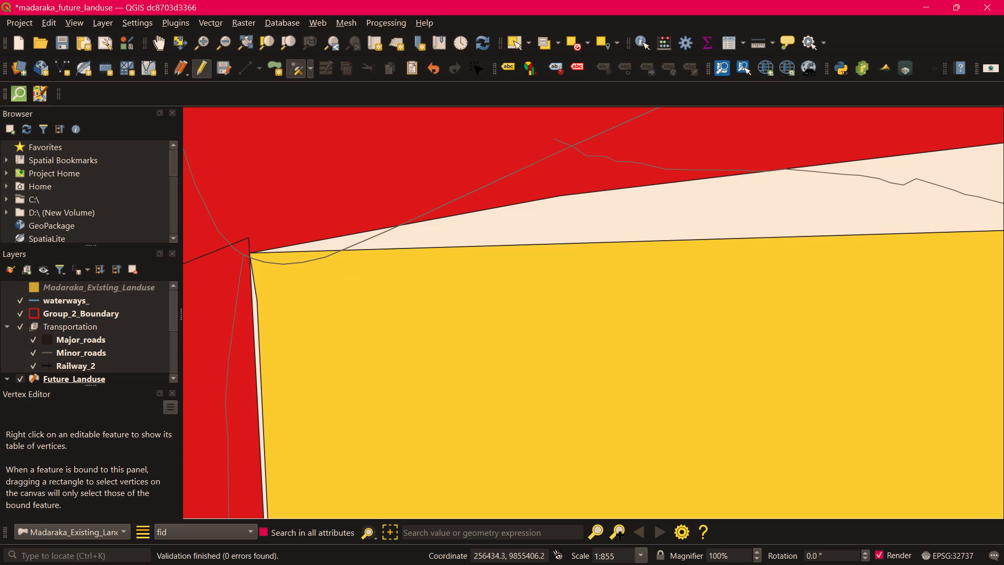
Move the Public purpose polygon's vertex just below its new northwest corner onto the edge of the western Commercial polygon, closing the gap.
left_click(258, 299)
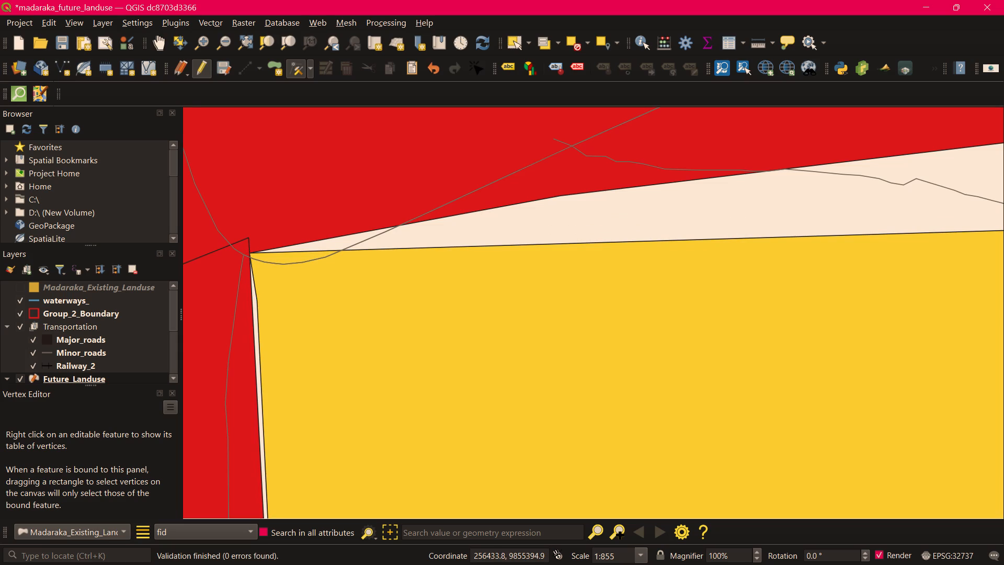
left_click(251, 301)
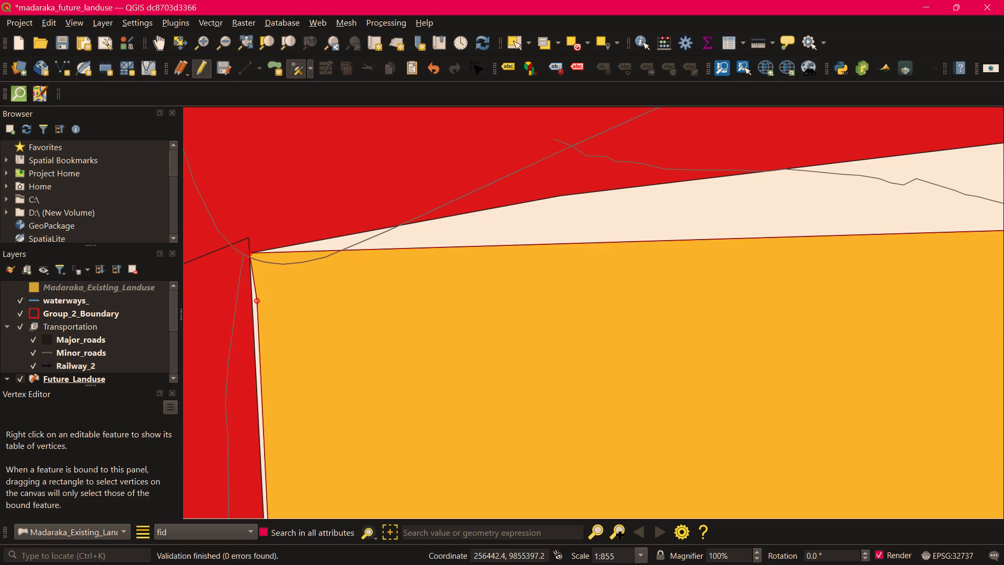
left_click(257, 300)
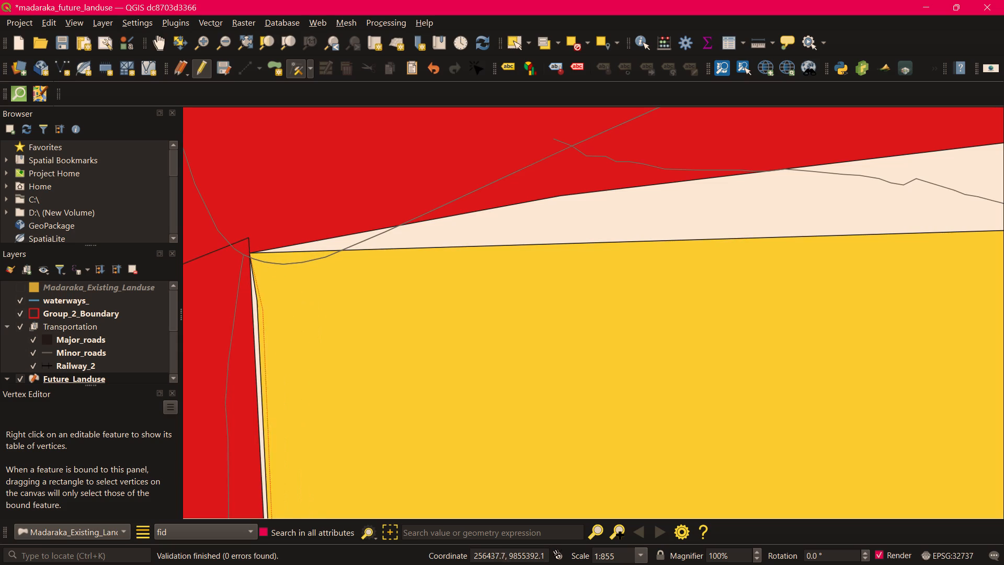
scroll(250, 307, "up", 2)
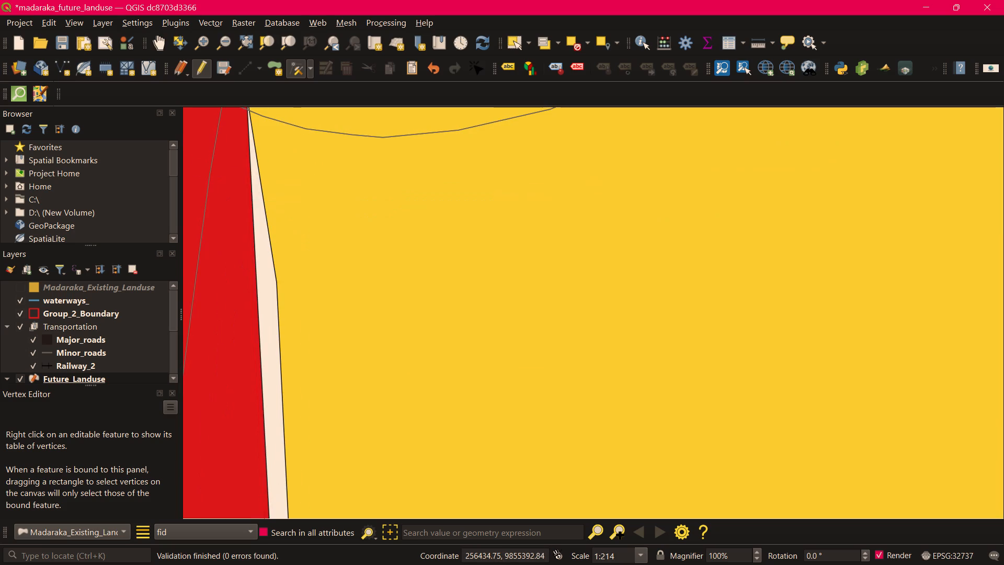
left_click(258, 292)
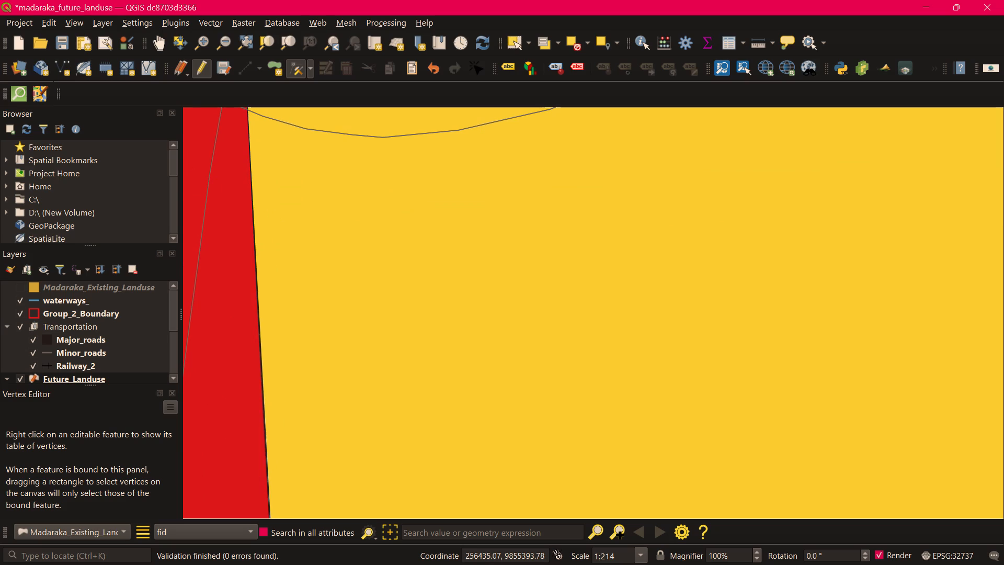
Move the low vertex in the Public purpose polygon's northern edge up onto the border of the Commercial polygon north of it.
scroll(261, 291, "down", 3)
middle_click_drag(391, 286, 283, 342)
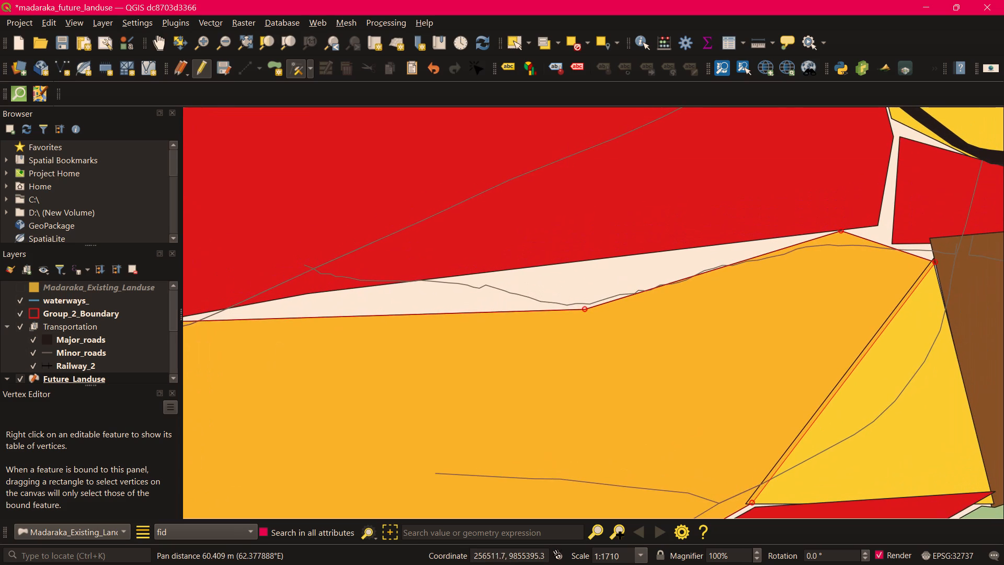
left_click(585, 309)
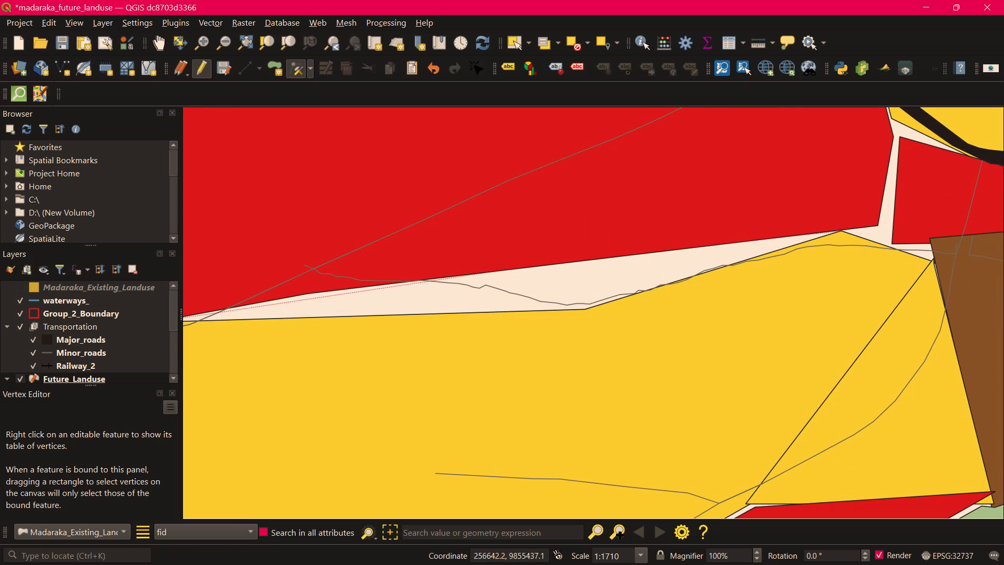
left_click(570, 263)
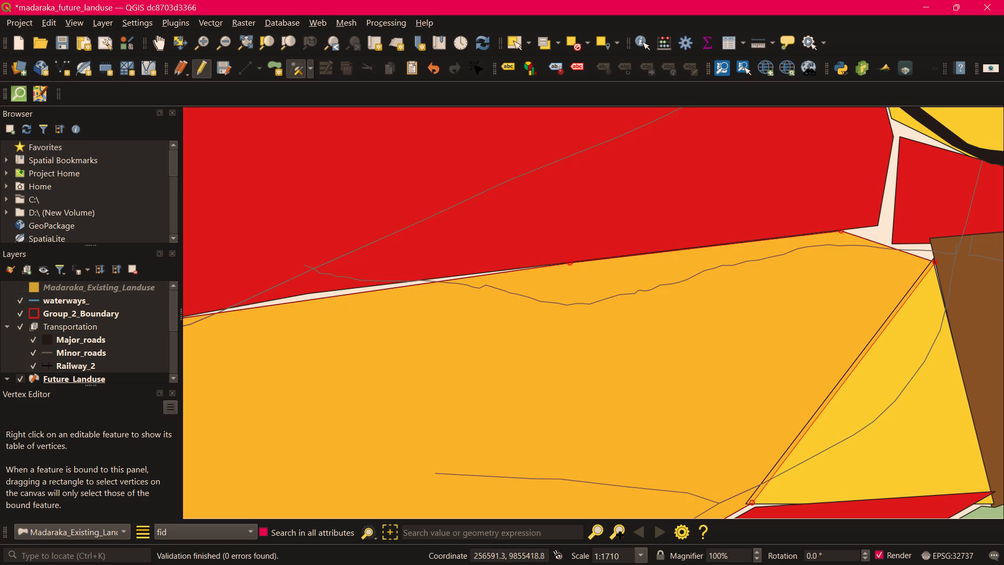
Move the vertex on the northern Commercial polygon's southern edge onto the Public purpose polygon's border to close the remaining sliver.
middle_click_drag(294, 327, 465, 288)
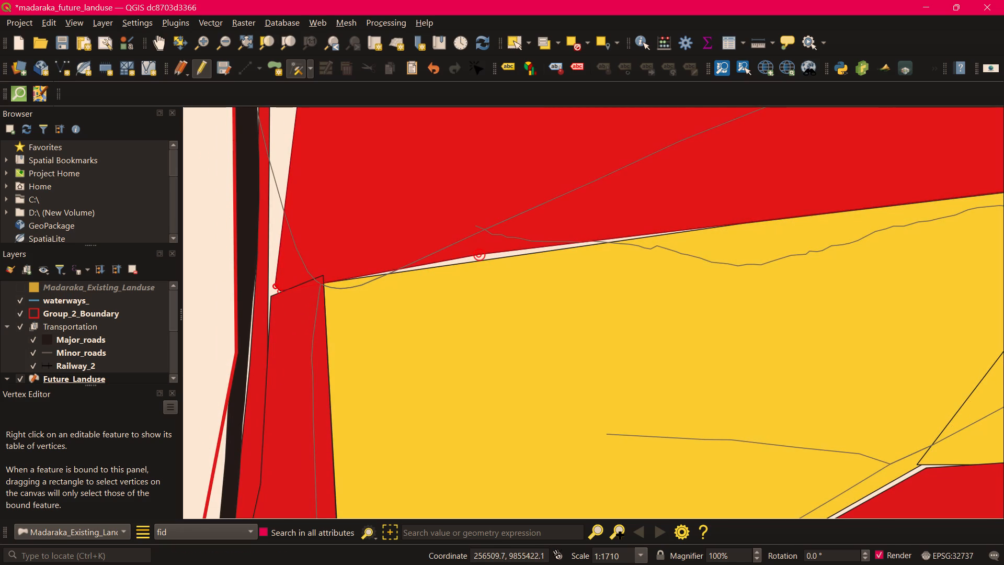
scroll(480, 254, "up", 2)
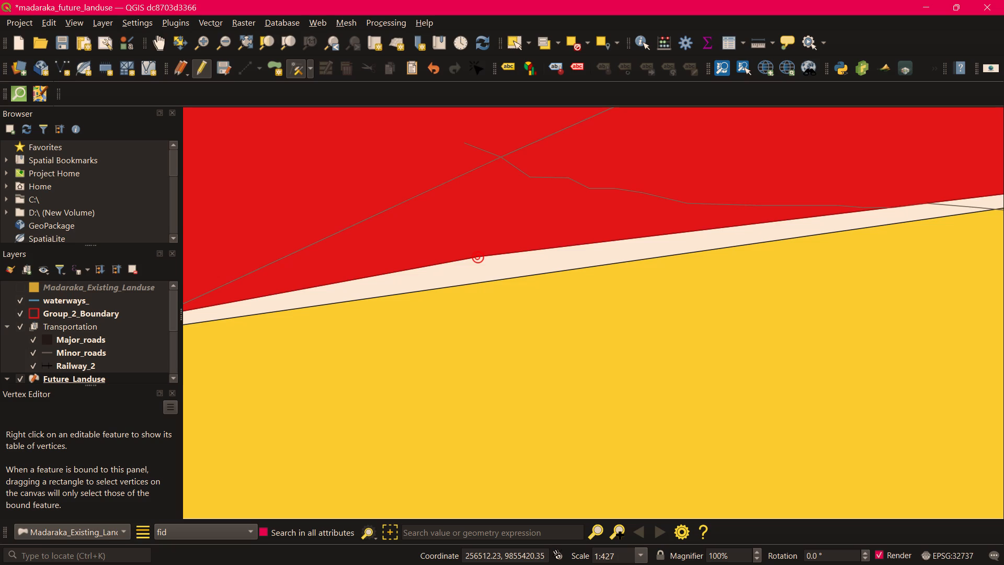
left_click(477, 257)
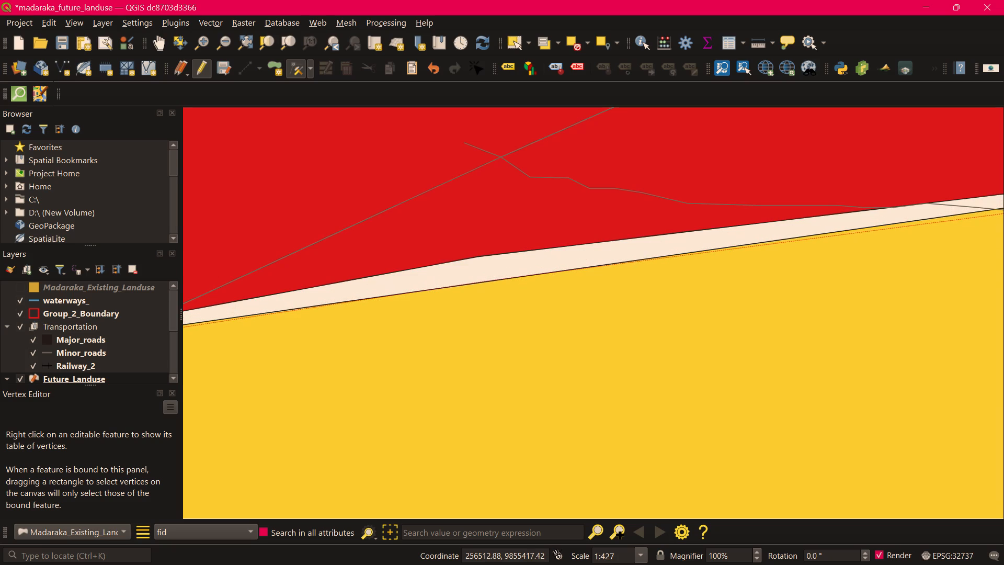
left_click(485, 281)
scroll(486, 281, "down", 2)
middle_click_drag(515, 303, 388, 315)
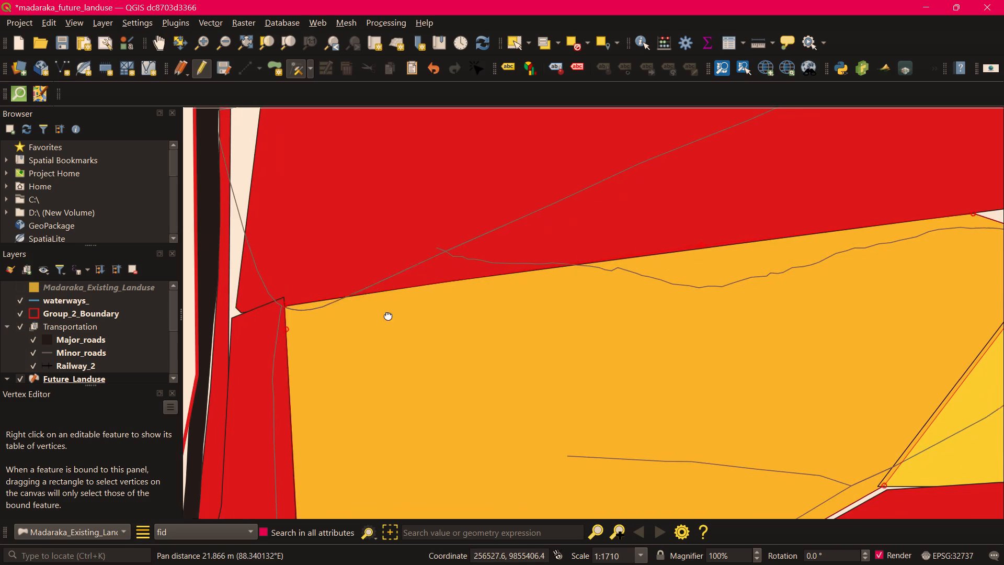
middle_click_drag(388, 315, 386, 315)
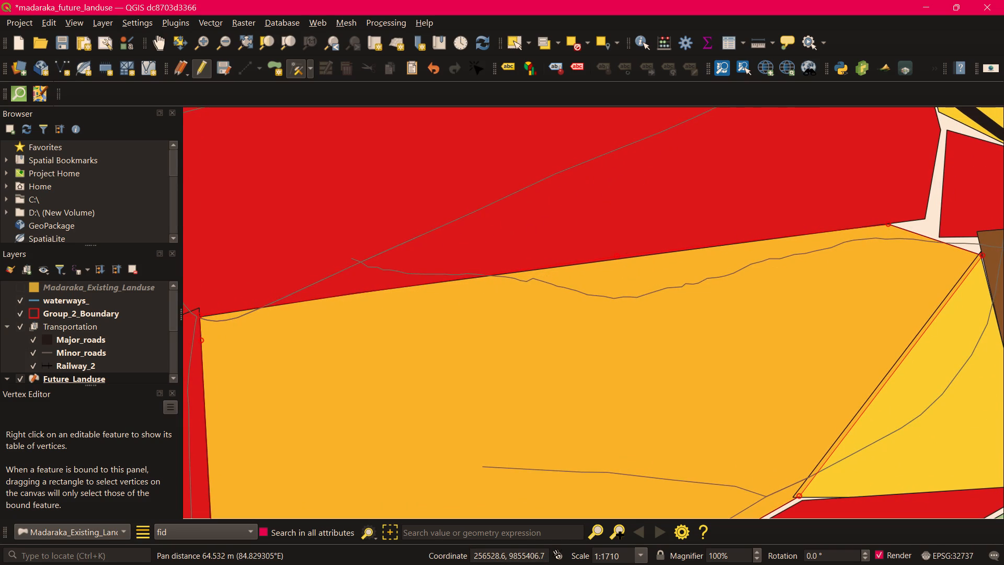
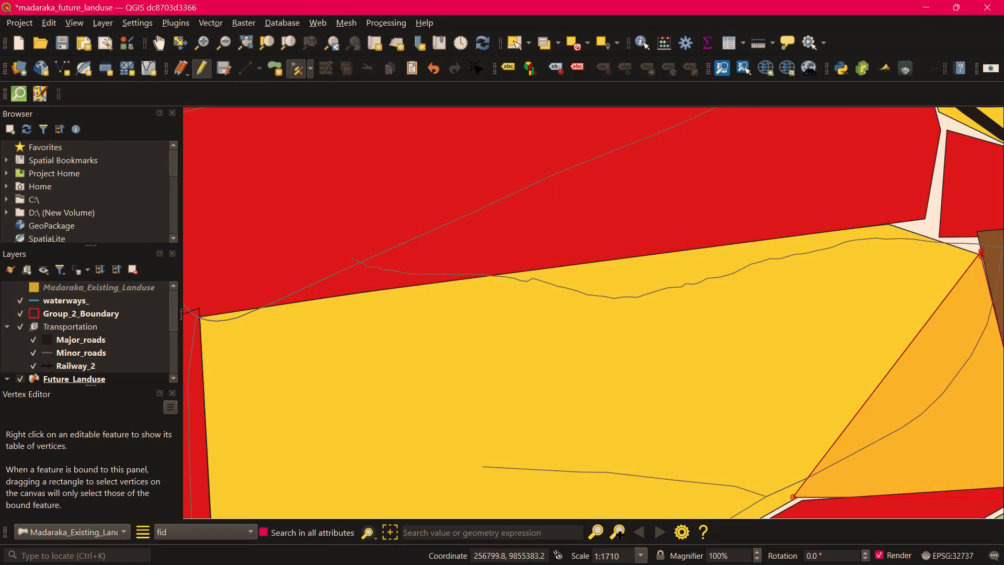
Move the northwest vertex of the Commercial polygon south of the Public purpose polygons onto the point where their edges cross.
scroll(814, 323, "down", 1)
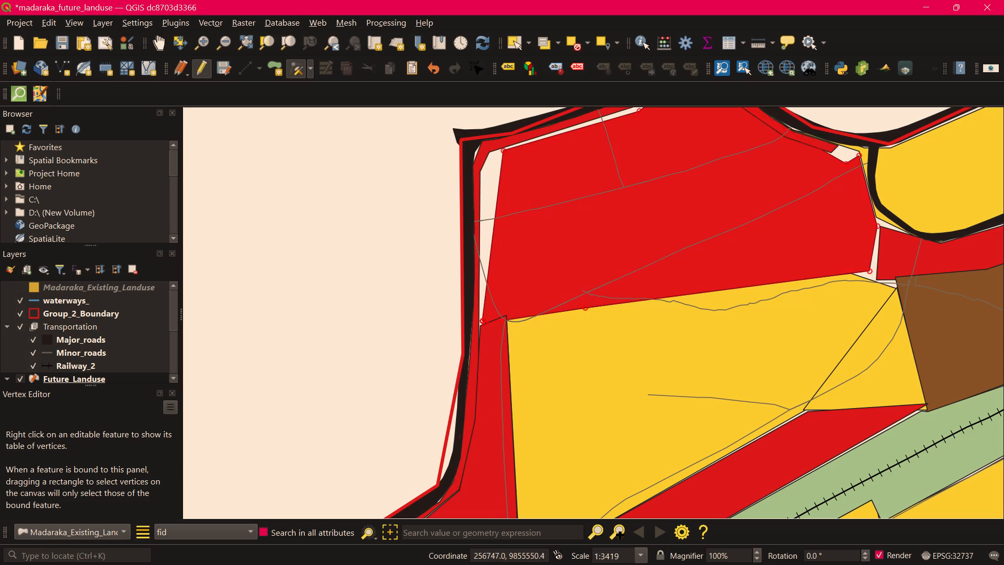
middle_click_drag(808, 331, 627, 322)
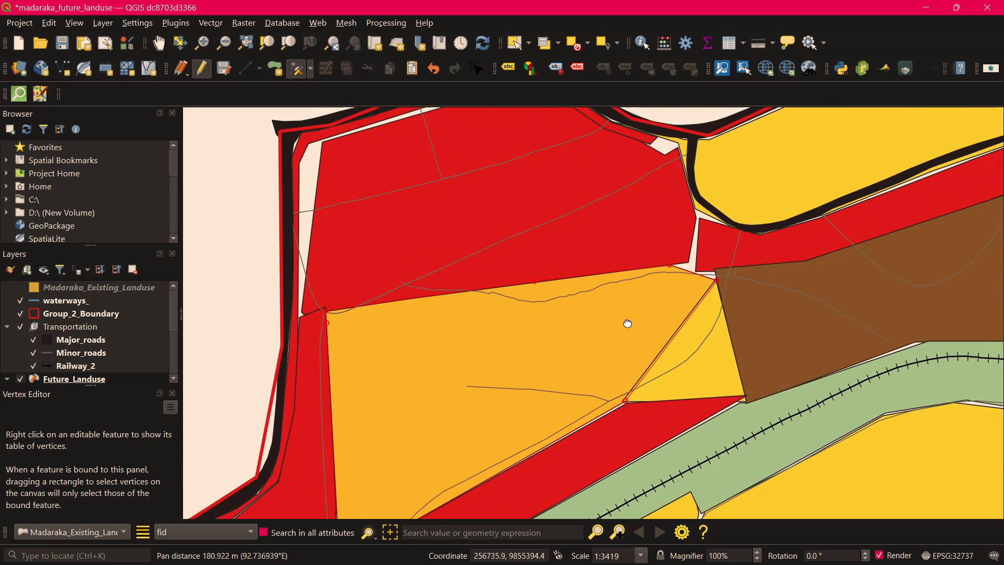
middle_click_drag(627, 322, 641, 296)
scroll(641, 387, "up", 2)
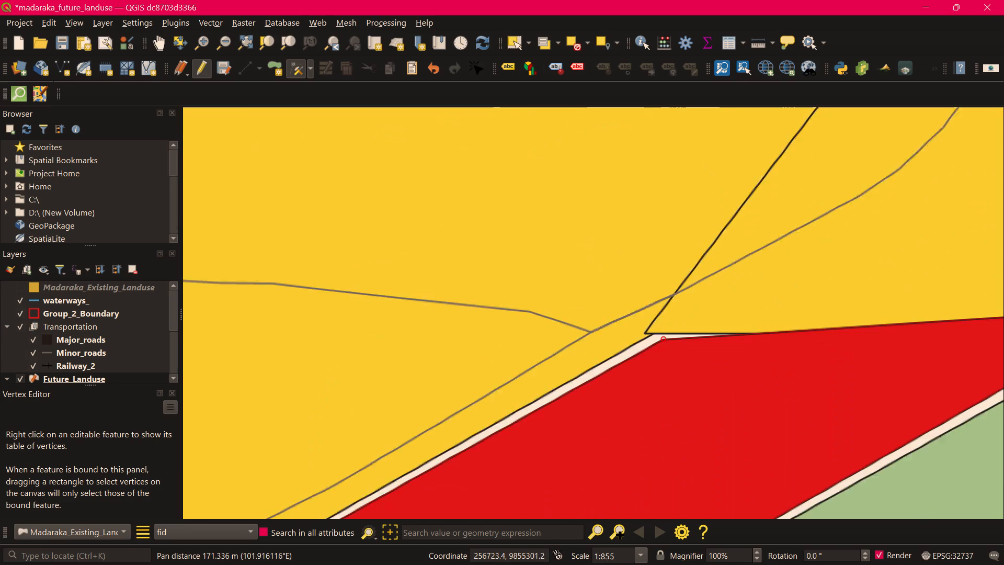
scroll(664, 345, "up", 2)
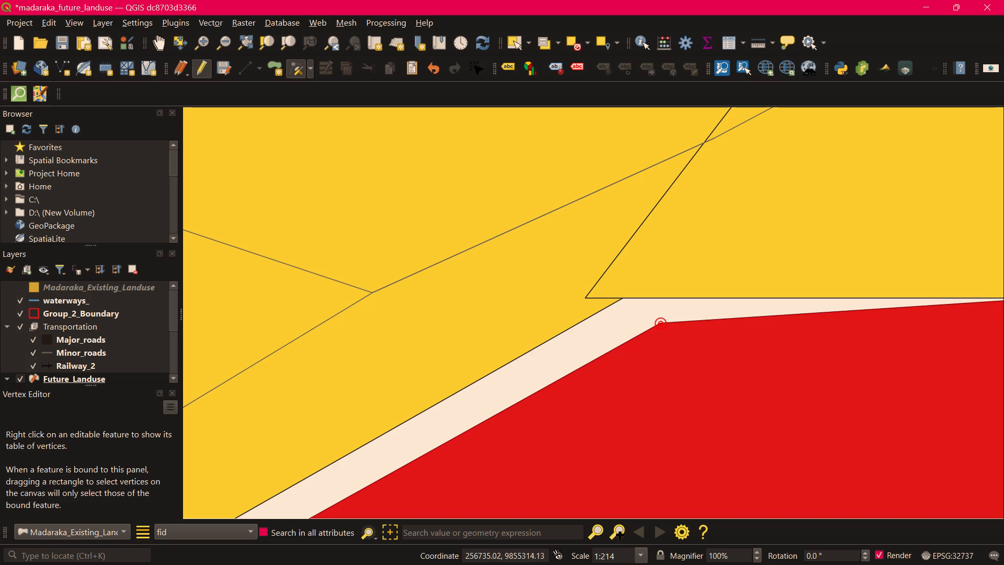
left_click(661, 322)
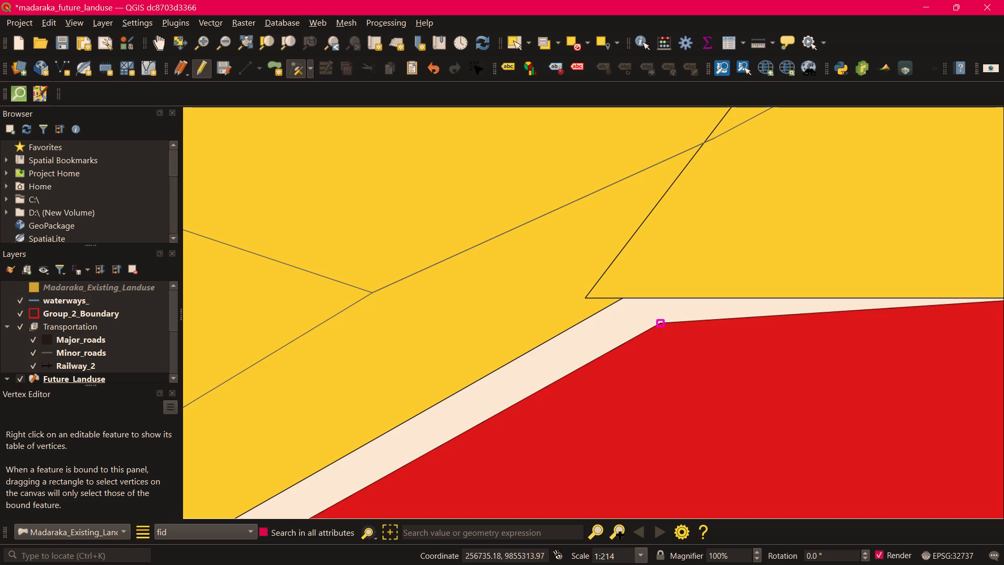
left_click(624, 299)
Move the same Commercial polygon's northeast vertex onto the corner of the light green railway corridor polygon, closing the strip between them.
scroll(624, 299, "down", 2)
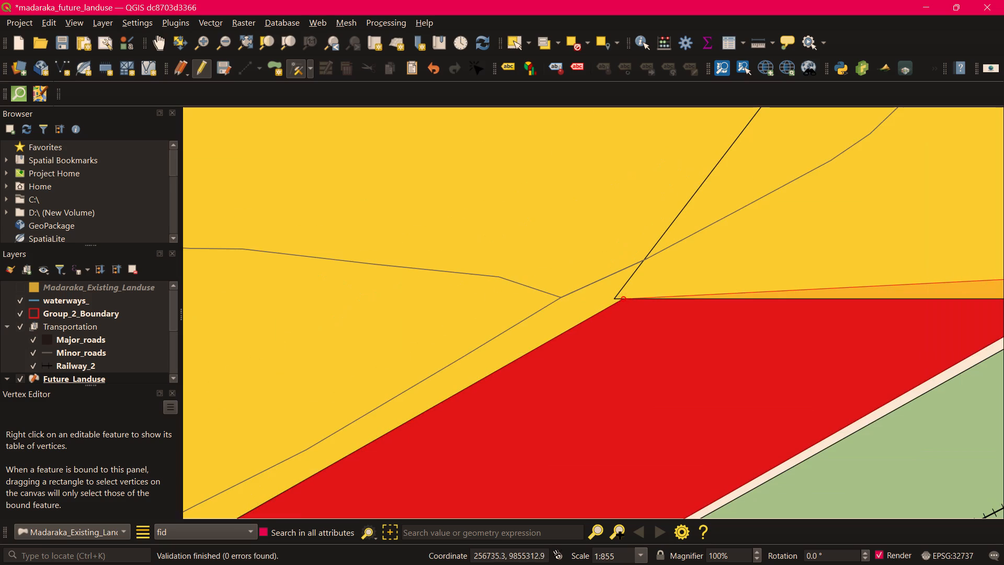
middle_click_drag(845, 388, 557, 386)
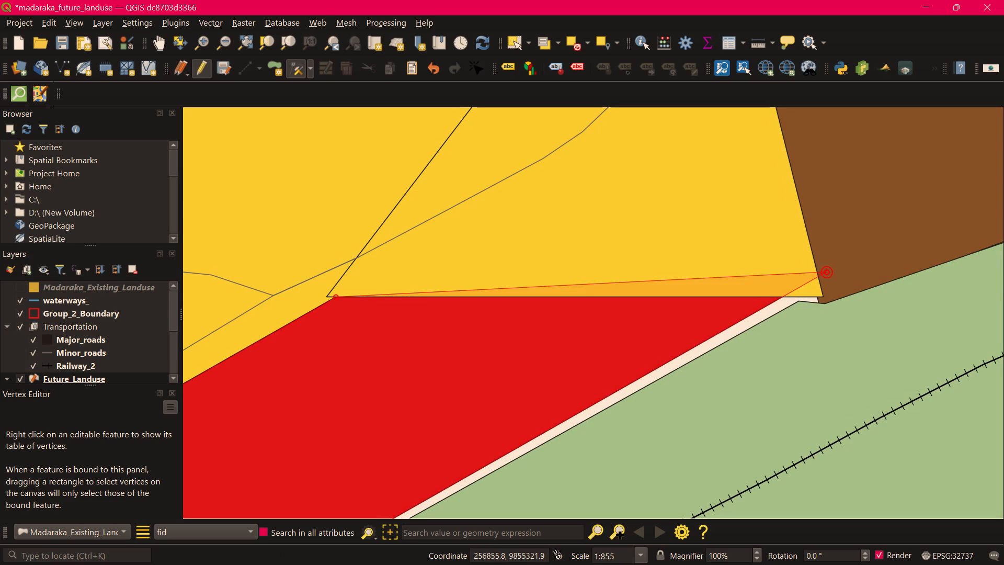
left_click(827, 272)
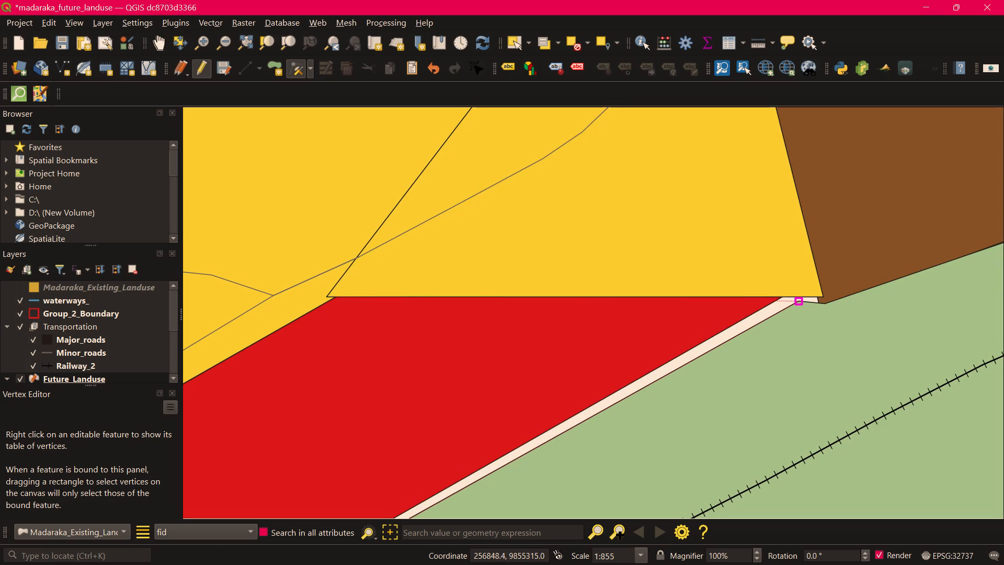
left_click(797, 301)
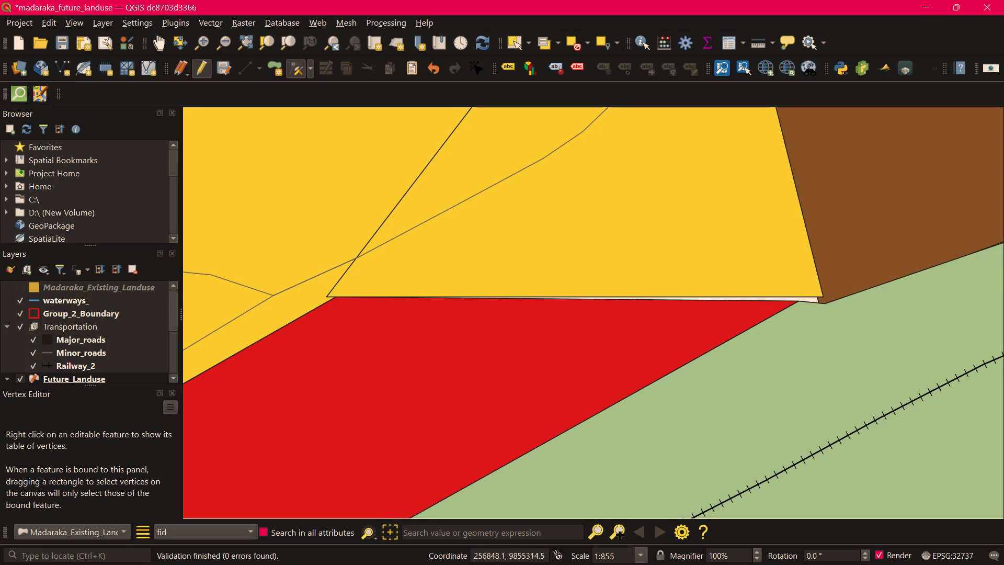
Move the triangular Public purpose polygon's southeast vertex down onto the edge of the light green railway corridor polygon.
left_click(821, 297)
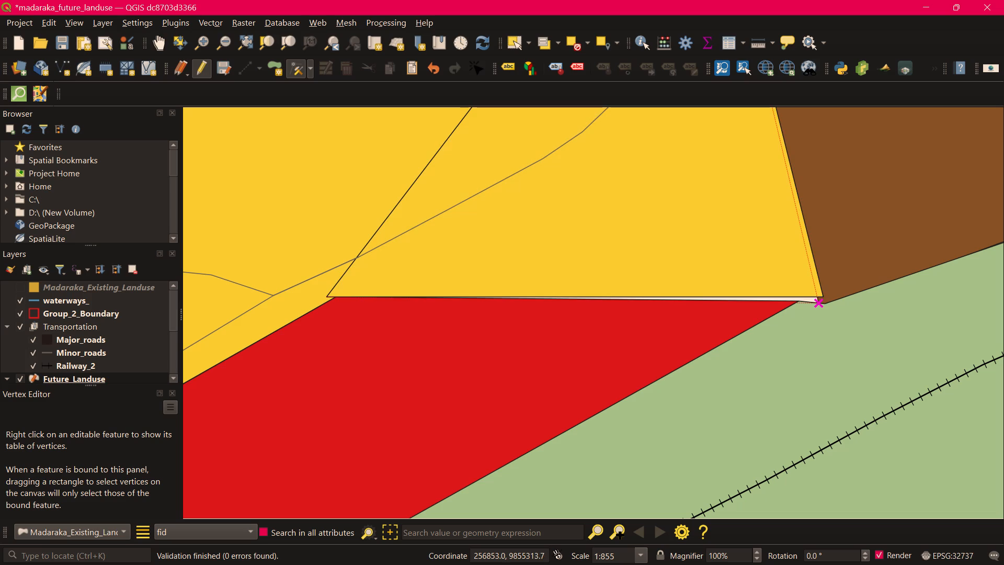
left_click(820, 303)
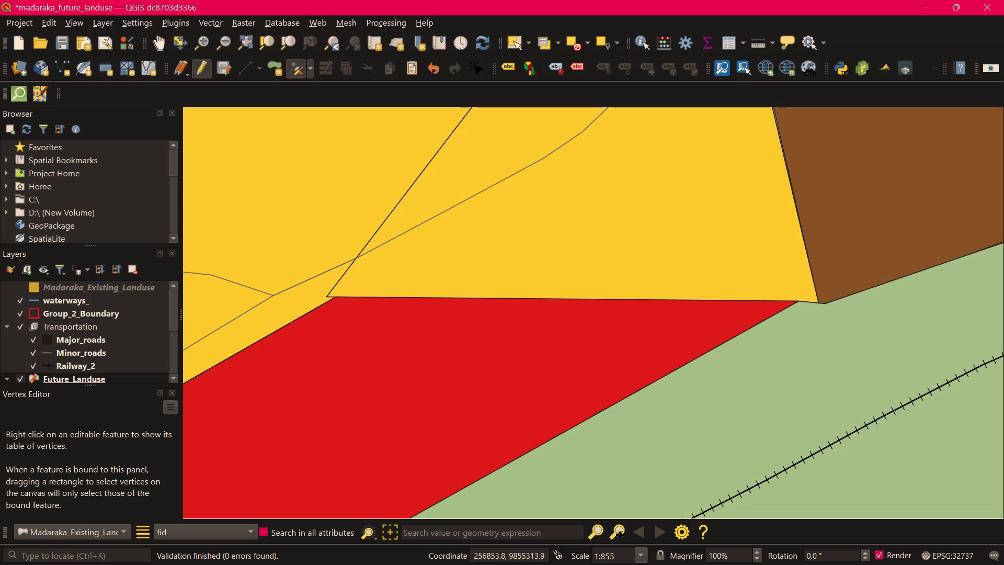
Snap the triangular Public purpose polygon's southwest vertex and the adjoining large Public purpose polygon's vertex onto the southern Commercial polygon's northwest corner.
scroll(825, 289, "down", 1)
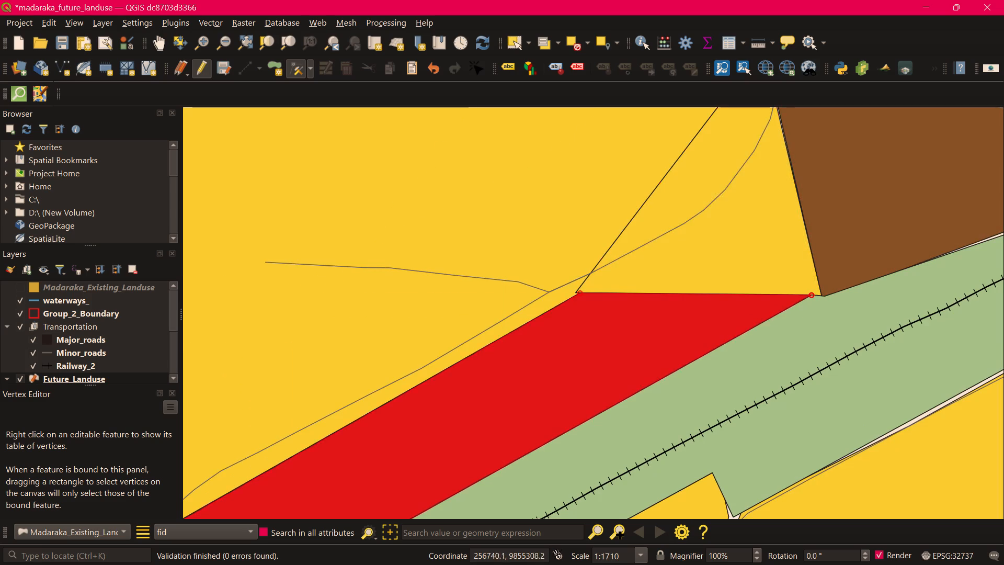
scroll(577, 287, "up", 2)
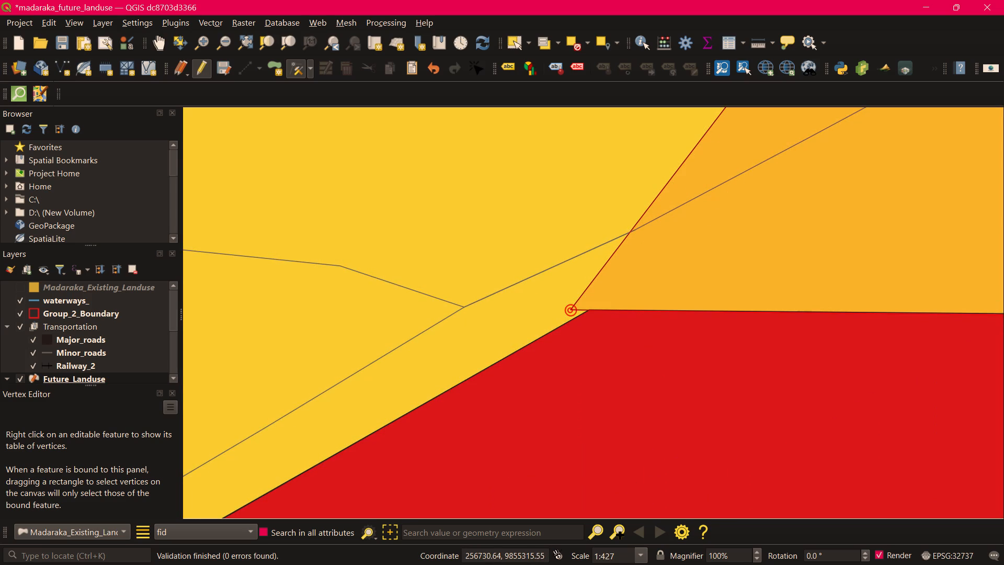
left_click(572, 309)
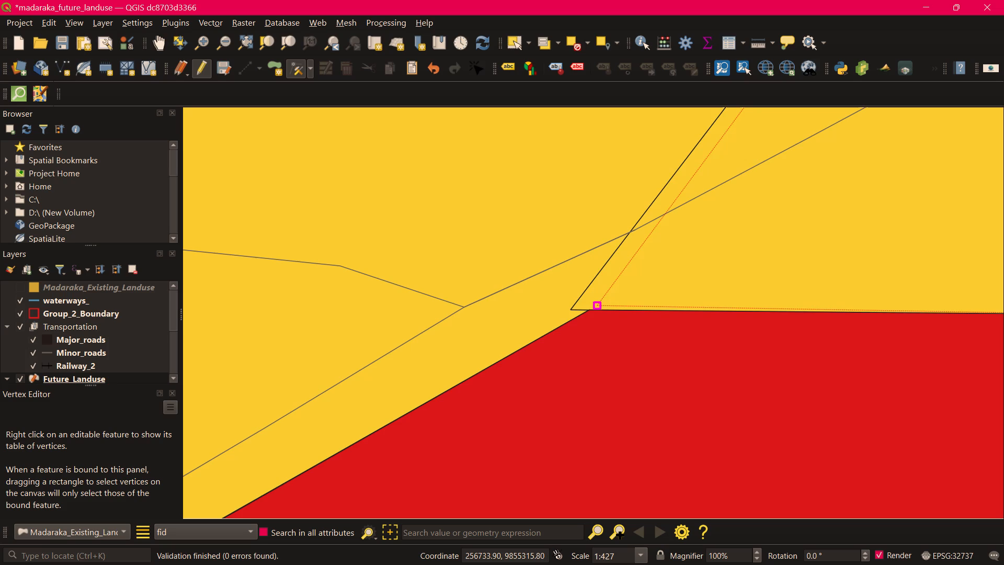
left_click(598, 308)
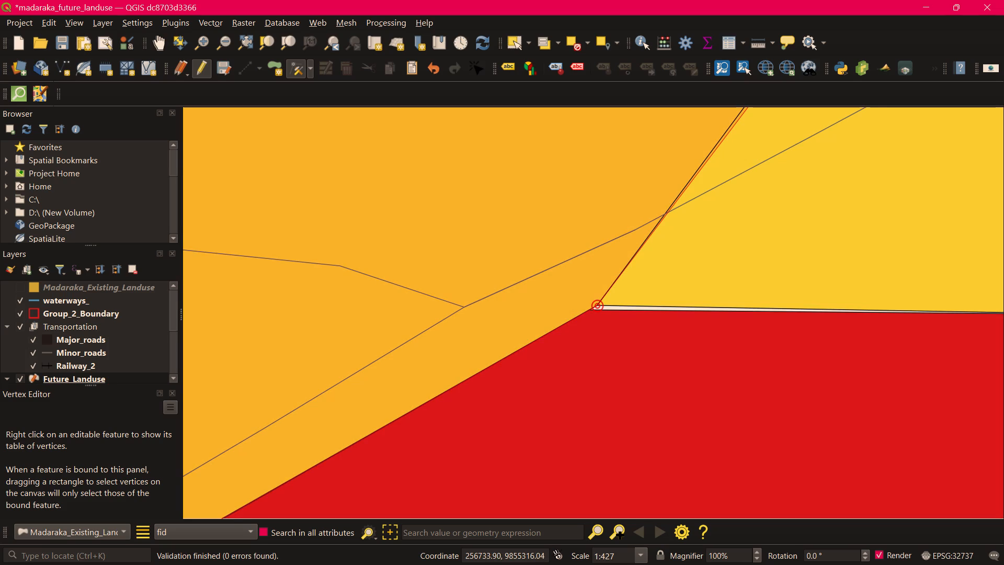
left_click(598, 306)
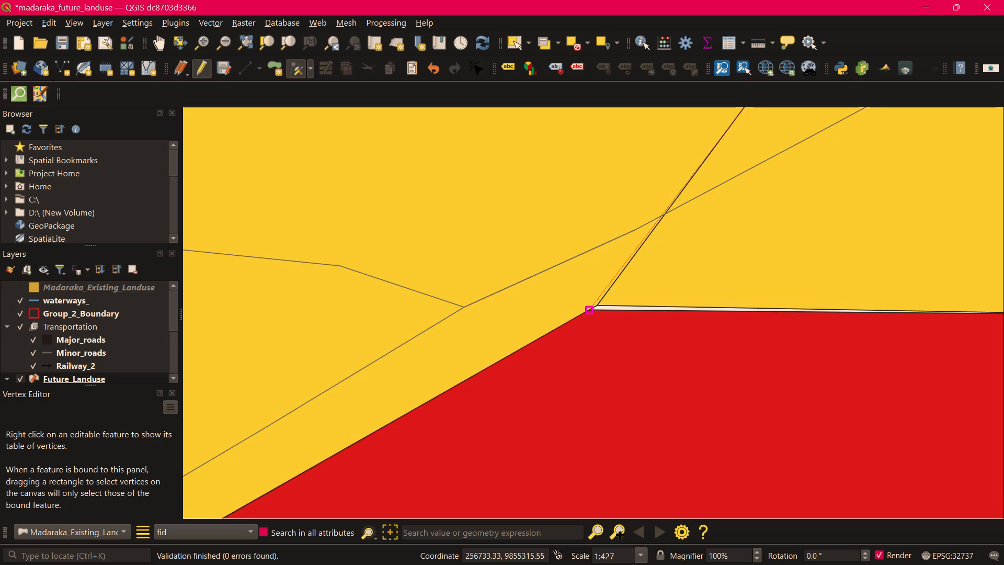
left_click(592, 309)
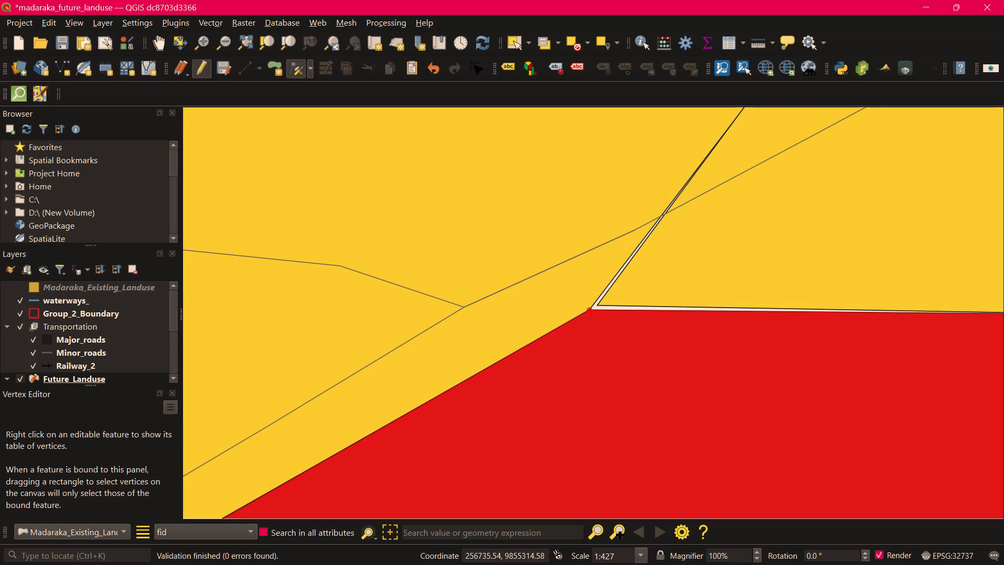
left_click(598, 306)
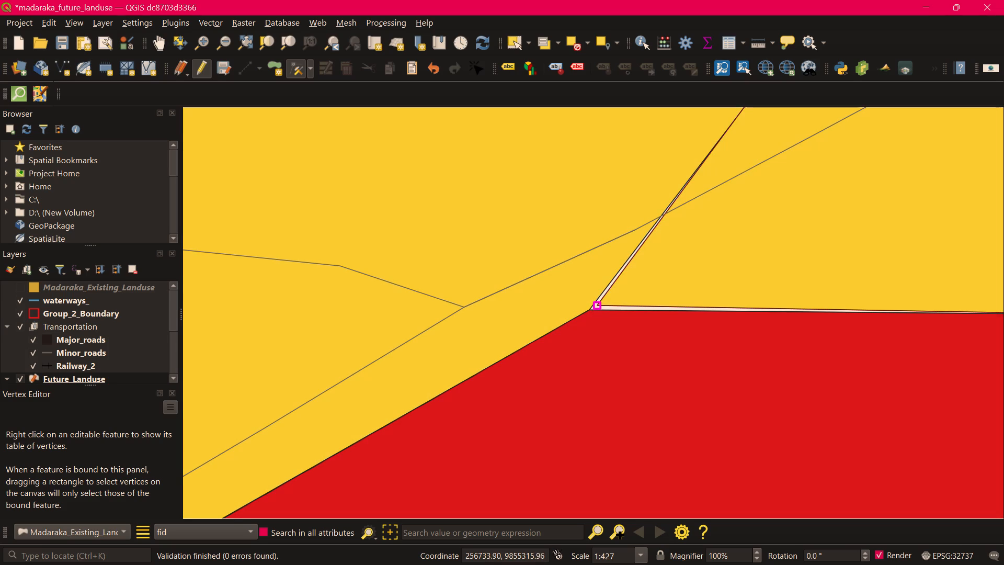
left_click(592, 309)
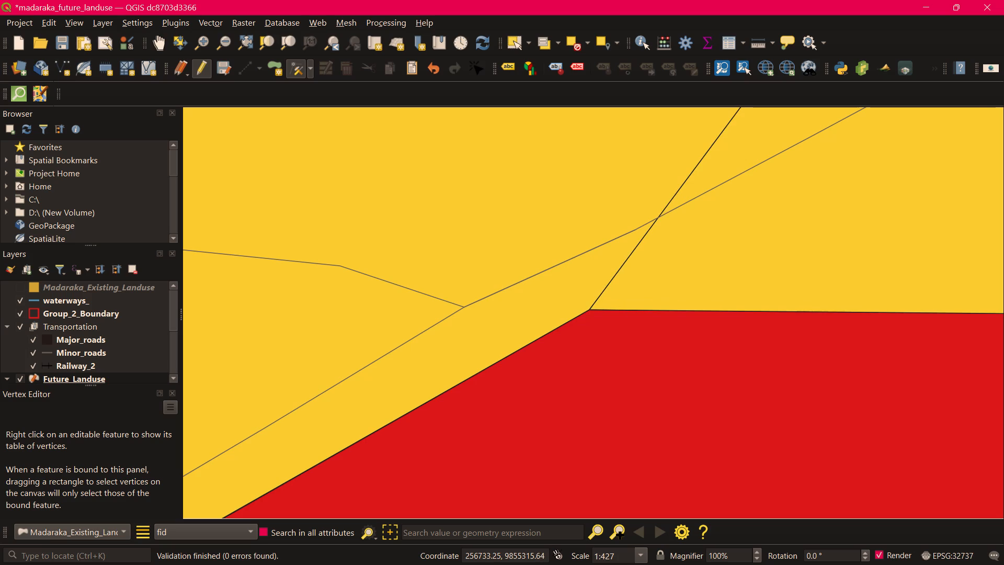
Move the southwest vertex of the Commercial polygon north of the brown polygon onto the neighbouring large Commercial polygon's southeast corner.
scroll(592, 309, "down", 2)
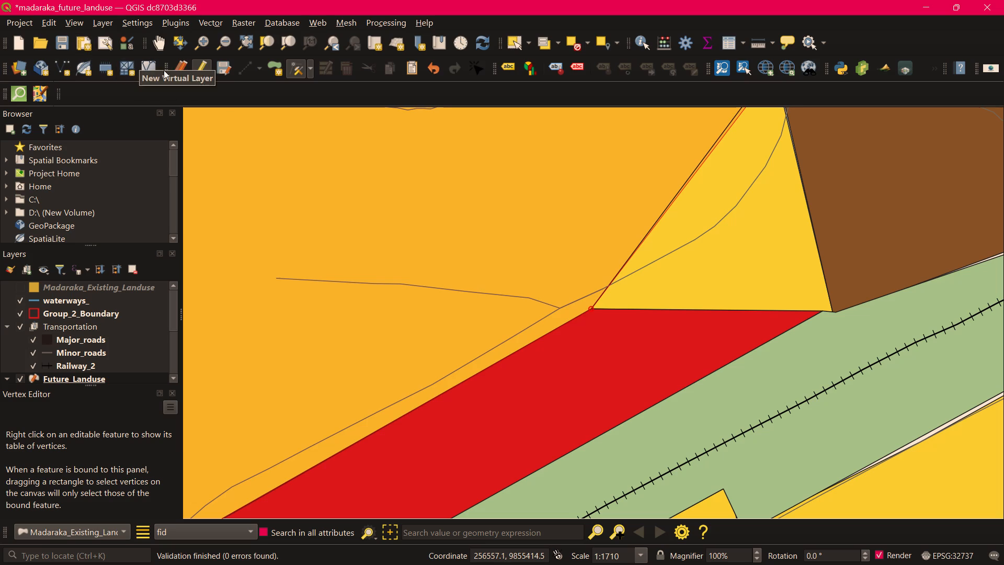
scroll(582, 227, "down", 1)
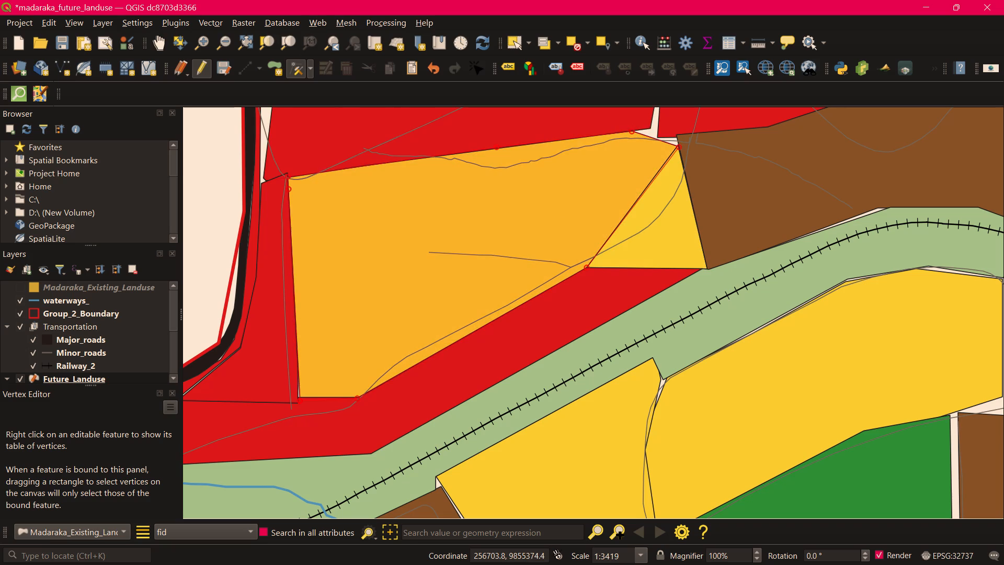
middle_click_drag(557, 209, 468, 406)
scroll(584, 334, "up", 2)
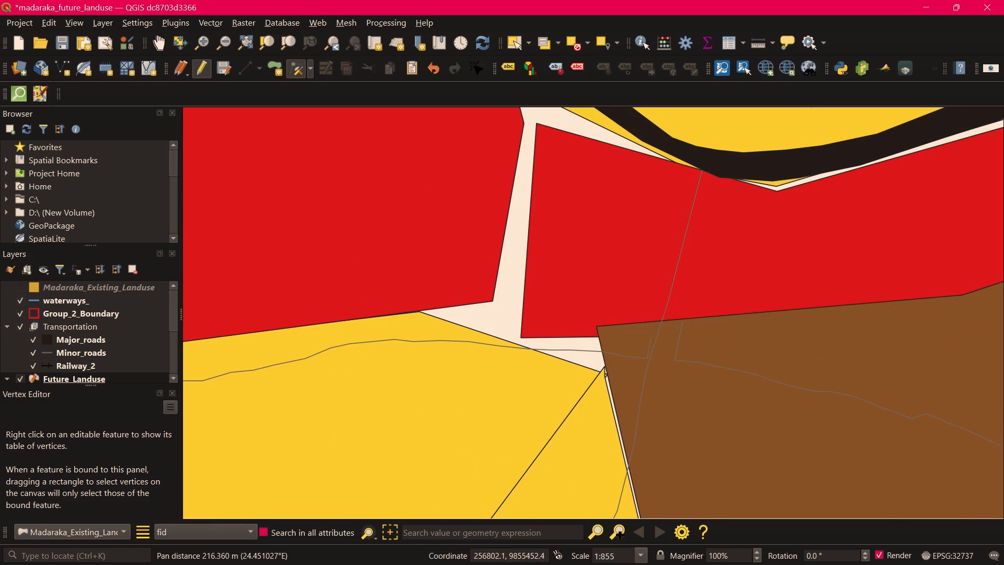
left_click(493, 301)
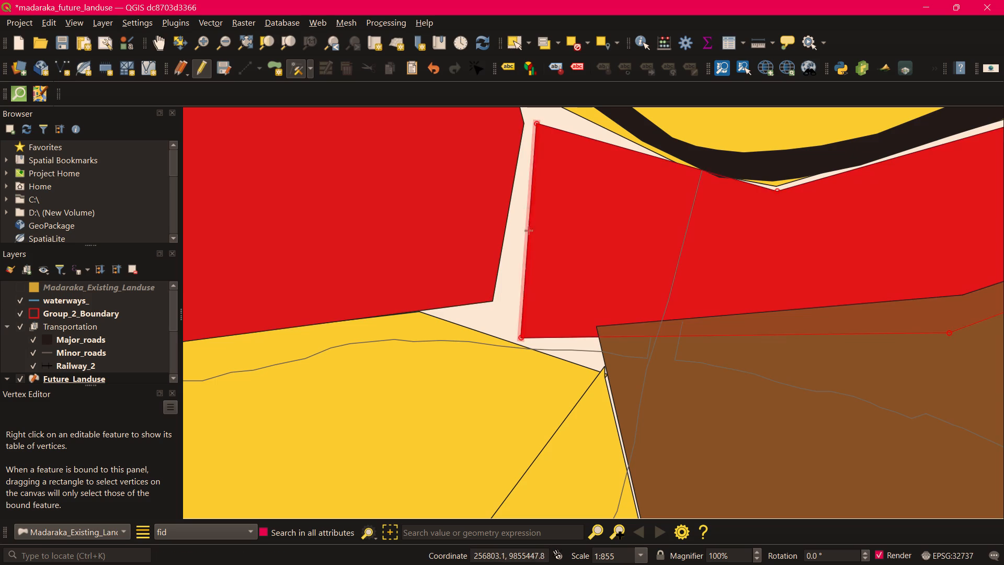
left_click(493, 301)
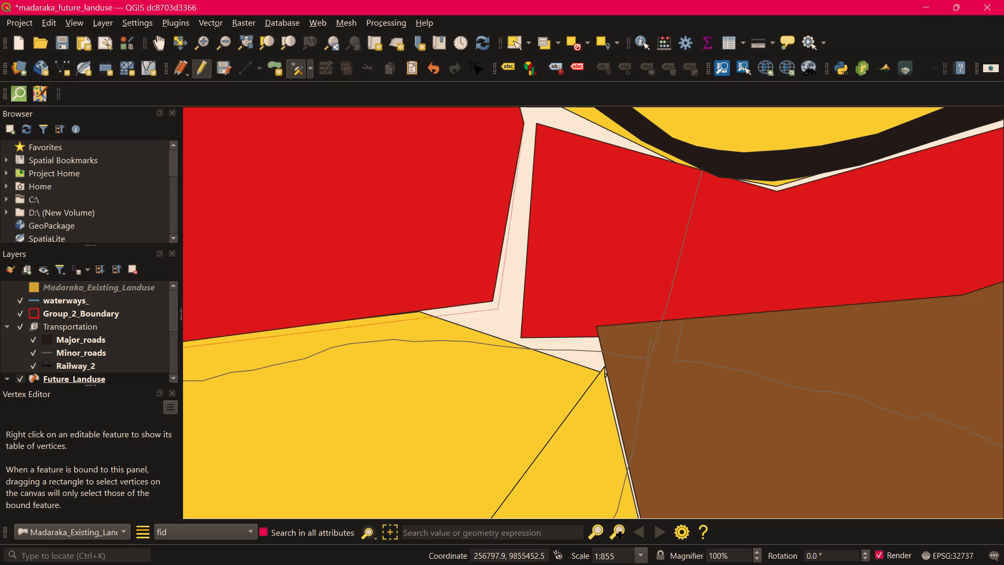
left_click(493, 302)
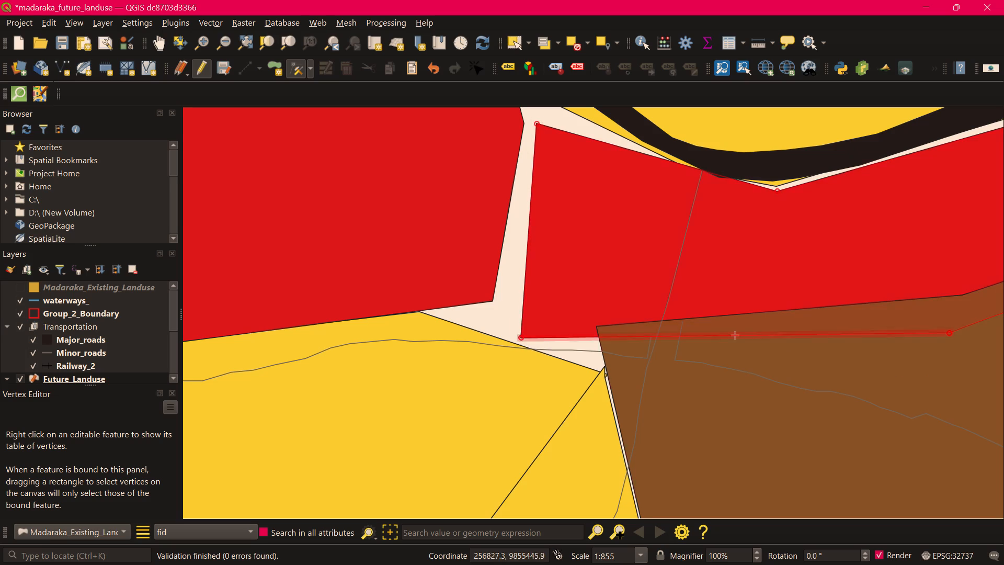
left_click(522, 336)
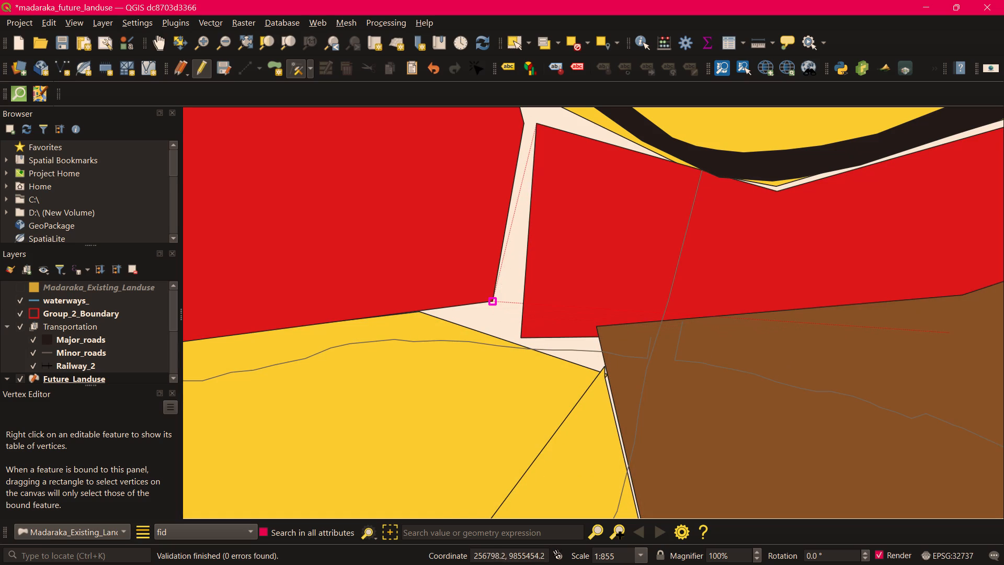
left_click(495, 302)
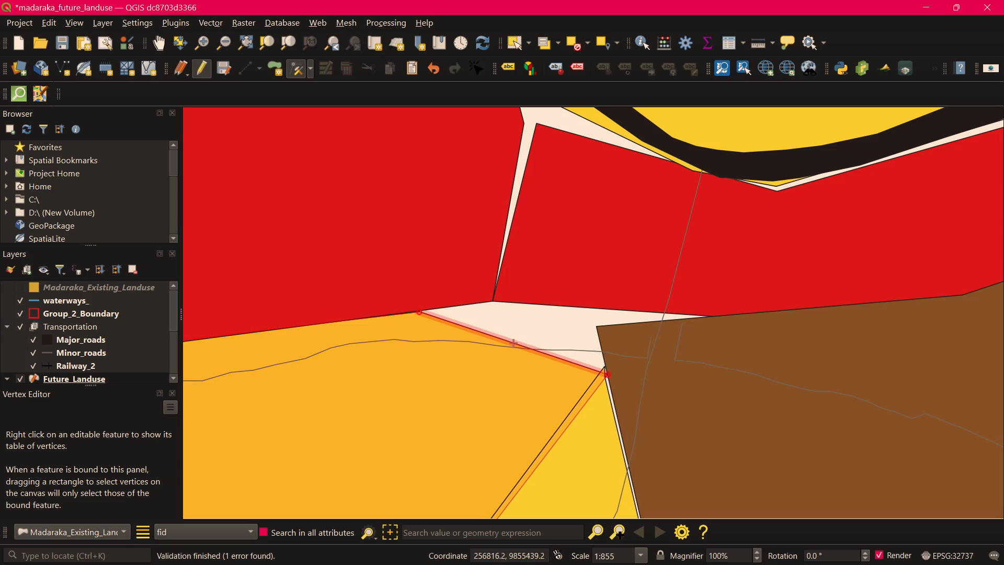
Move the large Public purpose polygon's northeast vertex slightly north to the triangular polygon's apex beside the brown polygon.
left_click(608, 374)
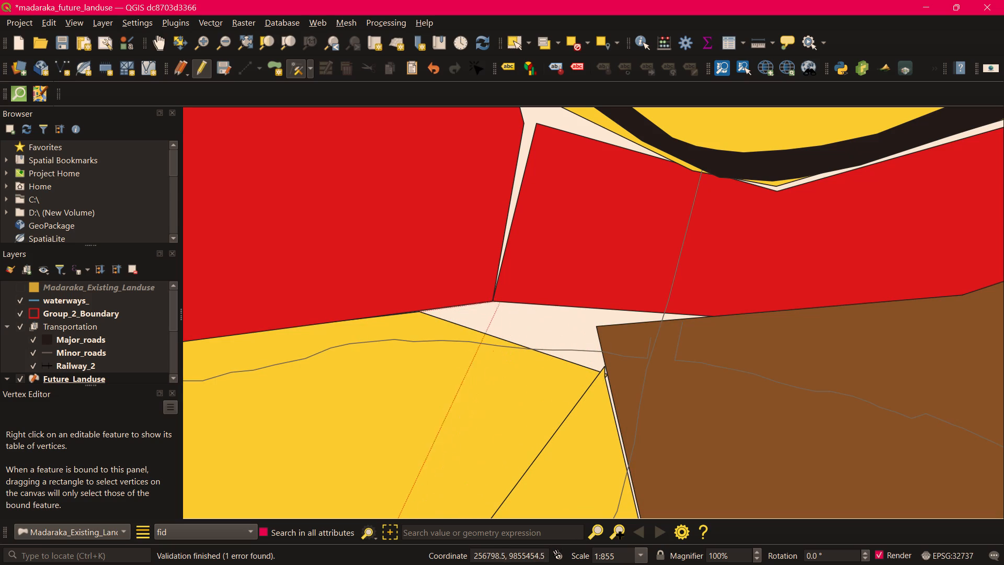
left_click(607, 365)
Move the eastern Commercial polygon's northwest vertex onto the corner of the yellow polygon beside the curved major road, closing the gap.
scroll(607, 365, "down", 1)
middle_click_drag(614, 313, 589, 254)
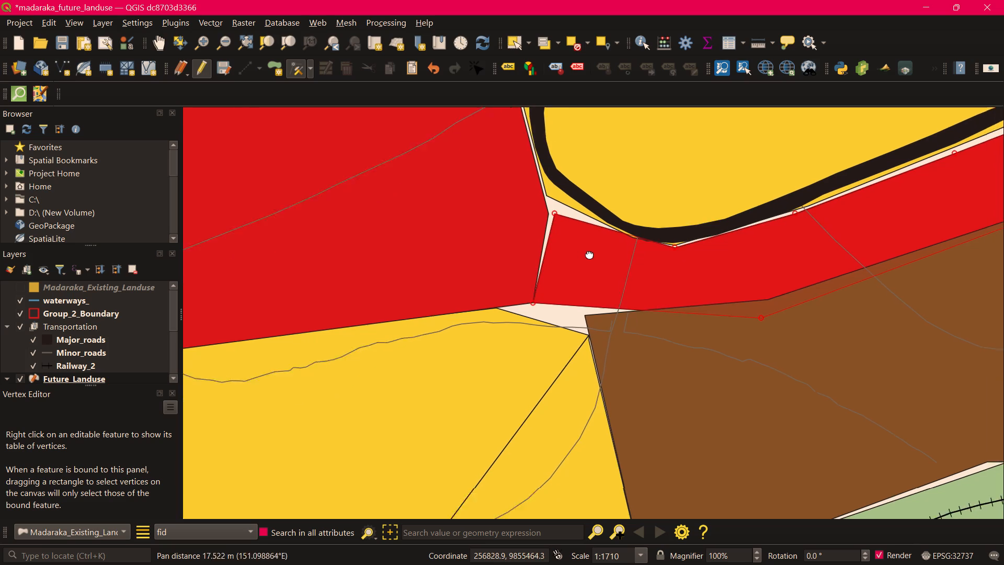
middle_click_drag(589, 254, 644, 357)
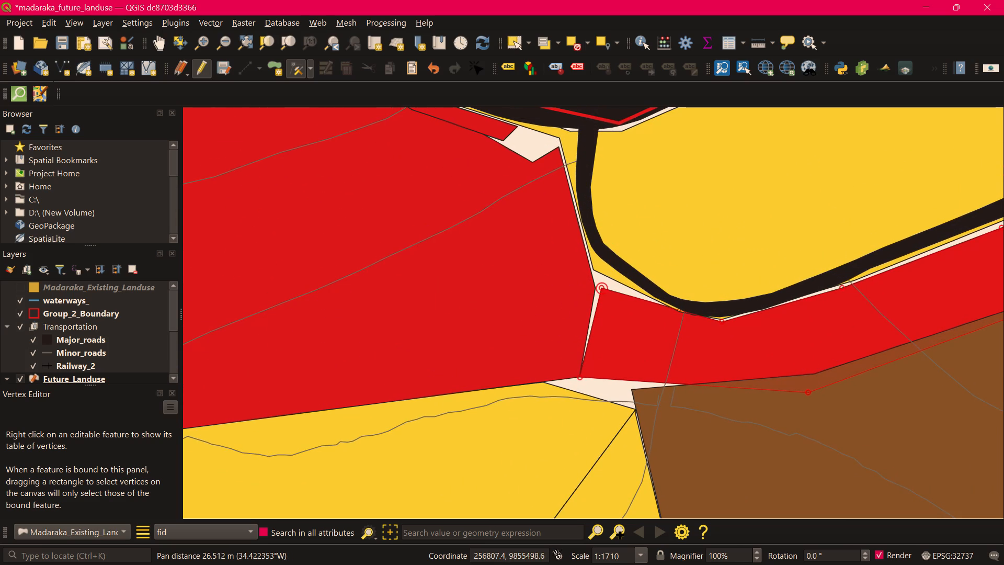
scroll(600, 289, "up", 1)
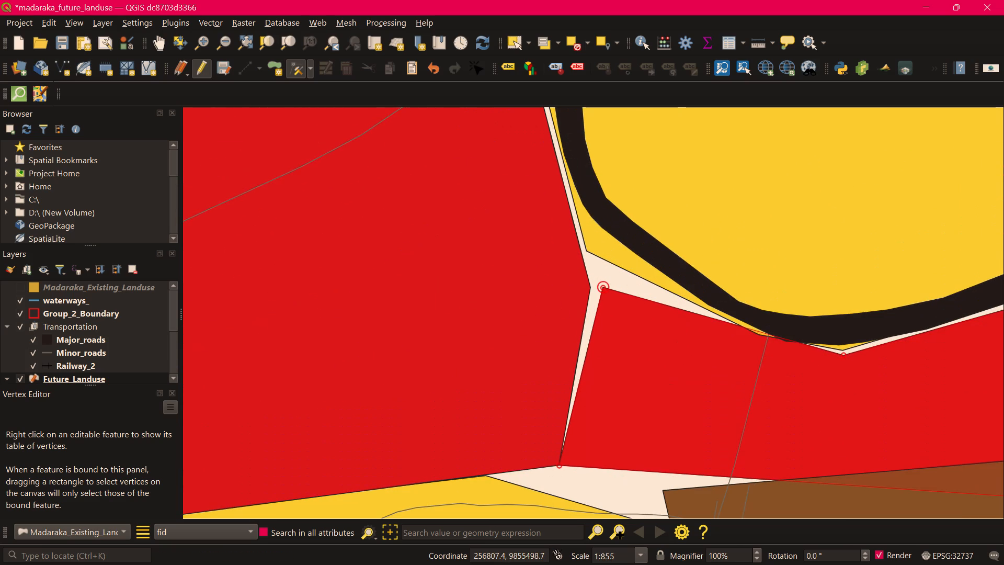
left_click(603, 288)
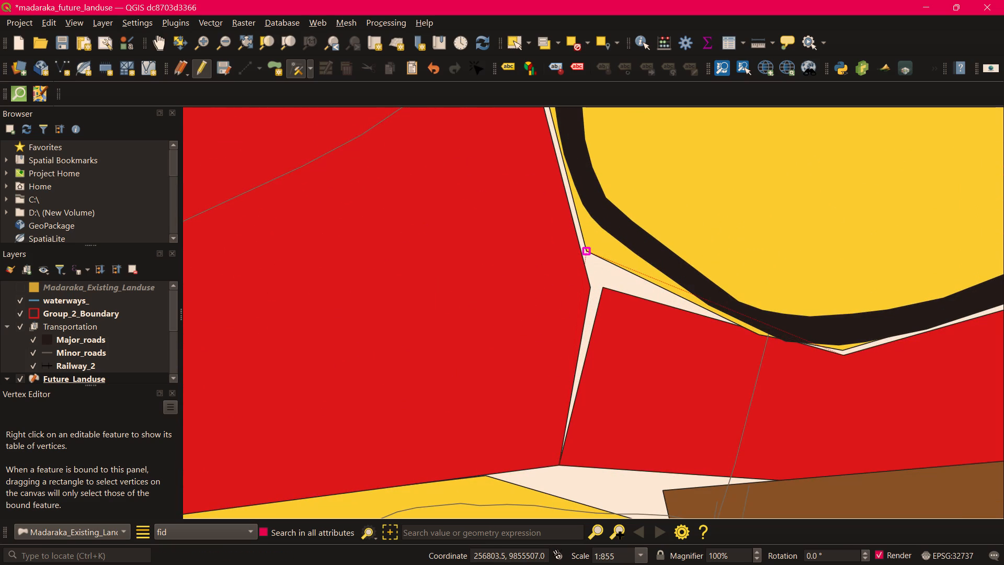
left_click(587, 255)
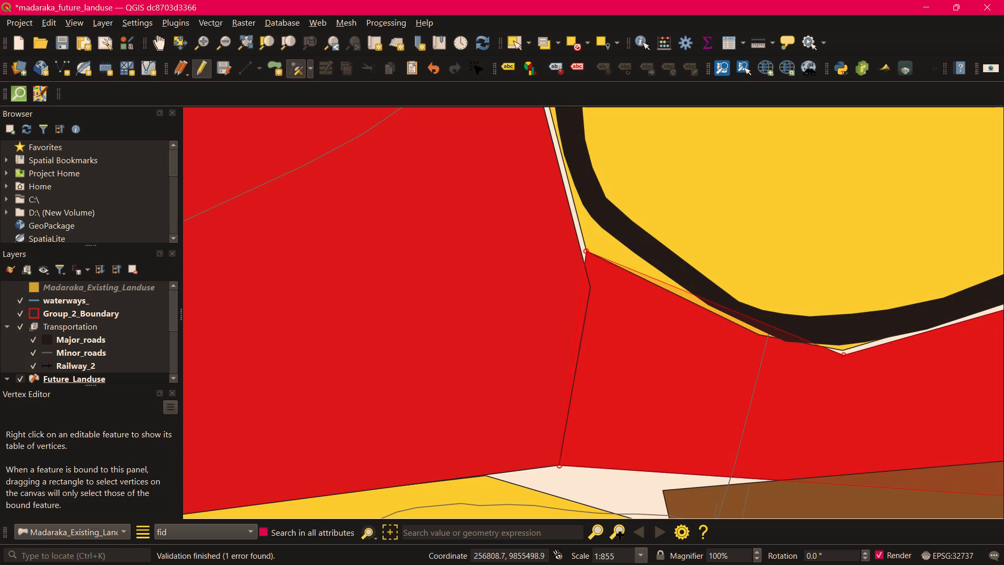
Move the large Commercial polygon's northeast vertex onto the yellow polygon's western edge beside the curved major road.
middle_click_drag(691, 341, 828, 473)
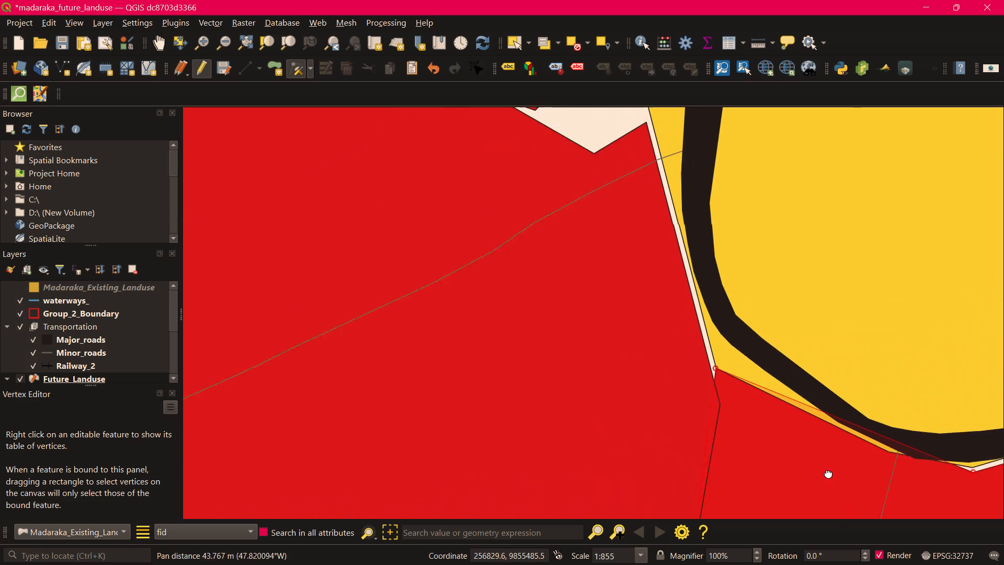
middle_click_drag(828, 473, 815, 514)
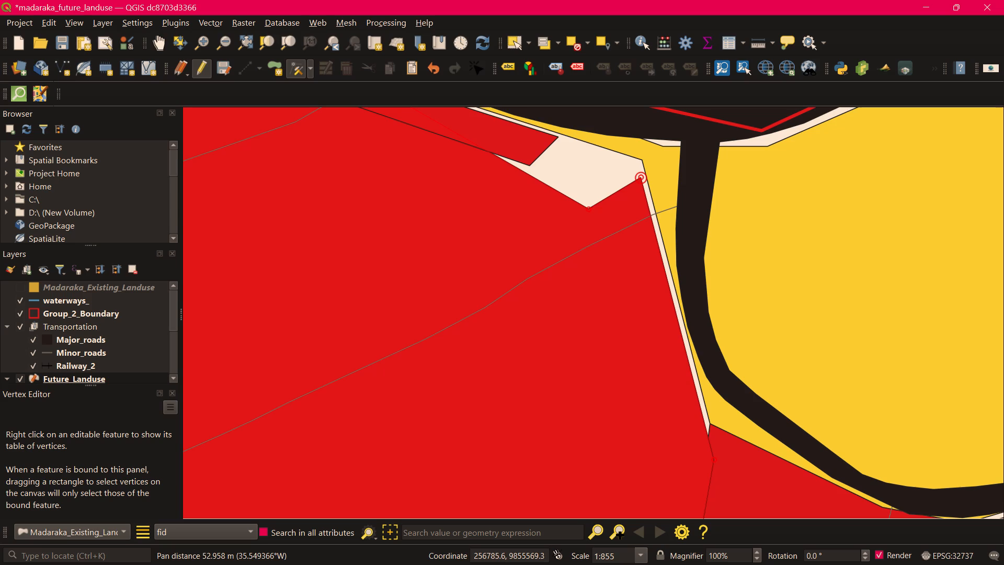
left_click(641, 177)
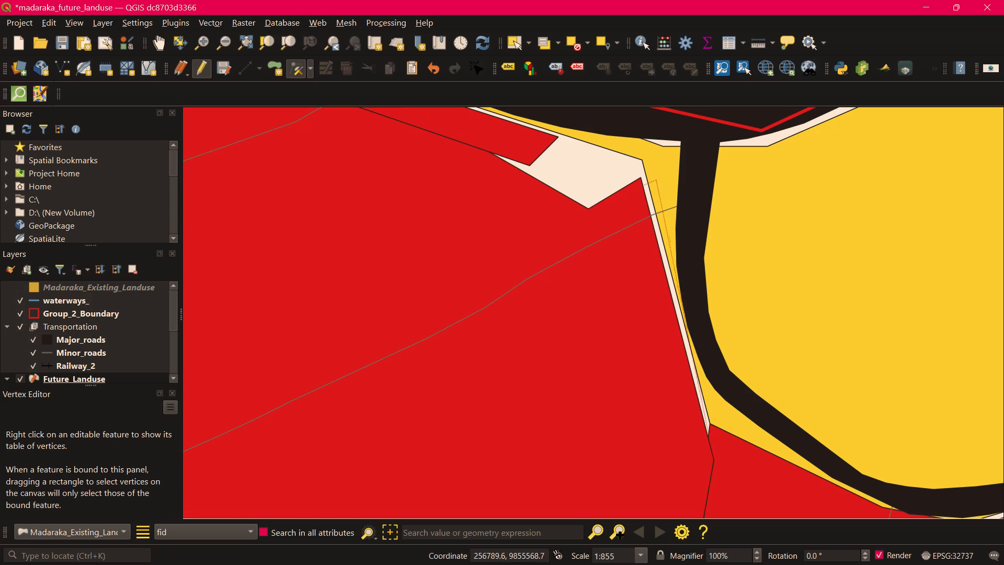
scroll(646, 176, "up", 2)
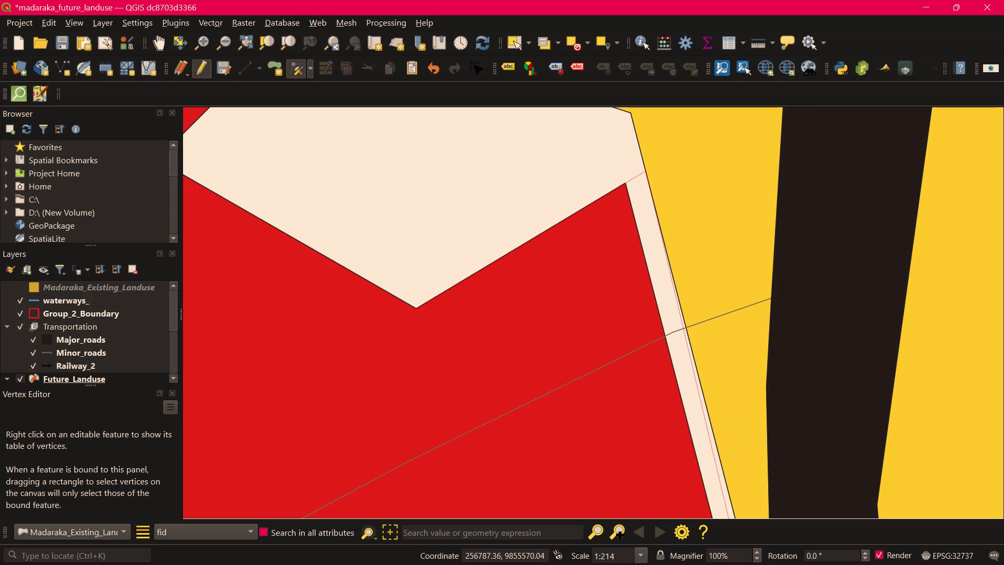
left_click(646, 171)
Add a vertex midway along the large Commercial polygon's eastern edge on the yellow boundary, and shift the vertex shared with the eastern Commercial polygon slightly east.
scroll(646, 171, "down", 3)
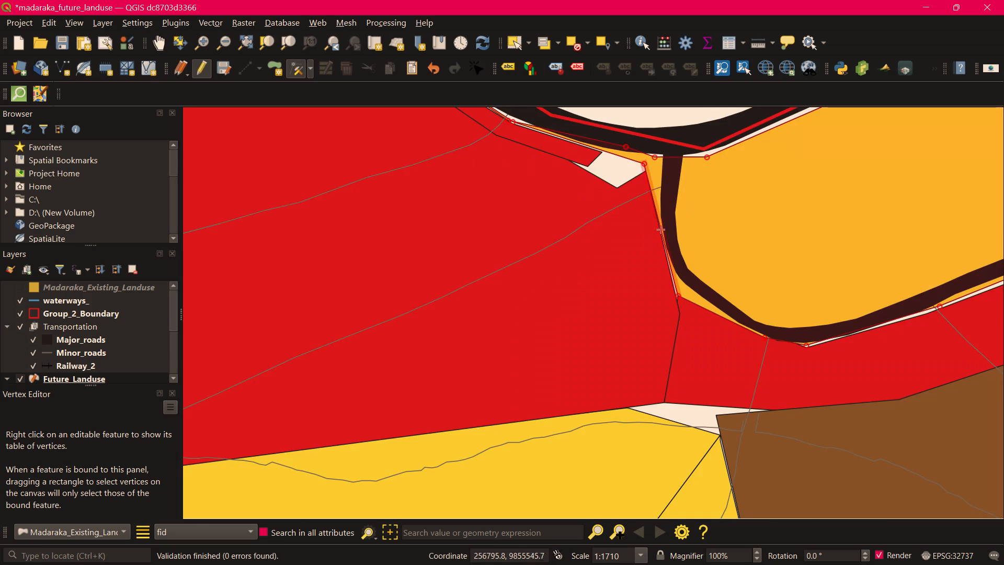
middle_click_drag(662, 238, 635, 239)
scroll(647, 264, "up", 2)
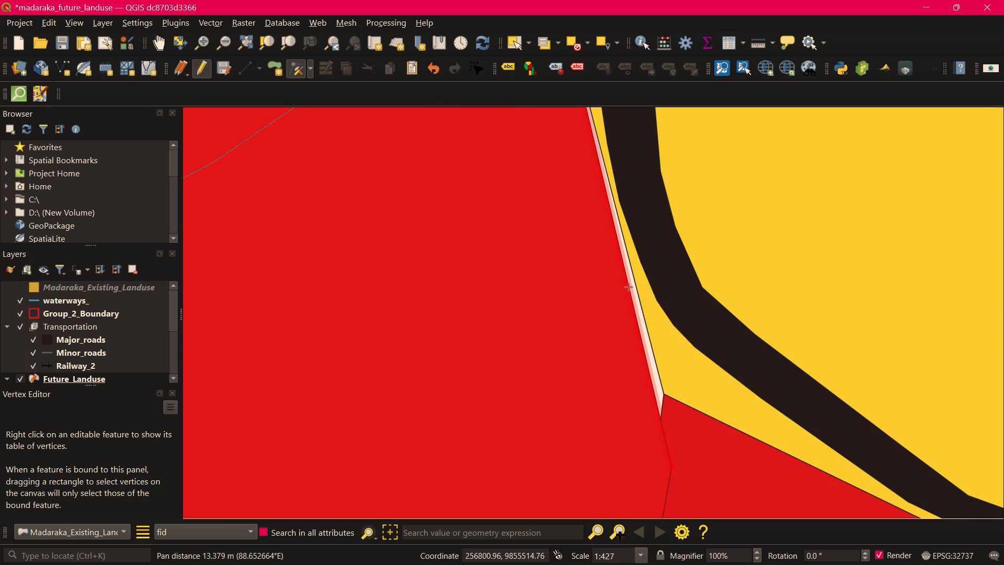
left_click(629, 288)
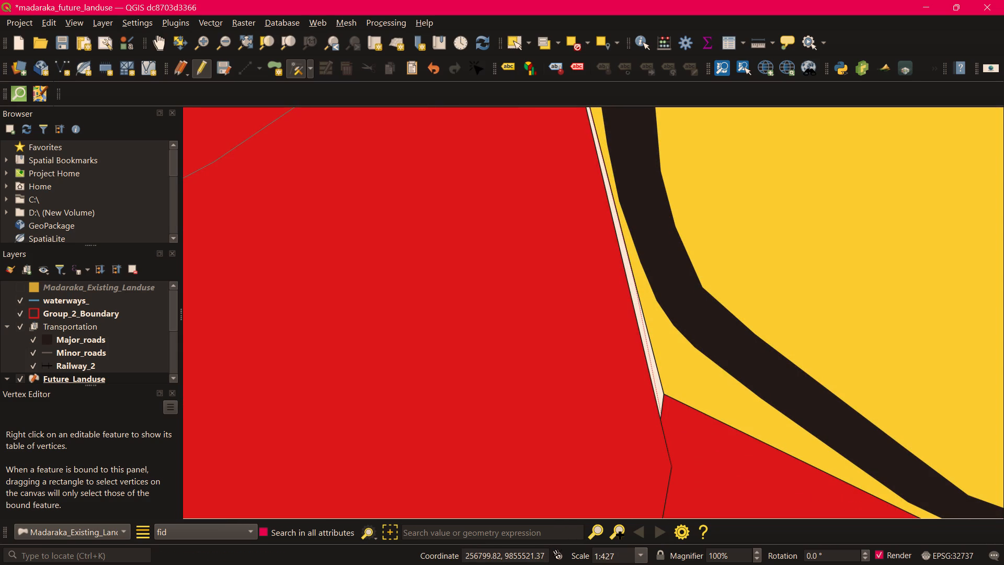
left_click(636, 286)
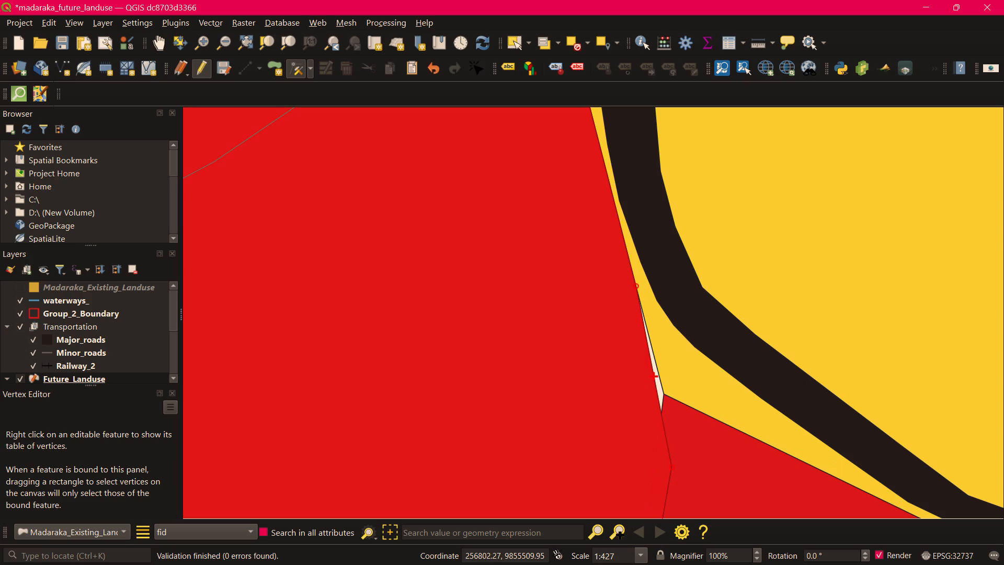
left_click(674, 467)
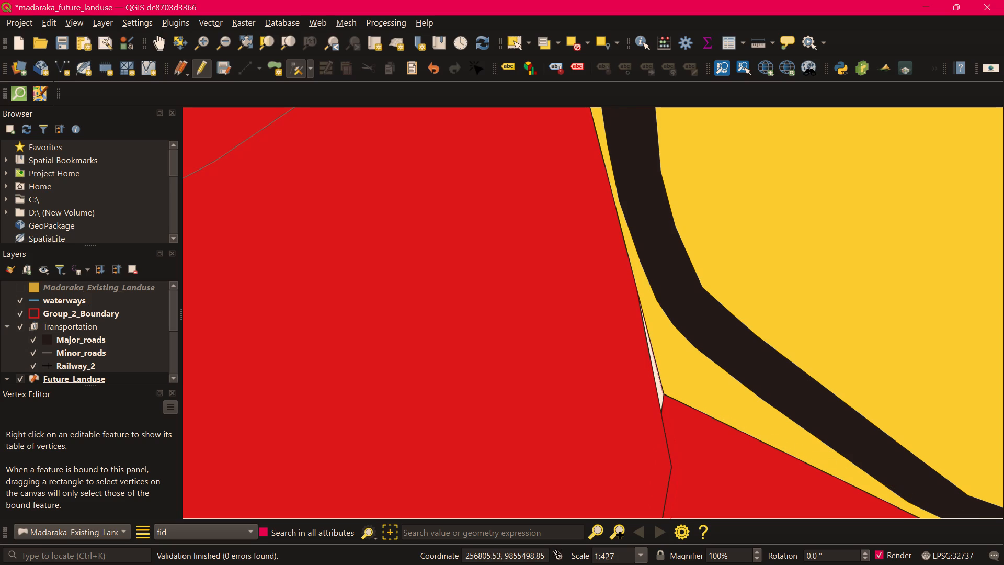
left_click(682, 466)
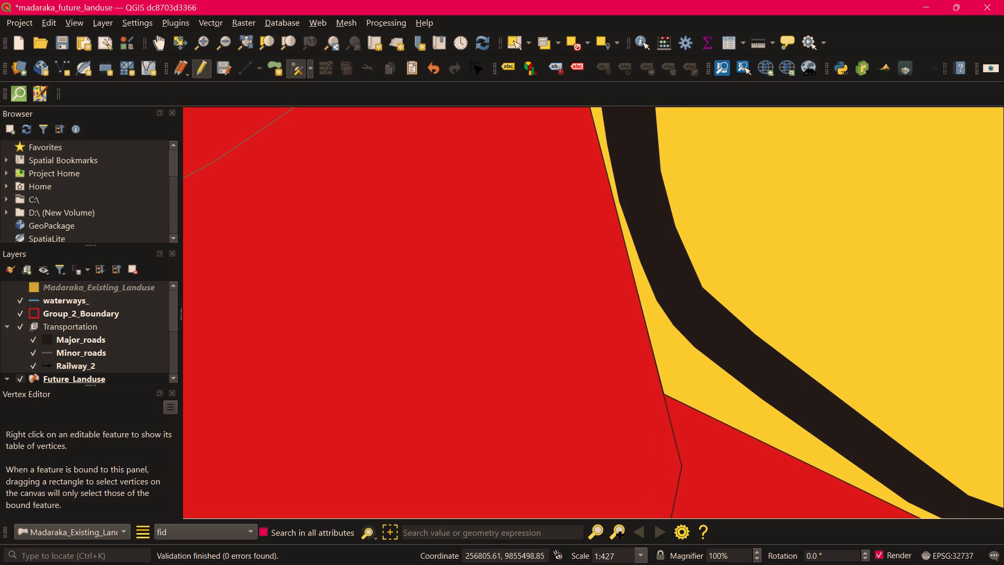
Re-place the southeast vertex of the narrow Commercial strip at its corner beside the unfilled gap south of the major road.
scroll(624, 421, "down", 2)
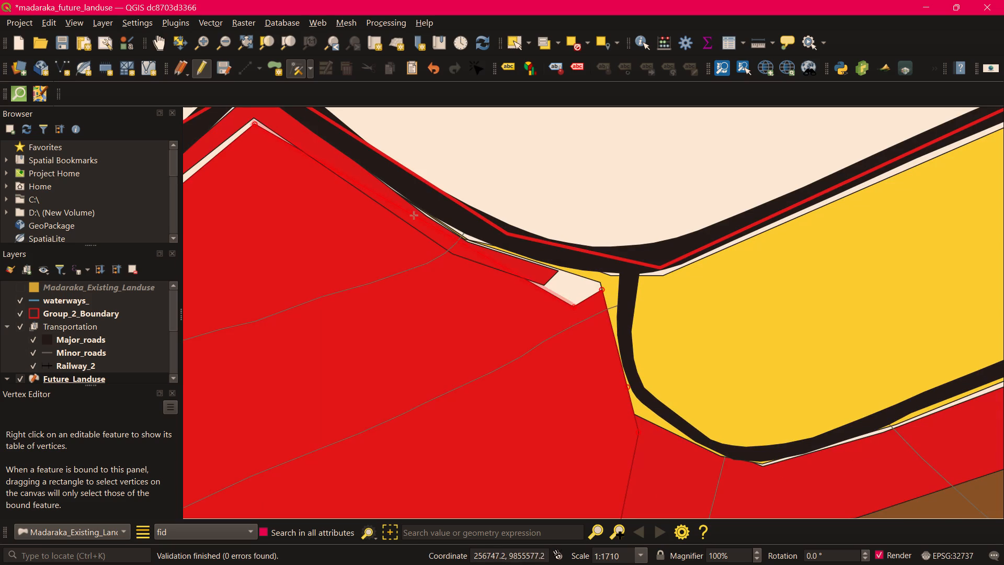
middle_click_drag(448, 262, 447, 329)
scroll(568, 366, "up", 1)
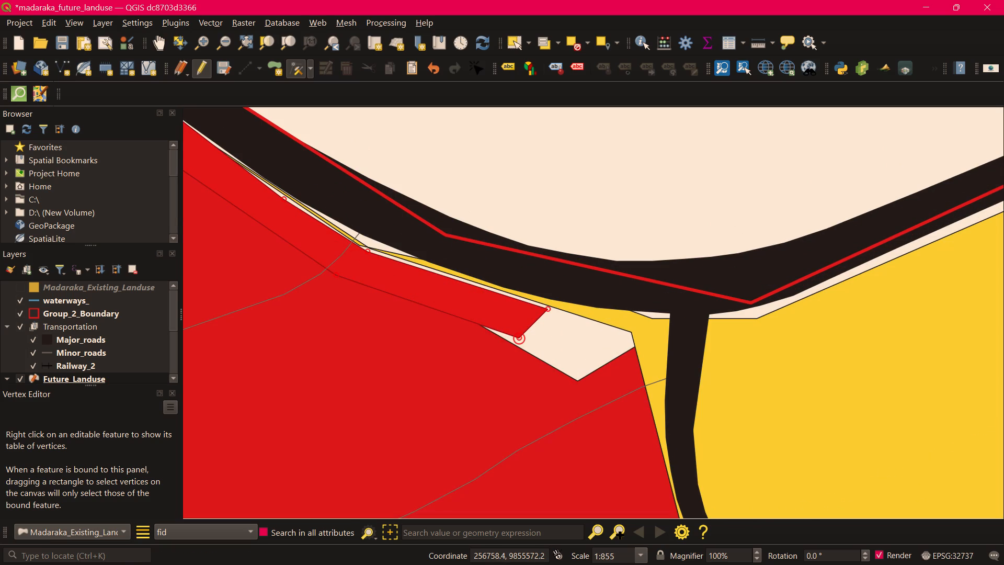
left_click_drag(519, 338, 524, 360)
left_click_drag(524, 360, 524, 341)
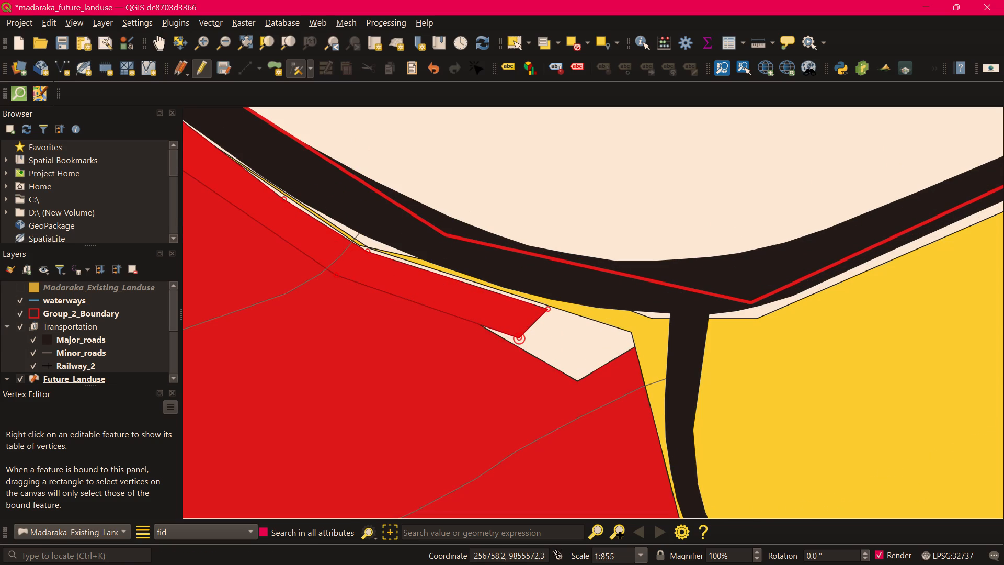
left_click(519, 337)
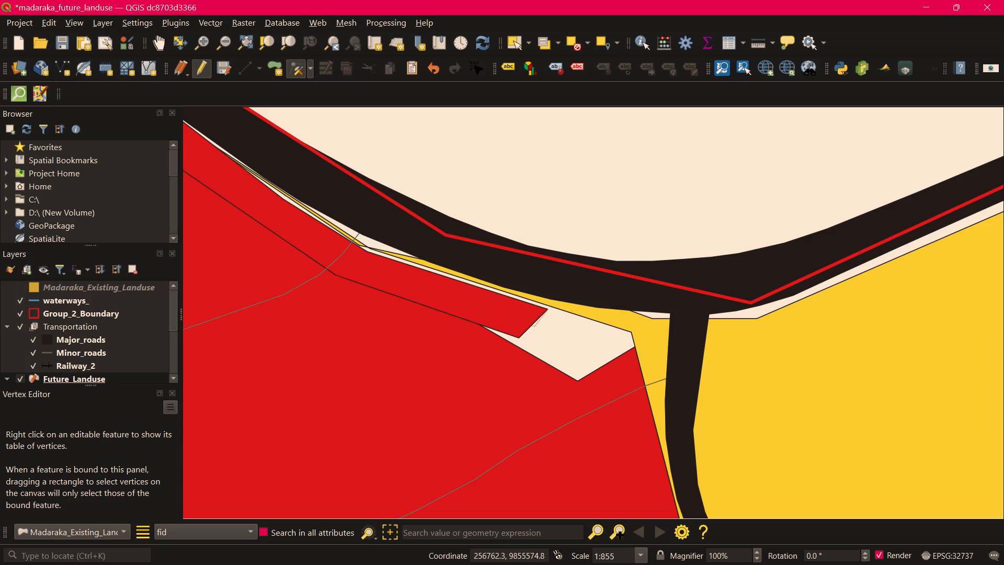
left_click(519, 338)
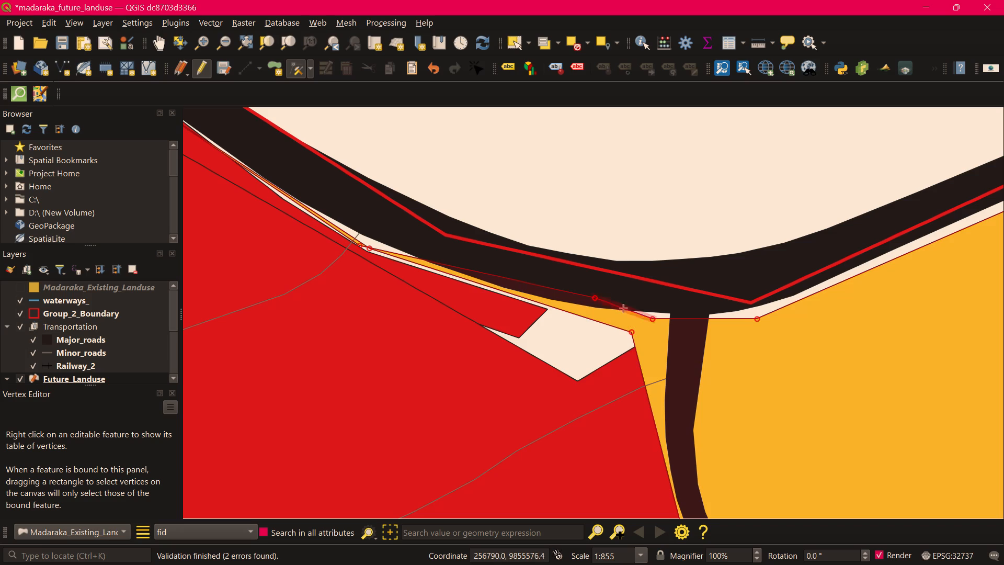
Move the yellow polygon's two vertices on either side of the major road junction onto the northern road's southern edge.
left_click(654, 320)
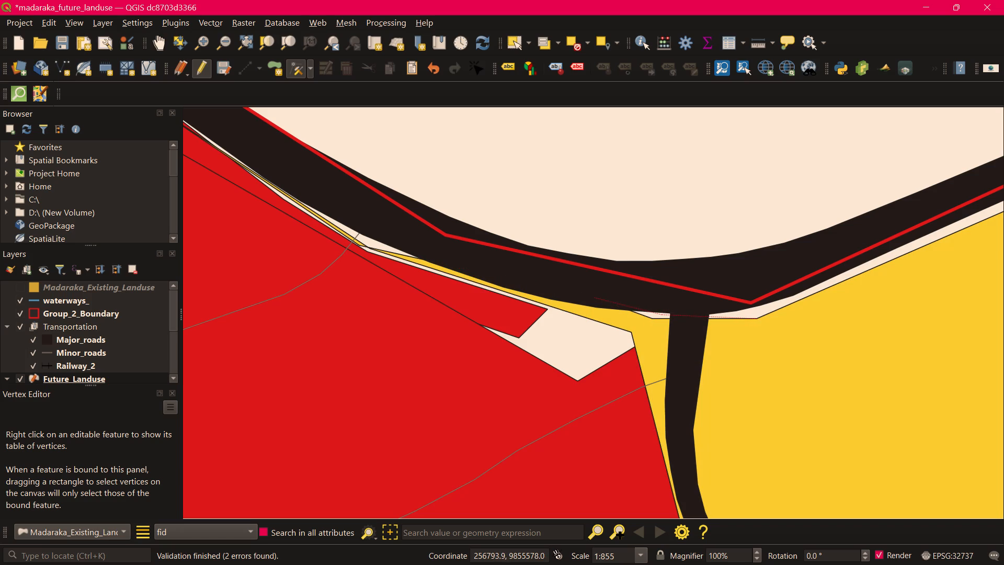
left_click(662, 313)
middle_click_drag(771, 335, 671, 358)
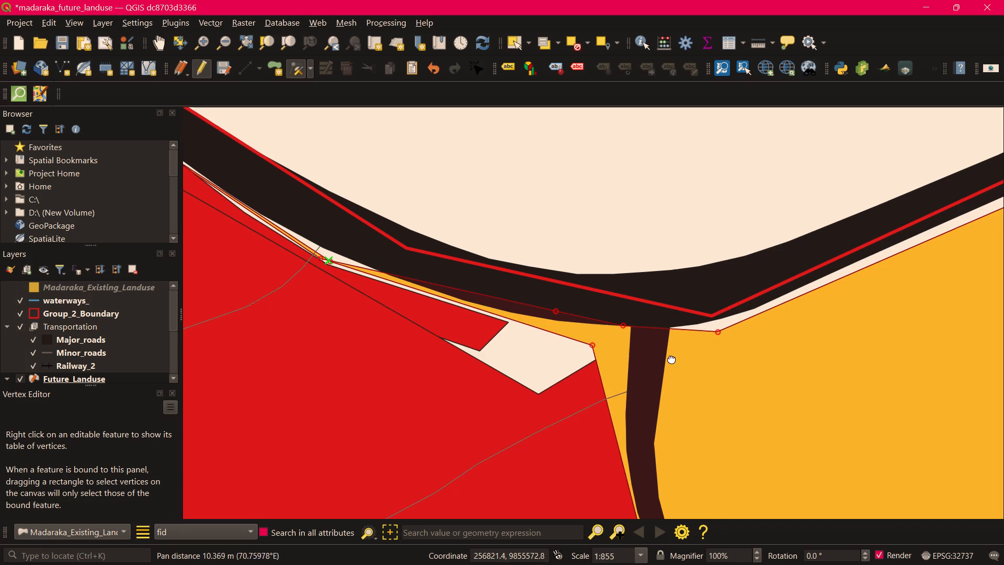
middle_click_drag(671, 358, 648, 361)
left_click(634, 344)
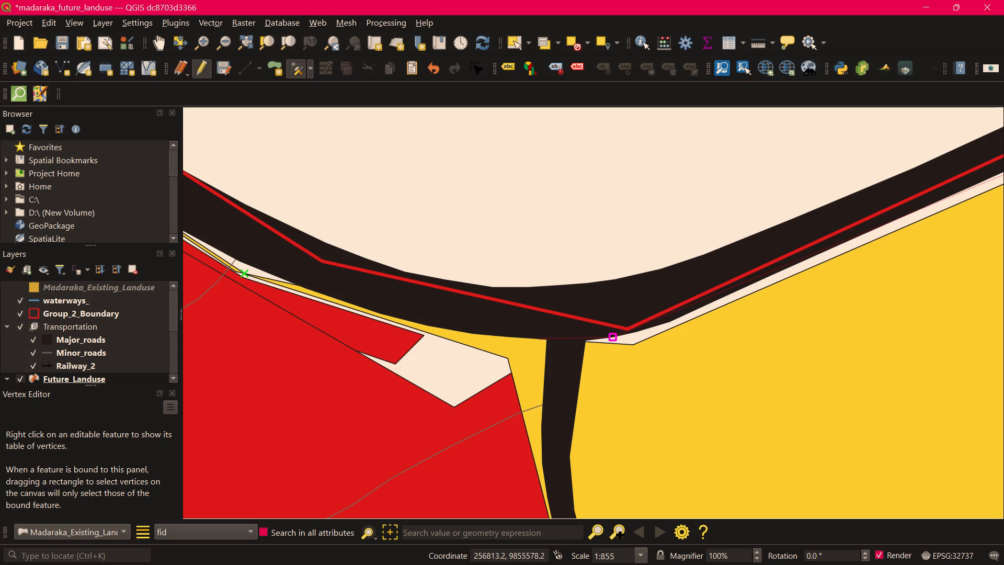
left_click(612, 340)
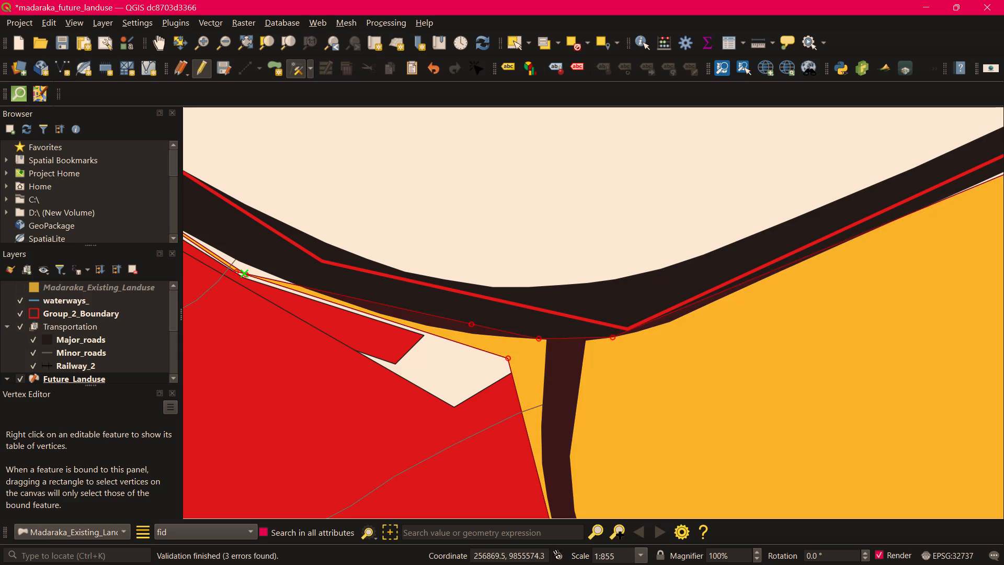
Add a vertex midway along the yellow polygon's northern edge, east of the junction, and place it on the major road's southern edge.
middle_click_drag(845, 353, 381, 553)
middle_click_drag(824, 411, 709, 478)
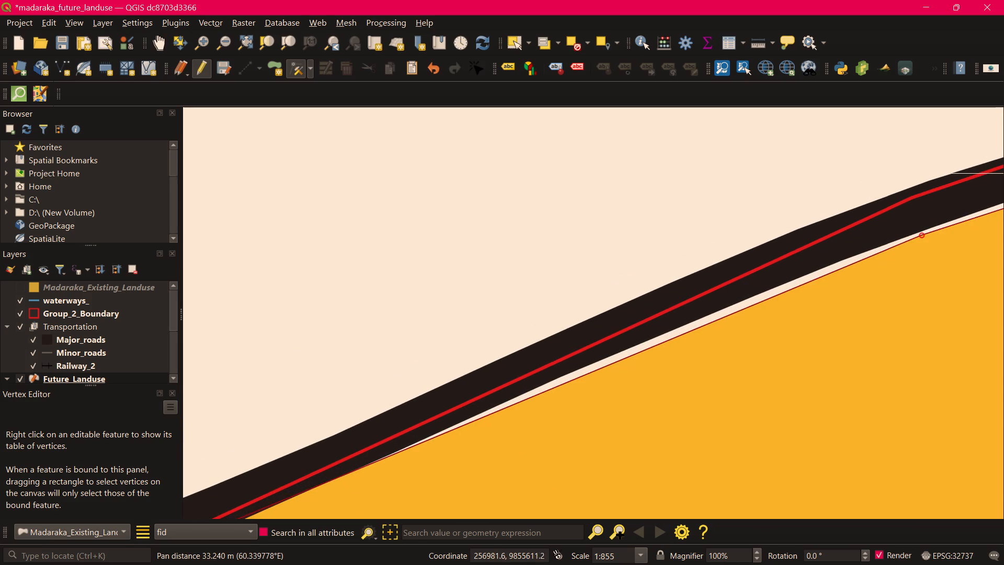
left_click(579, 377)
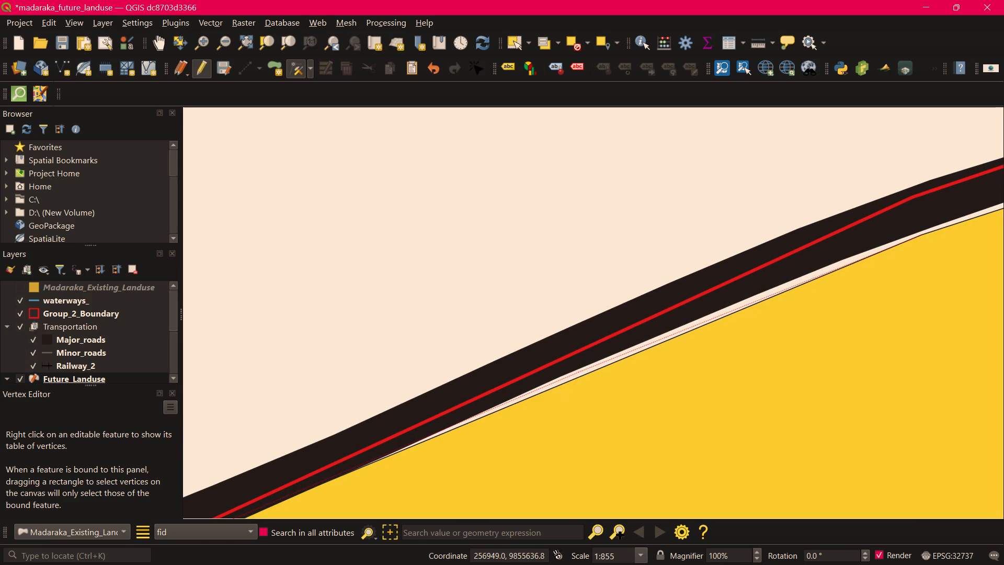
left_click(577, 370)
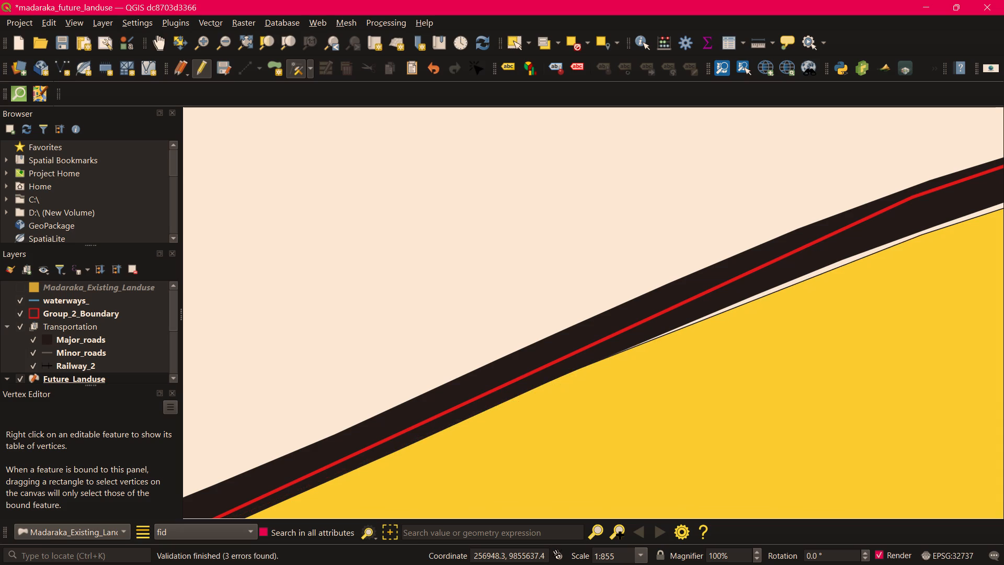
Move the next vertex east on the yellow polygon's northern edge onto the road edge, and nudge the adjoining western segment slightly north.
middle_click_drag(724, 417, 371, 560)
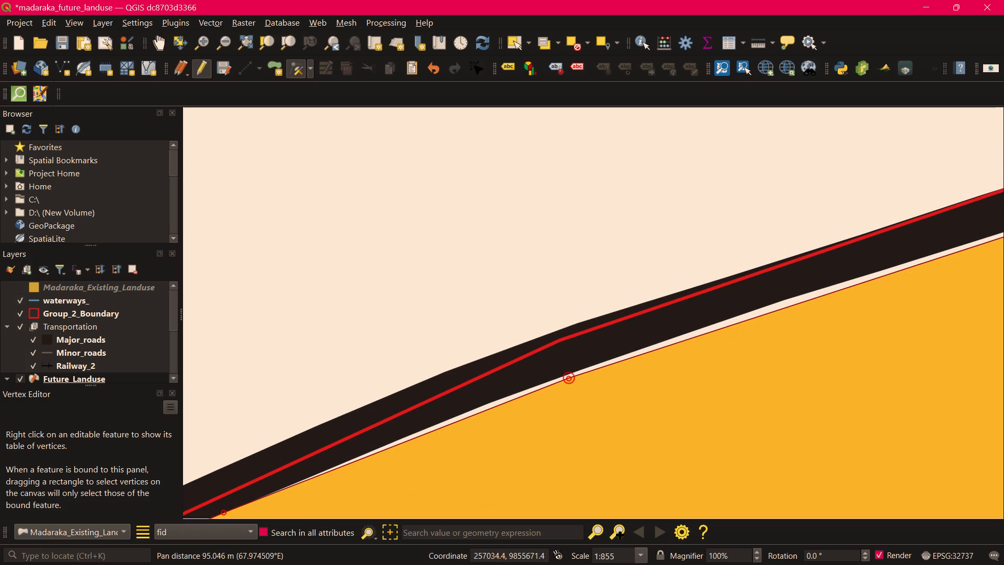
left_click(567, 379)
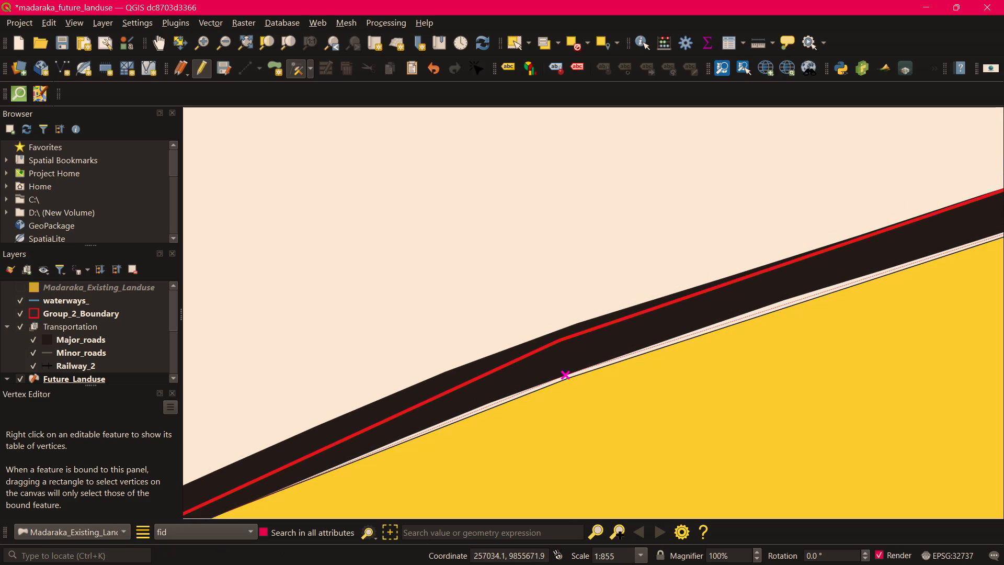
left_click(567, 375)
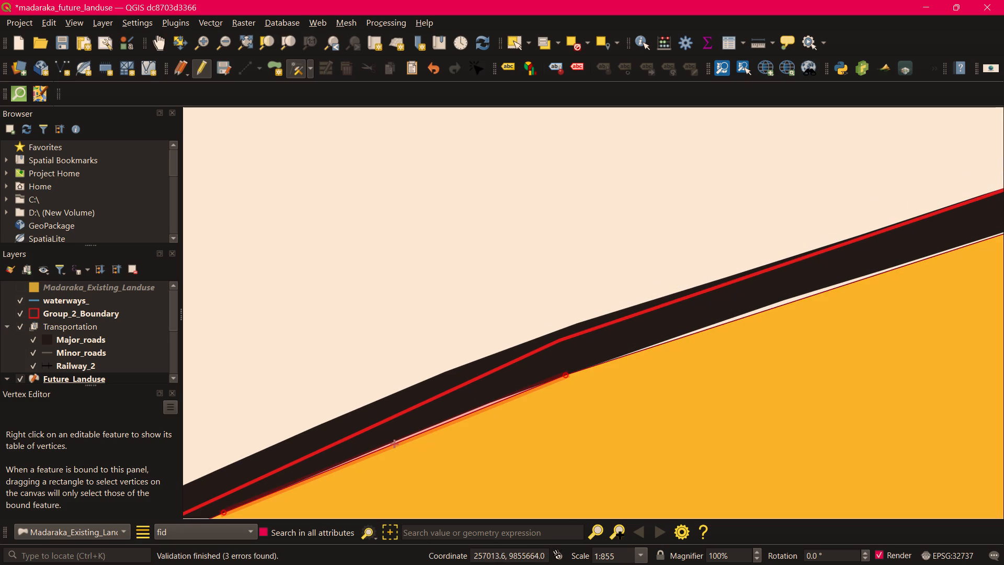
left_click(484, 408)
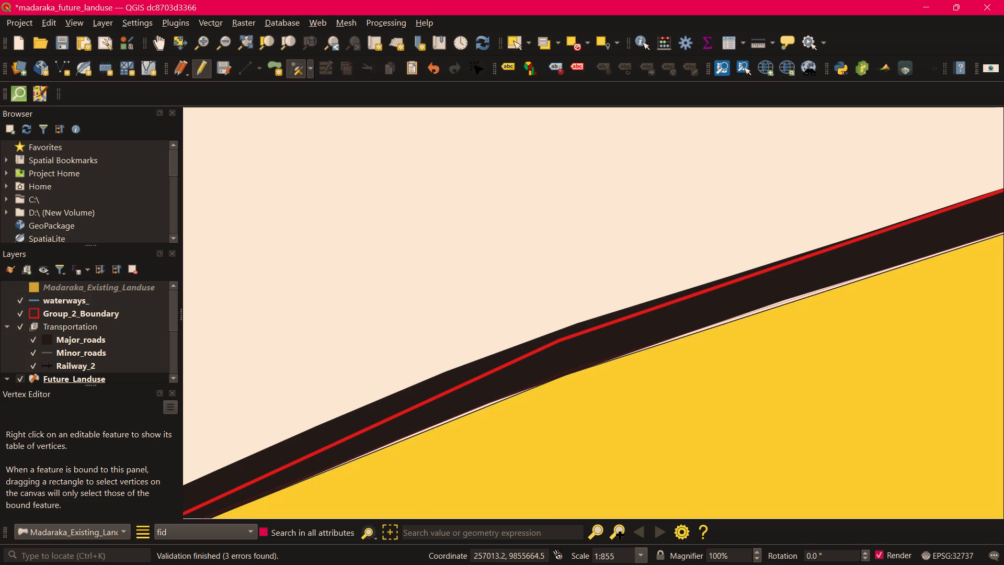
left_click(484, 404)
Adjust the yellow polygon's northern edge near the road bend and move its northeast corner vertex slightly west along the road's inner edge.
middle_click_drag(728, 404, 337, 532)
middle_click_drag(758, 427, 241, 545)
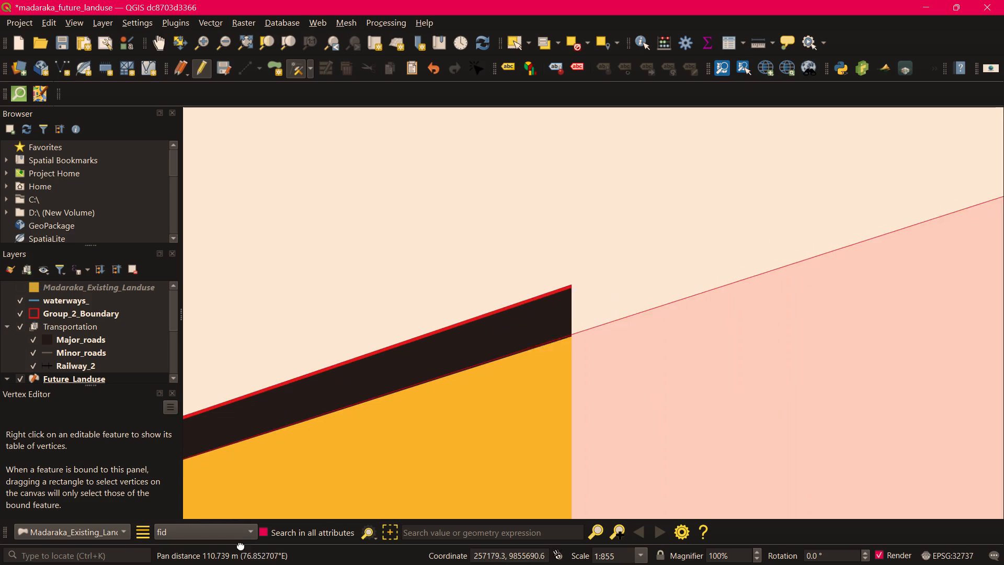
middle_click_drag(241, 545, 241, 546)
middle_click_drag(748, 371, 353, 513)
scroll(627, 420, "down", 1)
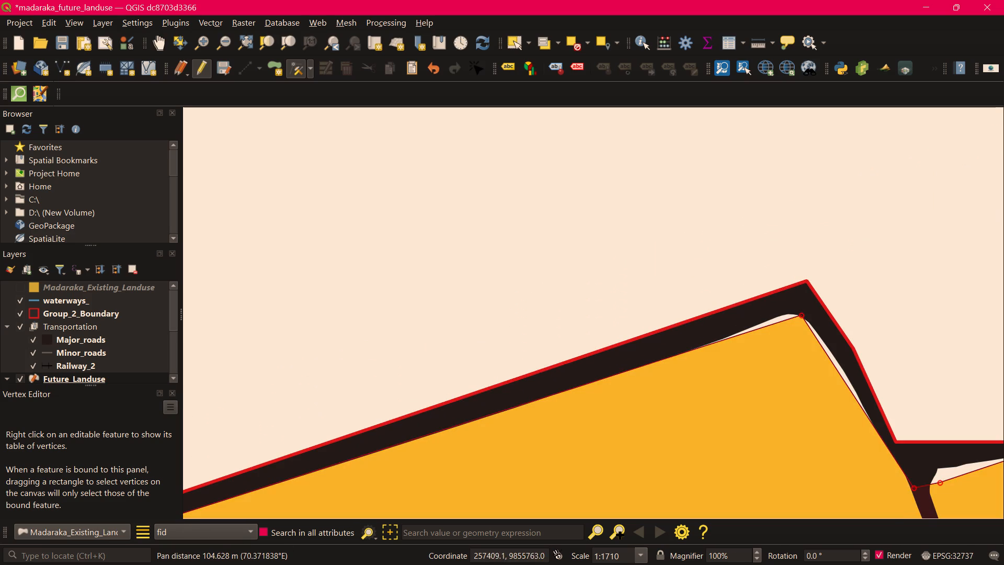
middle_click_drag(781, 393, 605, 470)
scroll(623, 448, "up", 1)
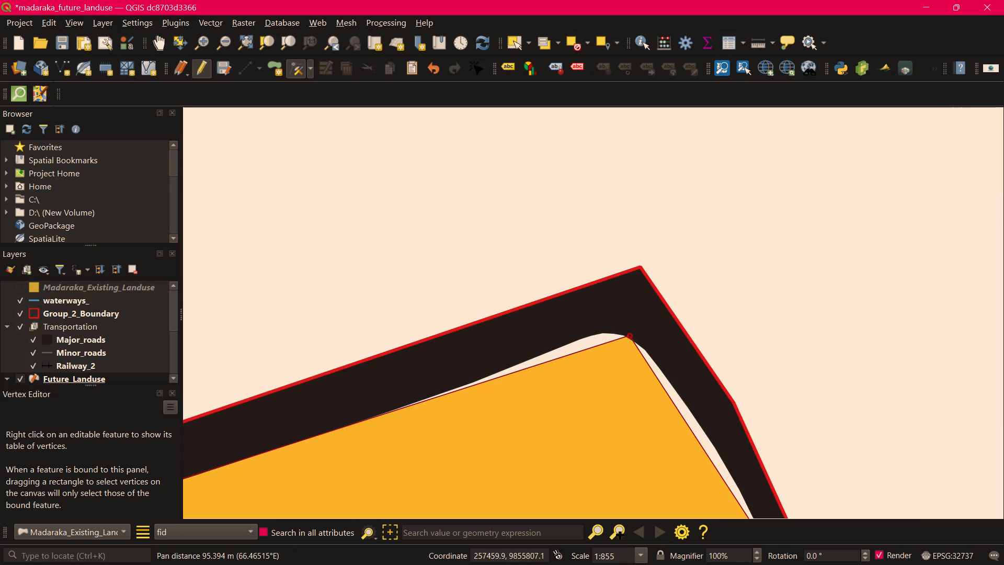
left_click(583, 352)
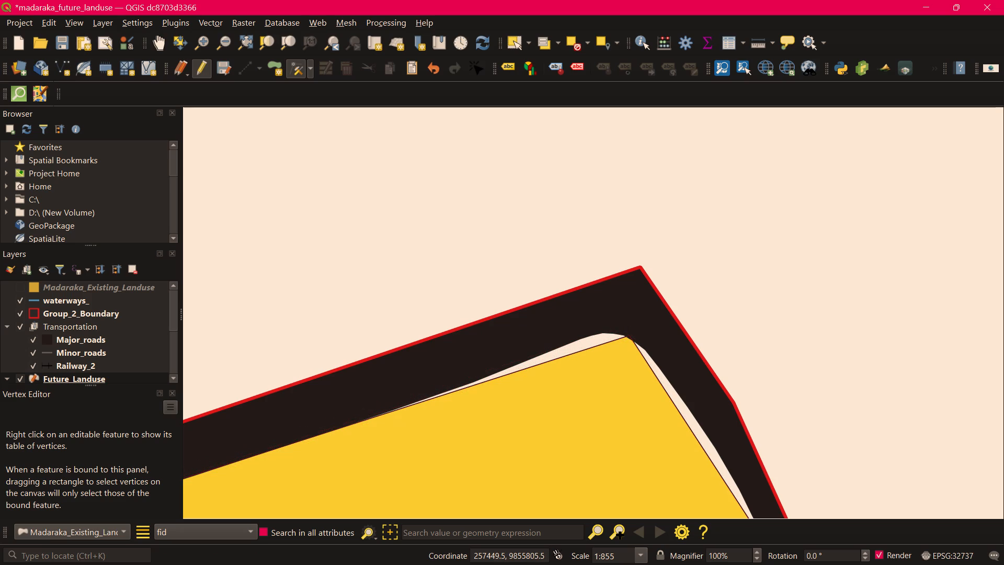
left_click(583, 351)
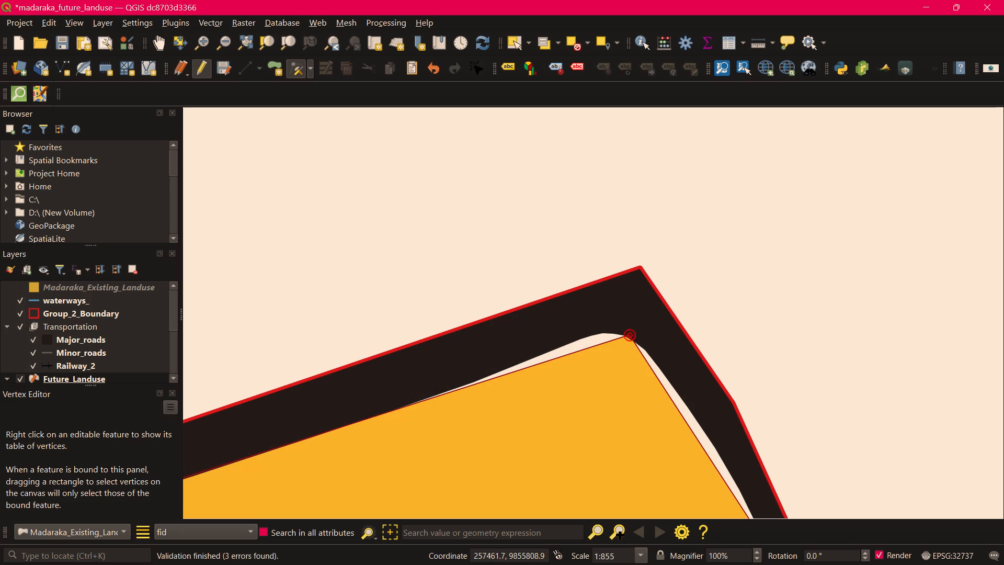
left_click(630, 337)
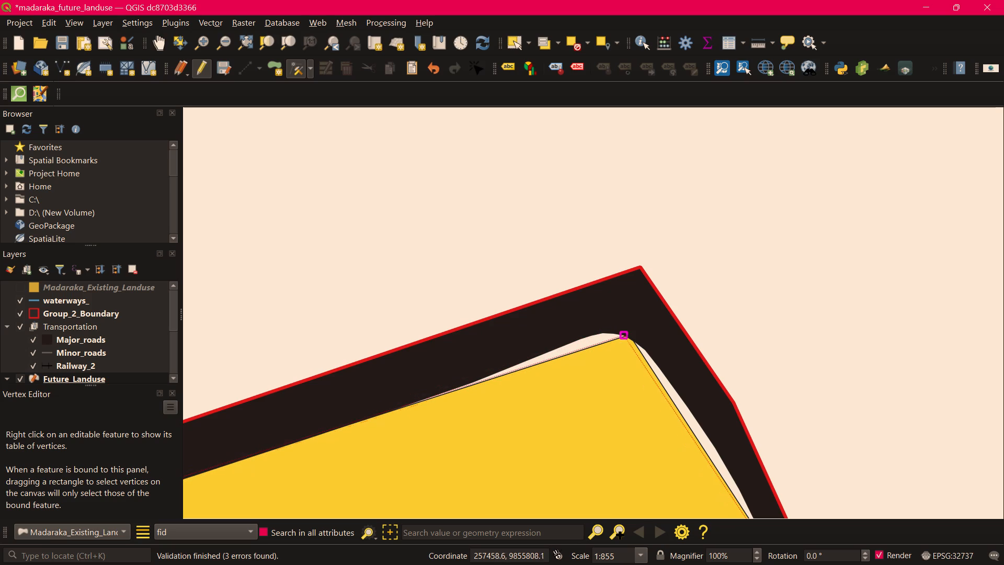
left_click(624, 339)
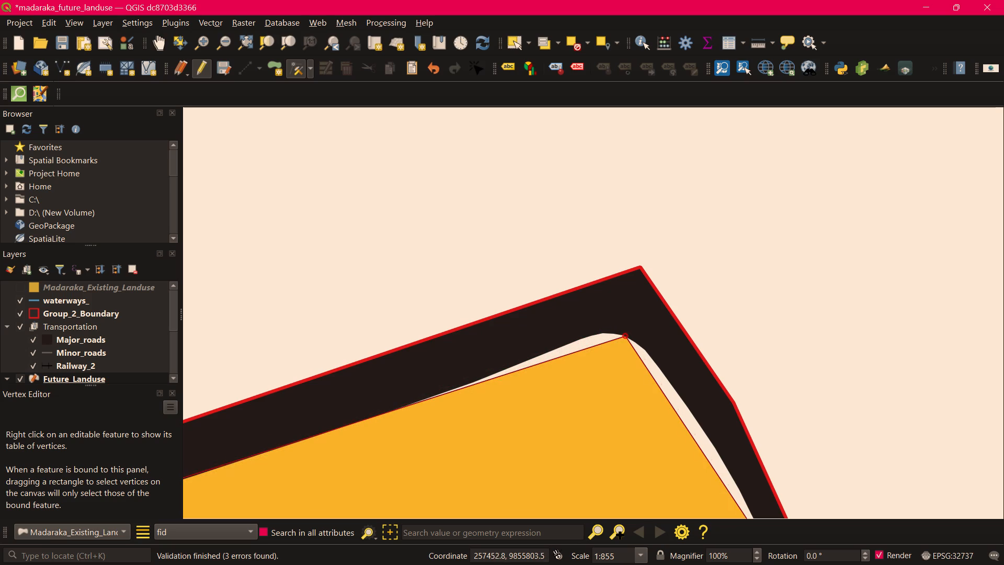
middle_click_drag(689, 439, 581, 321)
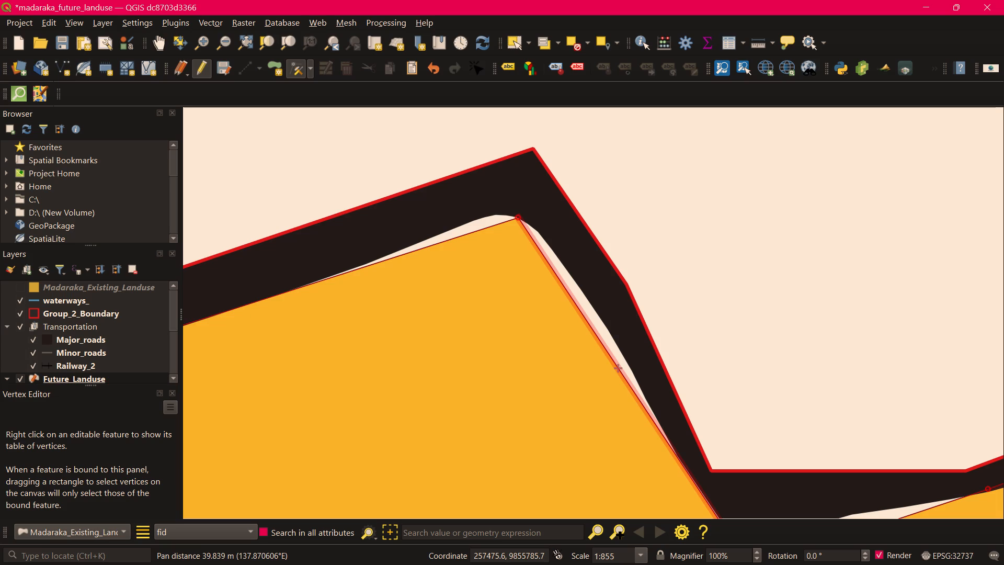
Shift the yellow polygon's eastern segment beside the road bend outward onto the major road and nudge its junction-end vertex slightly south.
left_click(579, 312)
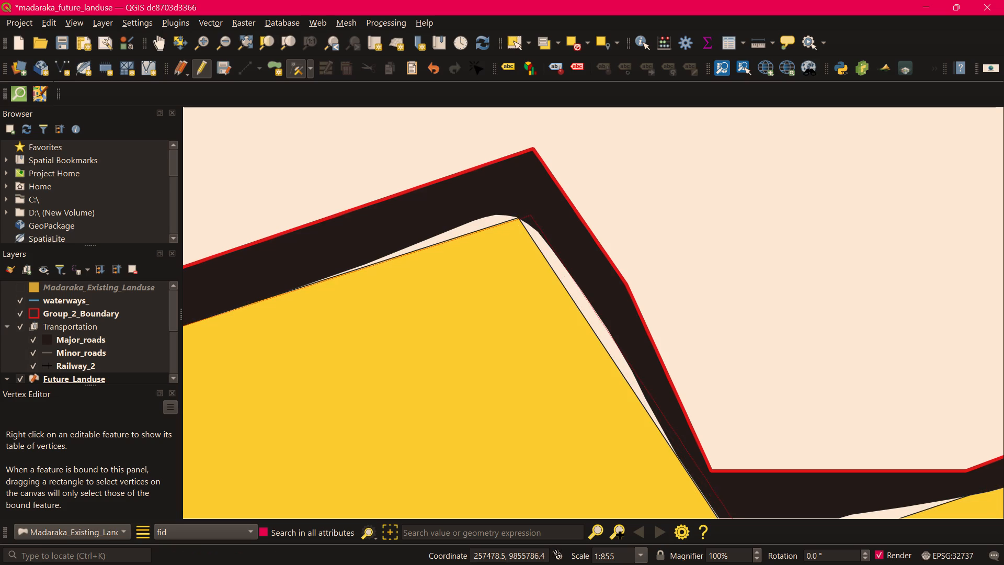
left_click(591, 310)
middle_click_drag(586, 393, 443, 330)
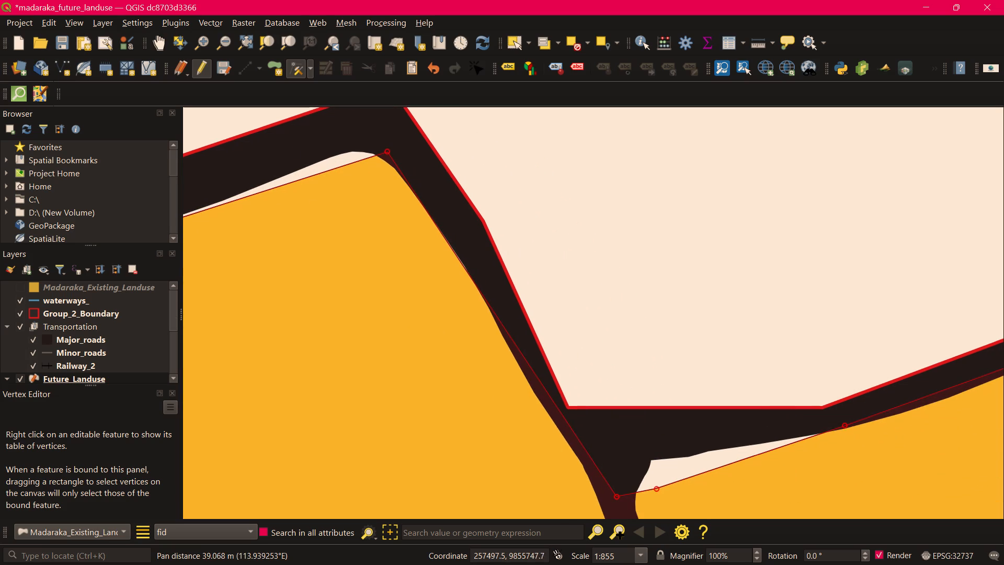
middle_click_drag(492, 434, 506, 360)
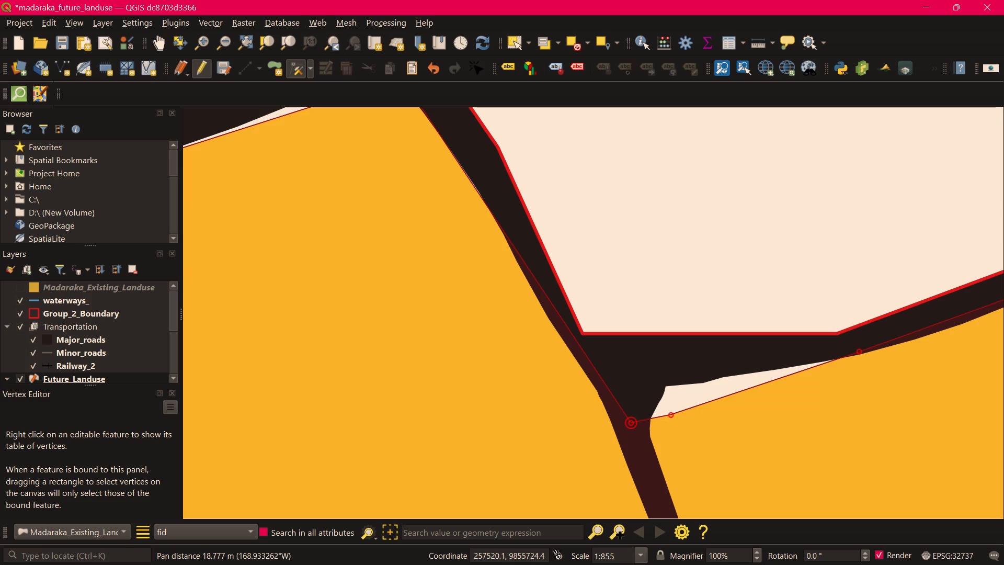
left_click(630, 421)
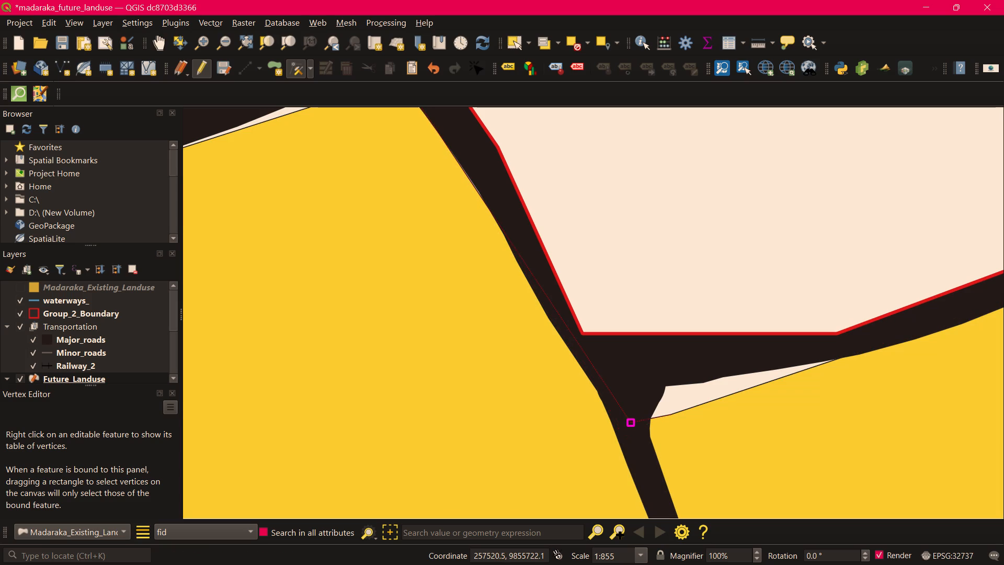
left_click(629, 432)
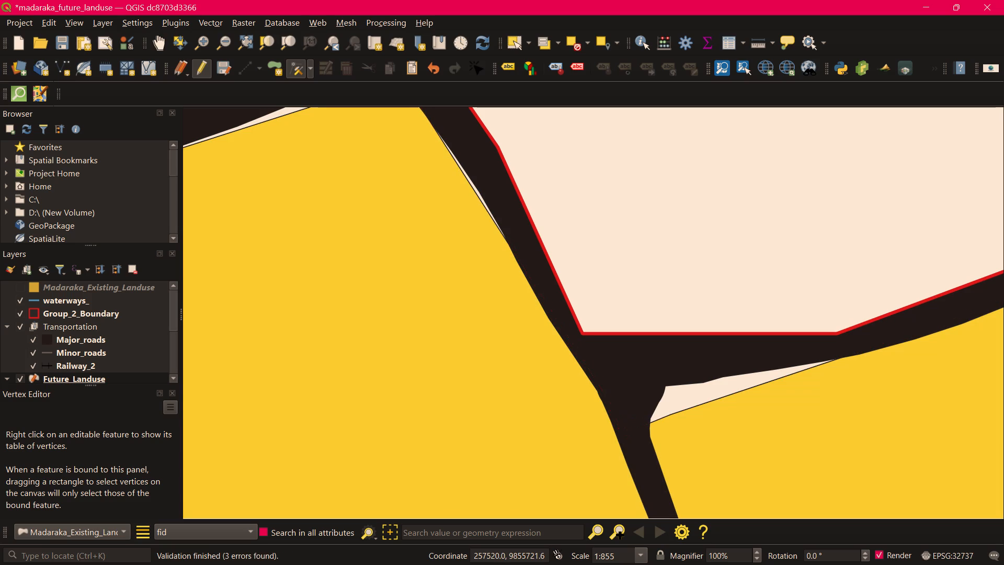
Adjust the yellow polygon's northeast corner vertex and shift its adjoining eastern and northern segments outward beneath the major road.
middle_click_drag(464, 355, 559, 468)
middle_click_drag(589, 459, 566, 428)
left_click(473, 160)
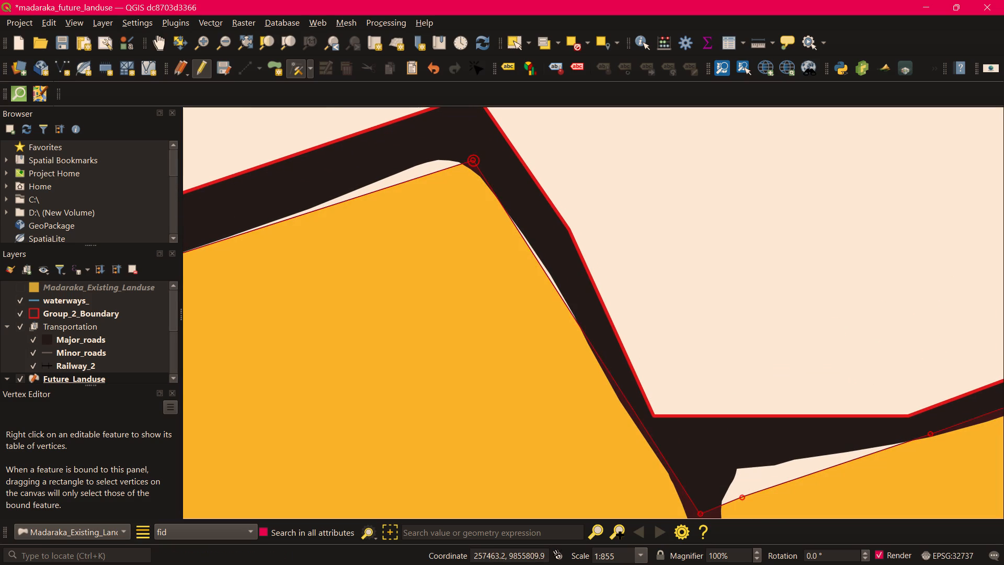
left_click(468, 164)
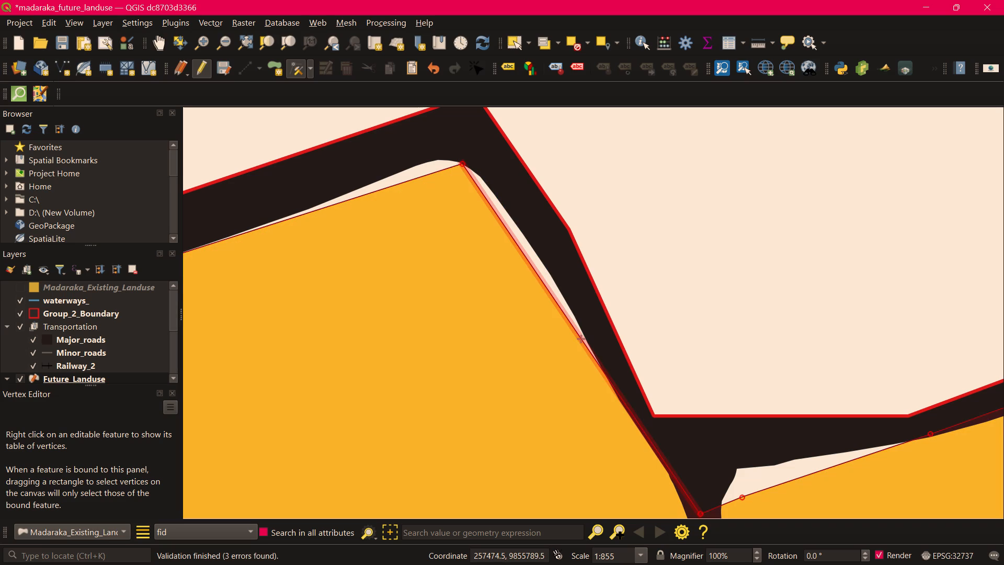
left_click(516, 243)
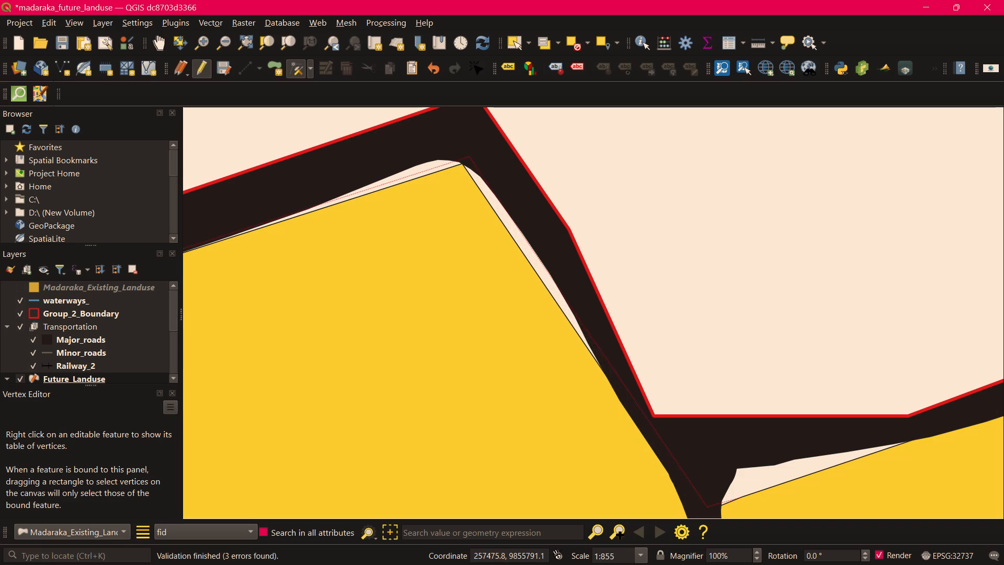
left_click(525, 235)
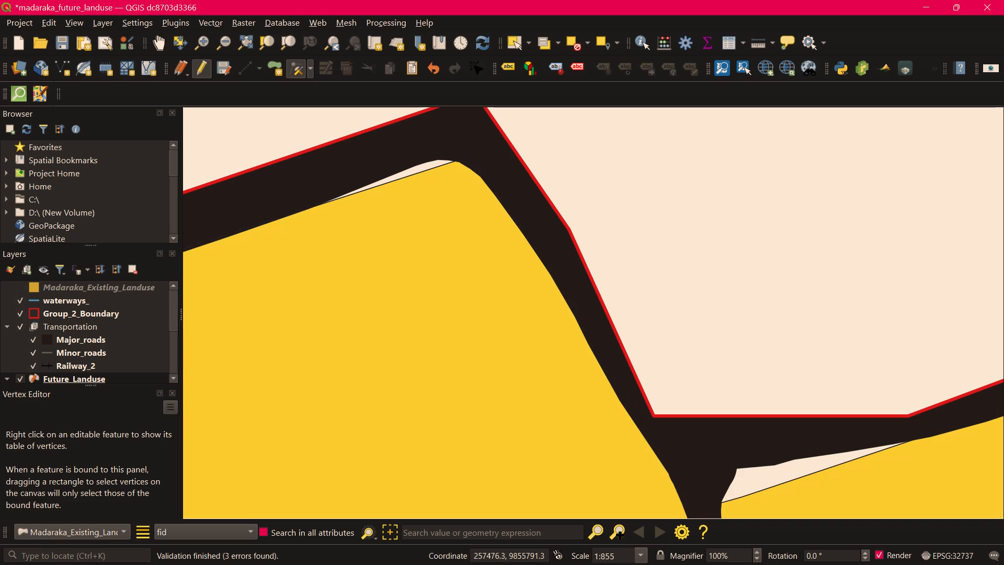
left_click(409, 176)
left_click(408, 169)
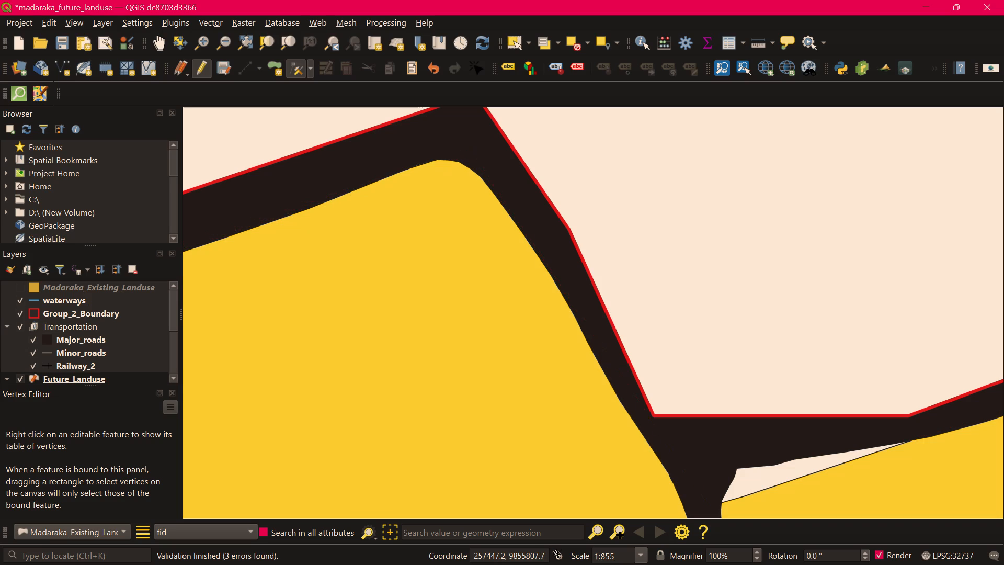
Move the eastern yellow polygon's vertex just east of the road junction north onto the major road's edge.
scroll(433, 248, "down", 2)
middle_click_drag(457, 318, 403, 328)
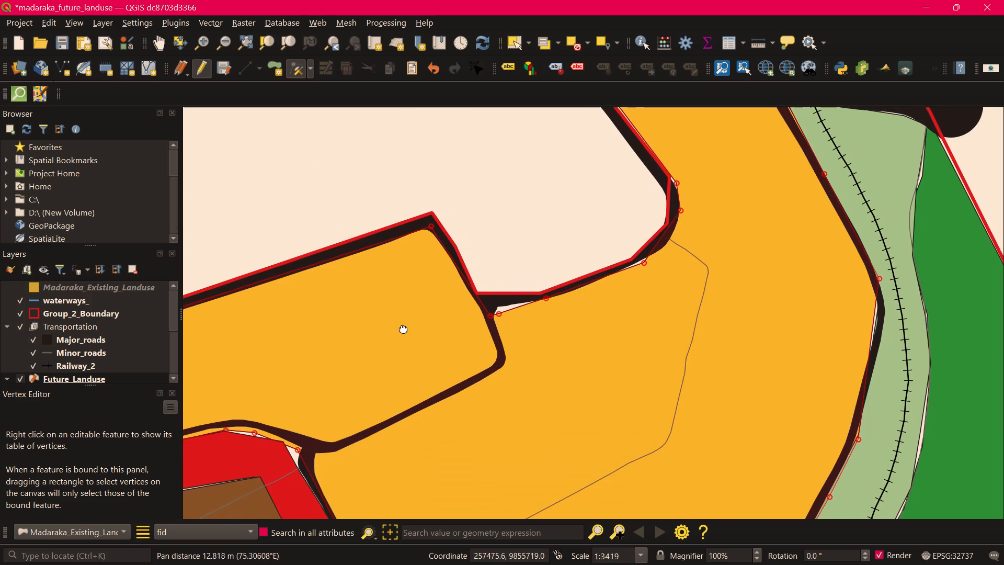
middle_click_drag(403, 328, 389, 331)
scroll(469, 333, "up", 1)
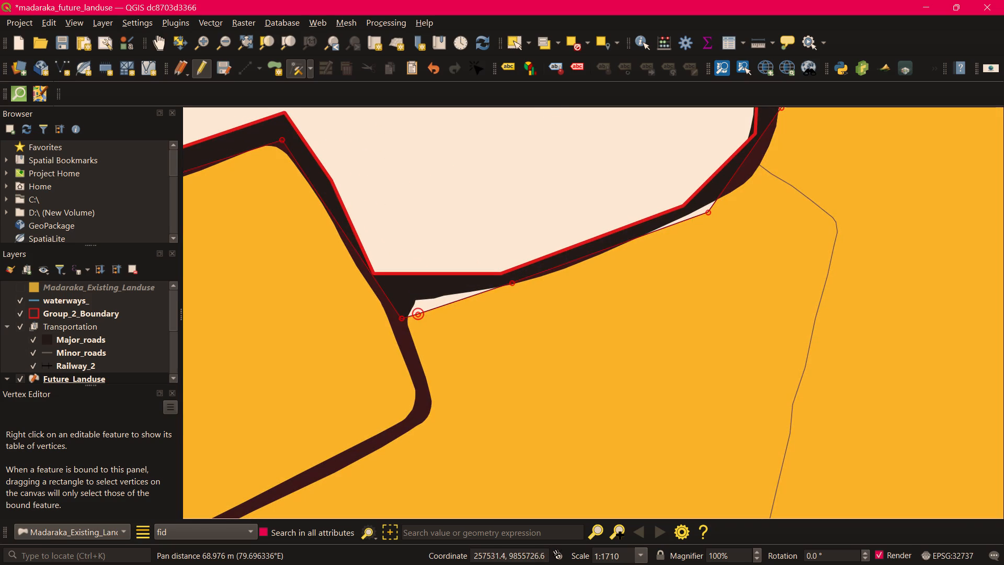
left_click(418, 314)
left_click(417, 299)
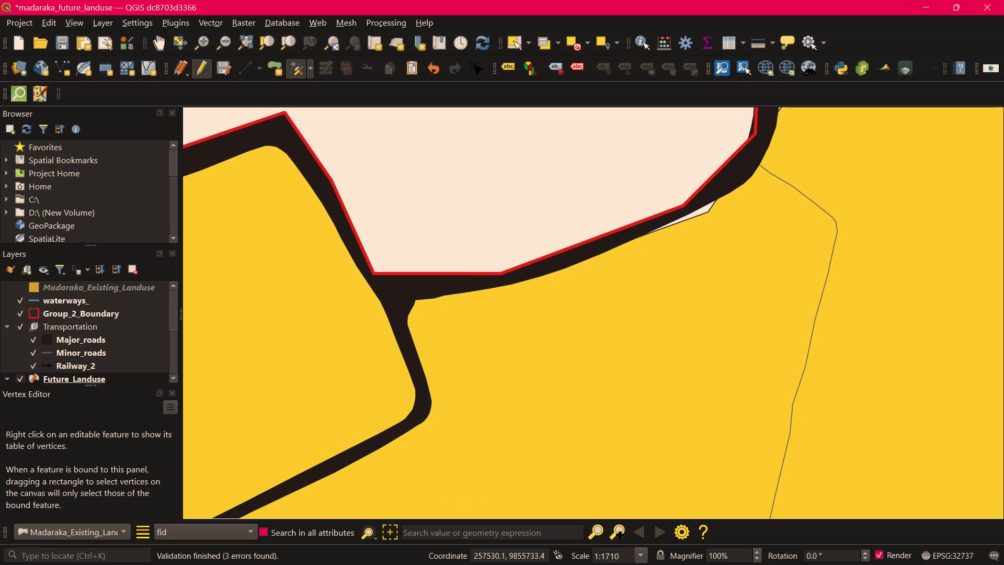
Move the eastern yellow polygon's vertices southwest and north of the curved road bend outward onto the major road.
middle_click_drag(581, 321, 311, 402)
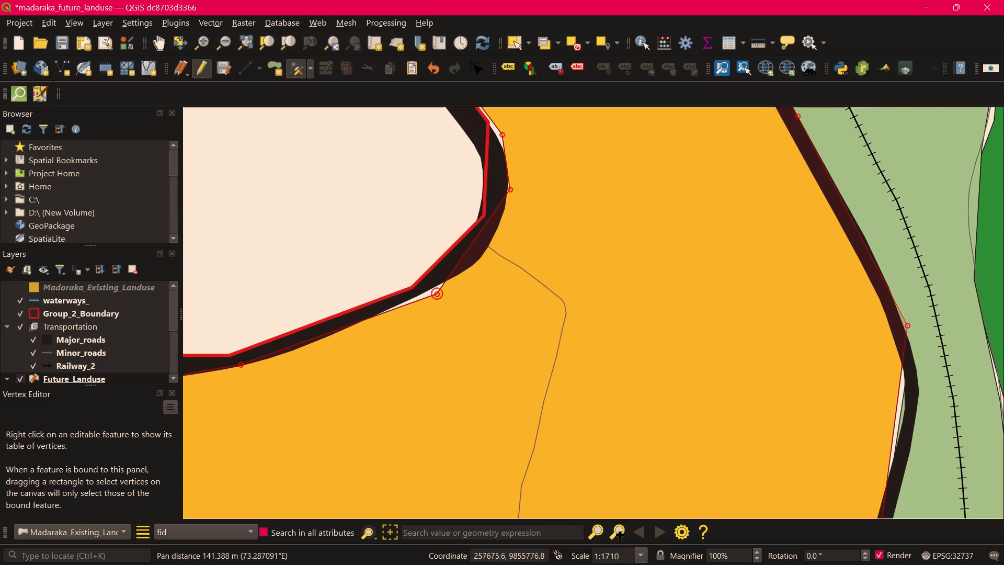
left_click(437, 295)
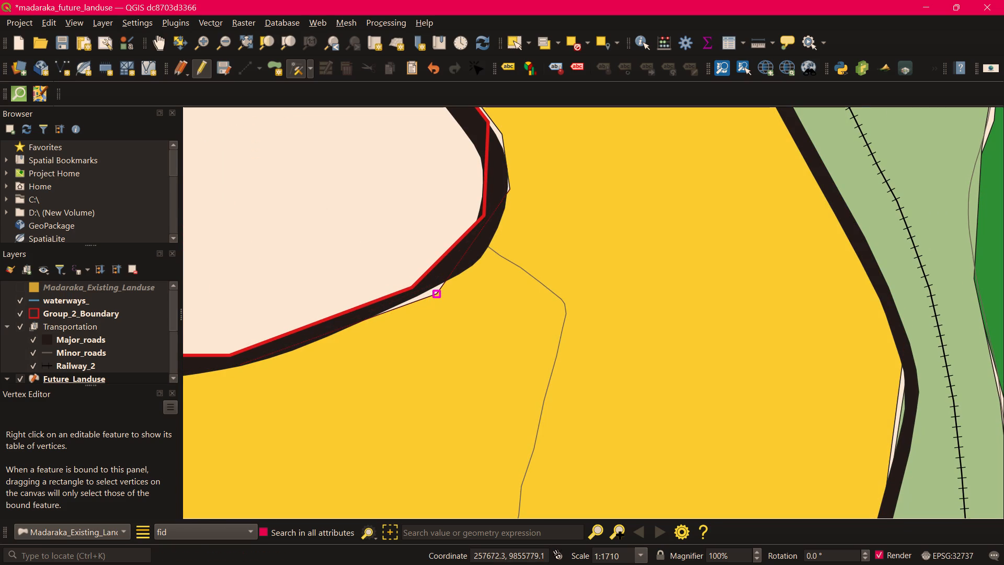
left_click(428, 290)
middle_click_drag(521, 305, 491, 453)
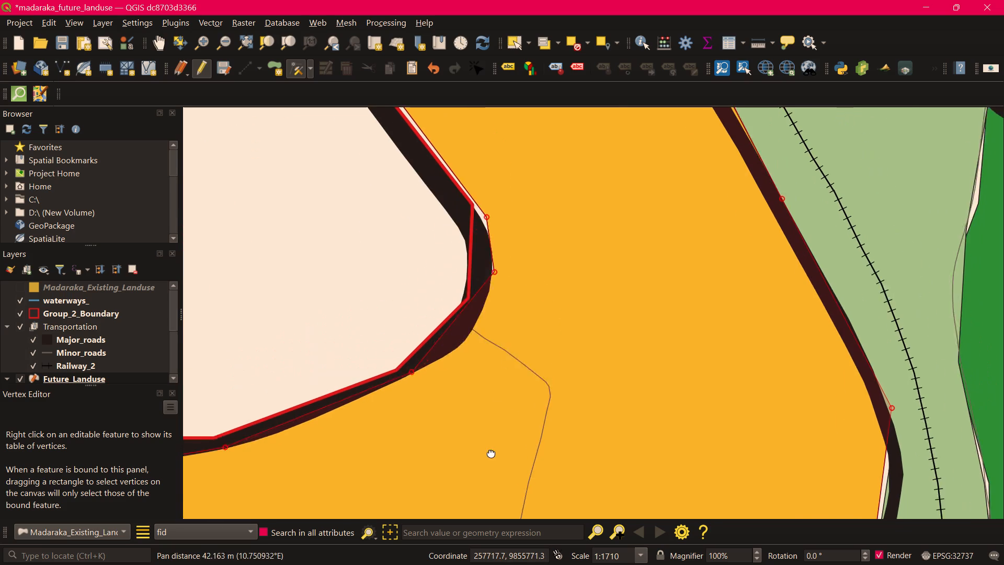
middle_click_drag(491, 453, 488, 462)
left_click(470, 292)
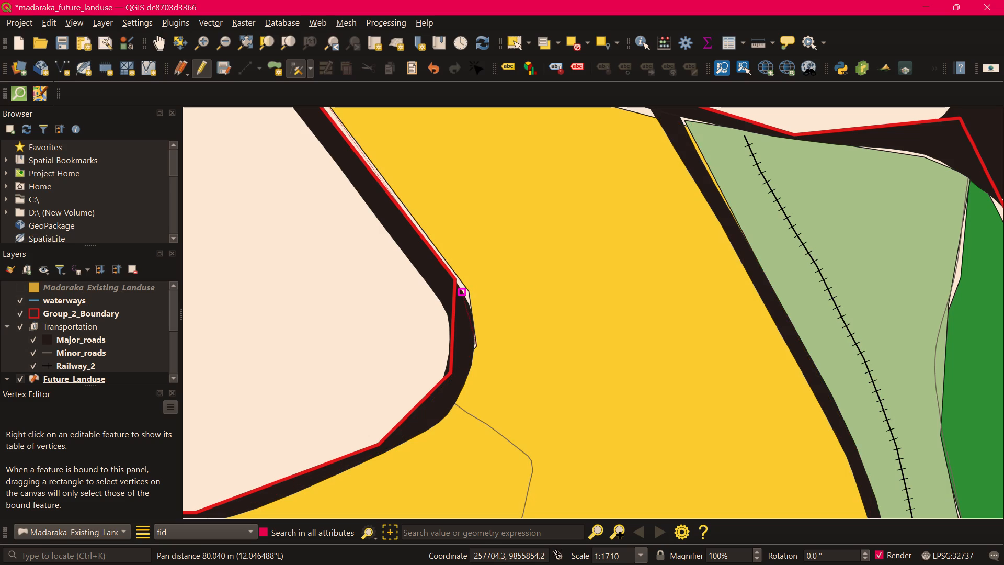
left_click(463, 296)
Move the lower vertex of the yellow polygon's northwestern tip west until it lies within the major road.
middle_click_drag(488, 277, 620, 477)
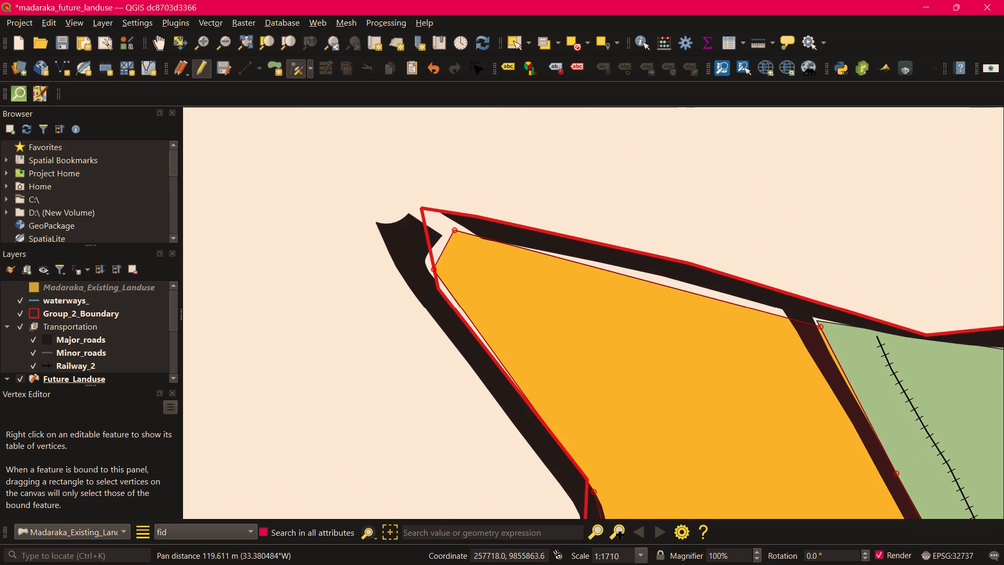
left_click(432, 270)
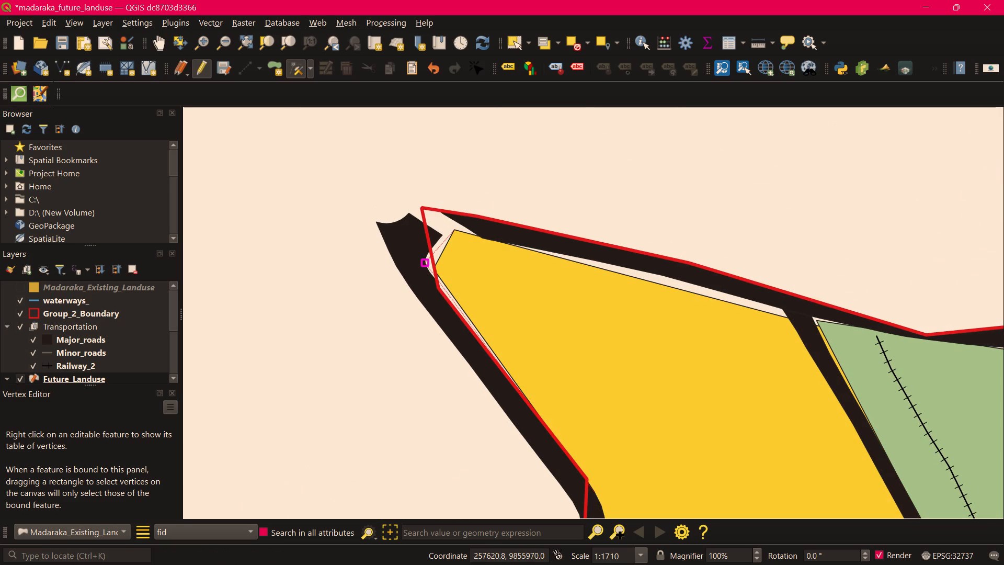
left_click(426, 264)
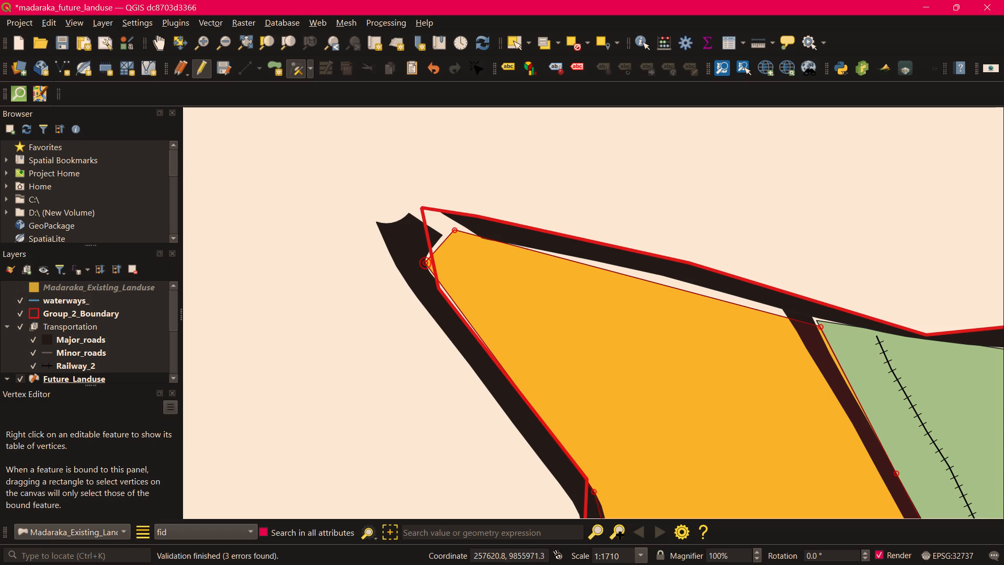
left_click(425, 263)
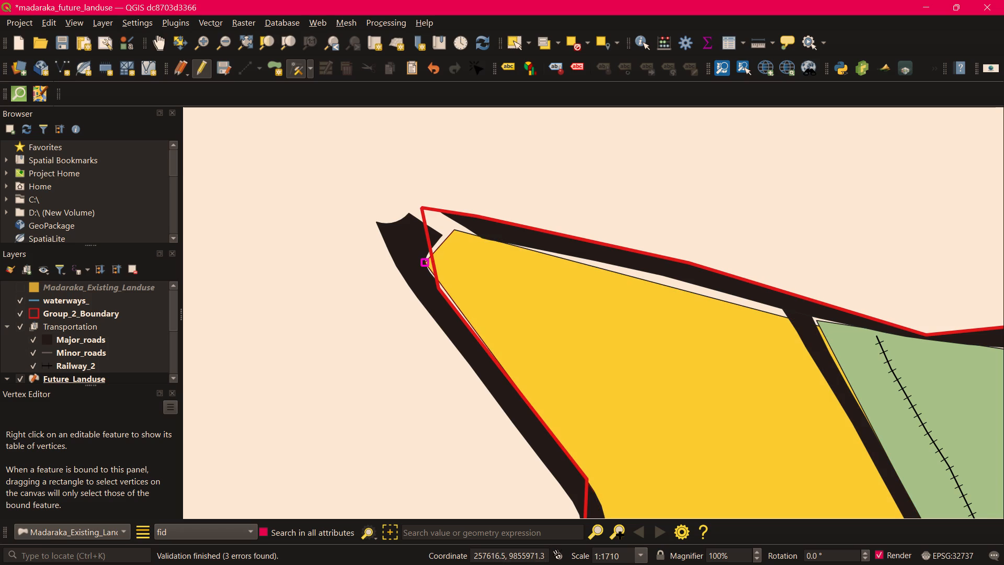
left_click(418, 261)
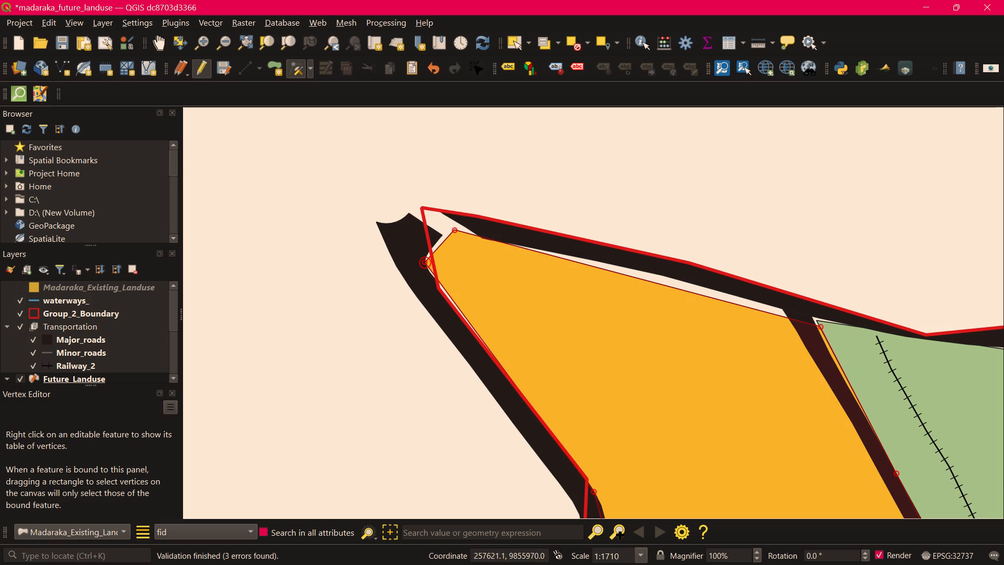
left_click(425, 262)
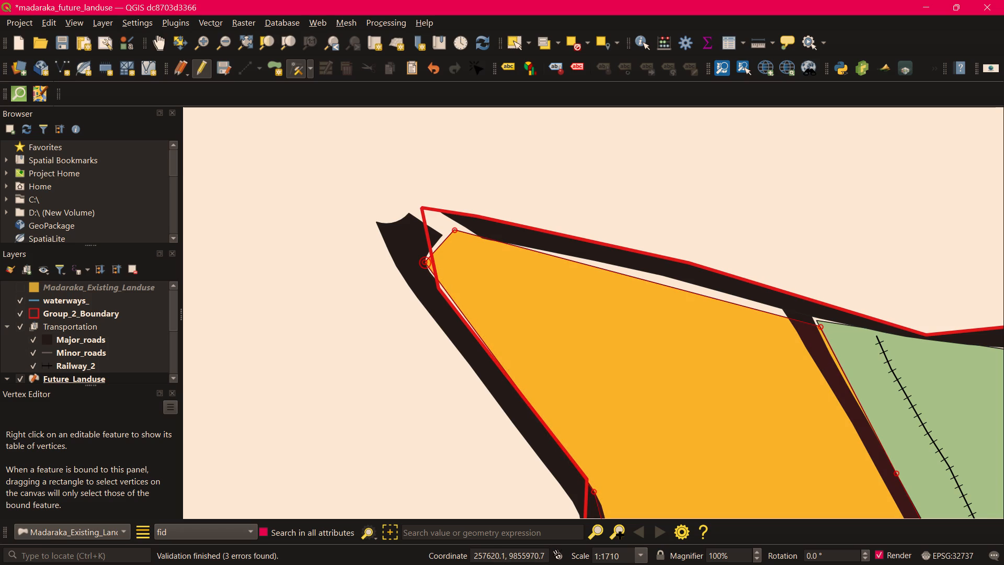
left_click(415, 259)
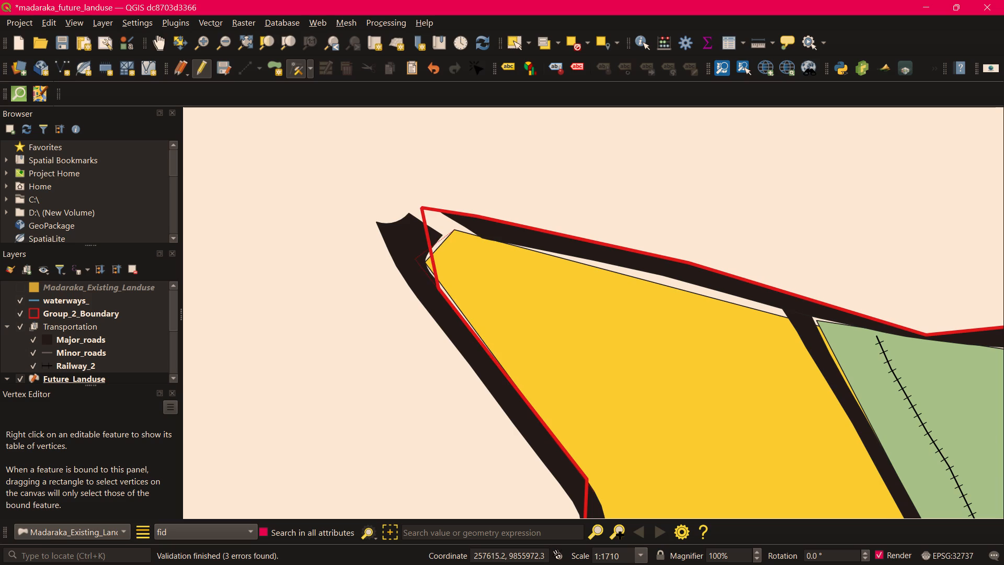
Move the yellow polygon's northwestern tip vertex to the group boundary, and add a vertex on the tip's western edge at the road's end.
left_click(455, 230)
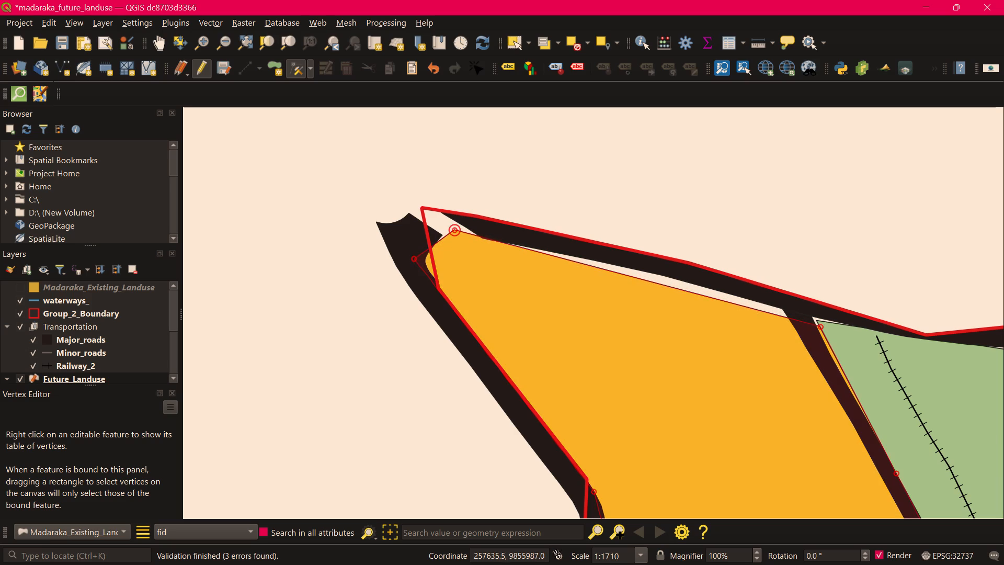
left_click(431, 213)
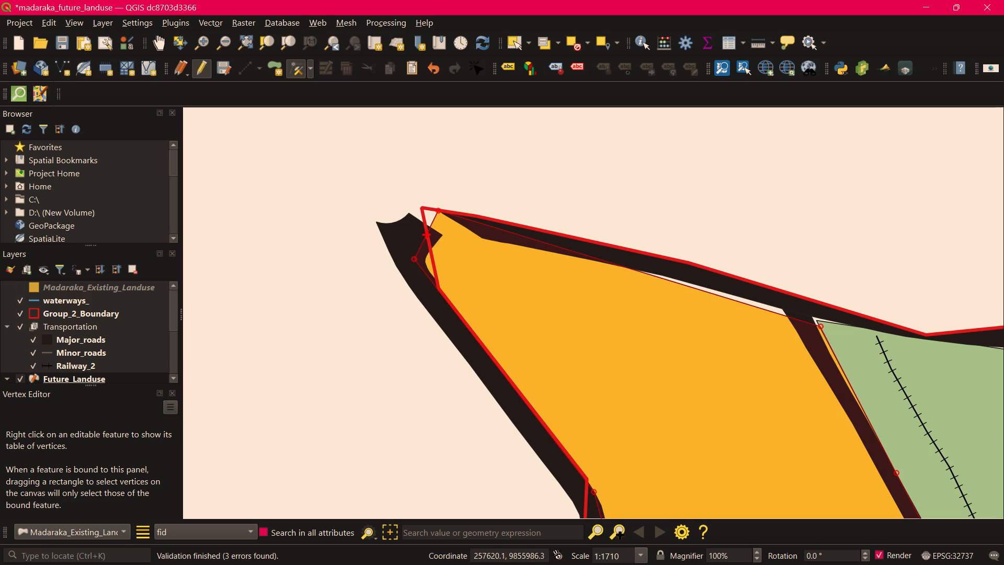
left_click(427, 235)
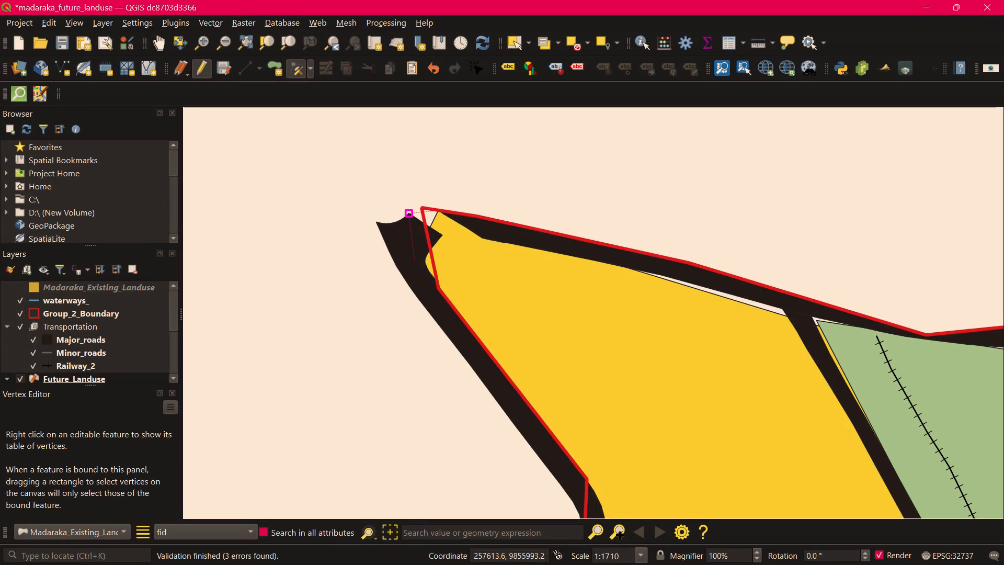
left_click(412, 217)
Shift the yellow polygon's long northern segment north onto the northern major road.
middle_click_drag(636, 358, 400, 346)
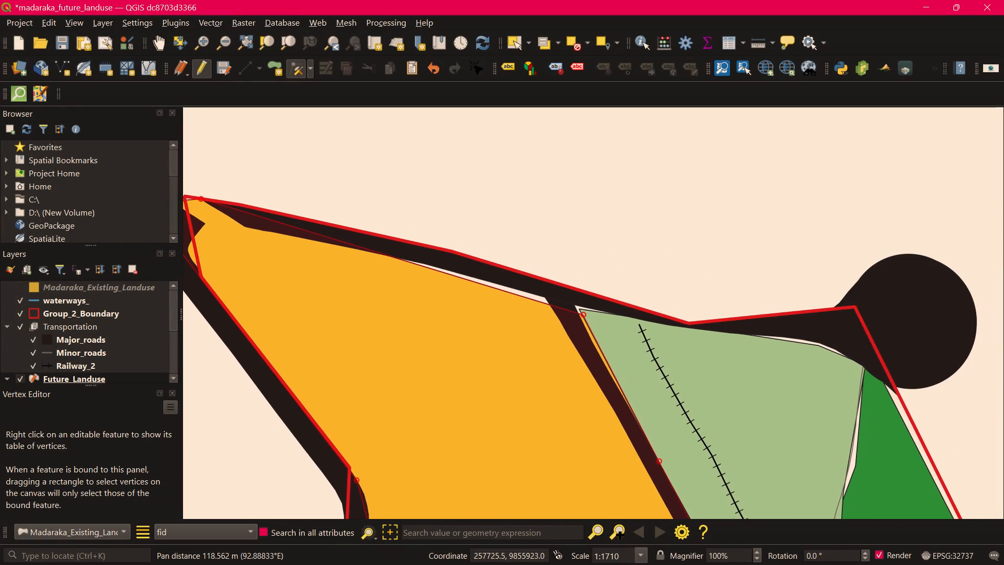
middle_click_drag(400, 346, 401, 347)
left_click(518, 296)
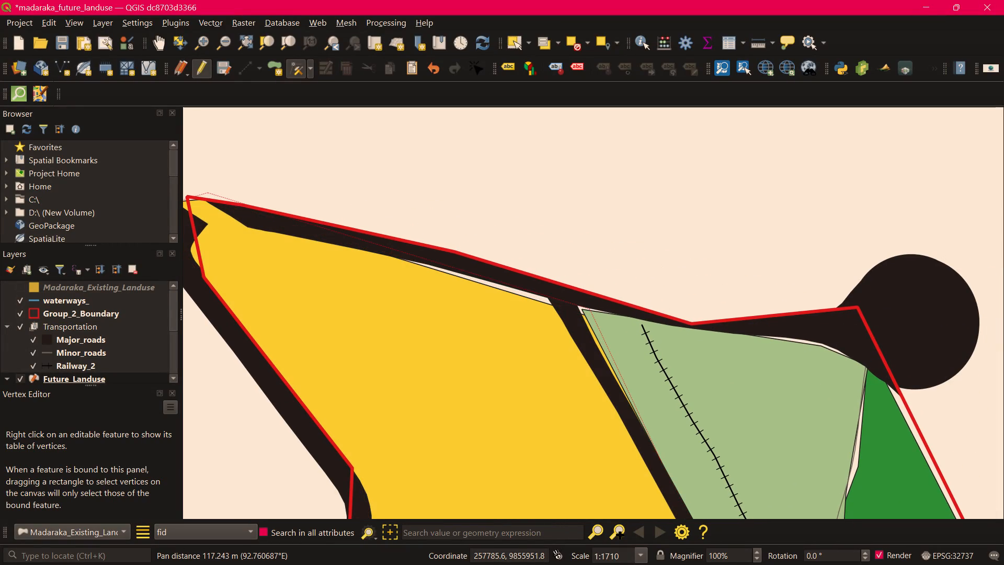
left_click(521, 289)
Move the light green polygon's northern vertex west of the road's round end slightly north onto the road edge.
middle_click_drag(585, 436, 402, 413)
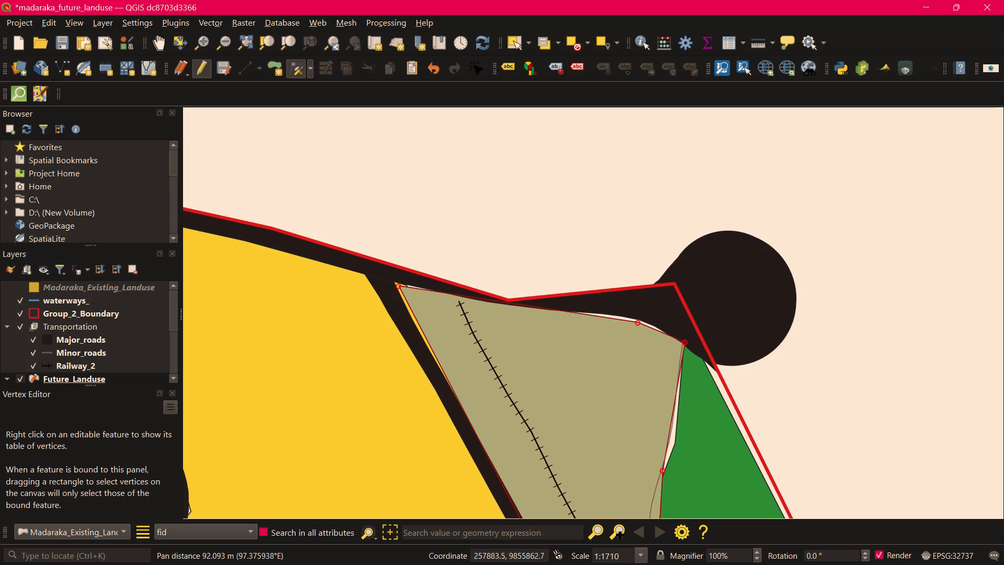
left_click(638, 322)
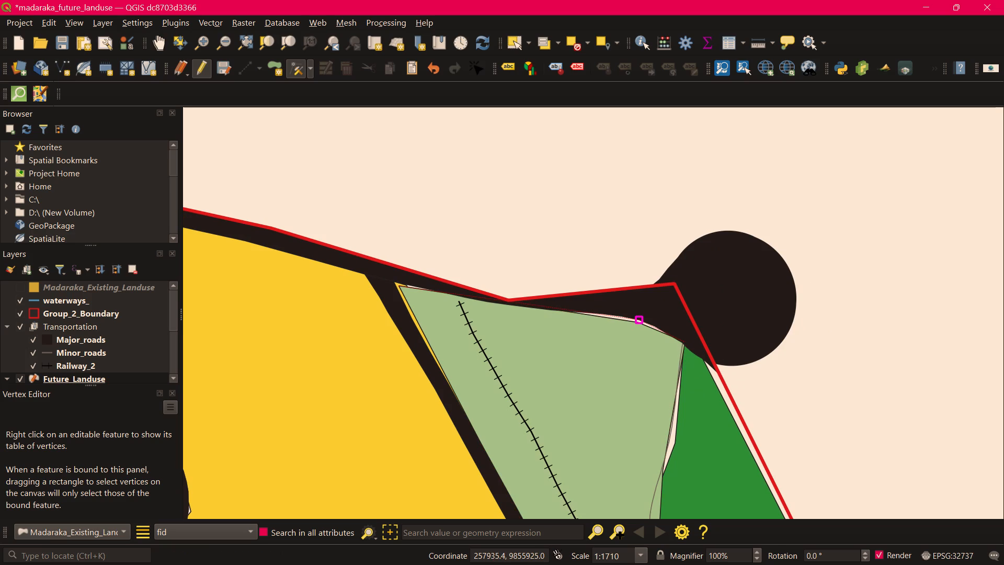
left_click(638, 318)
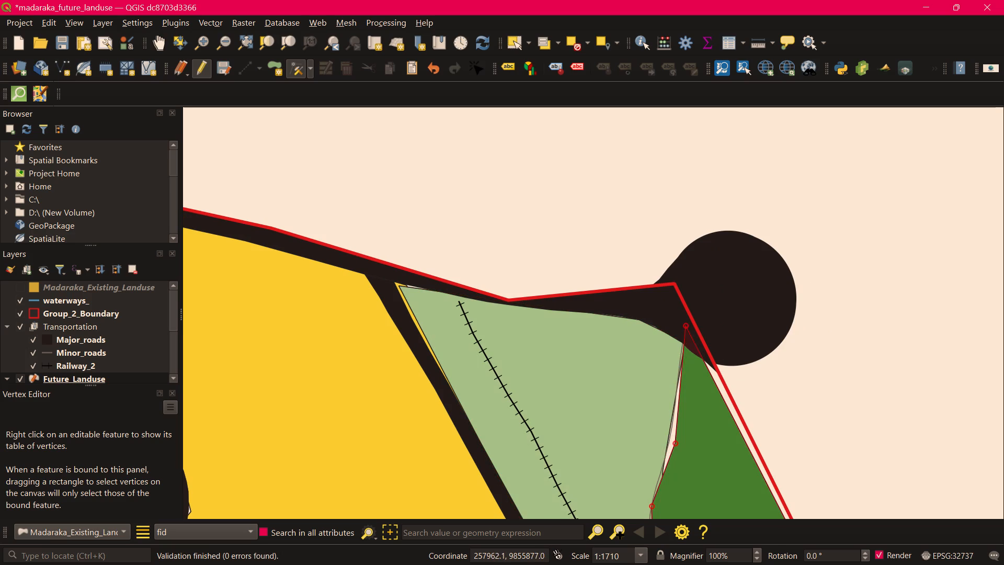
Move the dark green polygon's western-edge vertex below its northern tip west onto the light green polygon's edge.
middle_click_drag(691, 416, 601, 351)
right_click(601, 351)
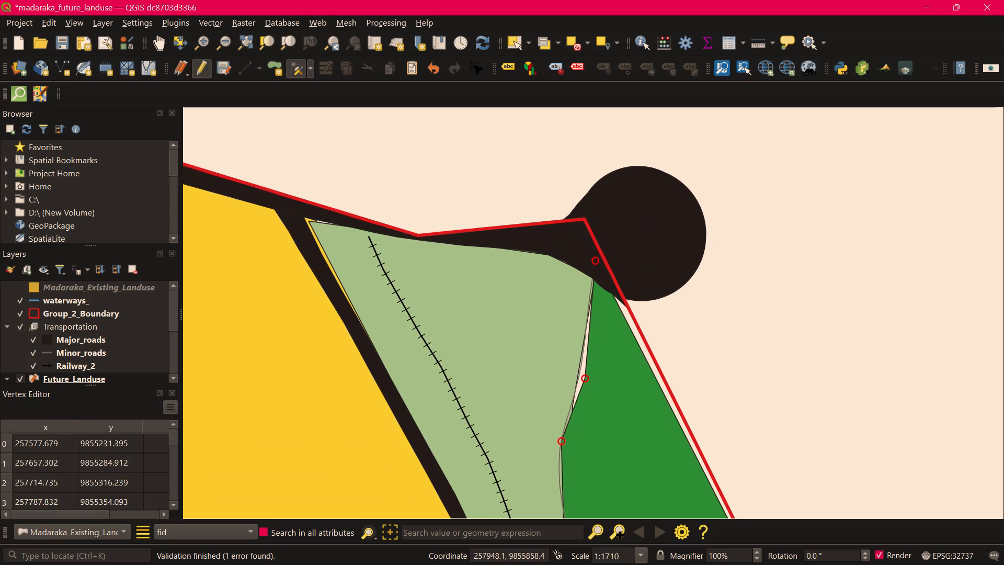
scroll(574, 387, "up", 2)
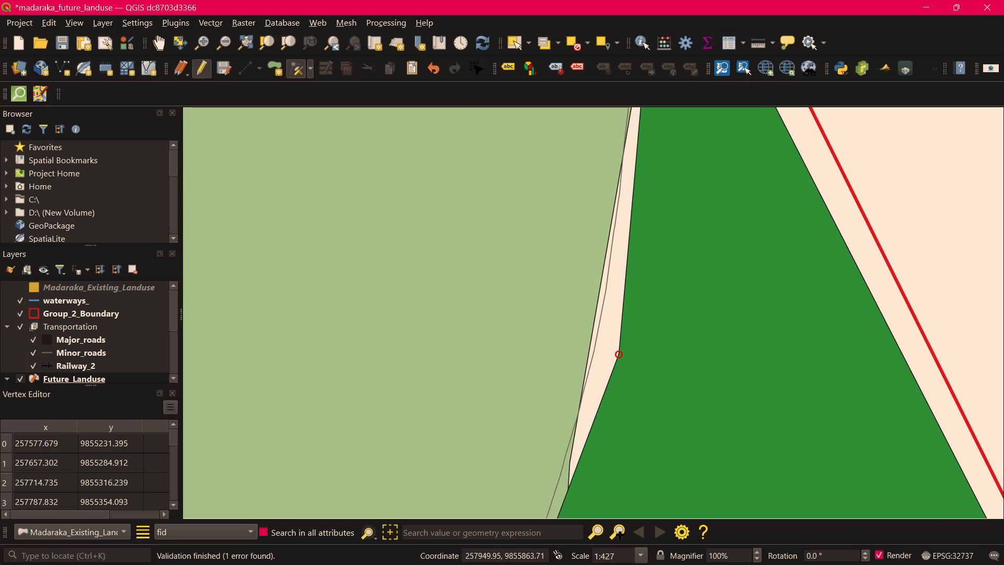
scroll(589, 350, "down", 1)
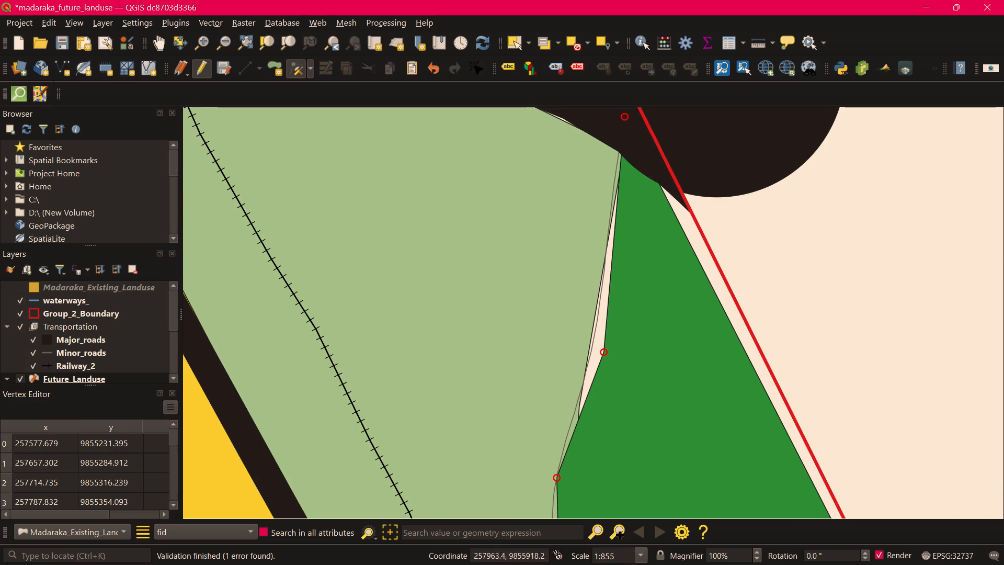
left_click(603, 353)
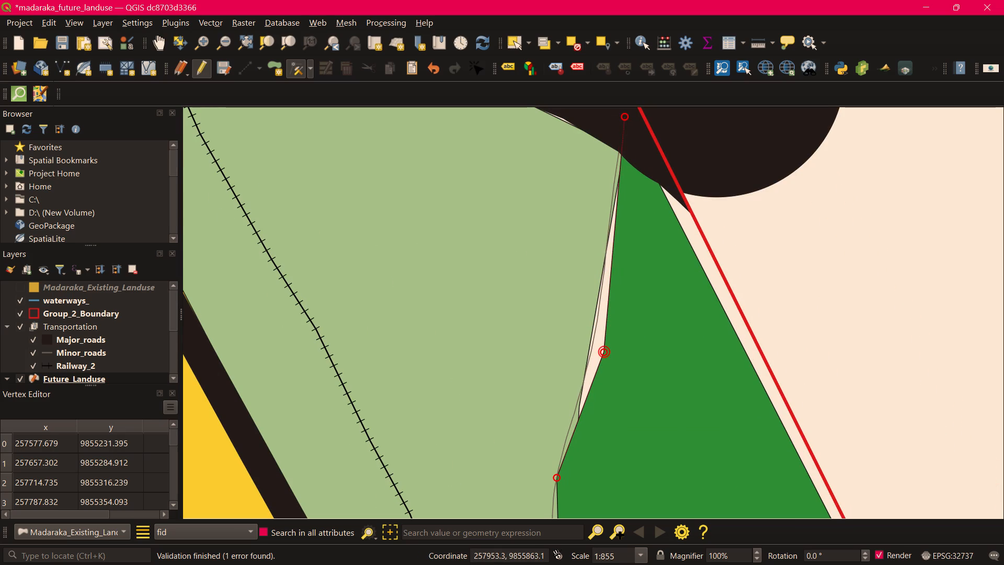
left_click(589, 347)
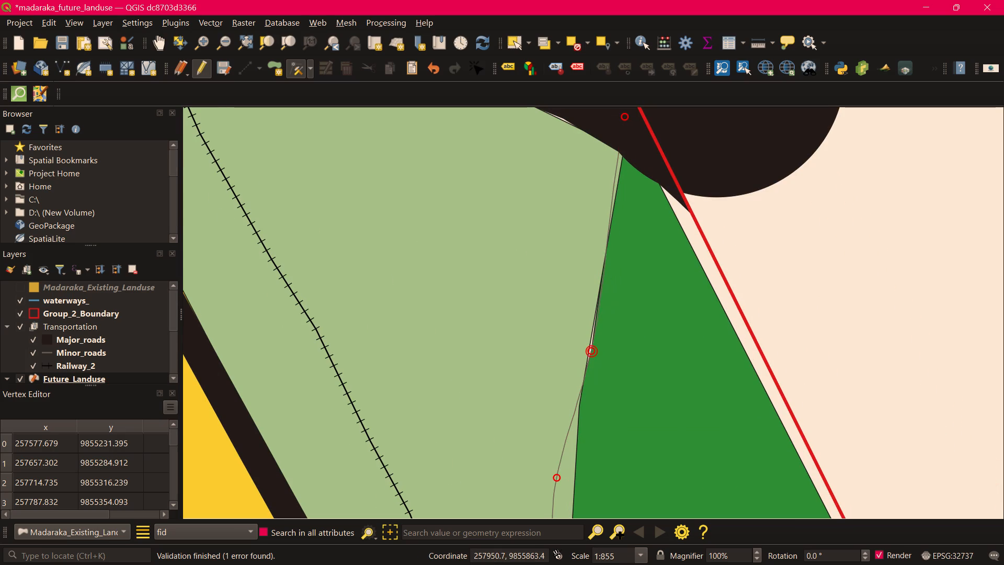
scroll(591, 351, "up", 3)
left_click(592, 352)
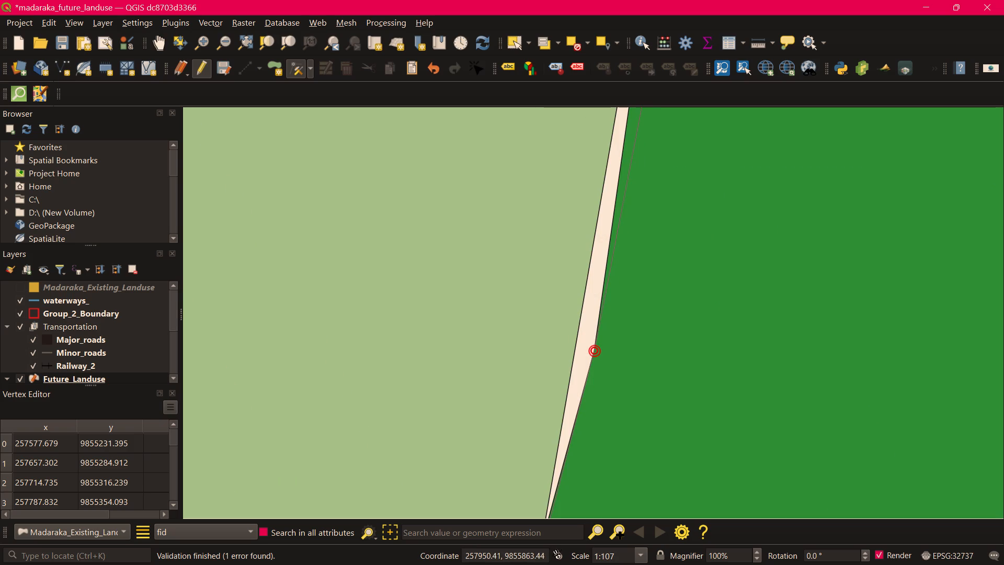
left_click(576, 345)
scroll(576, 345, "down", 4)
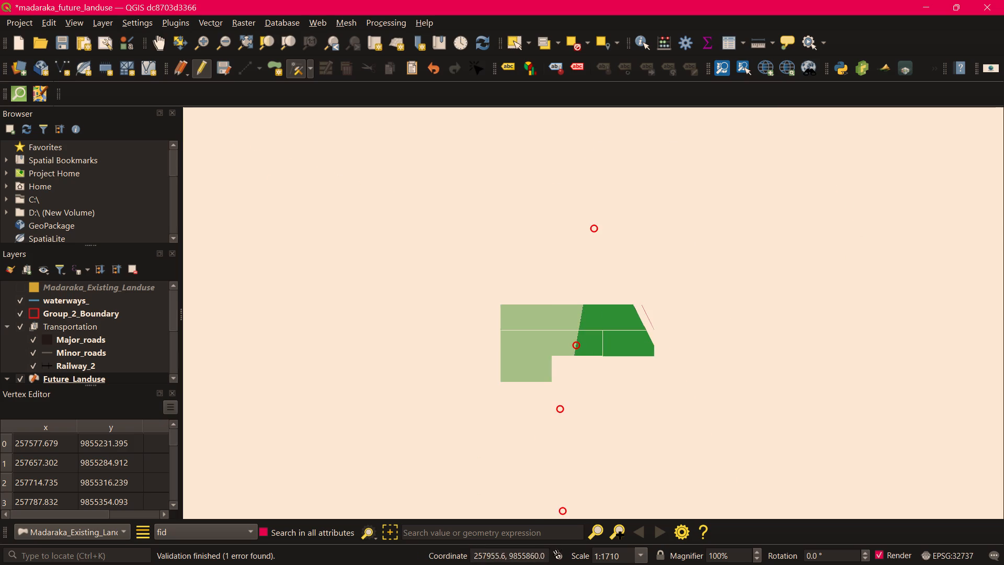
Add three vertices along the dark green polygon's northeastern edge, placing them on the group boundary up to the major road's round end.
middle_click_drag(635, 388, 541, 333)
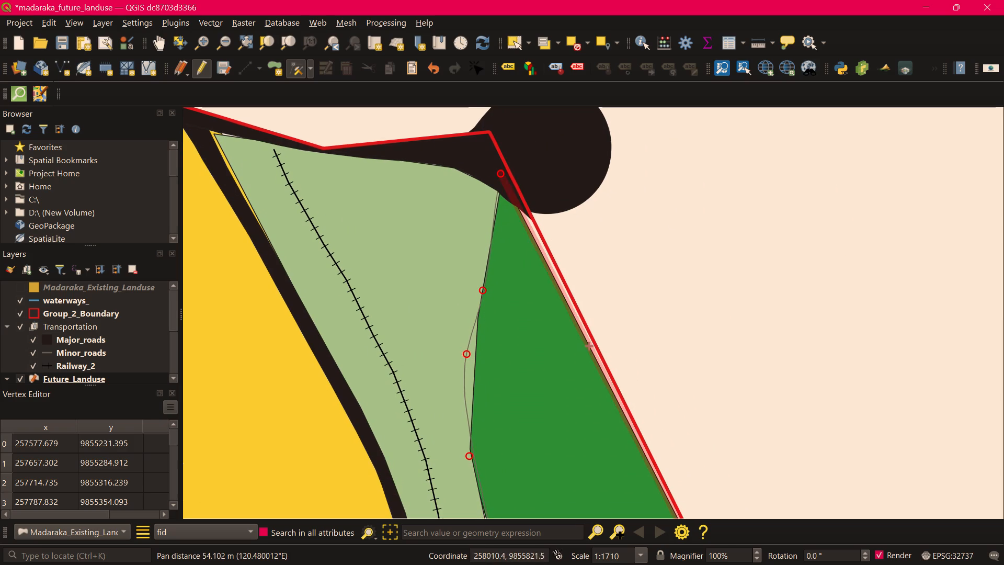
left_click(589, 346)
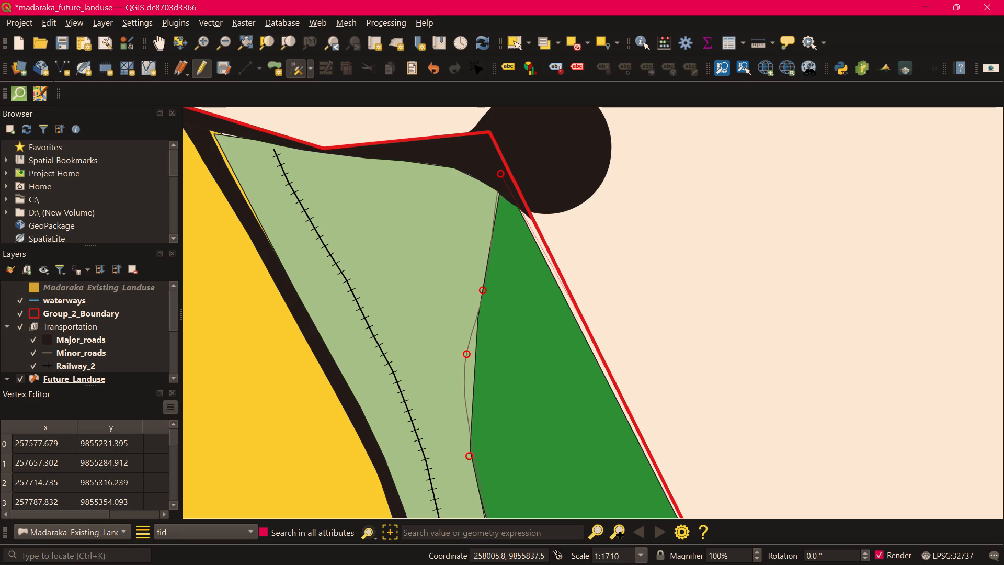
left_click(595, 343)
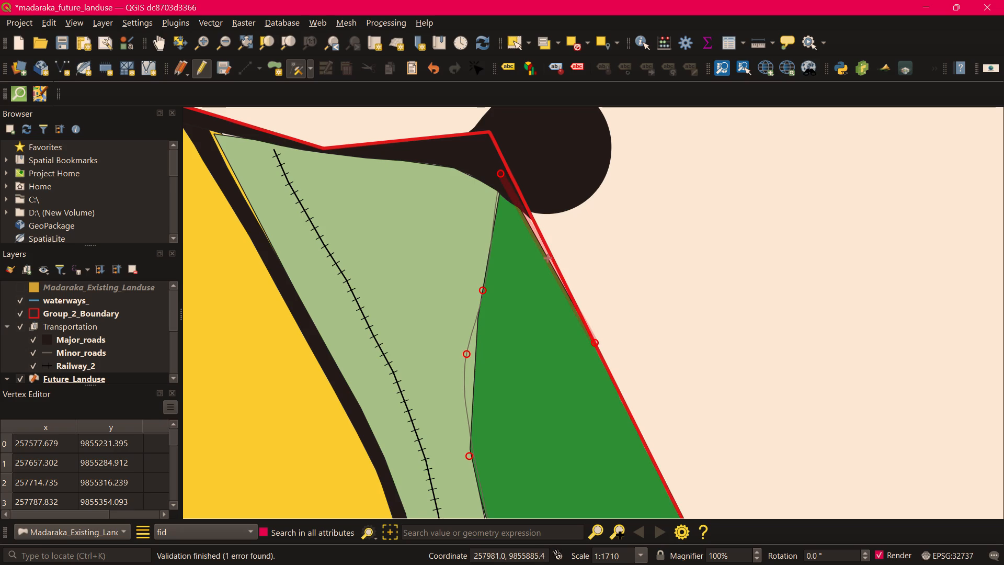
left_click(547, 257)
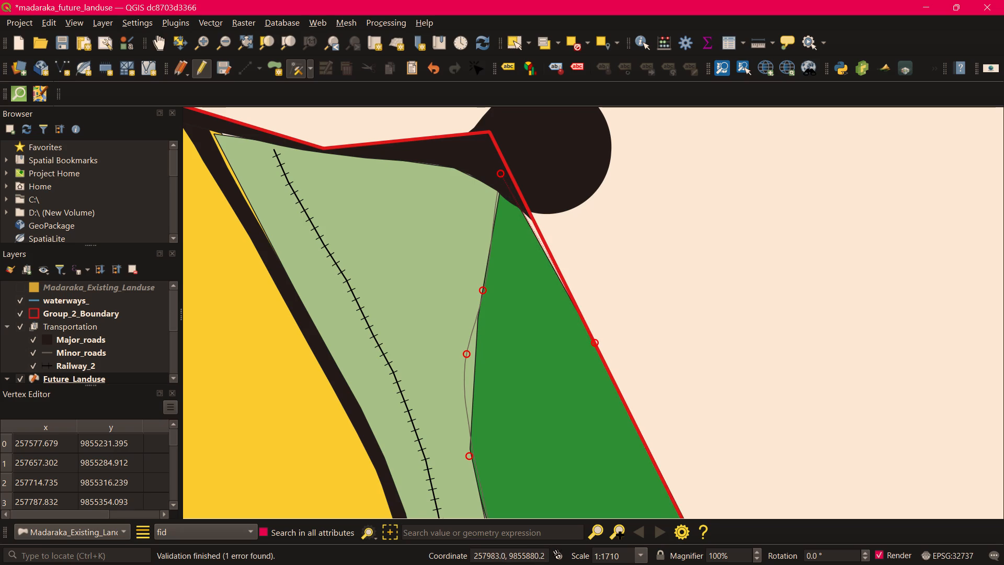
left_click(553, 256)
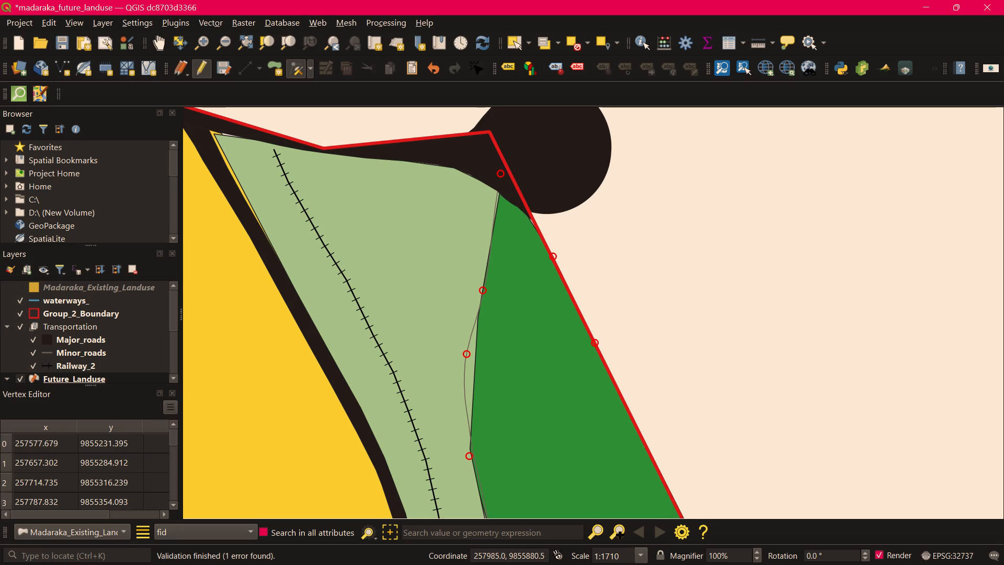
left_click(527, 215)
left_click(529, 215)
Move two neighbouring western-edge vertices of the dark green polygon, south of the railway's easternmost bend, west onto the light green polygon's edge.
middle_click_drag(559, 320, 464, 223)
scroll(540, 400, "down", 2)
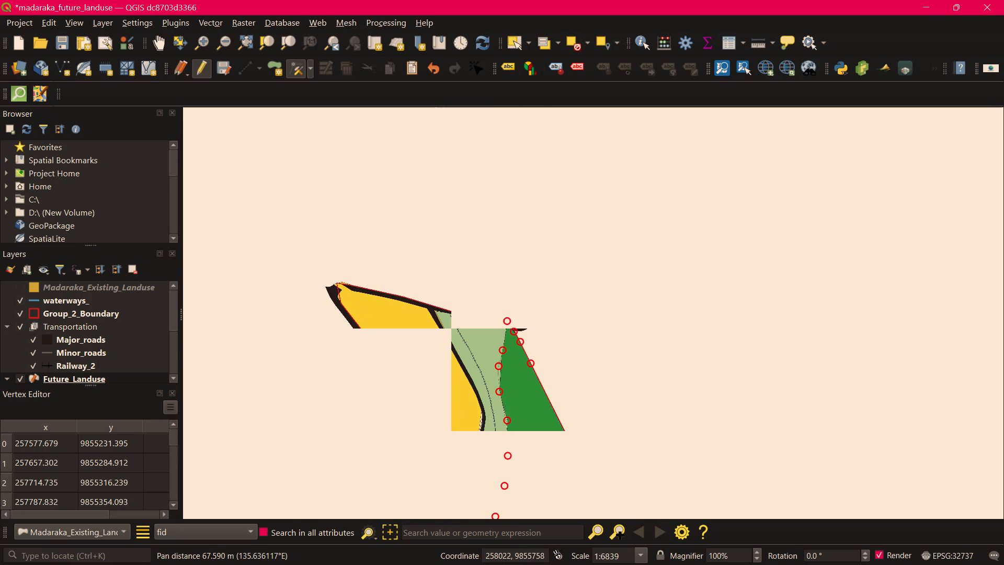
middle_click_drag(546, 430, 444, 281)
scroll(404, 336, "up", 1)
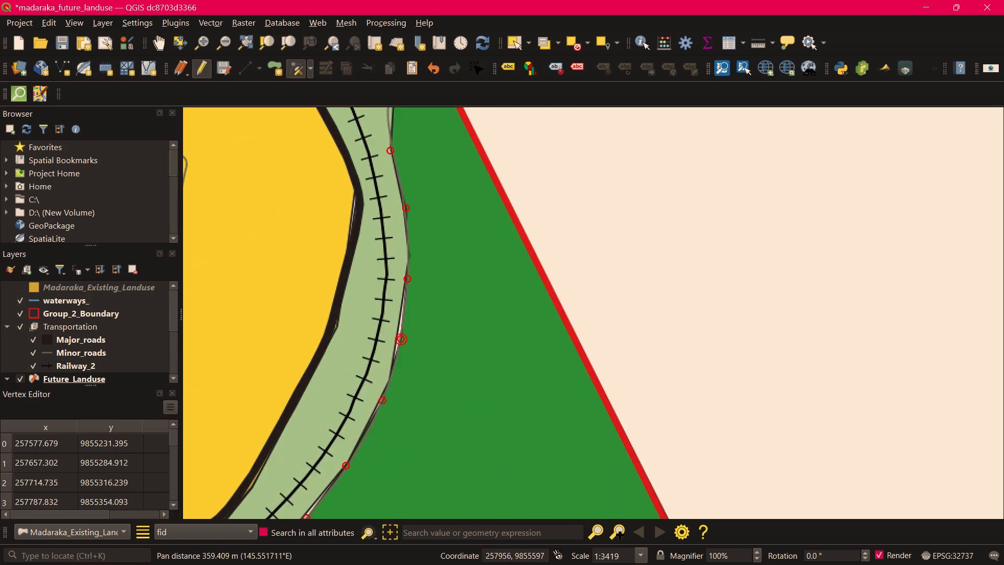
scroll(404, 335, "up", 2)
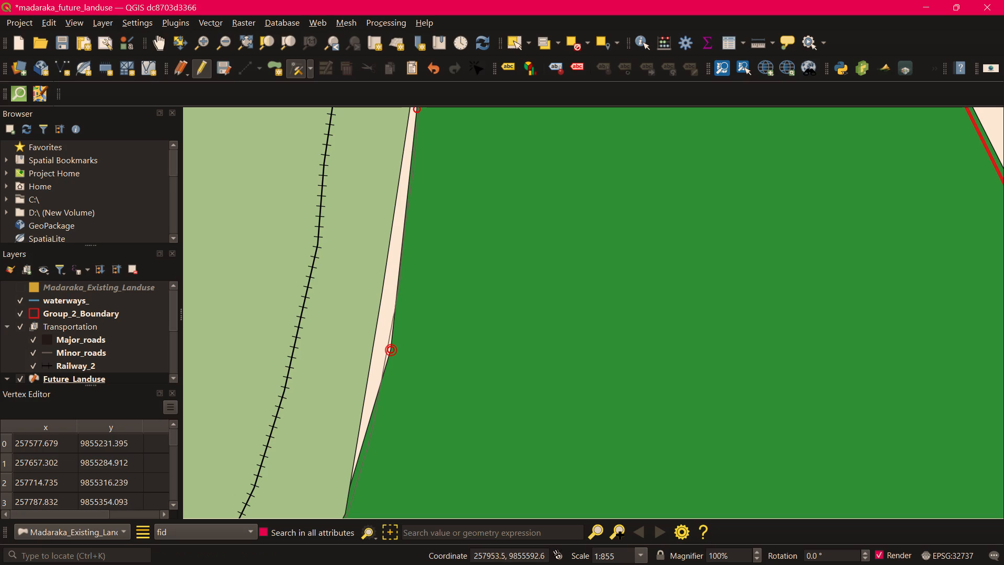
left_click(391, 352)
left_click(373, 344)
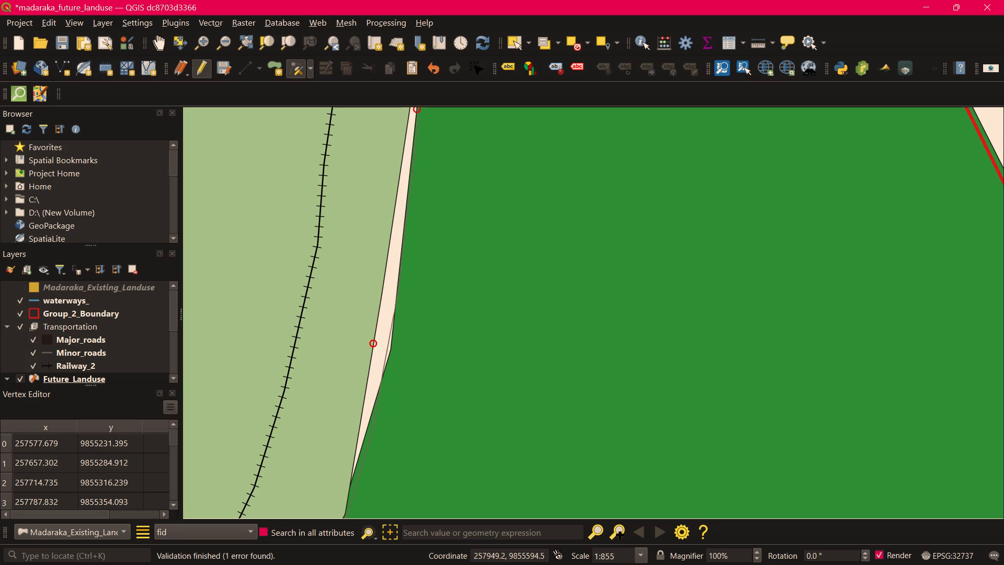
scroll(426, 345, "down", 1)
middle_click_drag(427, 349, 454, 430)
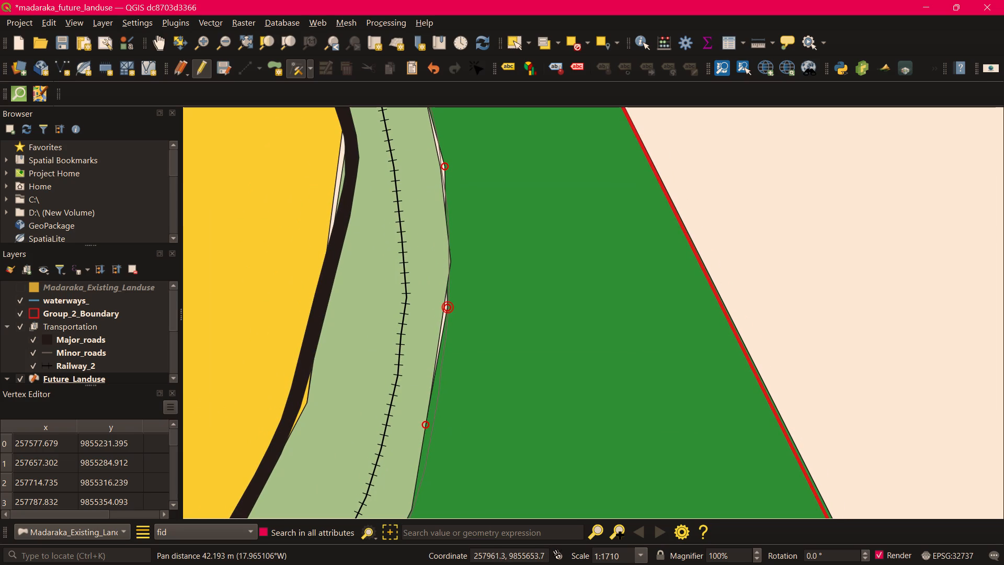
left_click(447, 308)
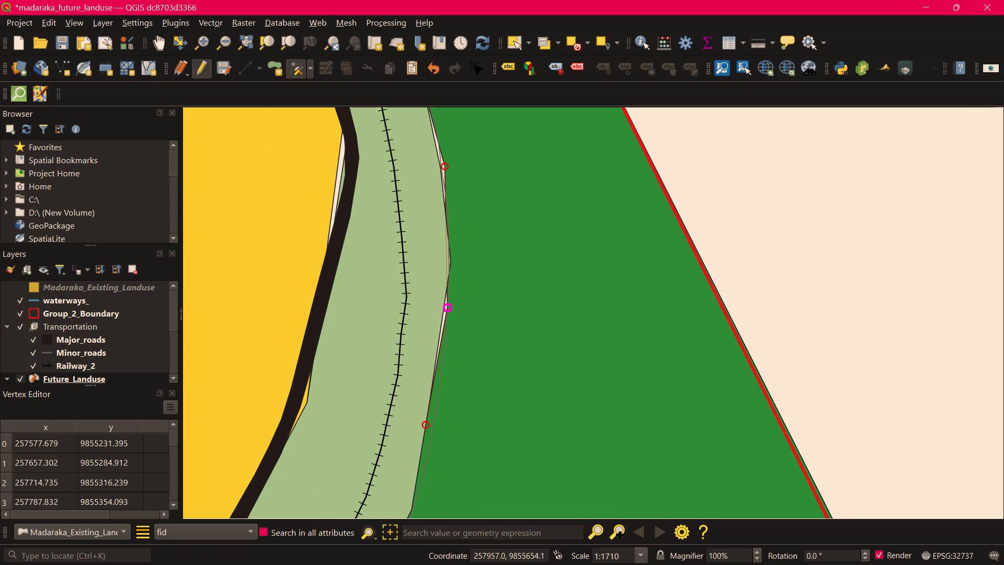
scroll(441, 306, "up", 3)
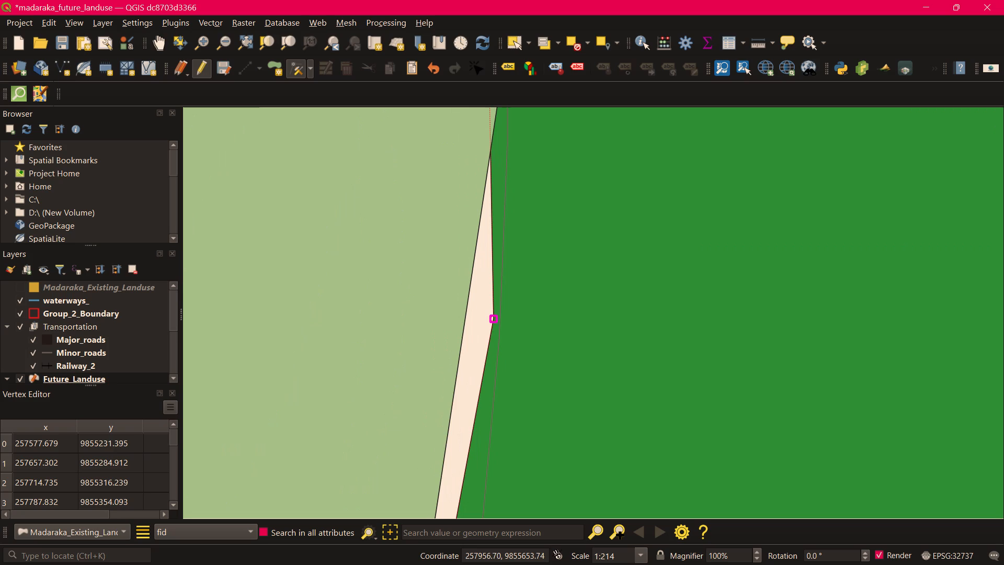
left_click(462, 312)
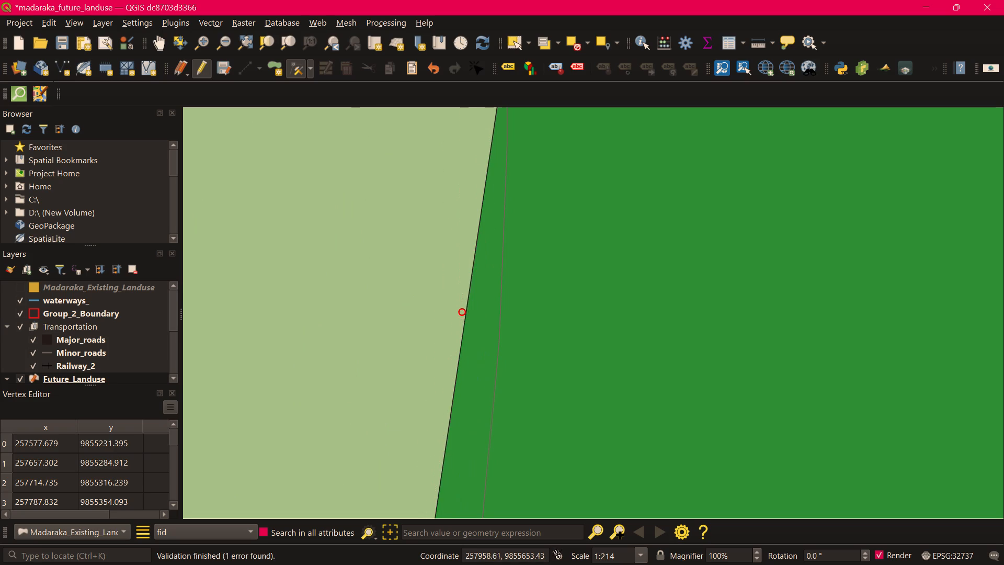
Move the dark green polygon's western-edge vertex north of the railway's easternmost bend southwest until it overlaps the light green polygon's edge.
scroll(471, 314, "down", 4)
middle_click_drag(483, 291, 496, 365)
scroll(480, 312, "up", 2)
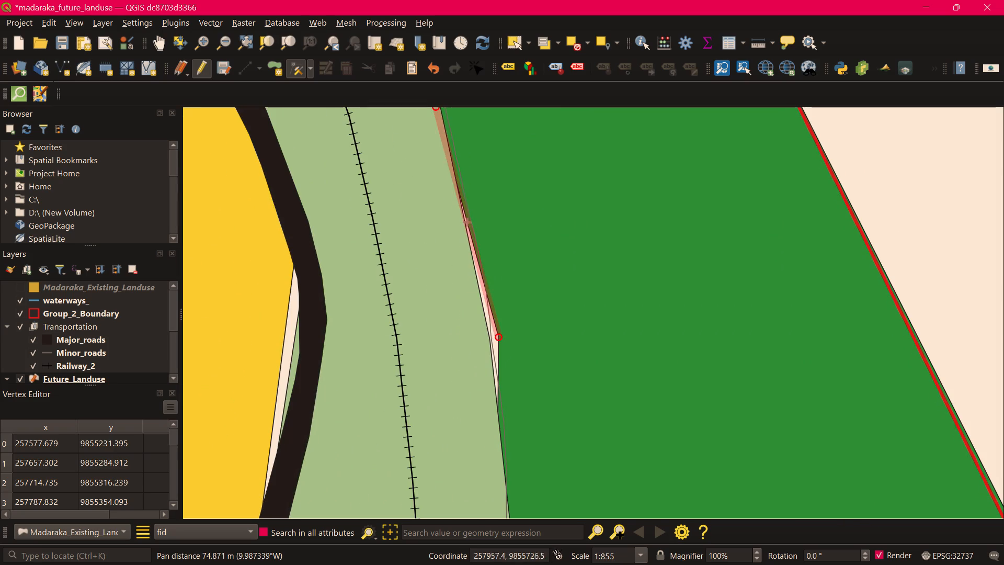
left_click(499, 336)
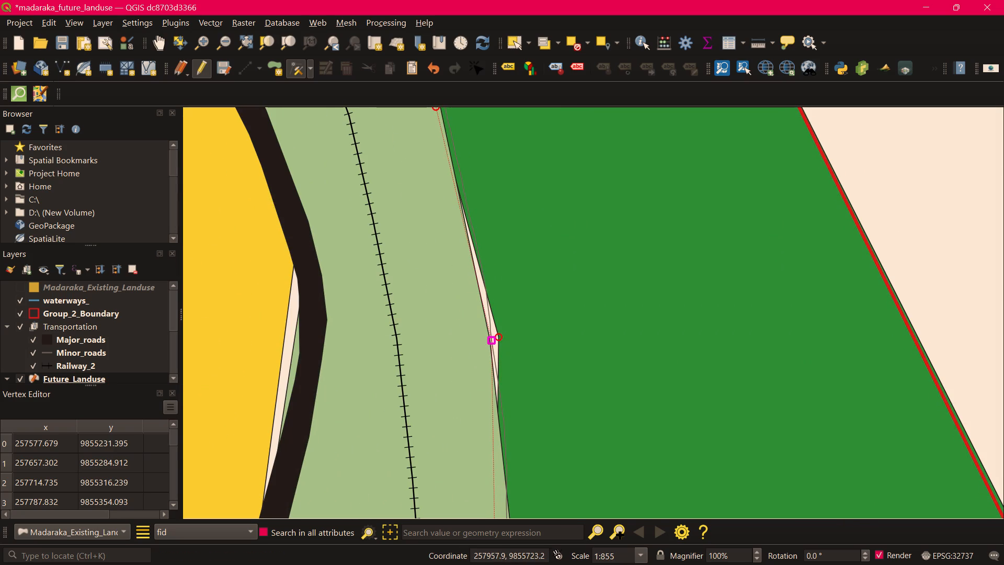
left_click(495, 376)
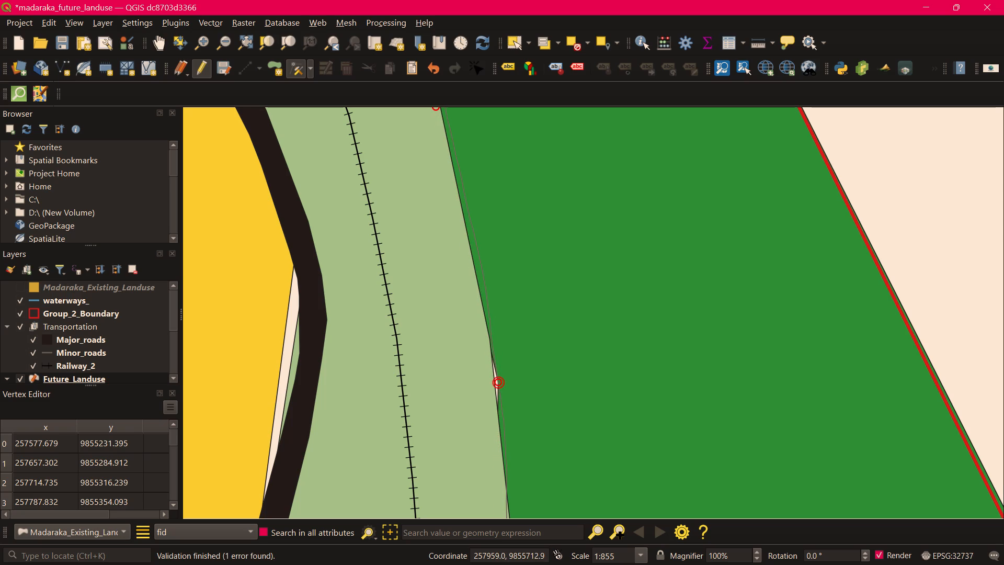
left_click(499, 379)
left_click(493, 380)
scroll(499, 379, "up", 3)
left_click(495, 407)
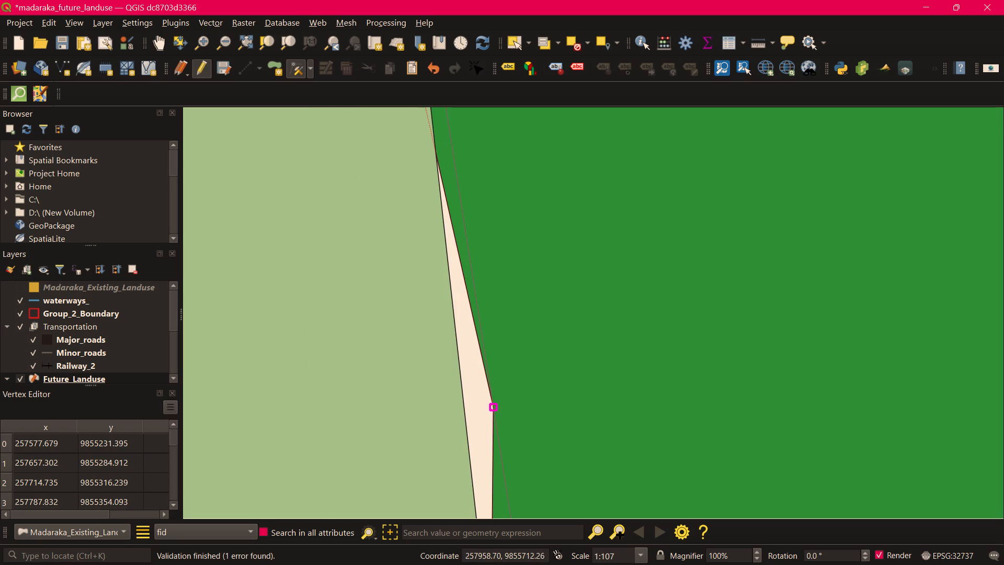
left_click(467, 435)
Examine the rest of the dark green polygon's outline and the junction of the red, yellow and light green polygons for gaps.
scroll(484, 413, "down", 3)
scroll(528, 393, "down", 1)
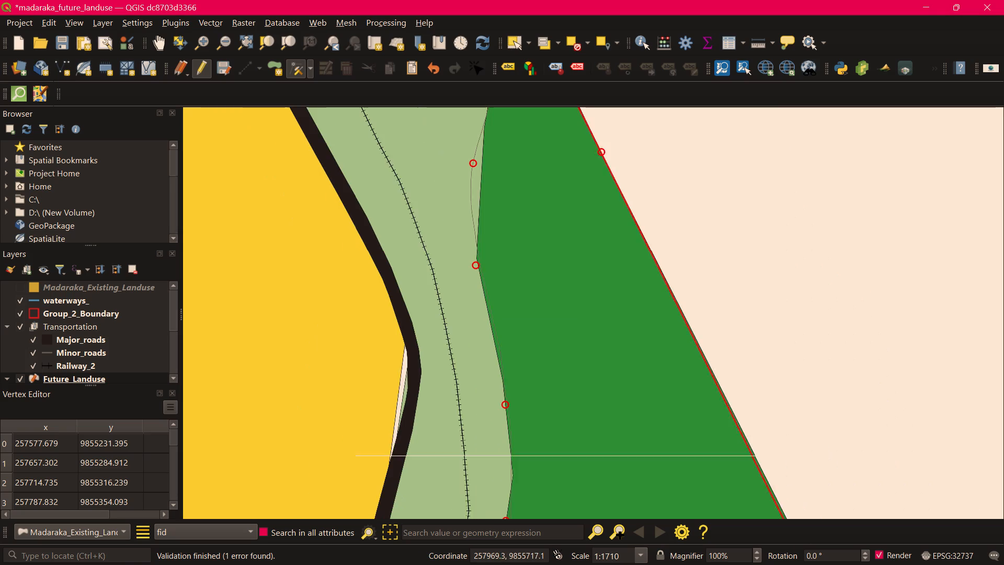
scroll(500, 302, "down", 1)
middle_click_drag(588, 420, 660, 302)
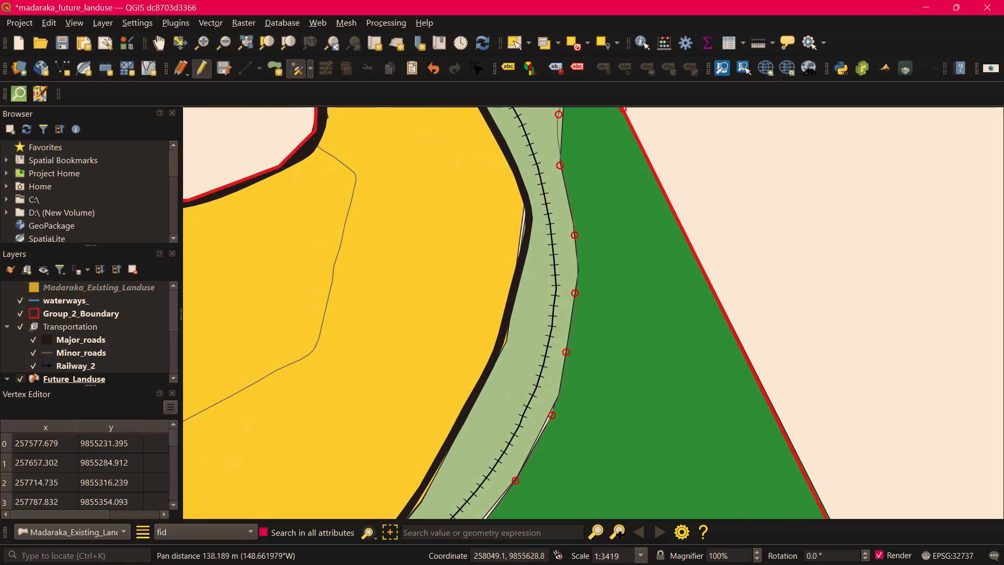
scroll(635, 401, "down", 1)
middle_click_drag(611, 467, 636, 321)
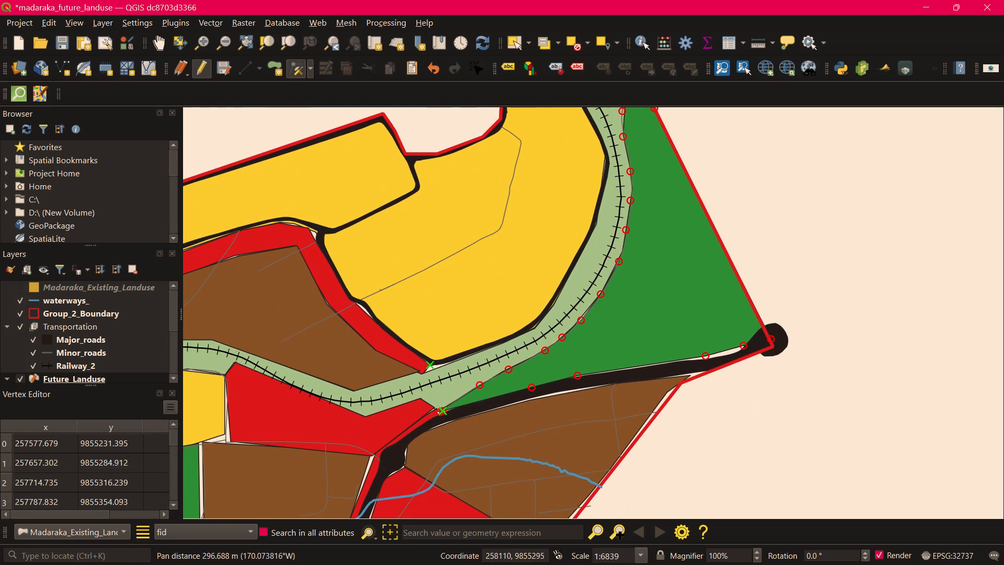
middle_click_drag(689, 332, 632, 336)
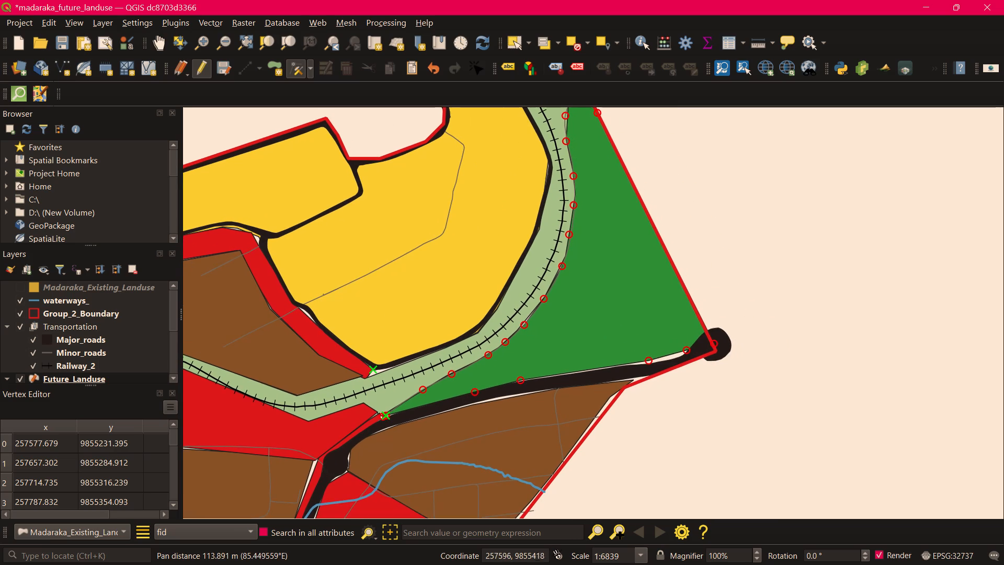
middle_click_drag(387, 320, 592, 323)
scroll(584, 382, "up", 3)
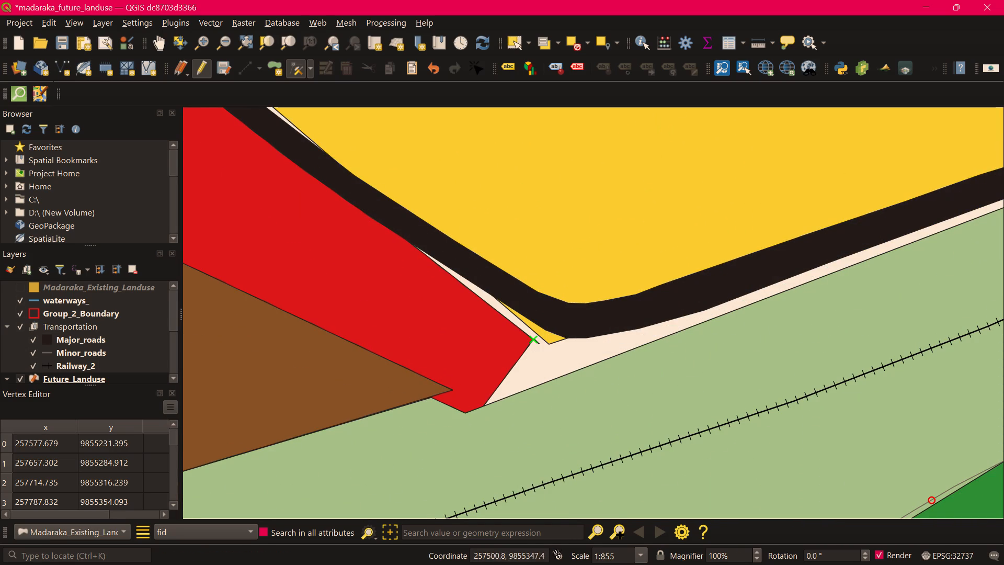
Save the edits made to the Future_Landuse layer.
left_click(224, 66)
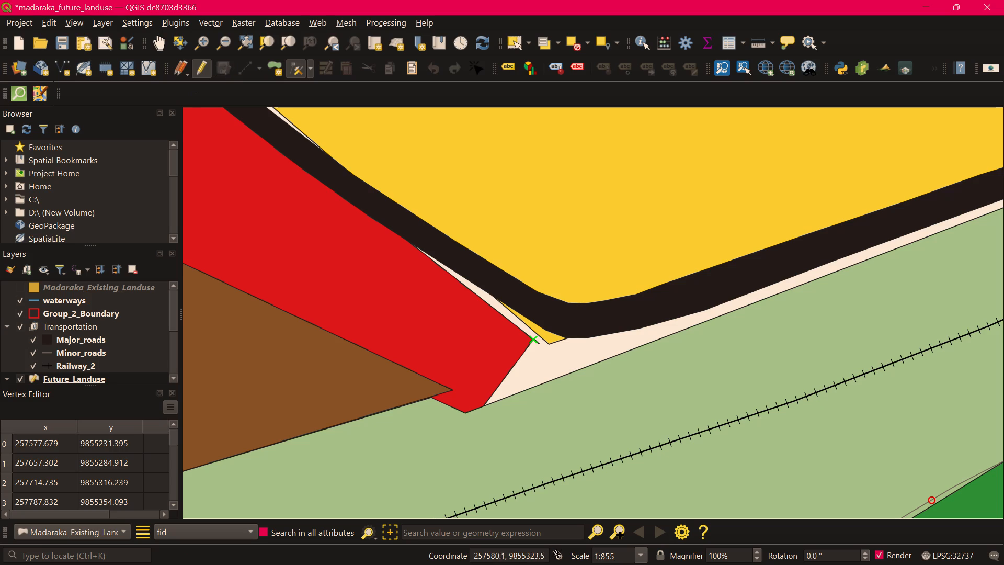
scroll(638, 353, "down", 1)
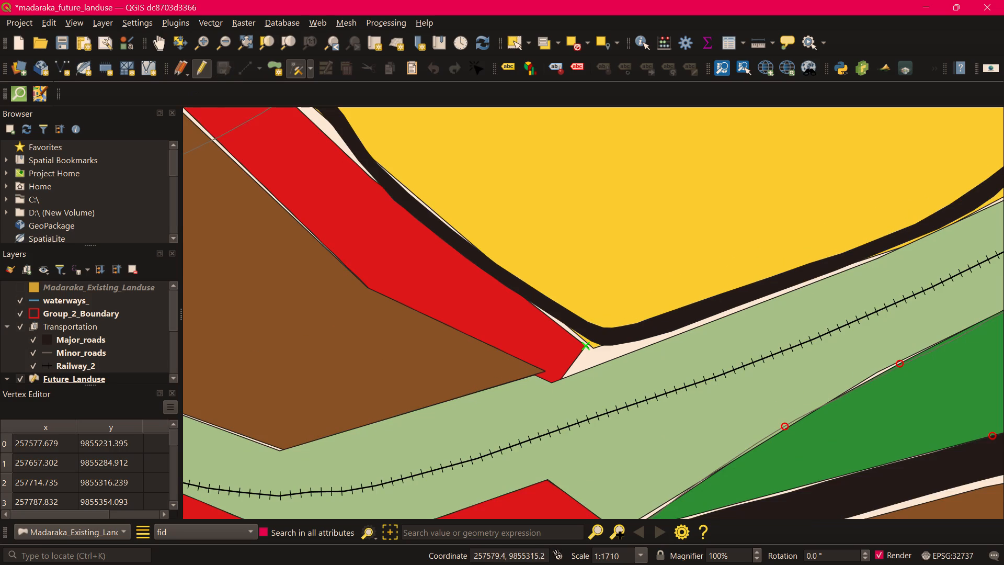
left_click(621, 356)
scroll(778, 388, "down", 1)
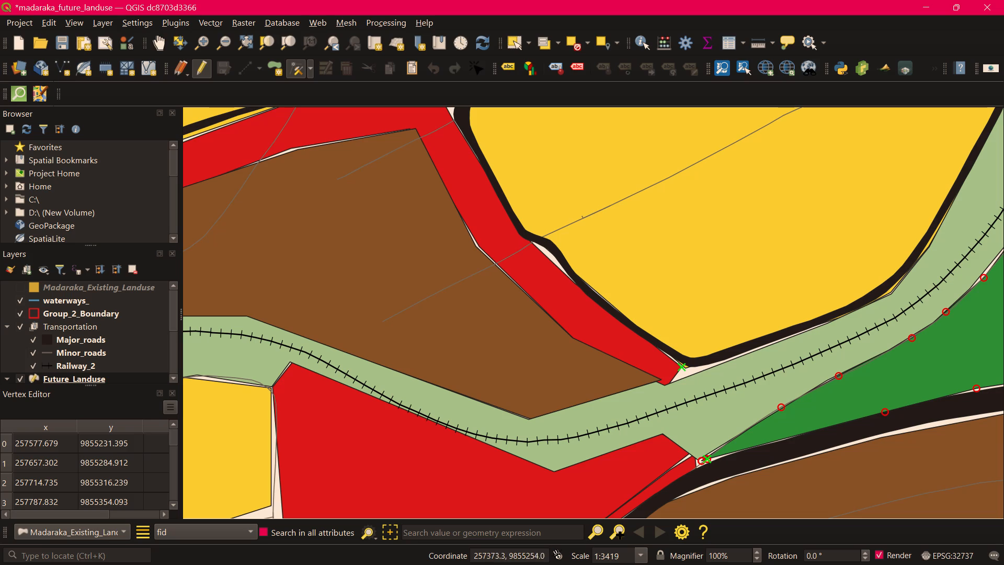
Examine the red and brown polygons along the major road and the large dark green polygon's outline for remaining gaps.
middle_click_drag(523, 261, 586, 324)
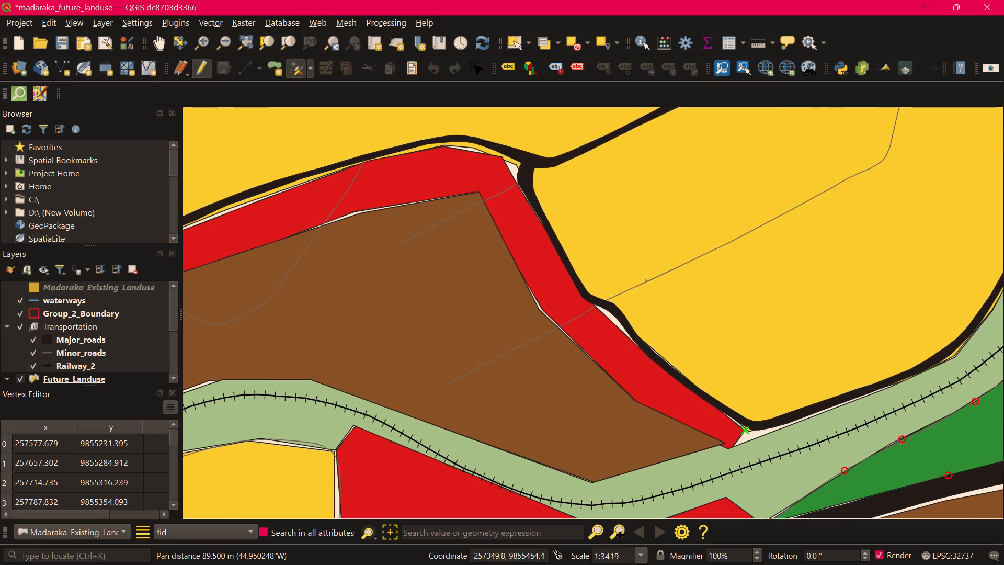
scroll(537, 301, "up", 1)
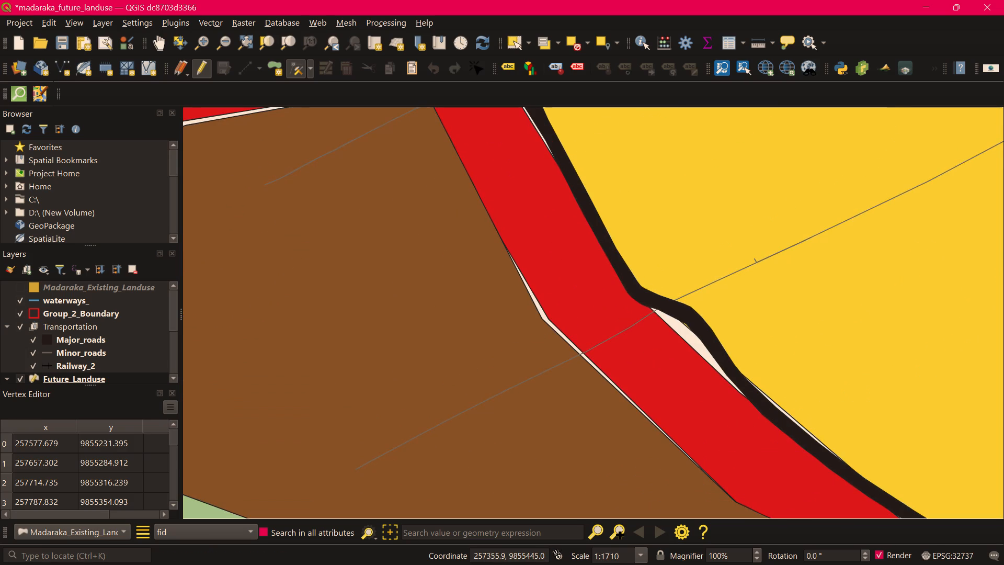
middle_click_drag(533, 265, 585, 342)
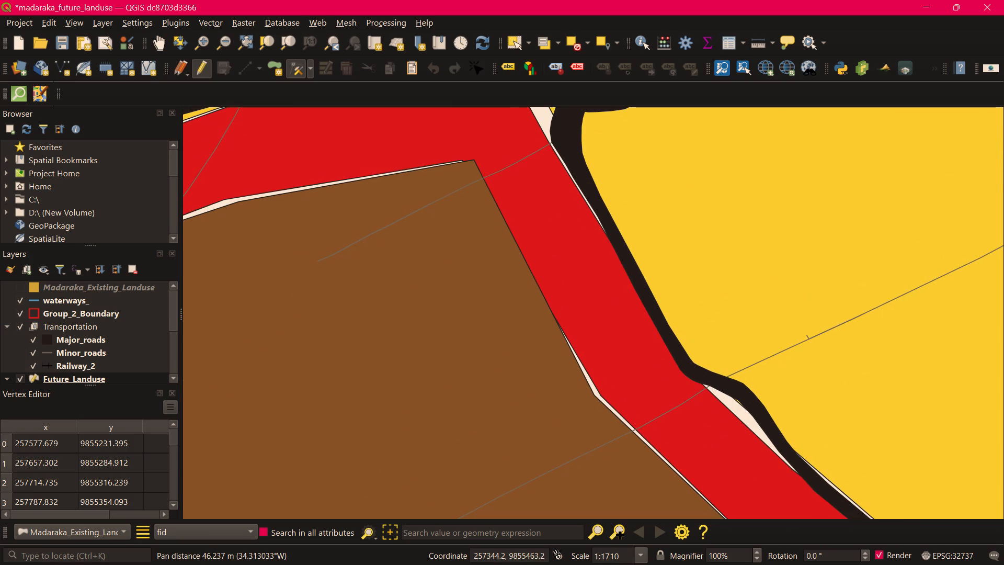
scroll(692, 381, "down", 2)
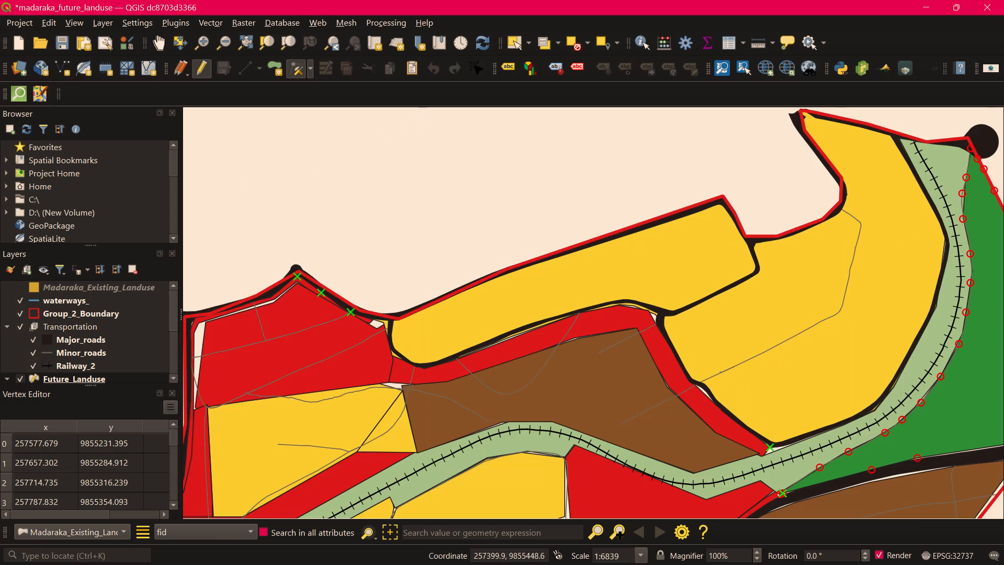
middle_click_drag(770, 415, 578, 342)
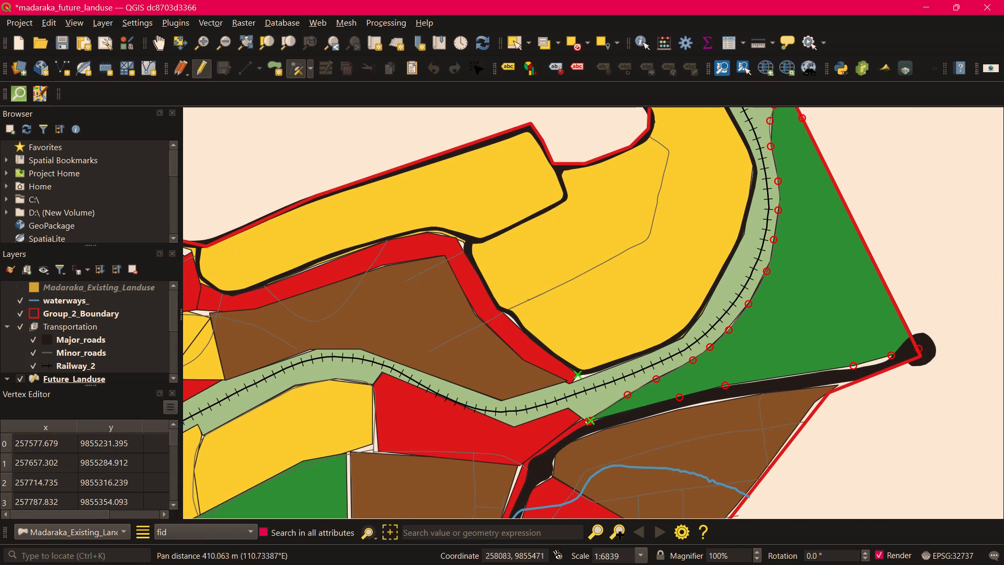
middle_click_drag(840, 306, 816, 363)
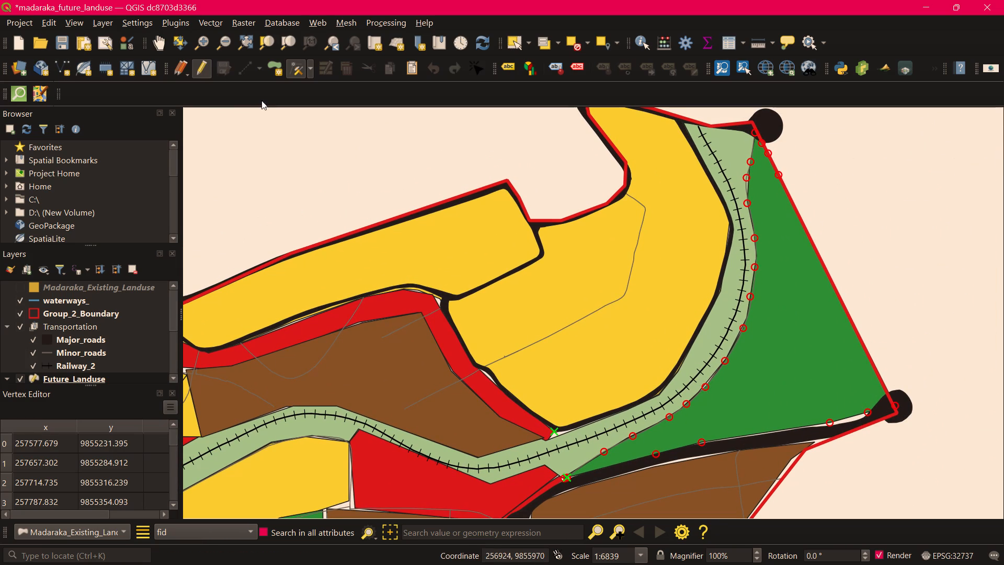
left_click(863, 210)
left_click(777, 287)
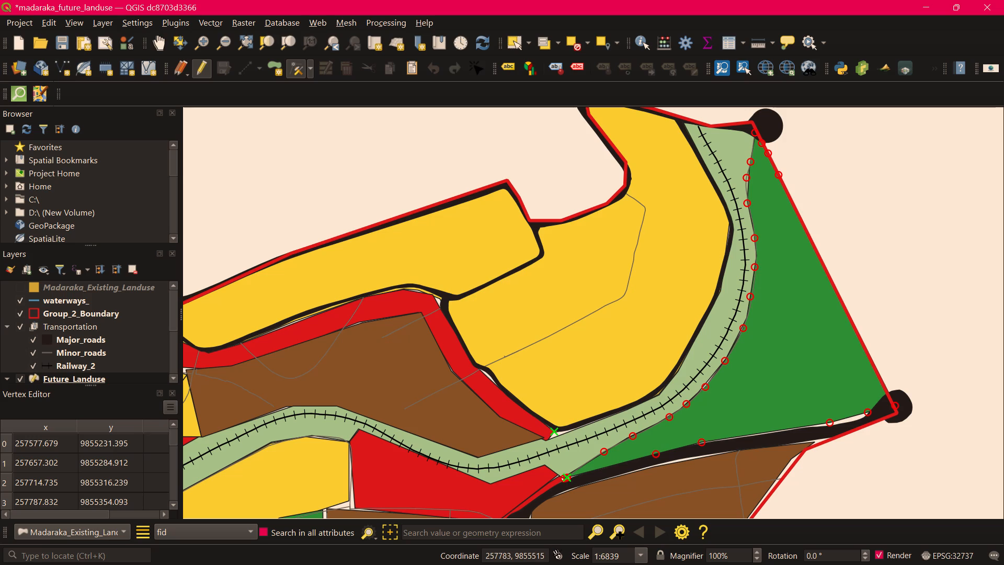
left_click(631, 319)
key("Escape")
left_click(743, 397)
At the dark green polygon's southeastern end, move two southern-edge vertices onto the major road and add another vertex between them on the road.
scroll(830, 423, "up", 1)
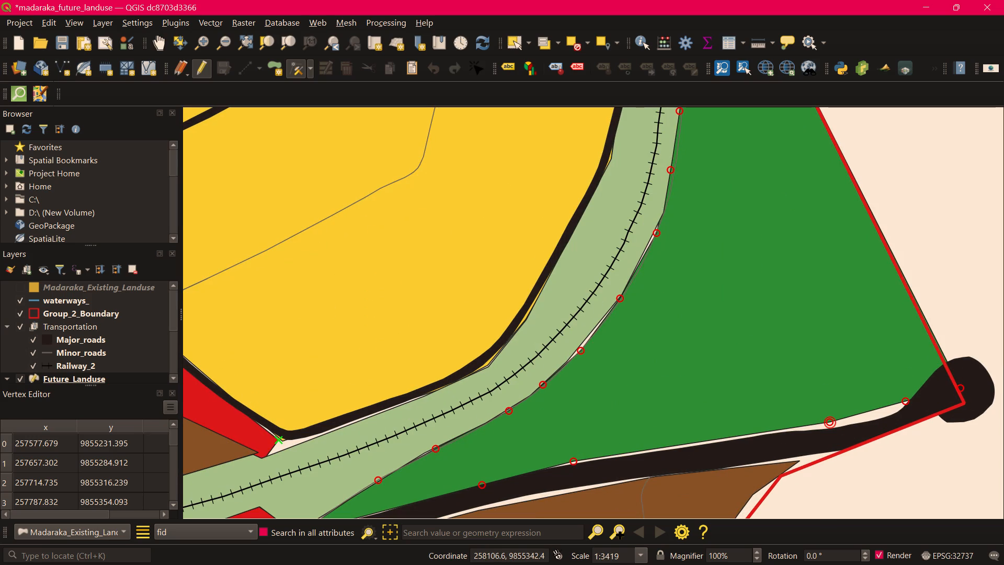
left_click(829, 423)
left_click(832, 431)
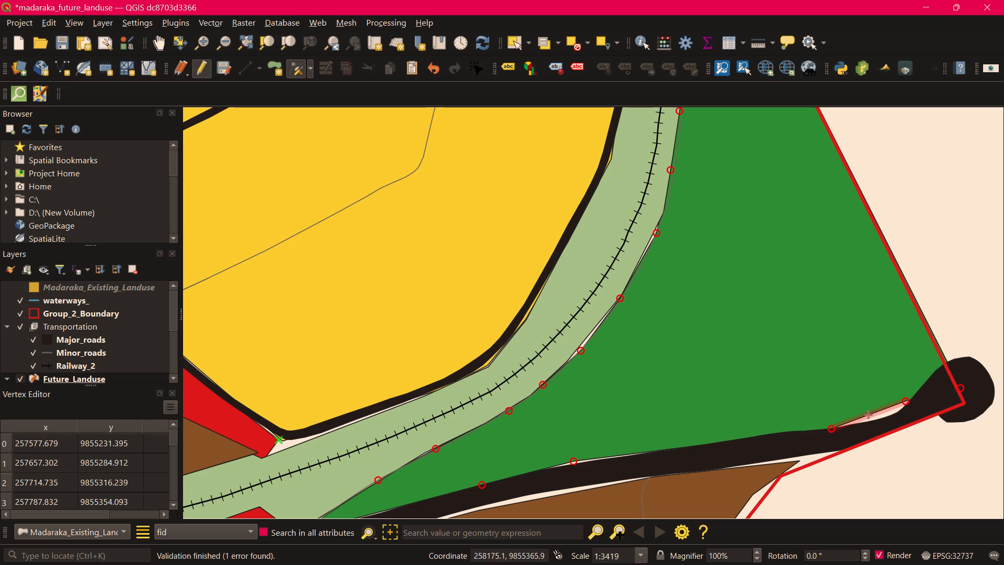
left_click(868, 415)
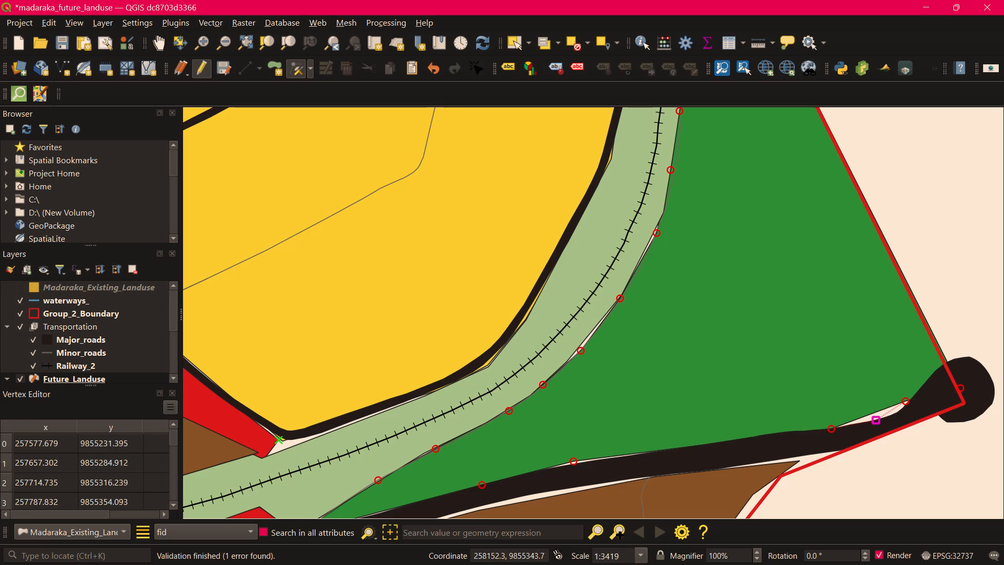
left_click(903, 420)
scroll(905, 403, "up", 3)
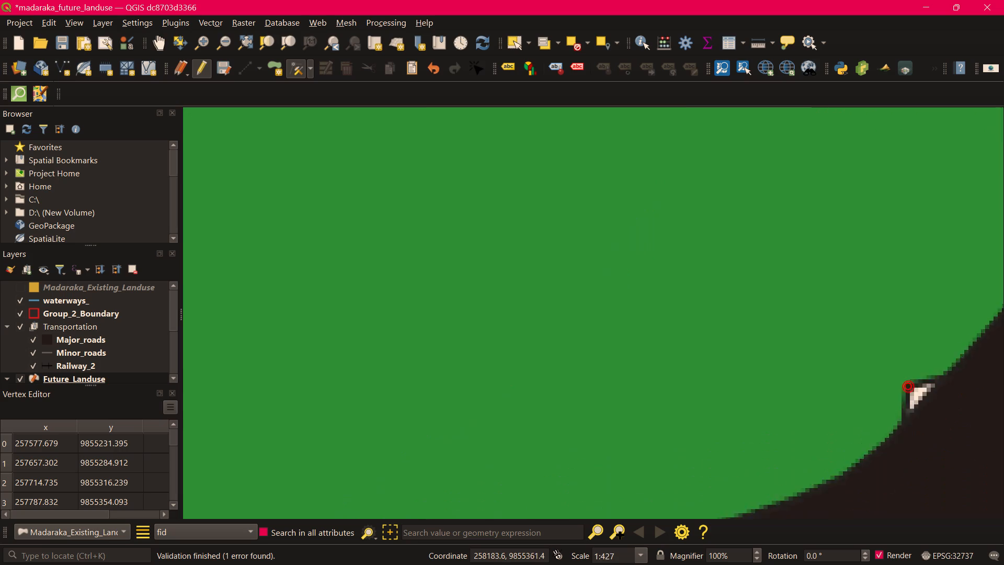
left_click(909, 387)
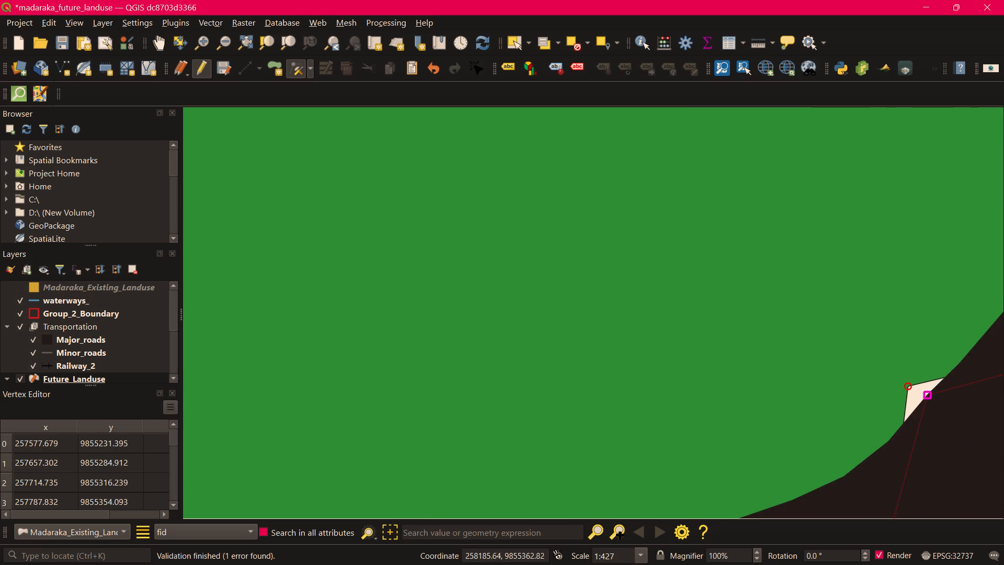
left_click(927, 397)
Move the dark green polygon's southern-edge vertex, midway along the sliver beside the major road, south onto the road.
scroll(838, 416, "down", 3)
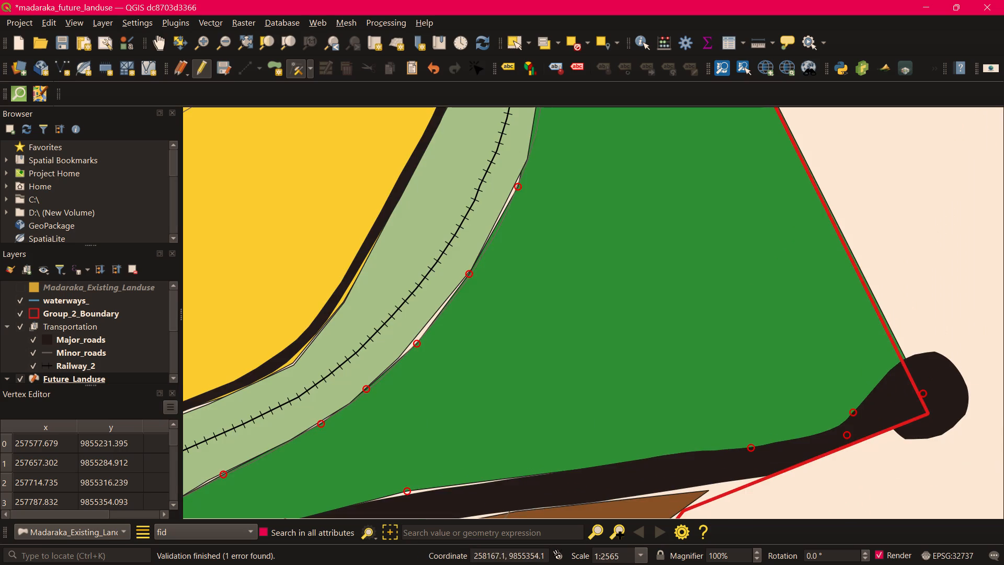
middle_click_drag(805, 420, 944, 358)
scroll(543, 429, "up", 1)
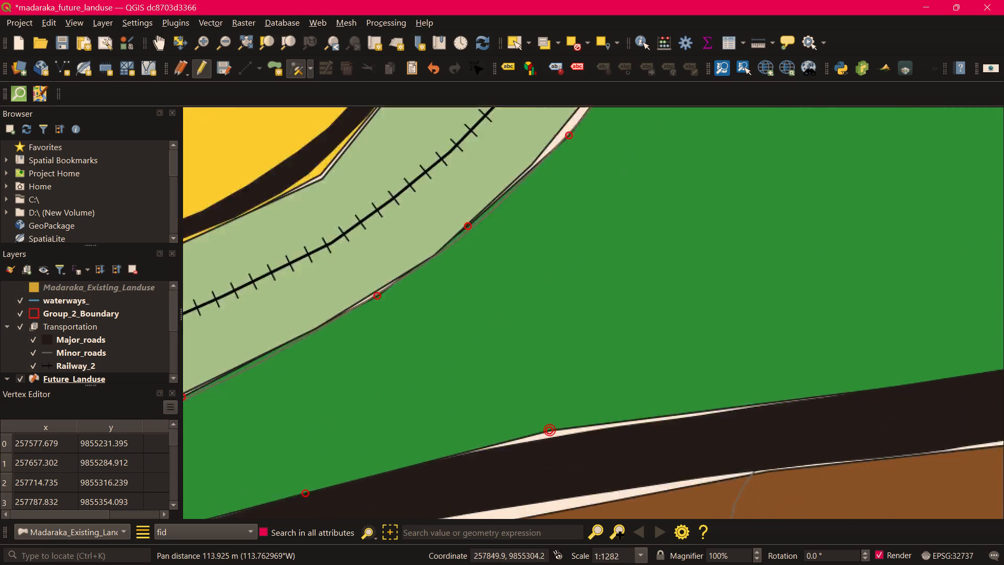
scroll(543, 429, "up", 1)
left_click(555, 432)
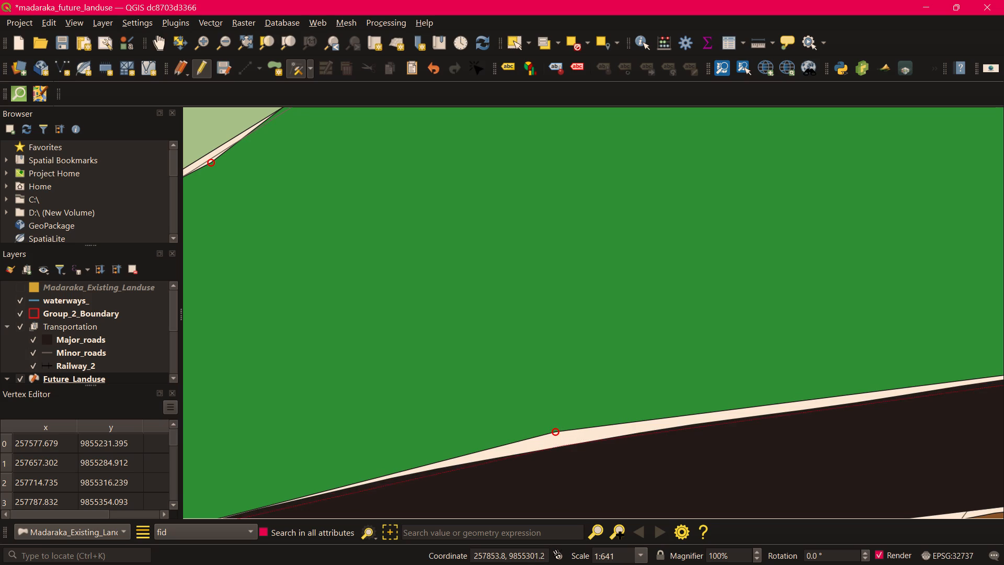
left_click(566, 451)
Move two neighbouring western-edge vertices of the dark green polygon, along the railway's southeastern curve, northwest onto the light green polygon's edge.
scroll(572, 430, "down", 2)
middle_click_drag(570, 358, 622, 442)
scroll(622, 359, "up", 1)
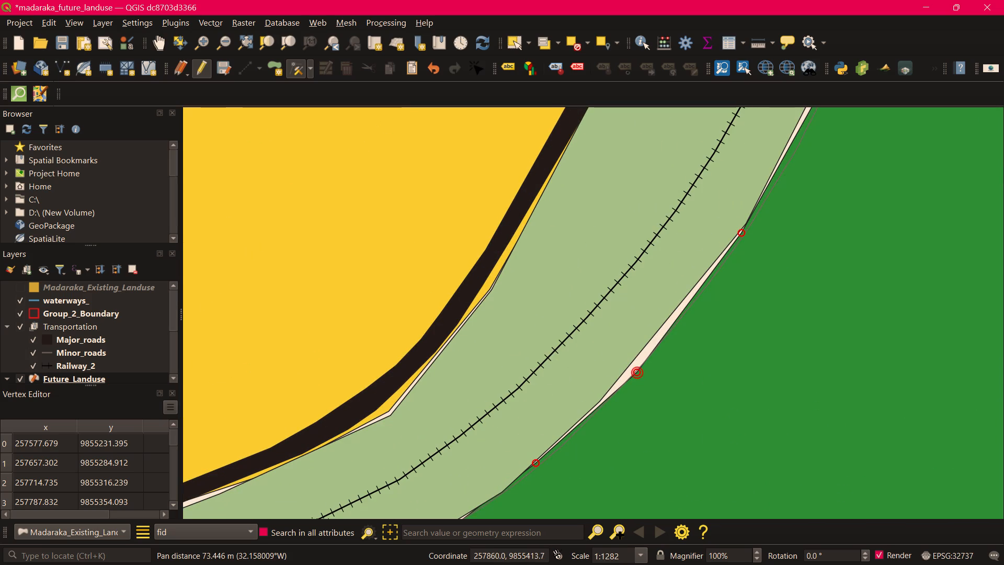
left_click(637, 374)
left_click(626, 367)
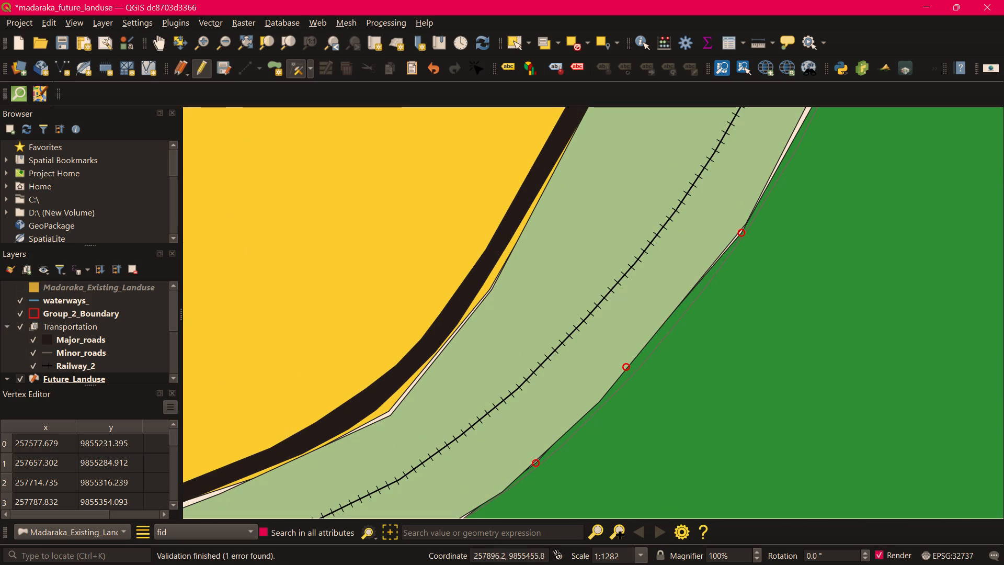
left_click(739, 234)
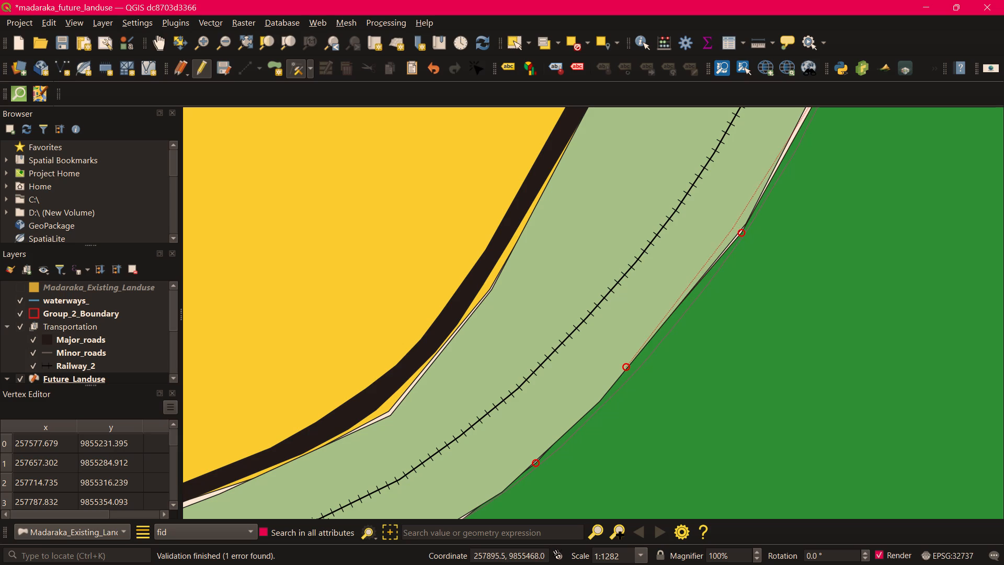
left_click(735, 230)
scroll(744, 235, "up", 2)
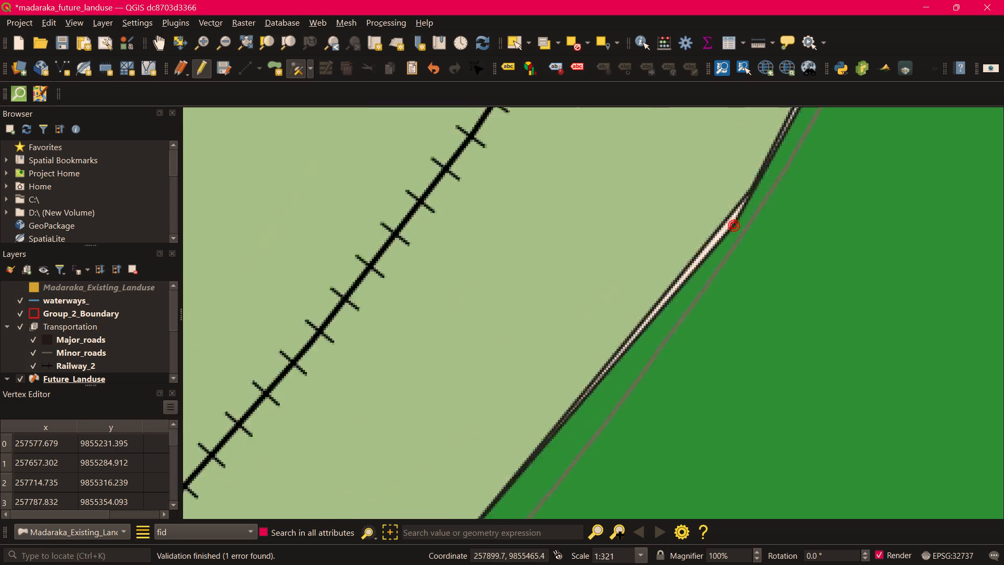
left_click(733, 228)
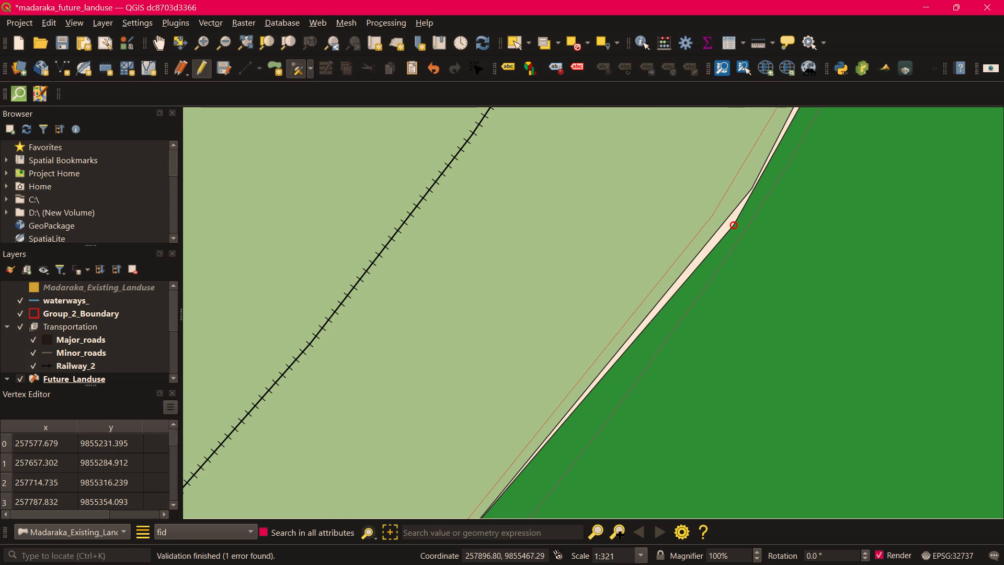
left_click(719, 223)
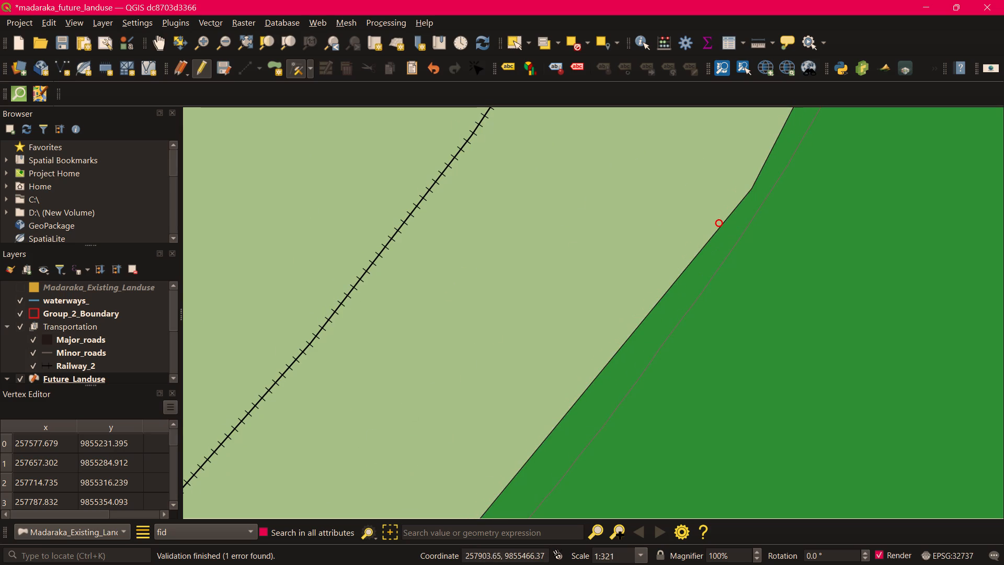
Move the next western-edge vertex of the dark green polygon, further northeast along the railway, west to overlap the light green polygon's edge.
middle_click_drag(787, 225, 619, 525)
middle_click_drag(717, 227, 615, 466)
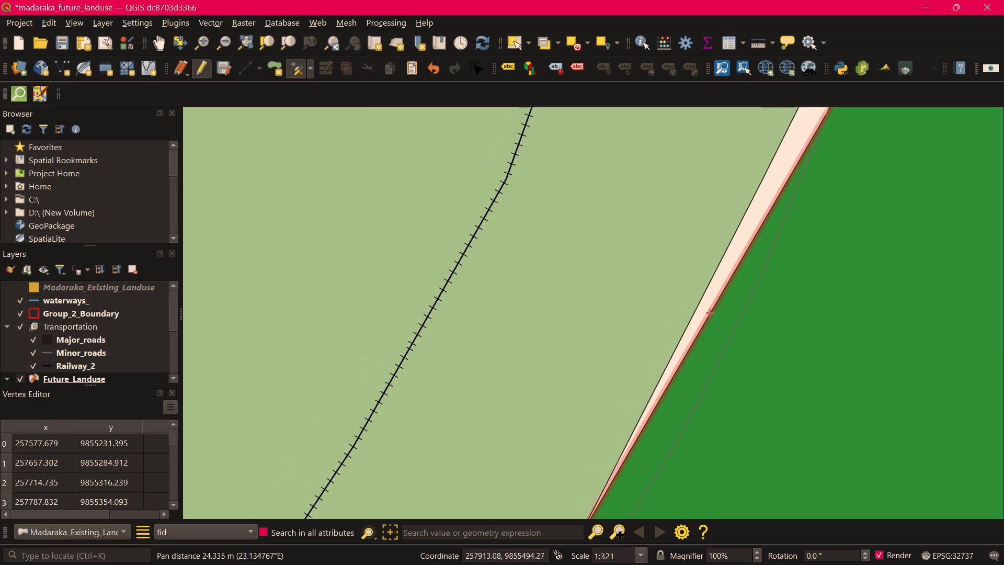
middle_click_drag(832, 262, 727, 474)
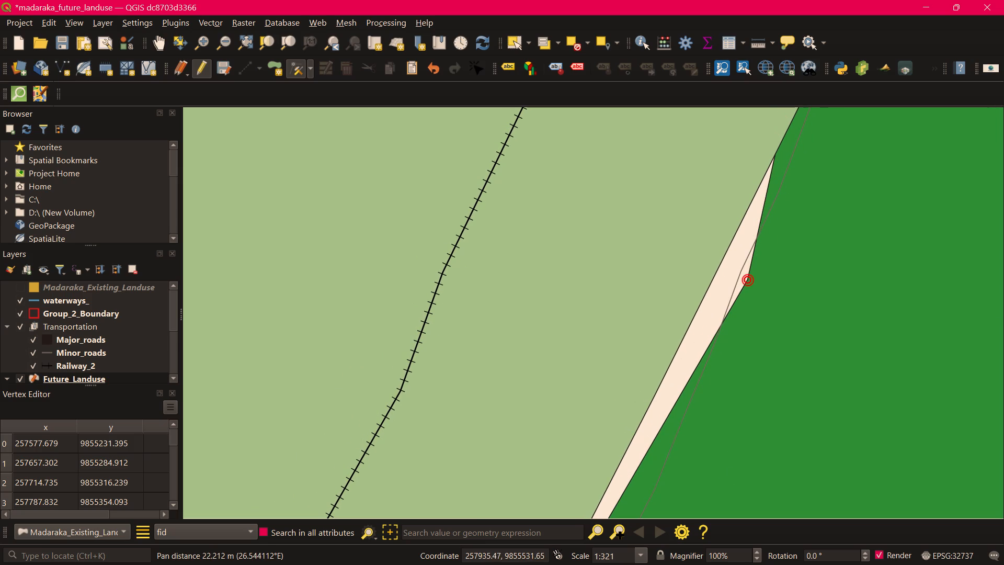
left_click(747, 280)
left_click(714, 265)
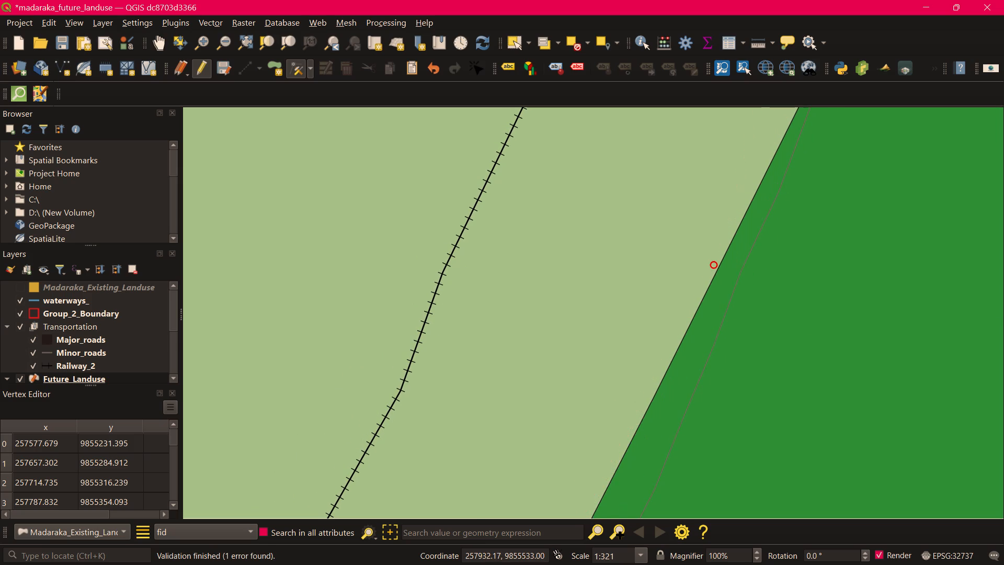
Add a vertex on the dark green polygon's southern edge, east of its western tip, and place it on the major road.
scroll(866, 308, "down", 4)
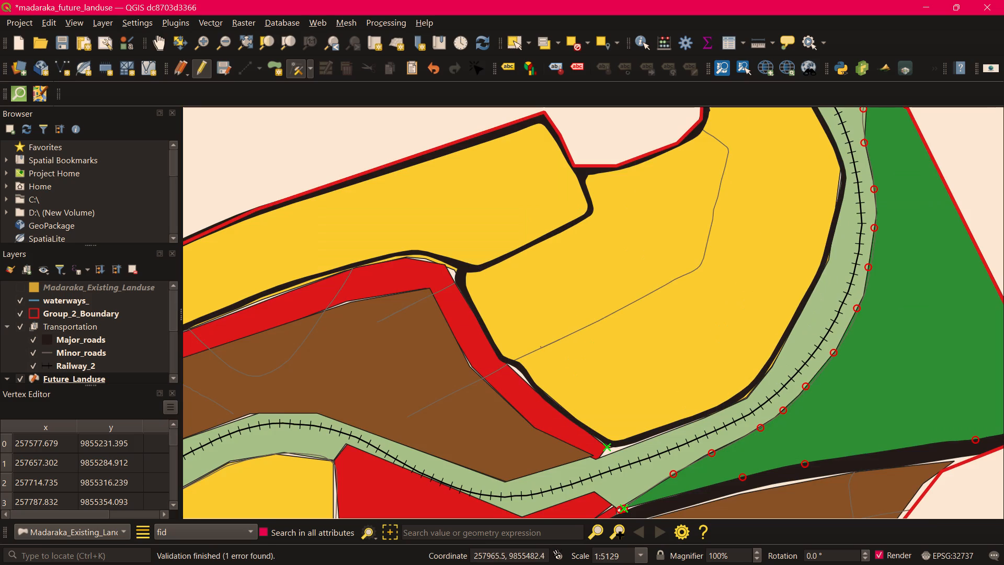
middle_click_drag(692, 475, 714, 319)
scroll(682, 349, "up", 2)
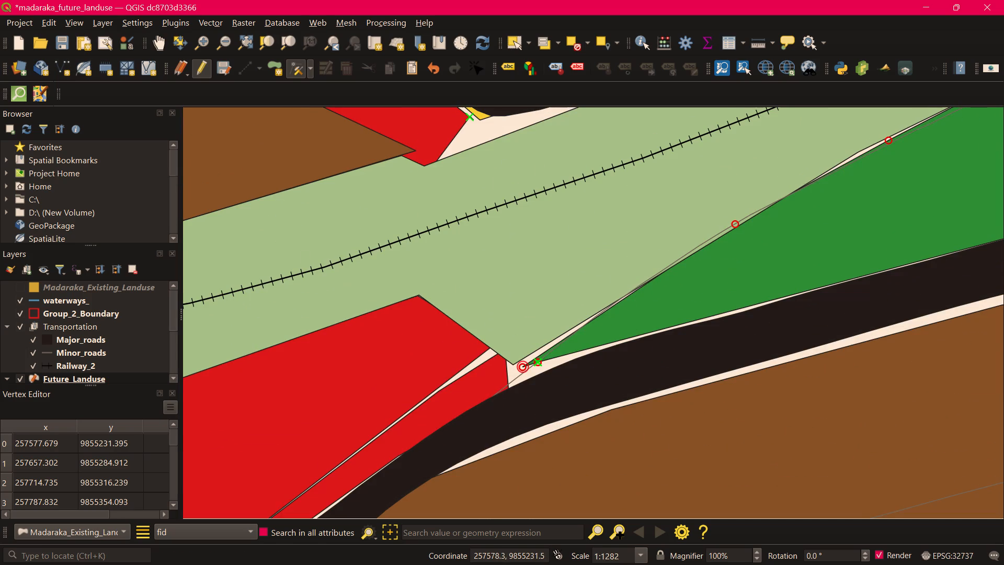
left_click(523, 367)
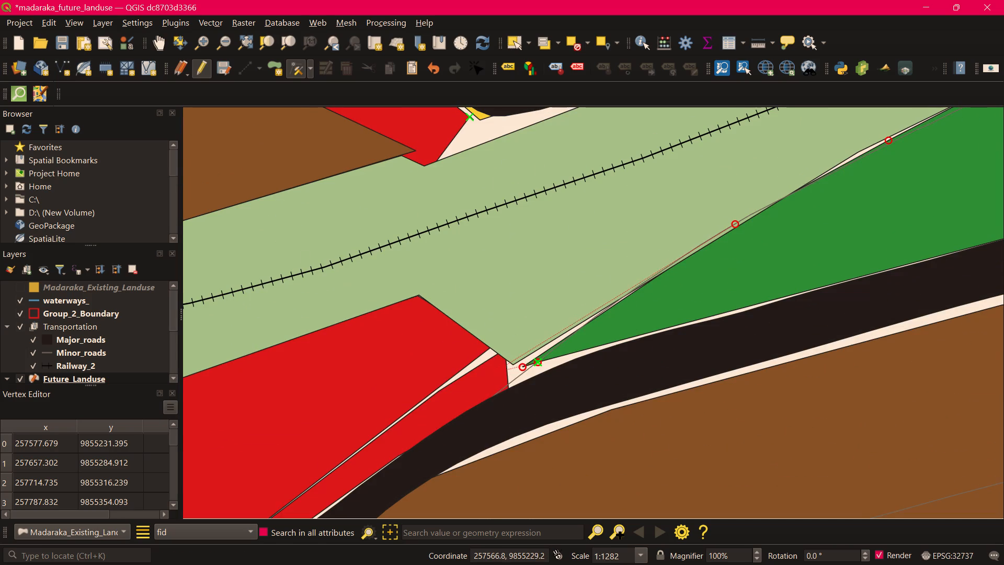
key("Escape")
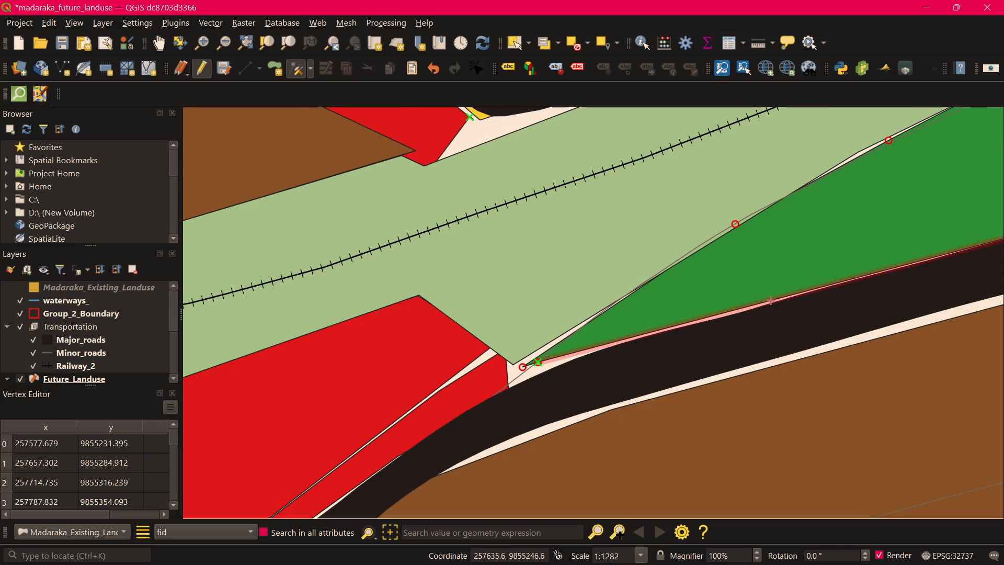
left_click(771, 300)
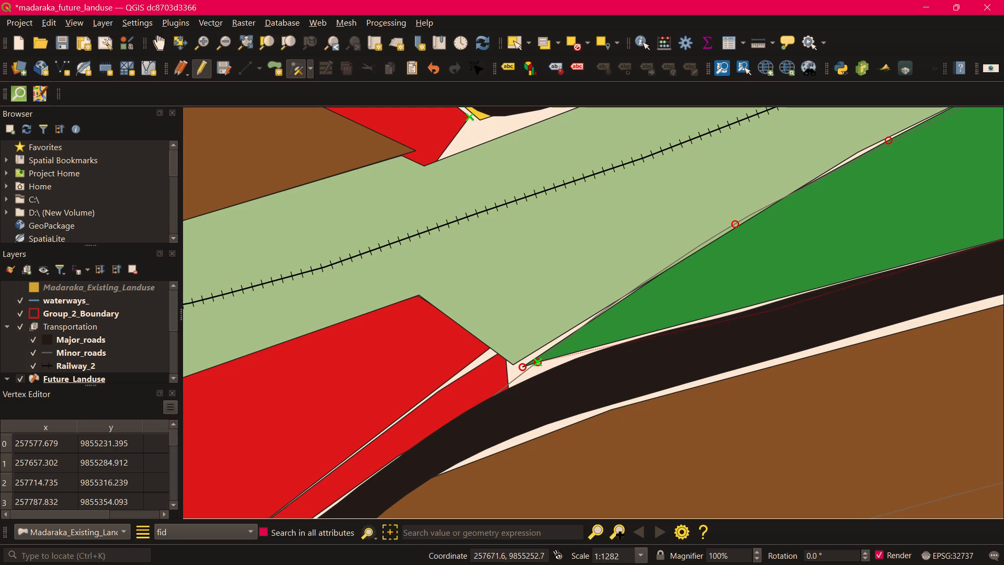
left_click(773, 310)
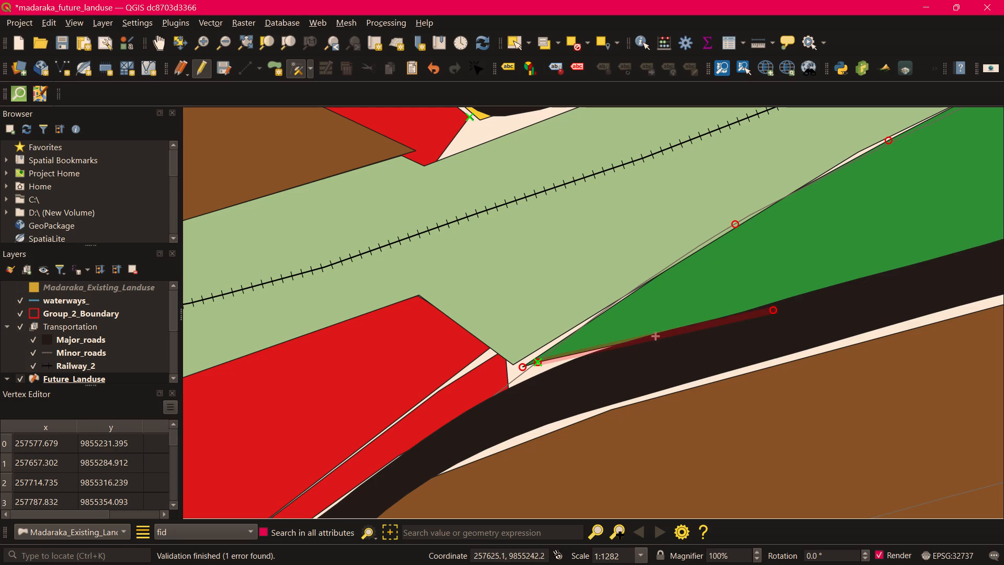
left_click(539, 361)
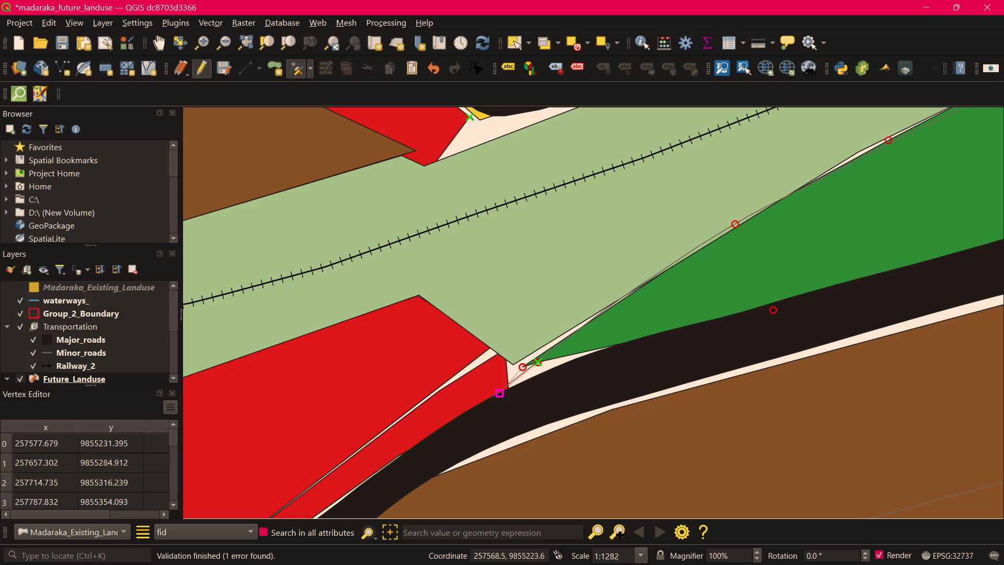
key("Escape")
Extend the narrow red strip's eastern end with two added vertices and its moved corner, filling the gap between the dark green polygon and major road.
left_click(495, 376)
right_click(636, 323)
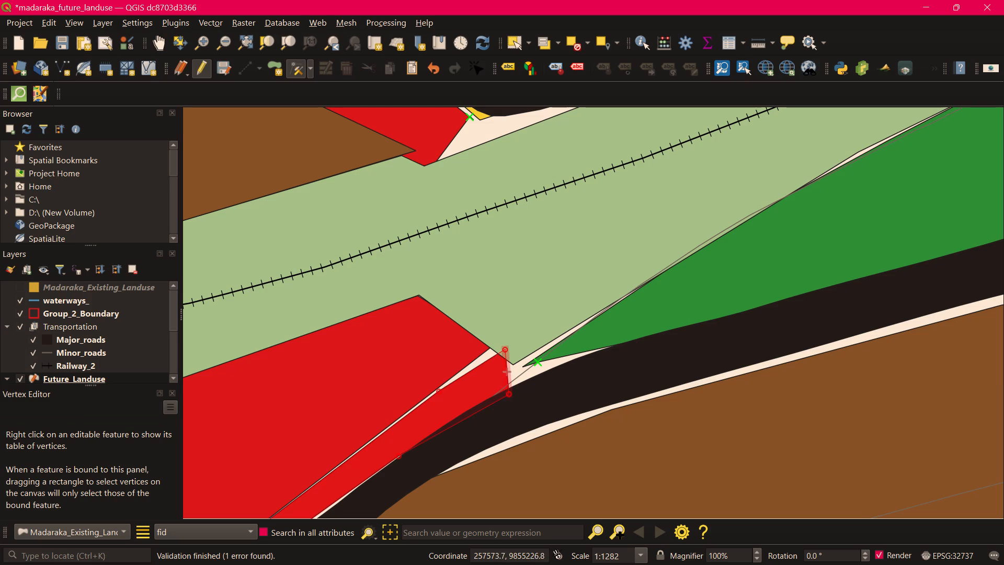
left_click(507, 373)
left_click(557, 357)
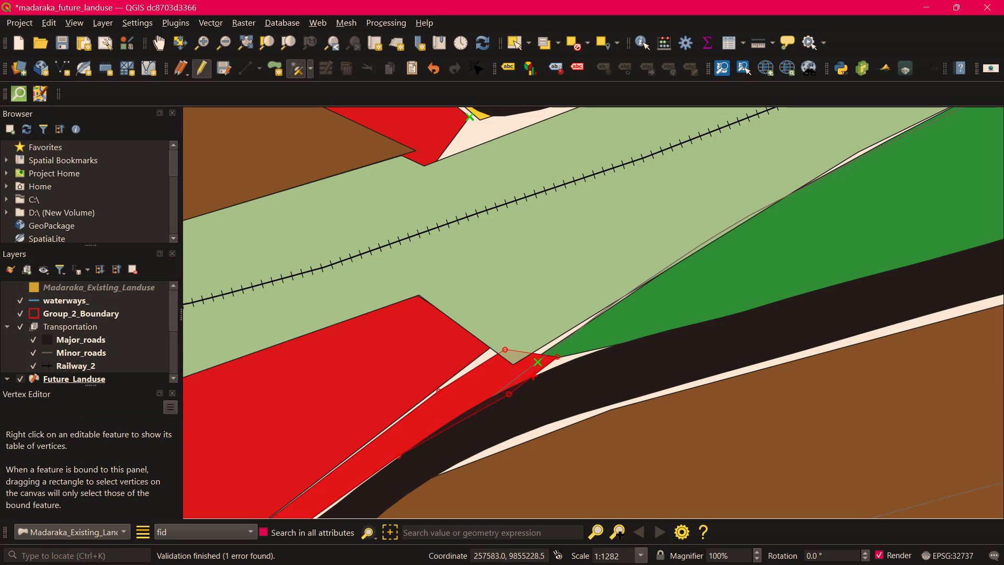
left_click_drag(532, 378, 544, 378)
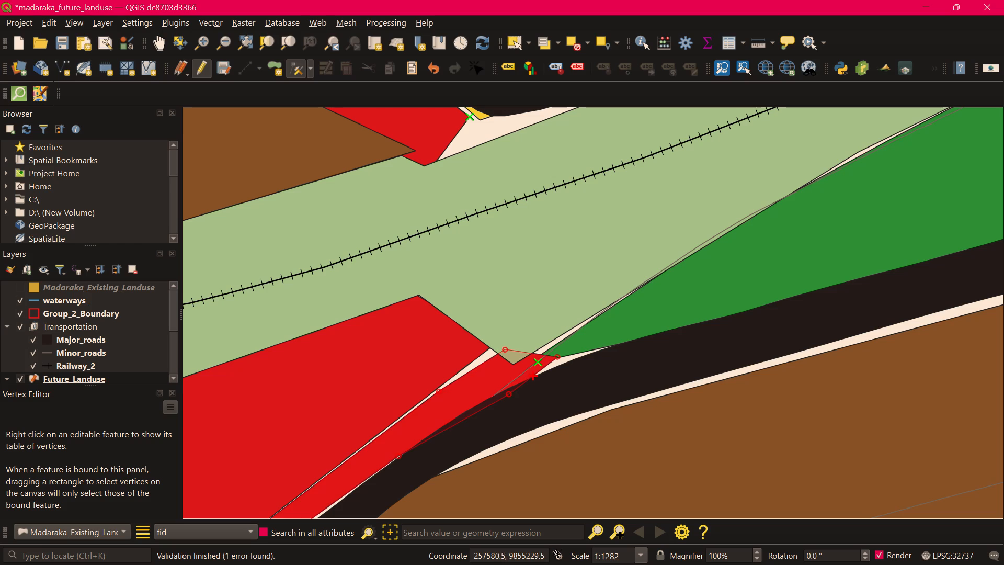
left_click(534, 375)
left_click(549, 377)
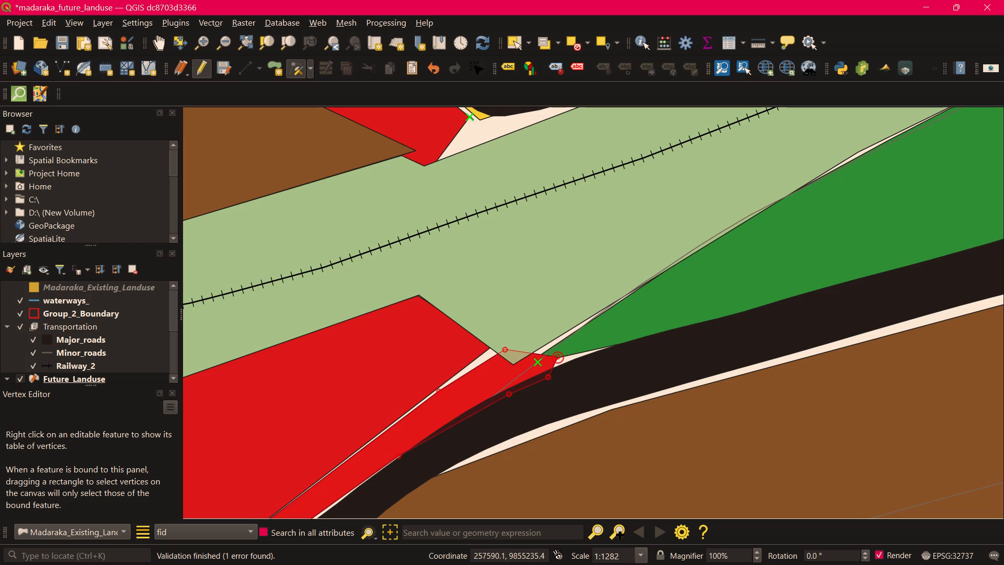
left_click(557, 357)
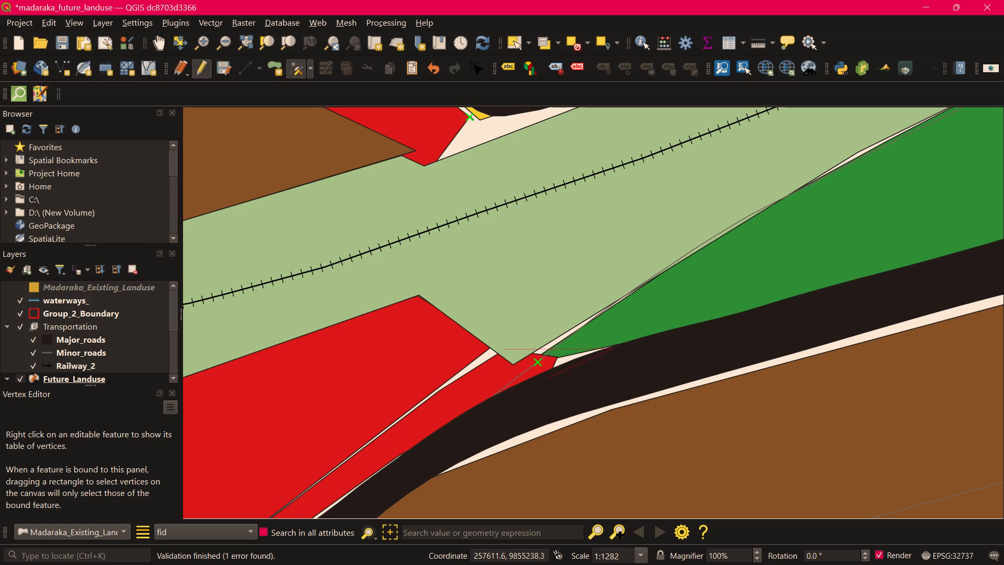
left_click(618, 344)
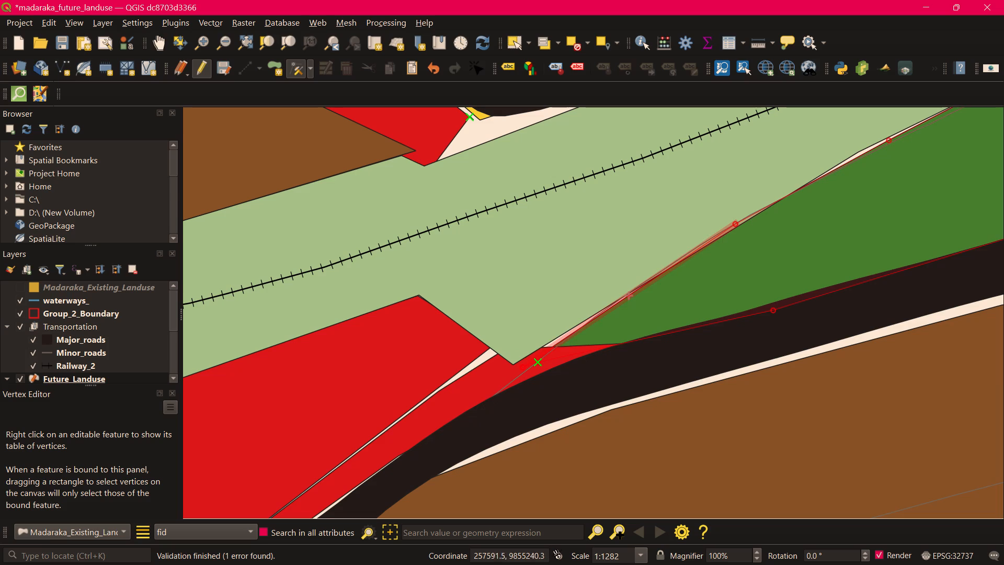
Add a vertex on the dark green polygon's northwestern edge near its western tip and place it northwest over the light green polygon.
left_click(629, 297)
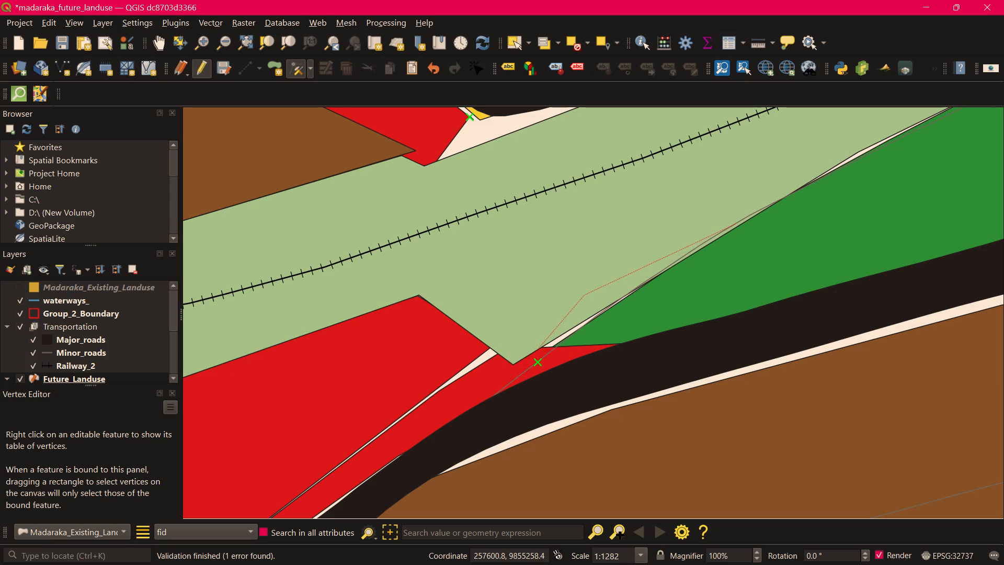
left_click(593, 300)
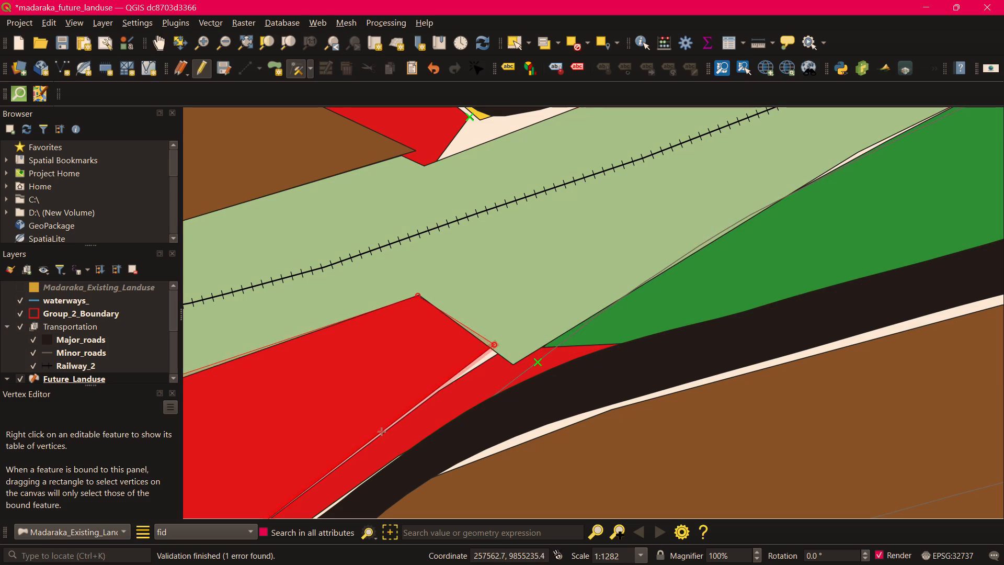
Move the large red polygon's eastern corner vertex southeast to overlap the narrow red strip and the light green polygon's edge.
middle_click_drag(508, 369, 617, 233)
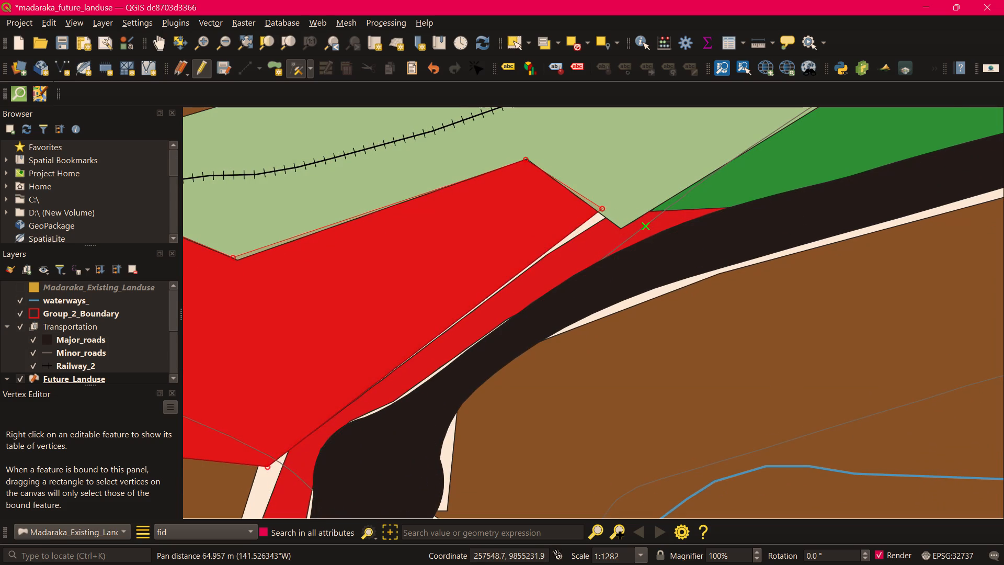
left_click(601, 210)
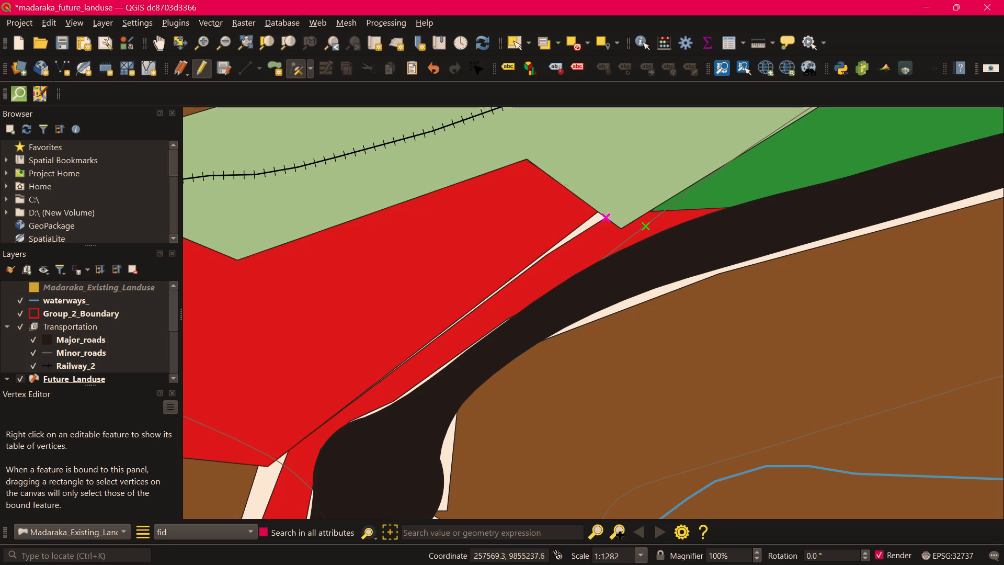
left_click(618, 217)
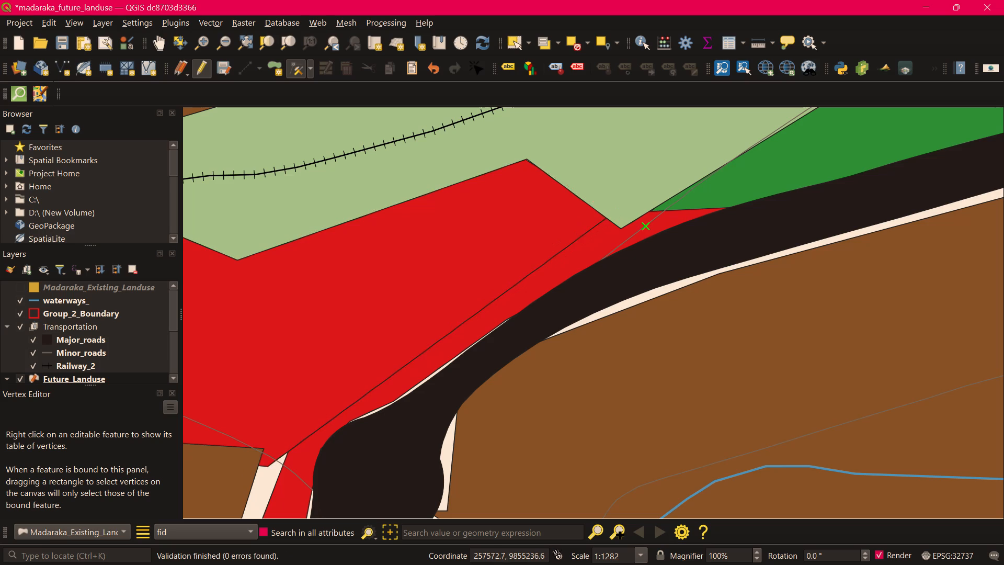
Move two vertices on the narrow red strip's southeastern edge, at the slivers beside the major road, southeast onto the road.
middle_click_drag(471, 246, 727, 206)
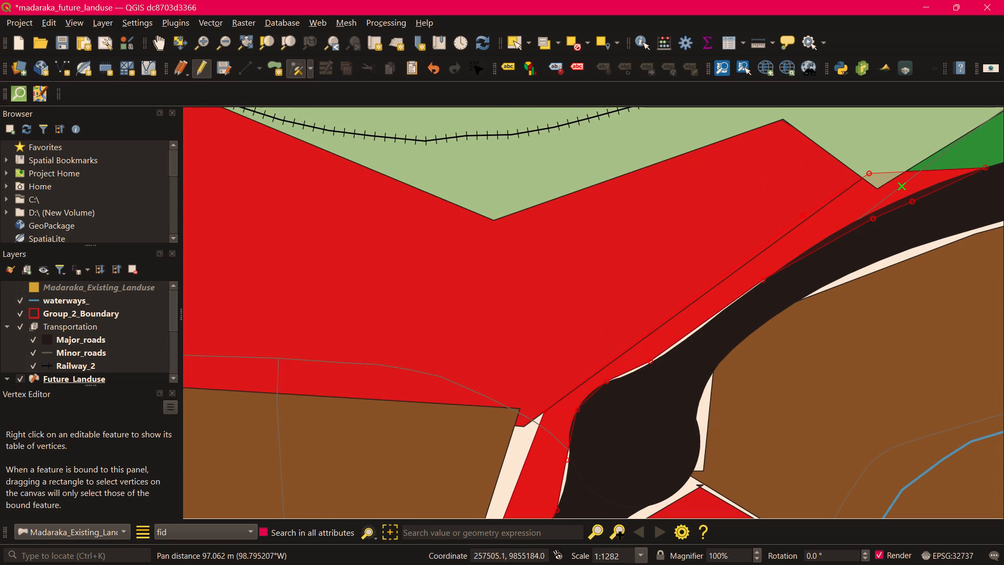
scroll(651, 360, "up", 2)
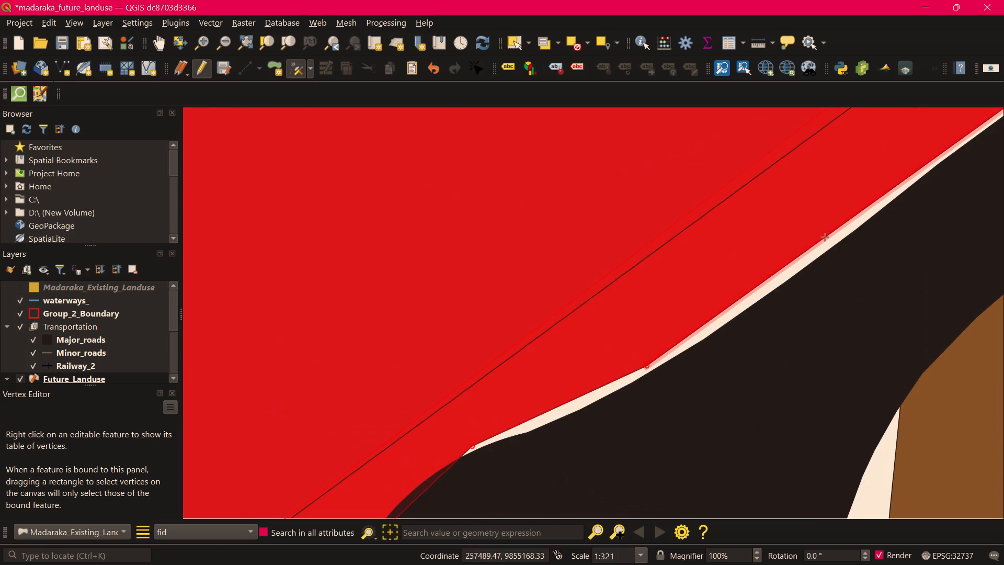
left_click(648, 364)
left_click(663, 380)
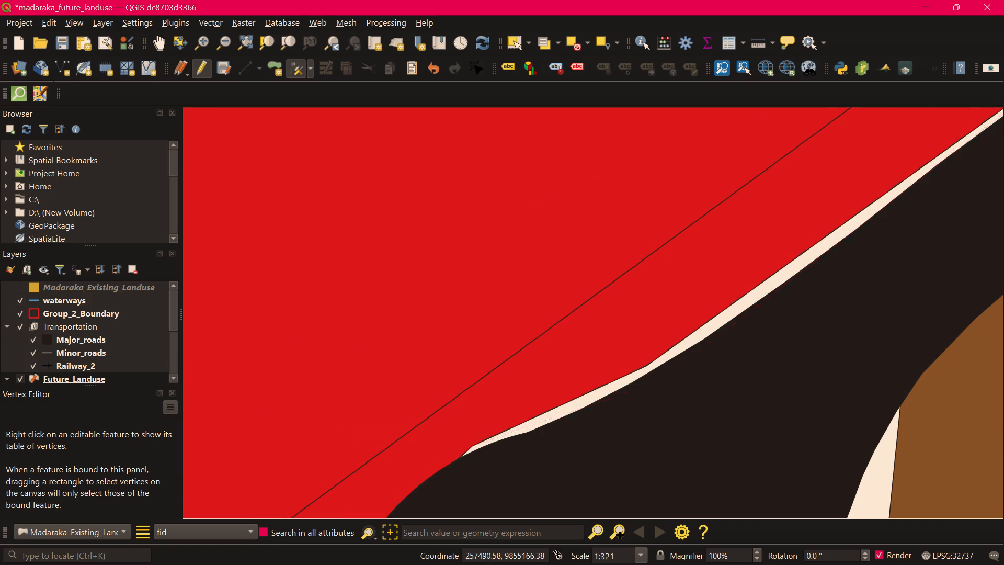
middle_click_drag(715, 350, 351, 526)
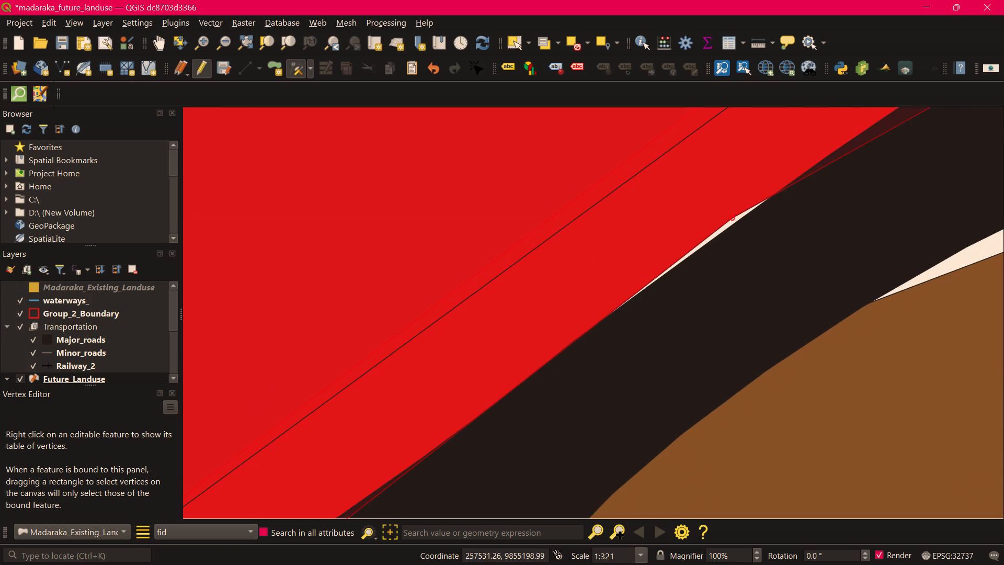
left_click(732, 219)
left_click(739, 234)
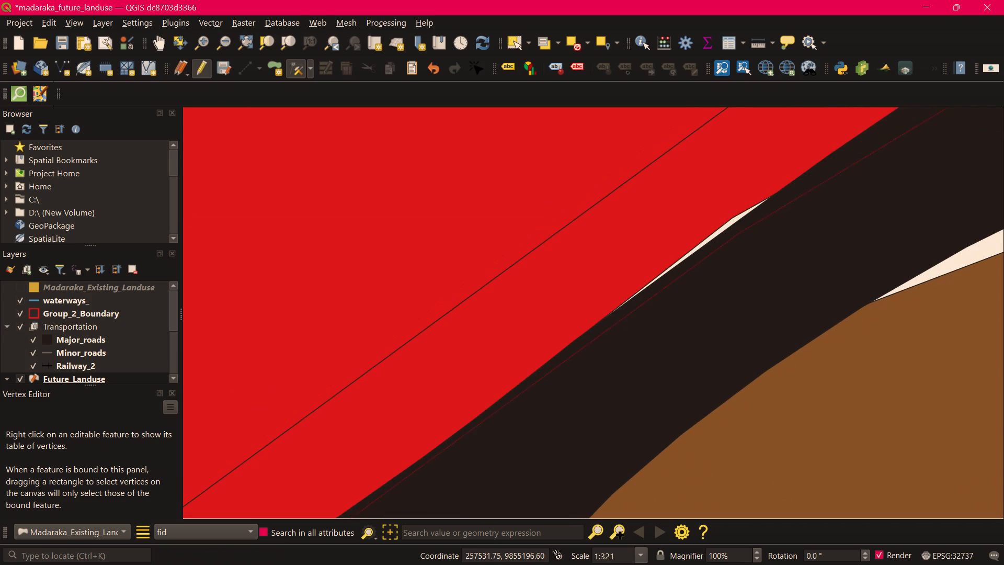
Add a vertex on the brown polygon's northern edge and place it on the major road, and move the next vertex east to the road's edge.
scroll(781, 276, "down", 1)
middle_click_drag(914, 309, 517, 427)
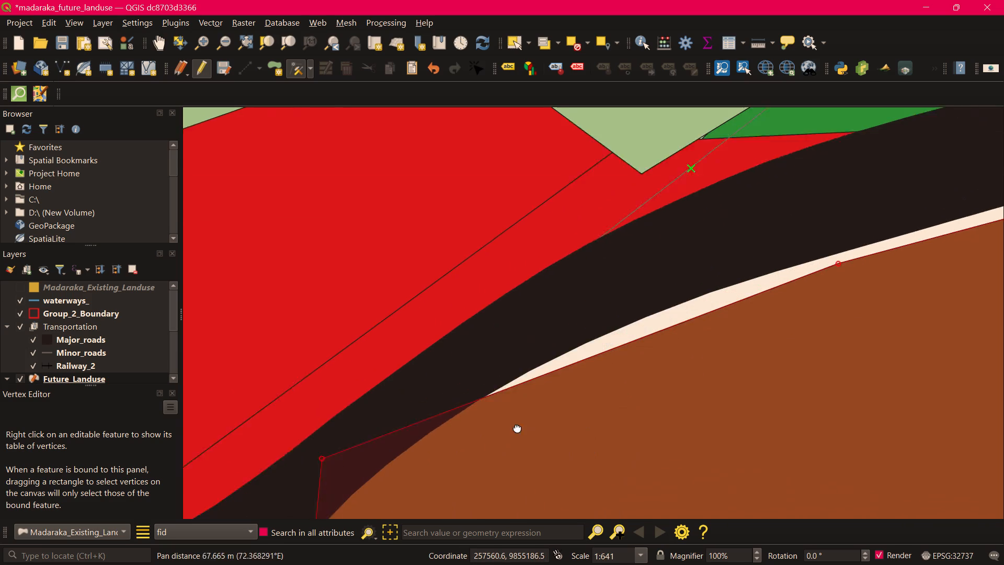
middle_click_drag(517, 427, 383, 465)
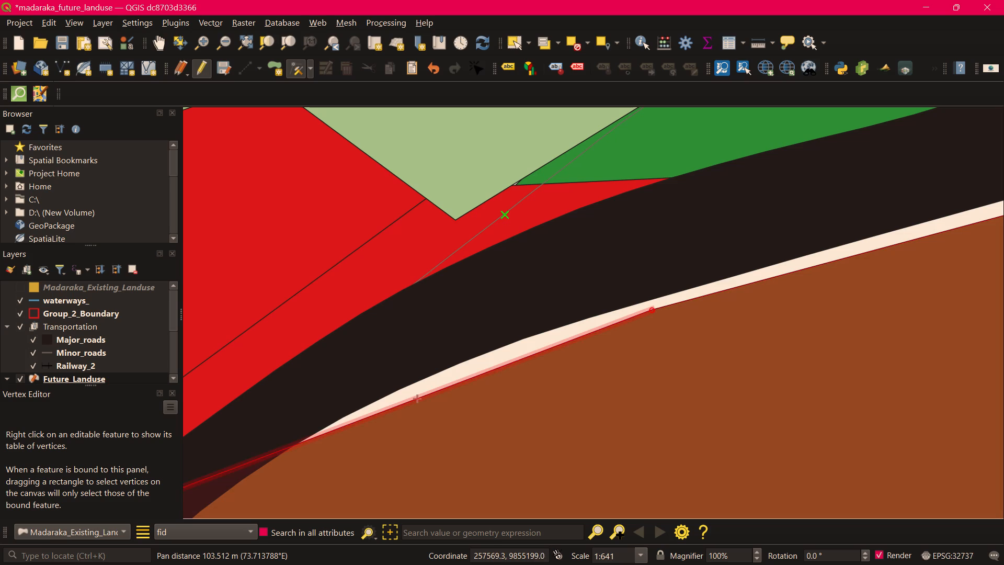
left_click(417, 398)
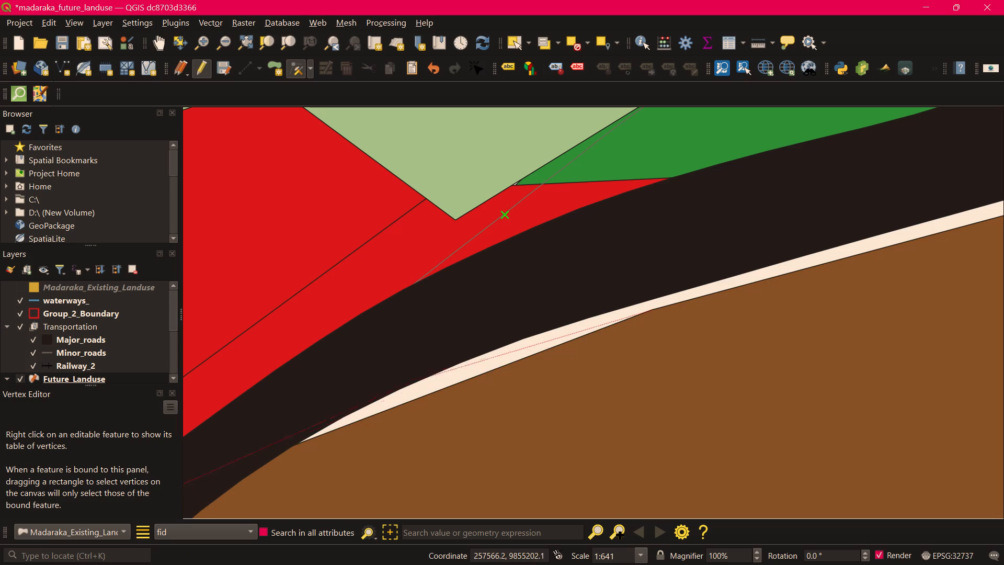
left_click(413, 375)
left_click(654, 310)
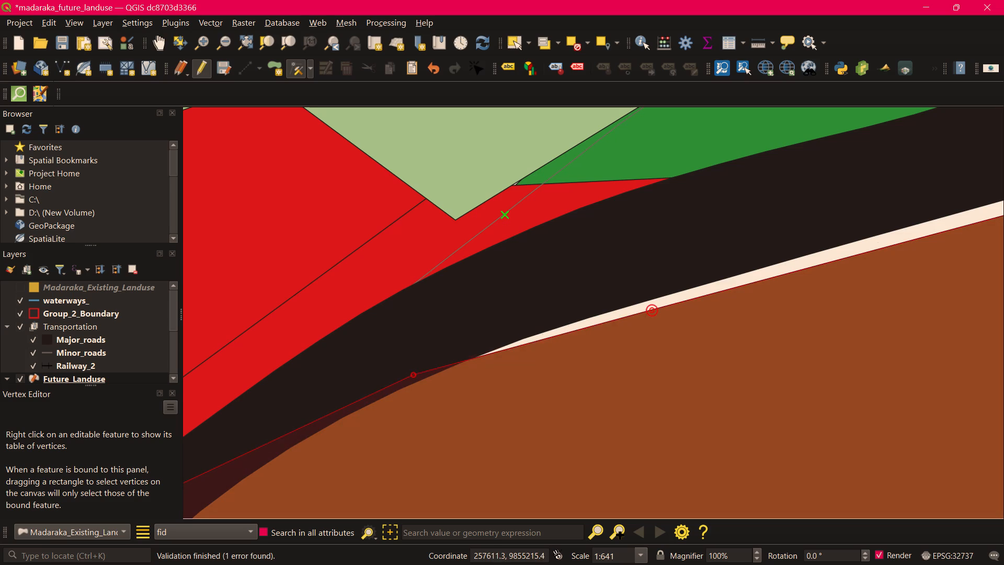
left_click(647, 292)
Move the next northern-edge vertex of the brown polygon, further east along the sliver, north onto the major road.
middle_click_drag(739, 335, 346, 478)
middle_click_drag(791, 335, 722, 354)
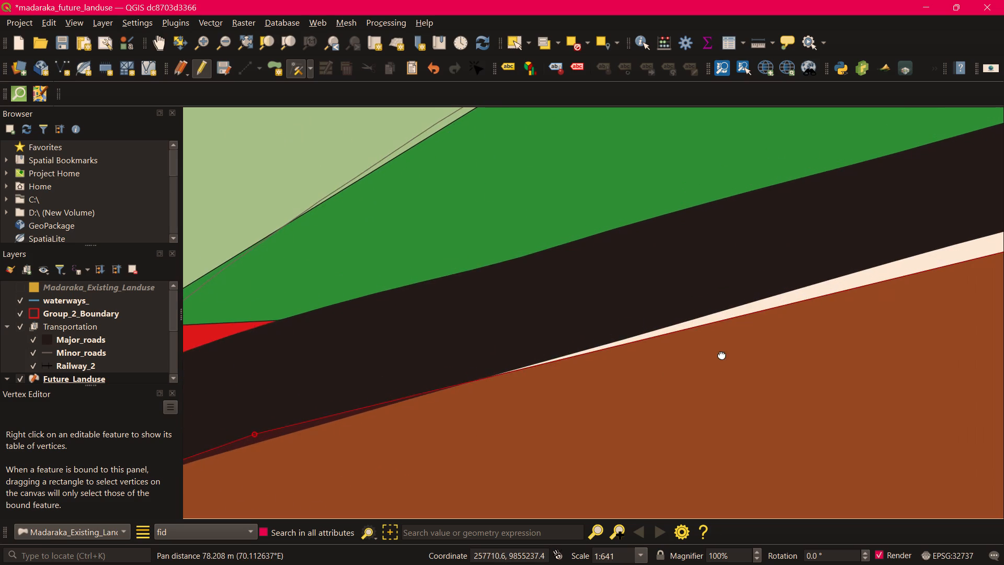
middle_click_drag(722, 354, 320, 473)
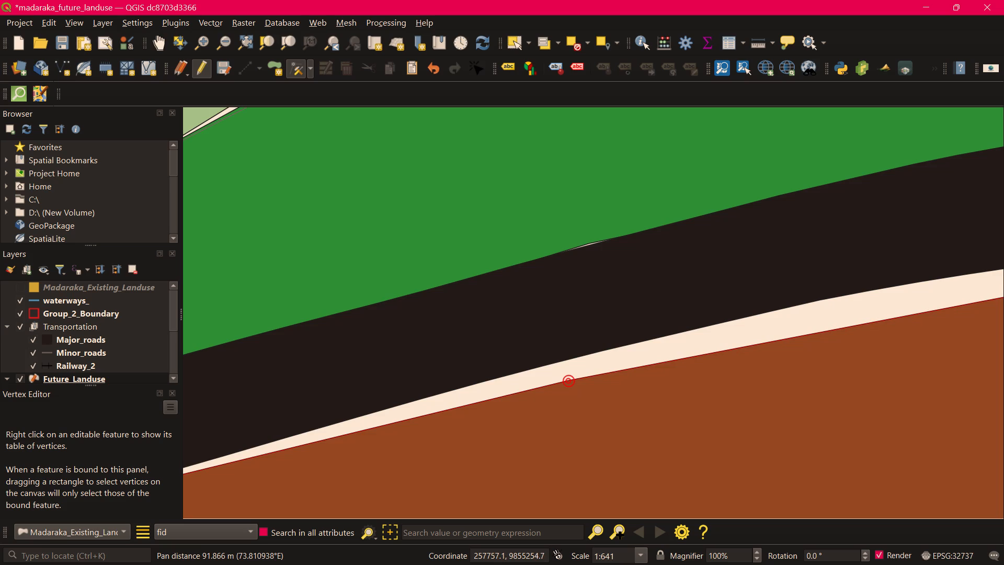
left_click(568, 381)
left_click(568, 350)
Add two vertices on the brown polygon's northern edge, west of the minor road junction, and place them on the major road.
middle_click_drag(838, 427, 313, 559)
middle_click_drag(796, 431, 723, 431)
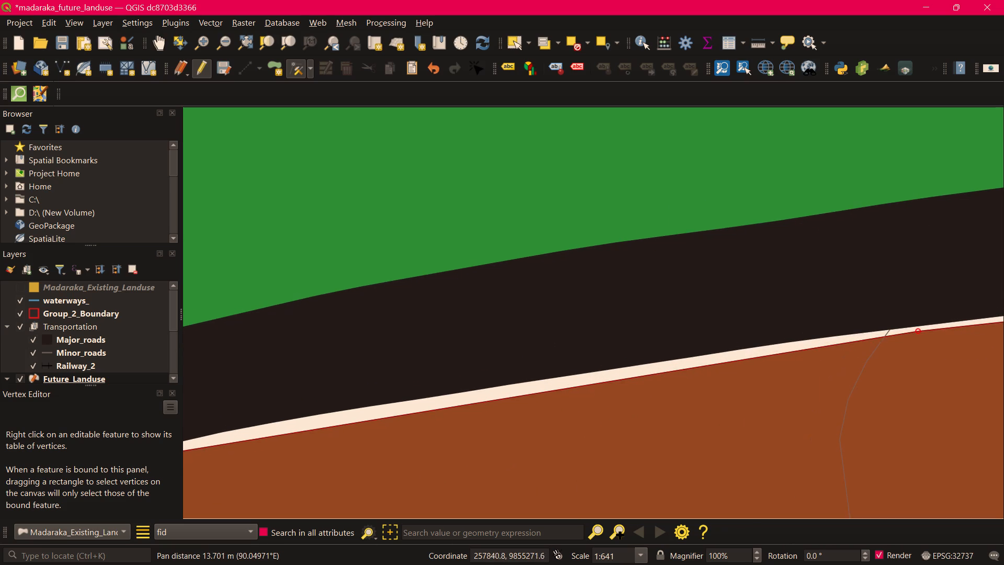
left_click(550, 392)
left_click(548, 372)
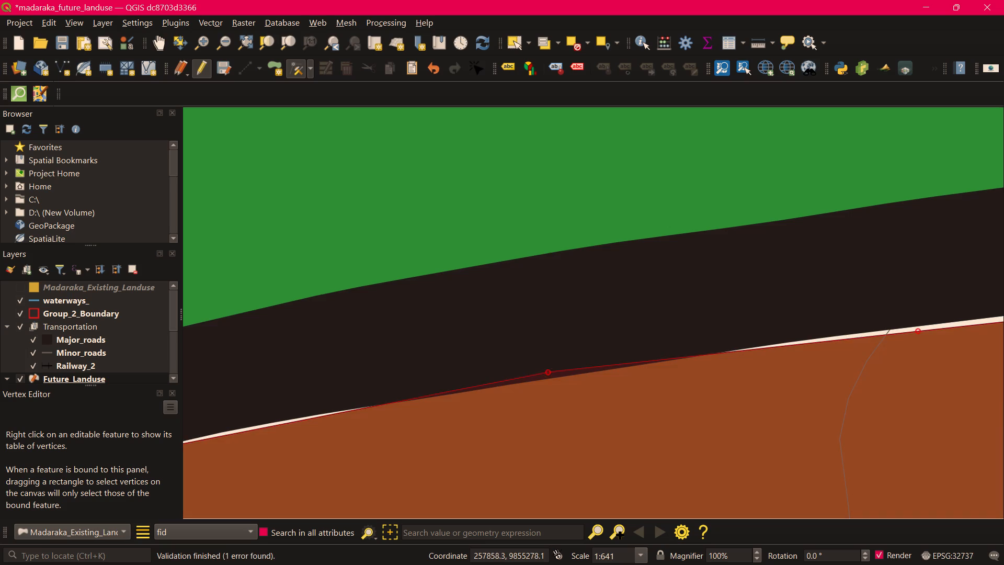
middle_click_drag(302, 455, 478, 450)
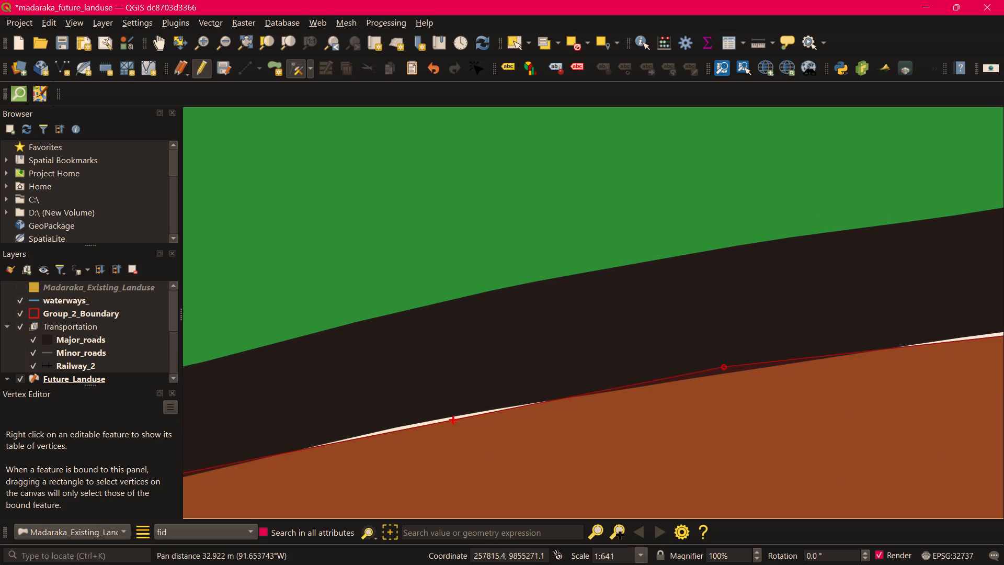
left_click(452, 421)
left_click(452, 412)
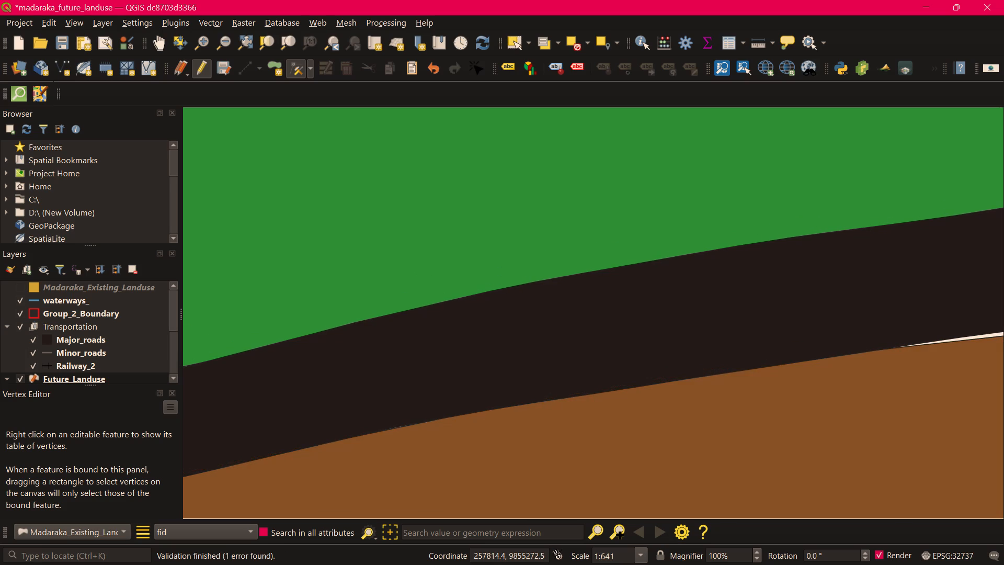
Move the brown polygon's northern-edge vertex beside the minor road junction north onto the major road.
scroll(757, 453, "down", 1)
middle_click_drag(846, 459, 321, 512)
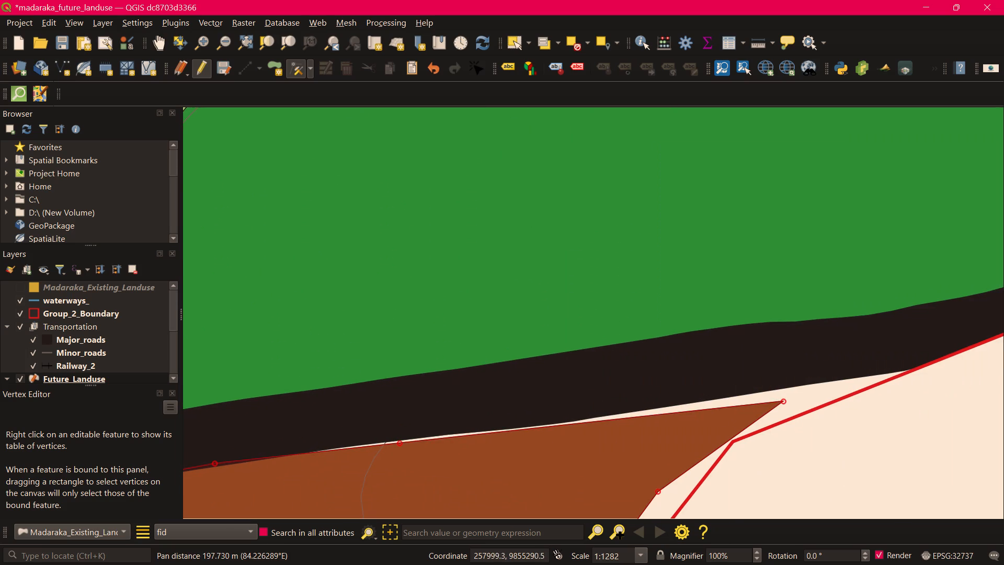
left_click(400, 444)
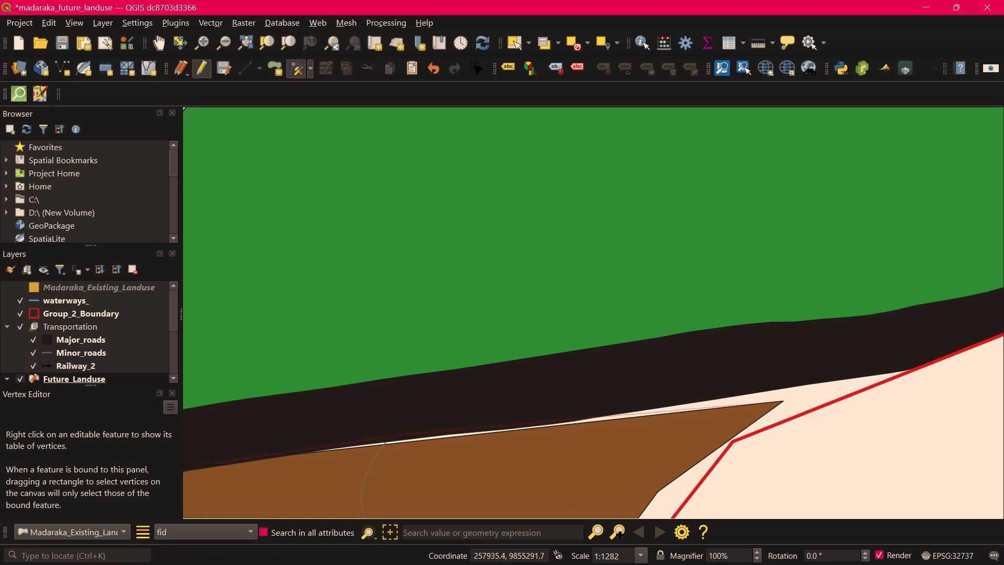
left_click(402, 433)
Move the brown polygon's eastern vertex, just southwest of the group boundary's bend, southeast onto the boundary line.
middle_click_drag(672, 465, 441, 484)
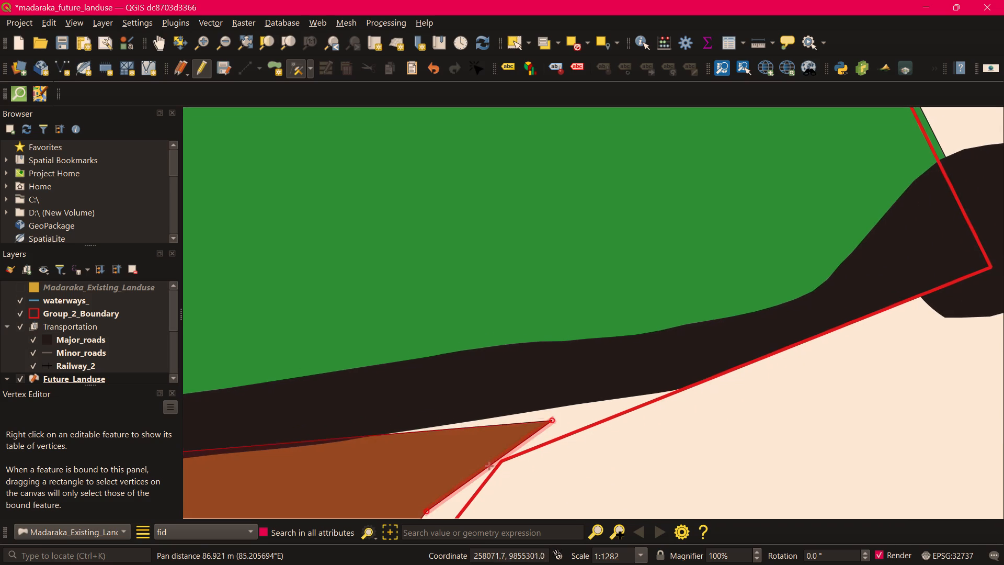
middle_click_drag(572, 436, 573, 433)
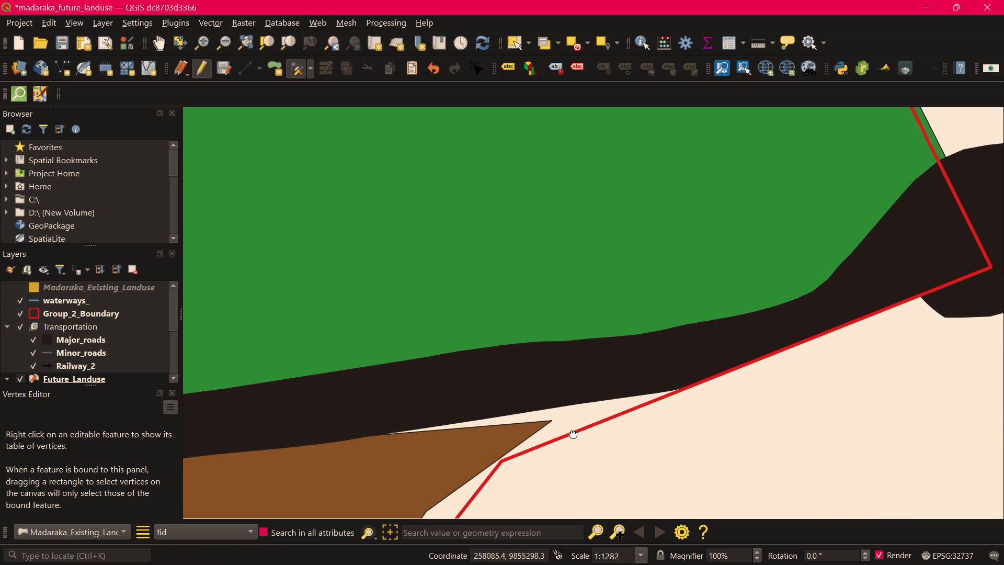
middle_click_drag(573, 433, 598, 327)
middle_click_drag(495, 421, 599, 282)
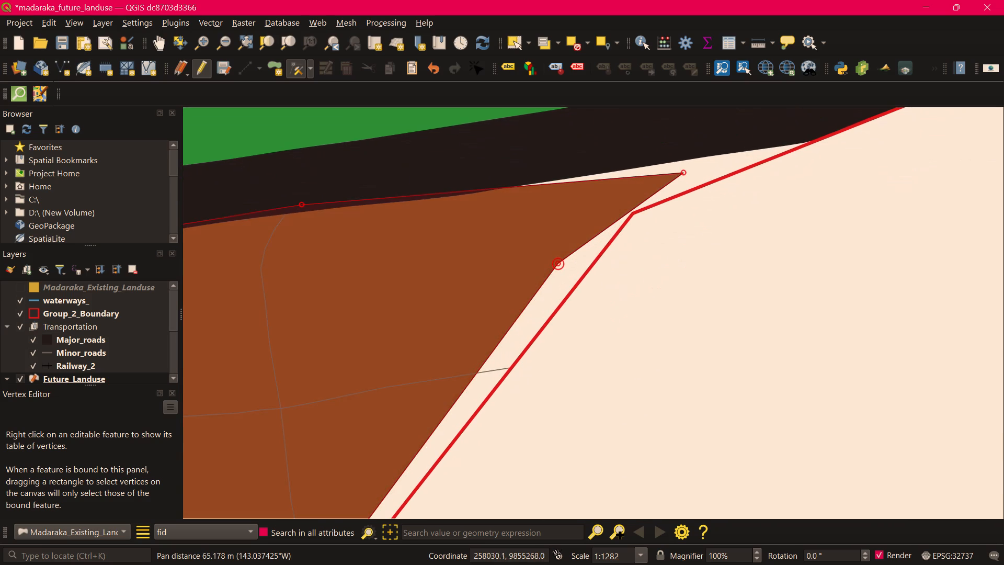
left_click_drag(558, 264, 563, 266)
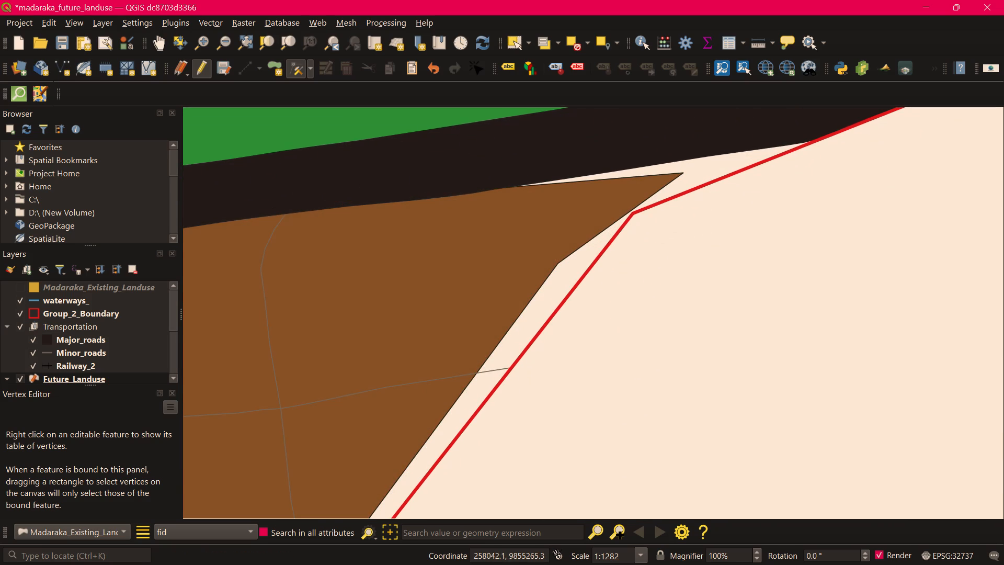
left_click(584, 276)
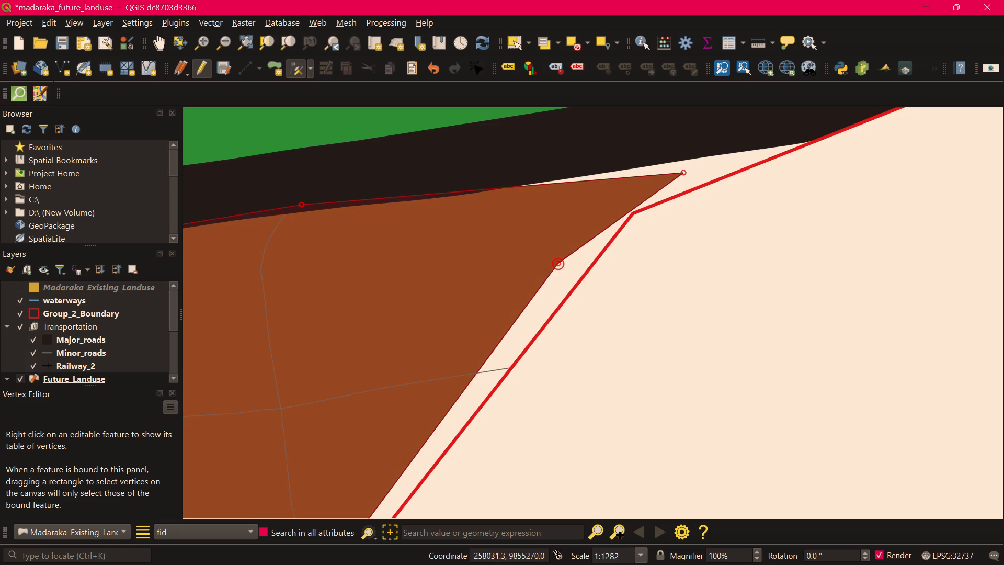
left_click(558, 264)
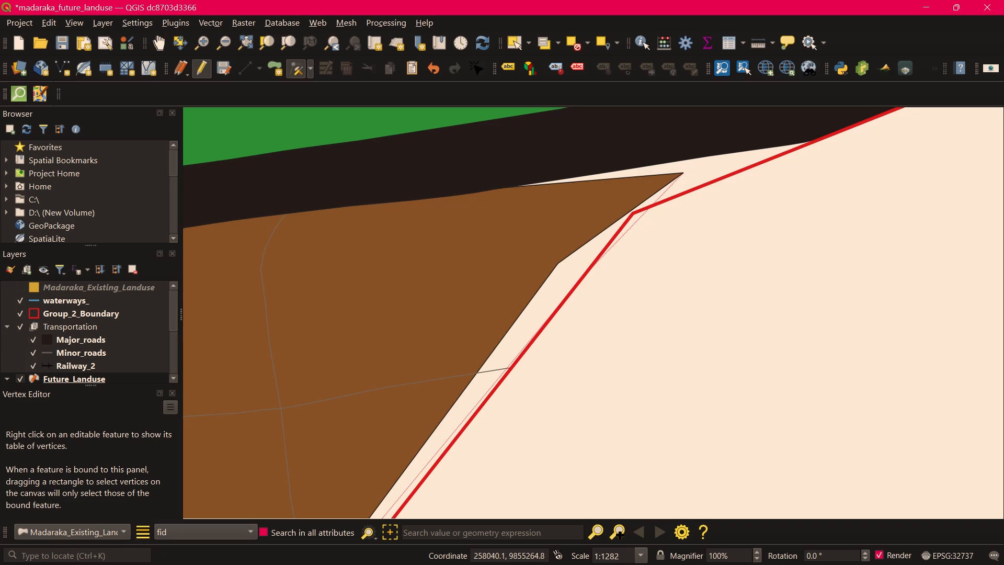
left_click(582, 278)
Move the brown polygon's northeastern corner vertex to the major road's southern edge and shift it slightly further east along the road.
middle_click_drag(695, 236, 717, 193)
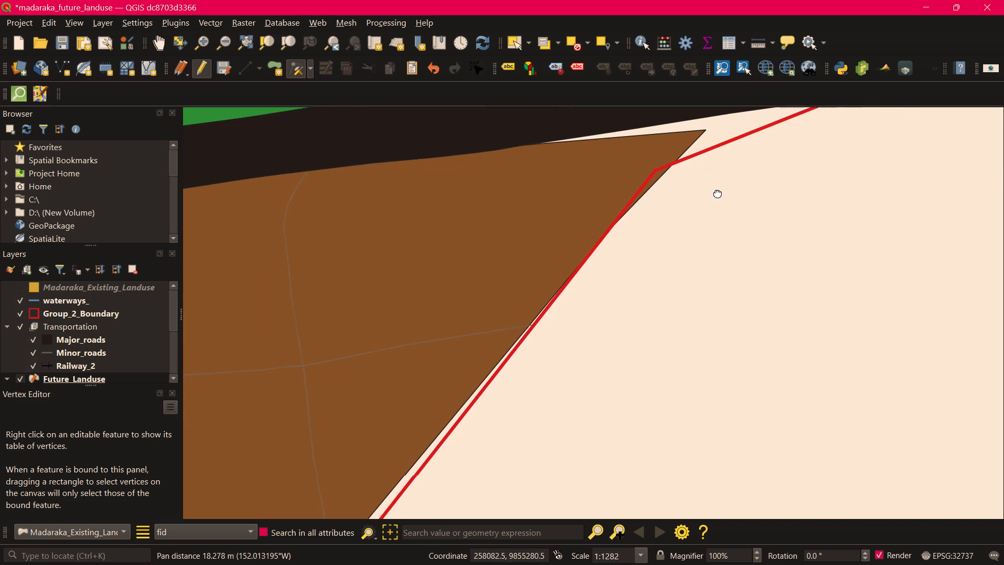
middle_click_drag(717, 193, 518, 369)
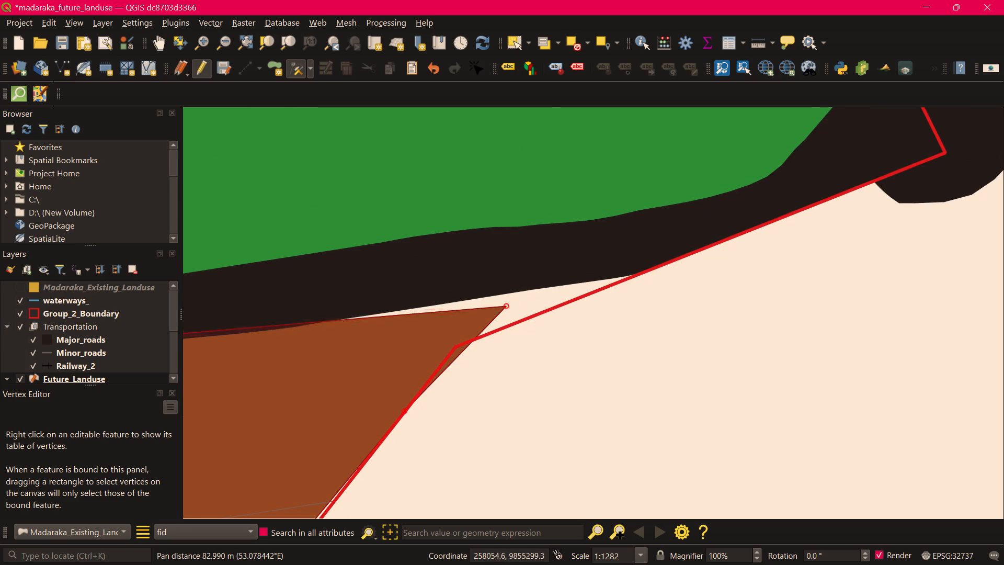
left_click(507, 307)
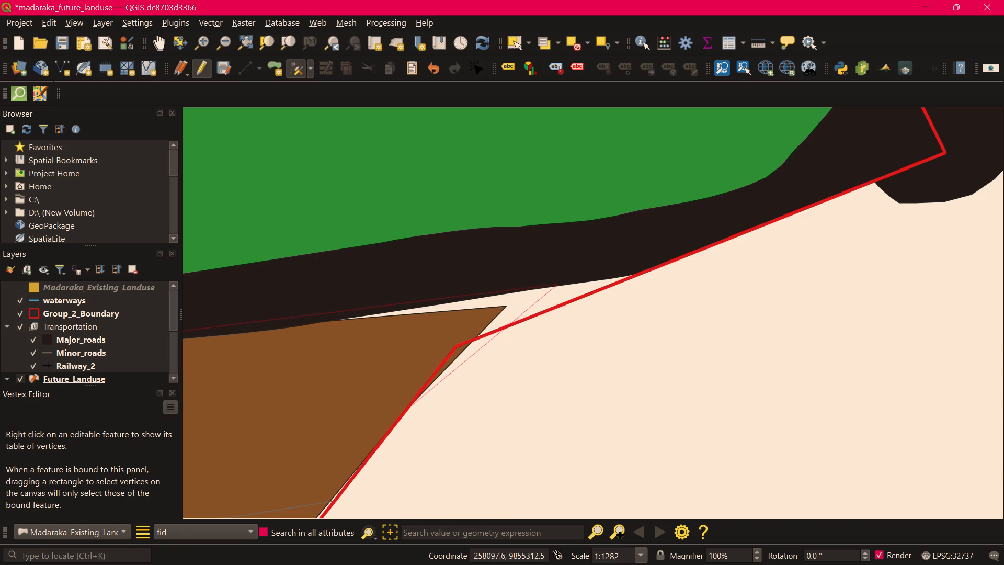
left_click(526, 285)
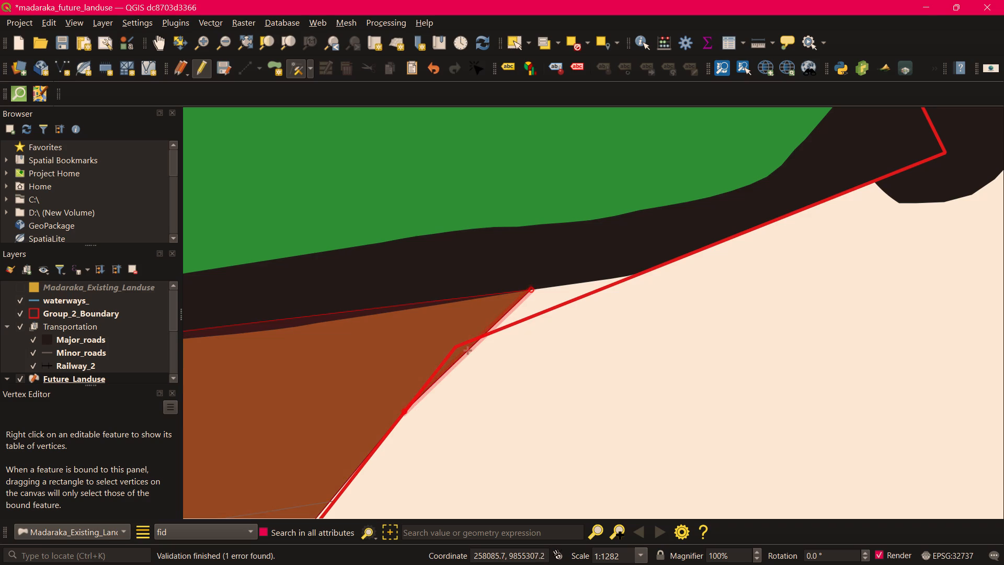
left_click_drag(529, 292, 544, 292)
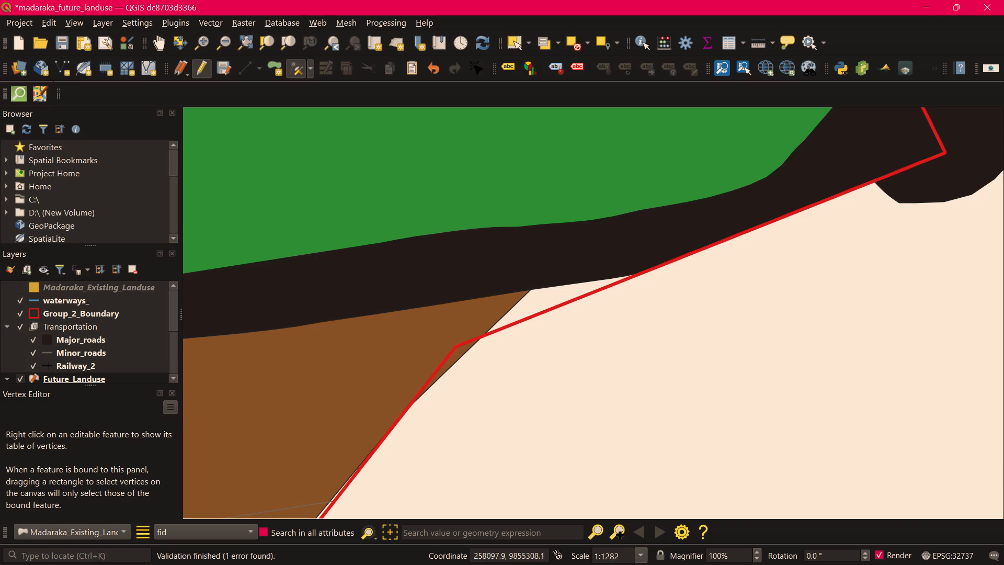
left_click(532, 291)
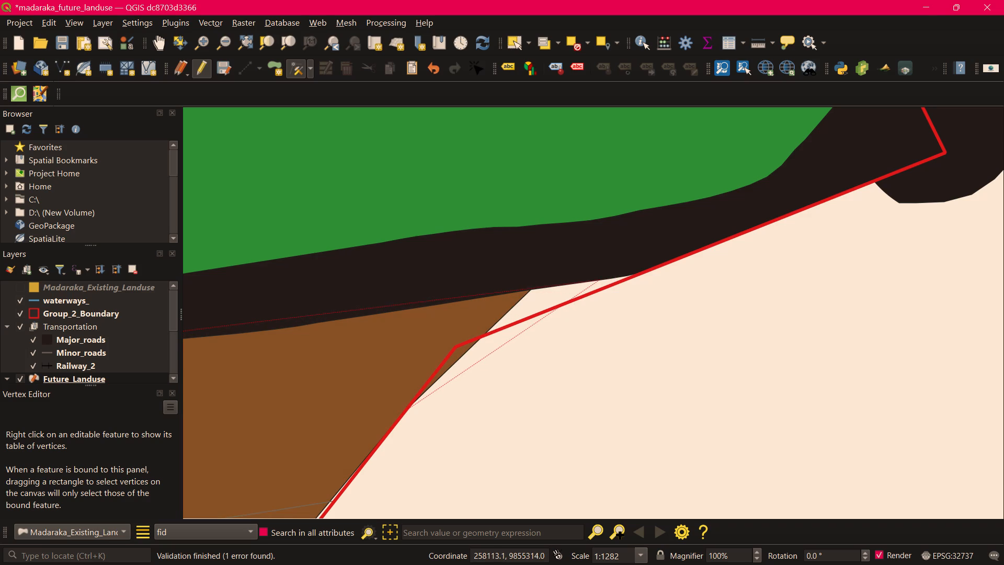
left_click(552, 278)
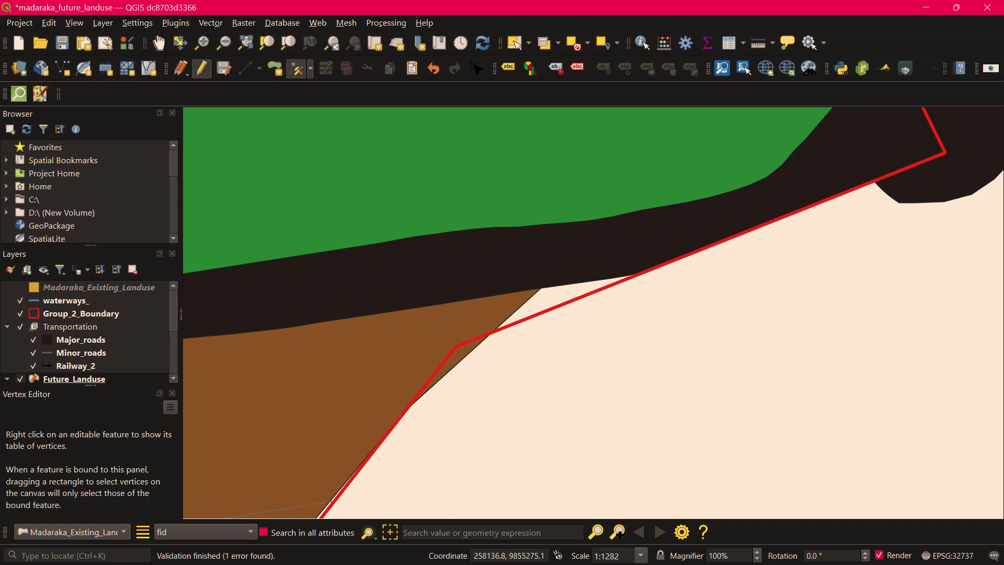
Move the brown polygon's two eastern-edge vertices, just north and south of the waterway's end, onto the group boundary.
scroll(669, 391, "down", 1)
middle_click_drag(683, 423, 755, 378)
middle_click_drag(697, 405, 717, 444)
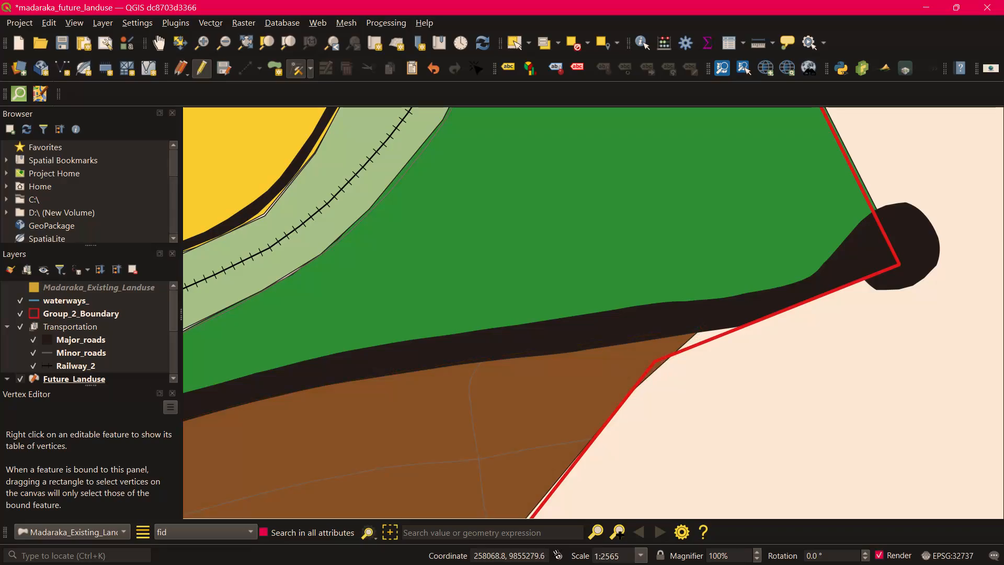
middle_click_drag(767, 348, 806, 173)
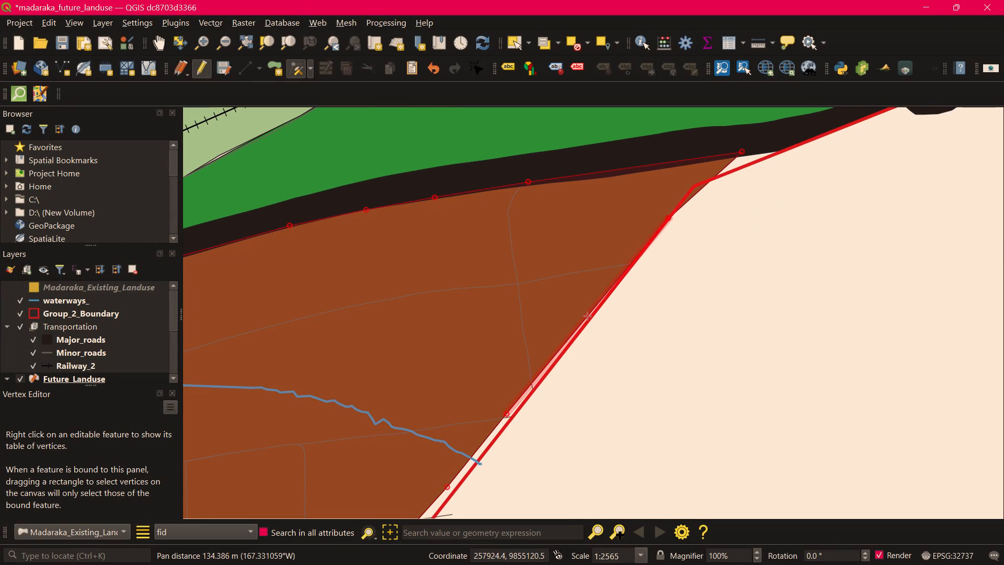
left_click(508, 414)
left_click(514, 416)
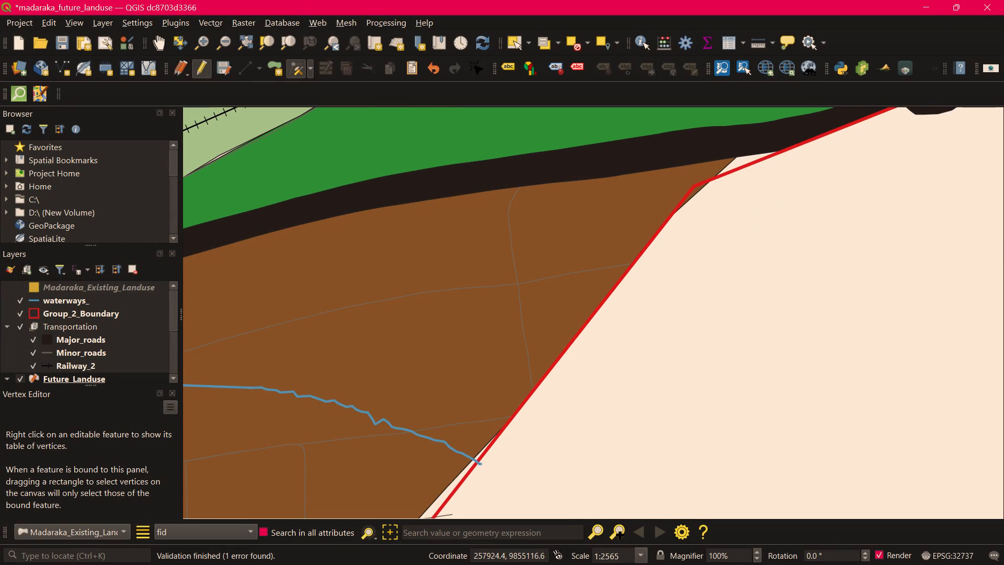
middle_click_drag(498, 431, 556, 276)
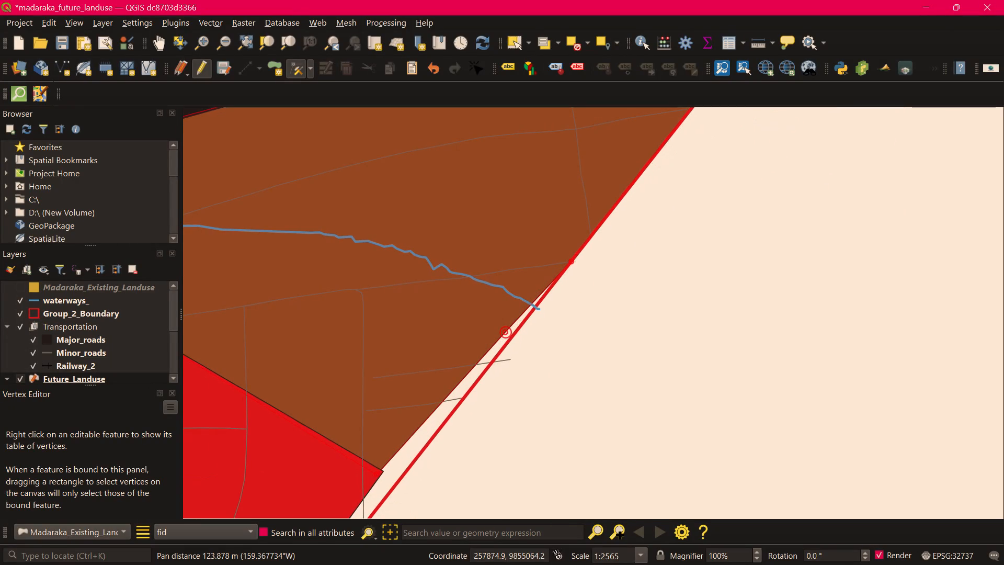
left_click(505, 331)
left_click(511, 337)
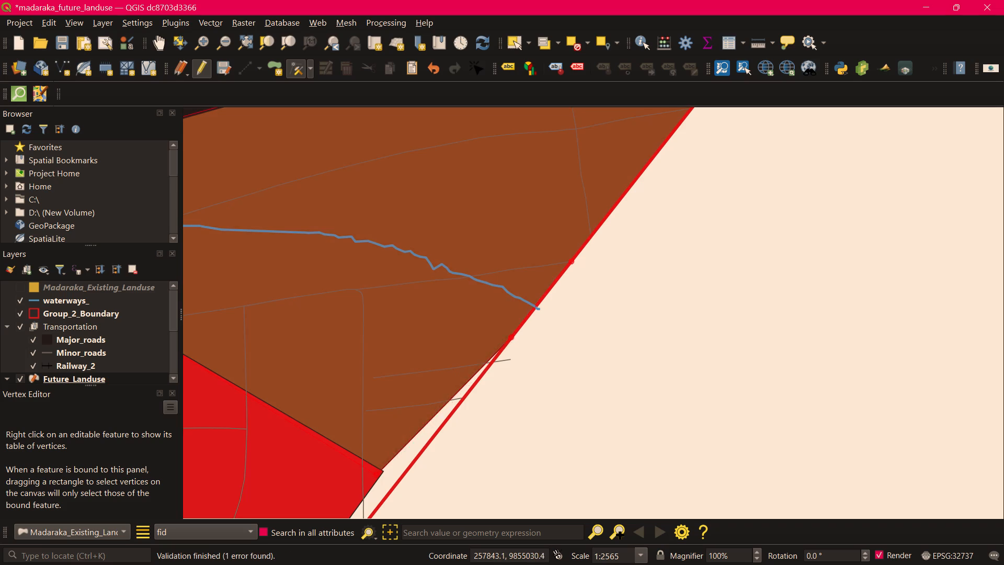
Add a vertex on the brown polygon's eastern edge, between the waterway and the red polygon, and place it on the group boundary.
middle_click_drag(464, 372, 530, 217)
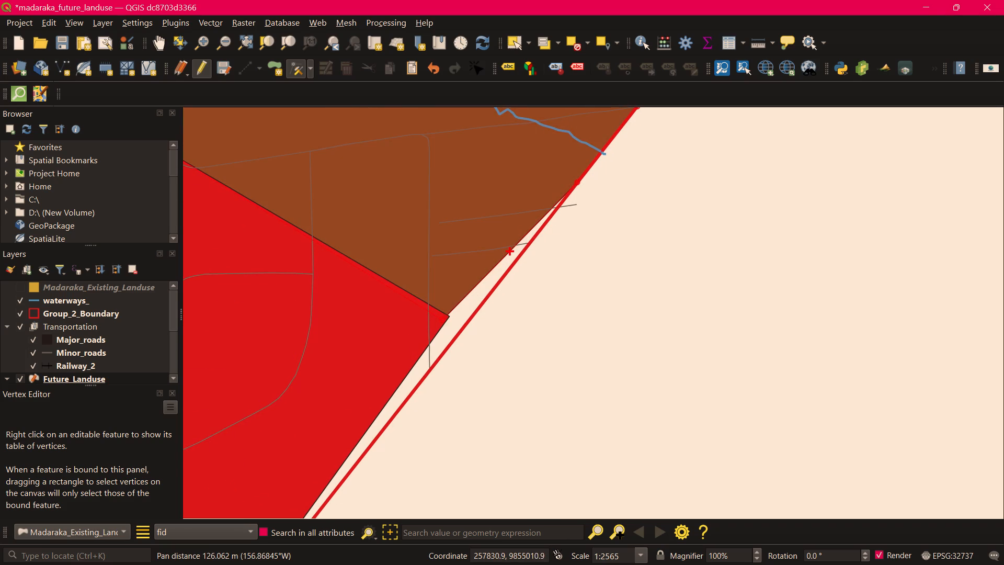
left_click(509, 251)
left_click(516, 260)
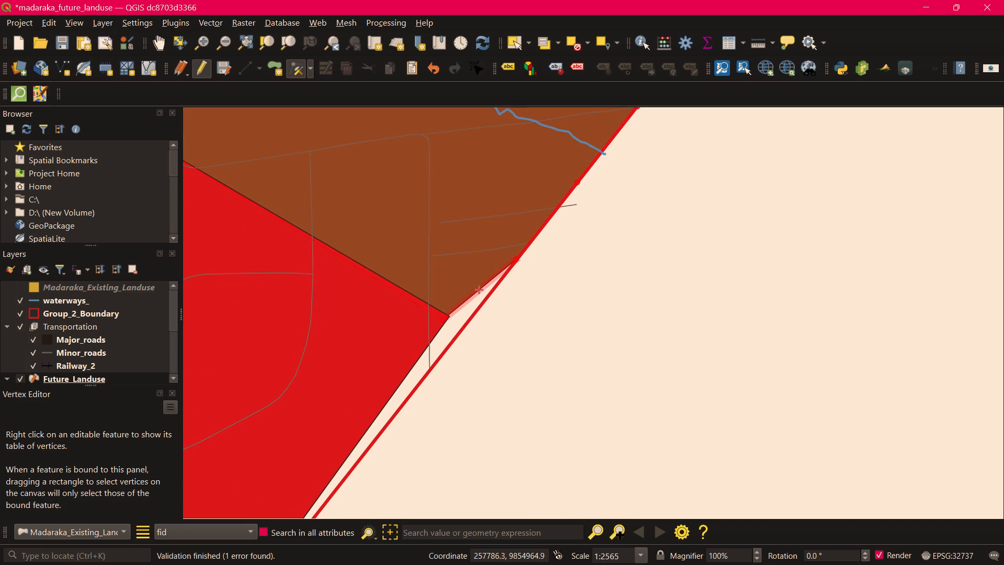
Move the red polygon's northeastern corner onto the group boundary, and add a brown polygon vertex snapped to that corner.
middle_click_drag(448, 286, 491, 184)
left_click(493, 214)
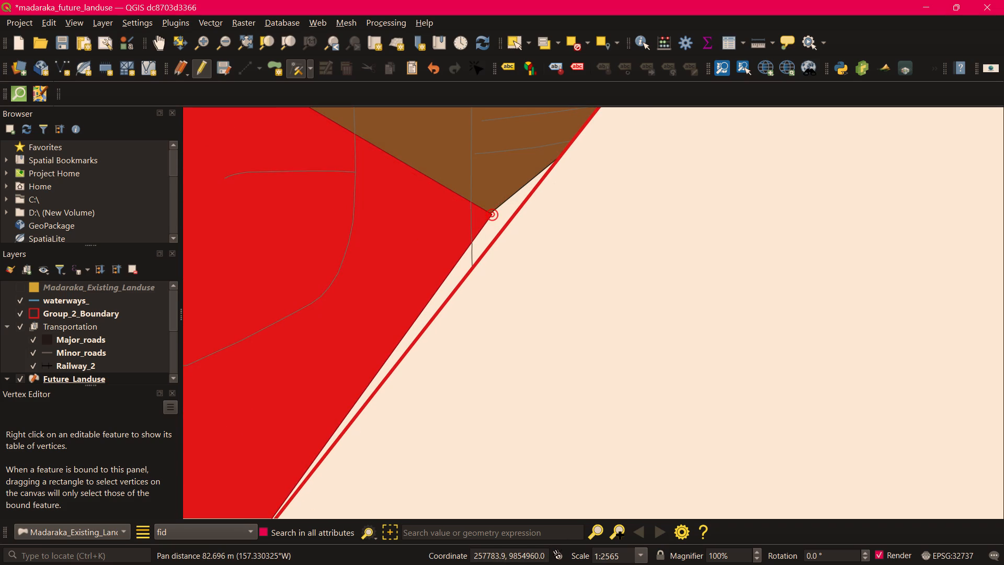
left_click(505, 225)
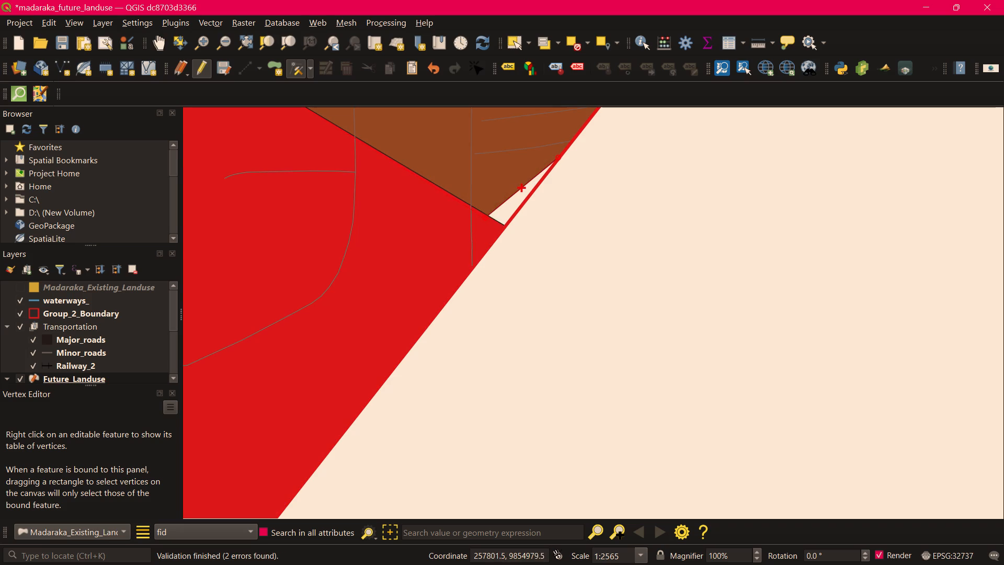
left_click(522, 187)
left_click(506, 224)
Add two vertices on the eastern edge of the brown polygon south of the red one, placing both on the group boundary.
scroll(569, 258, "down", 2)
middle_click_drag(585, 287, 675, 212)
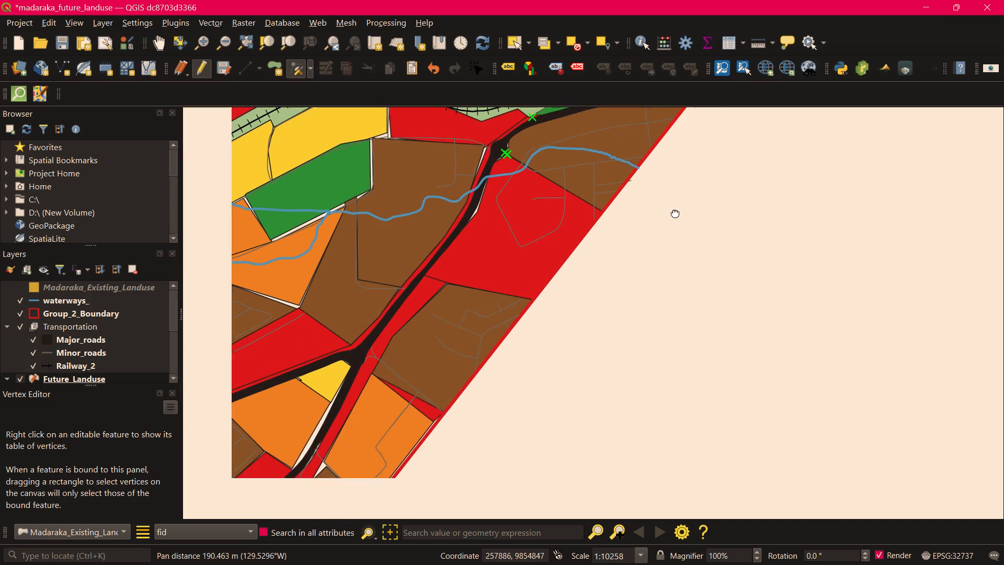
middle_click_drag(675, 212, 712, 189)
scroll(550, 313, "up", 3)
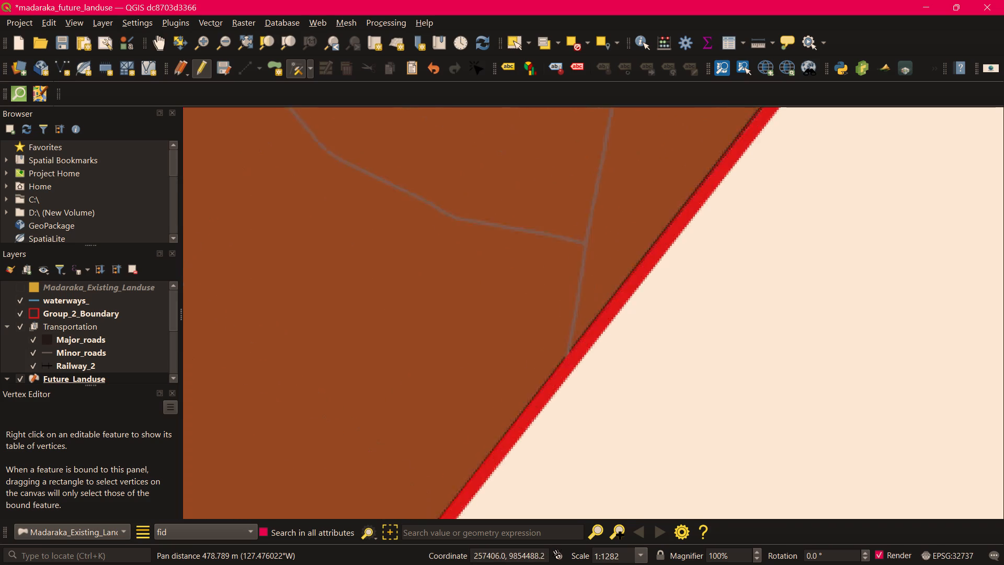
scroll(558, 289, "down", 1)
scroll(578, 303, "up", 1)
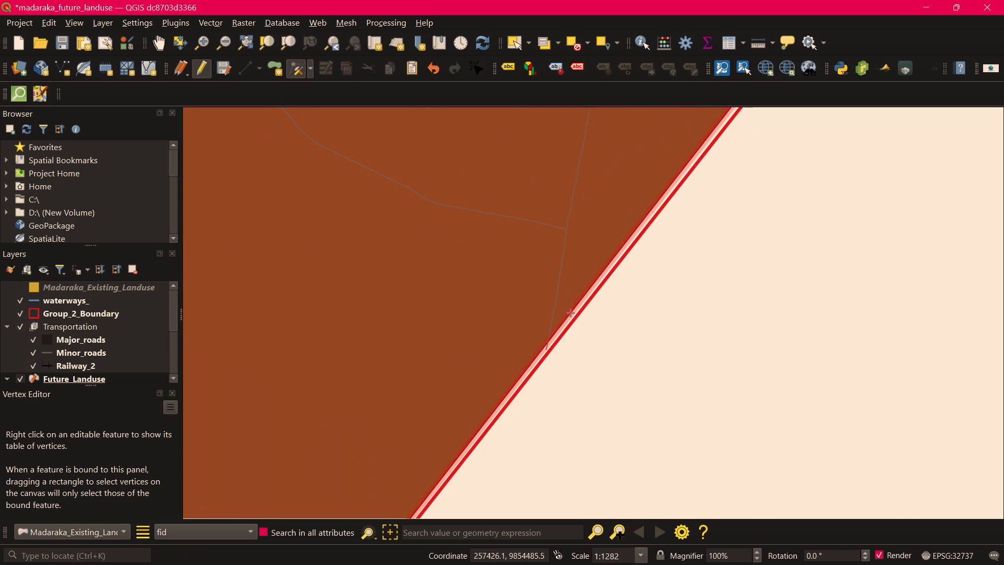
left_click(569, 312)
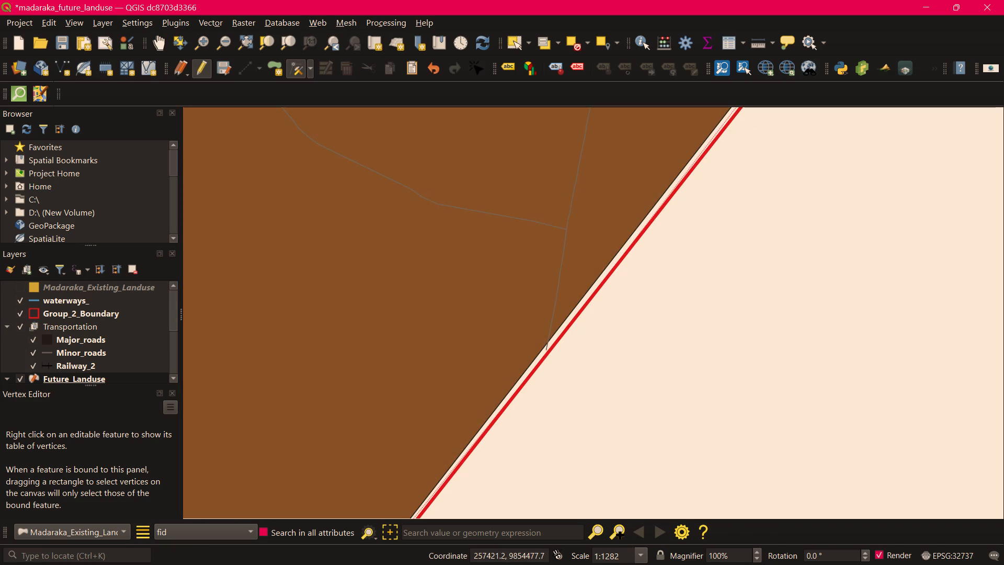
left_click(574, 319)
middle_click_drag(682, 239, 483, 535)
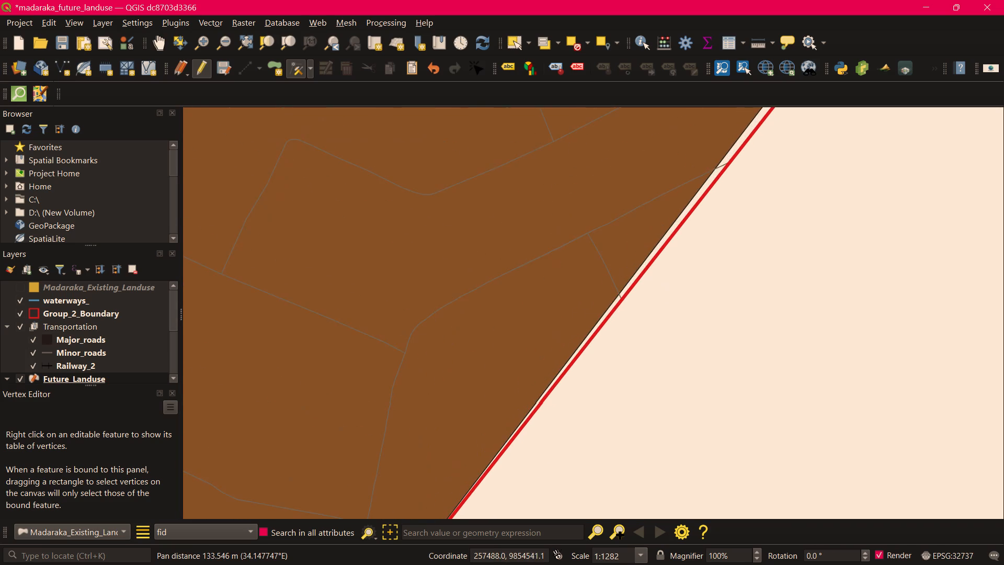
middle_click_drag(689, 216, 620, 315)
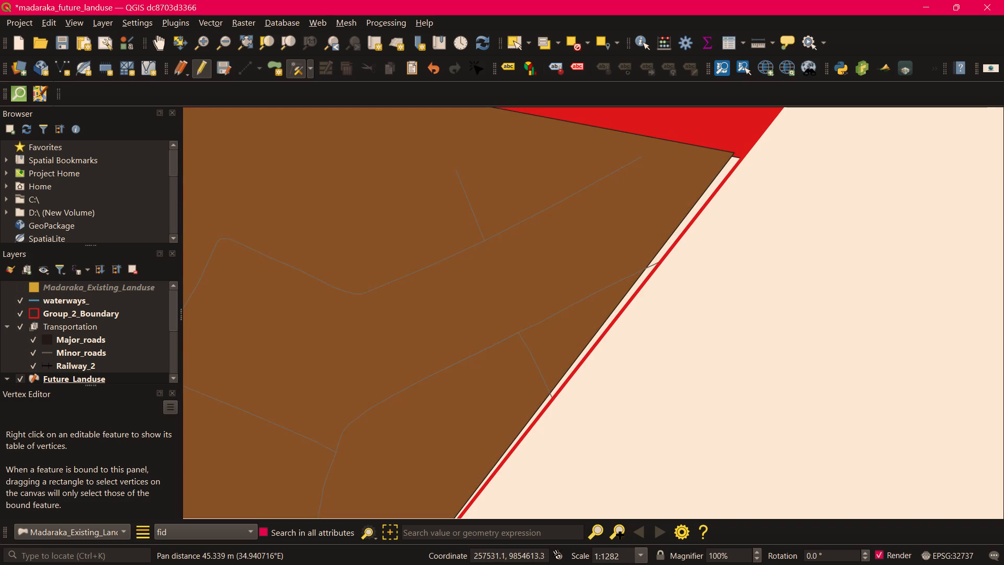
left_click(594, 336)
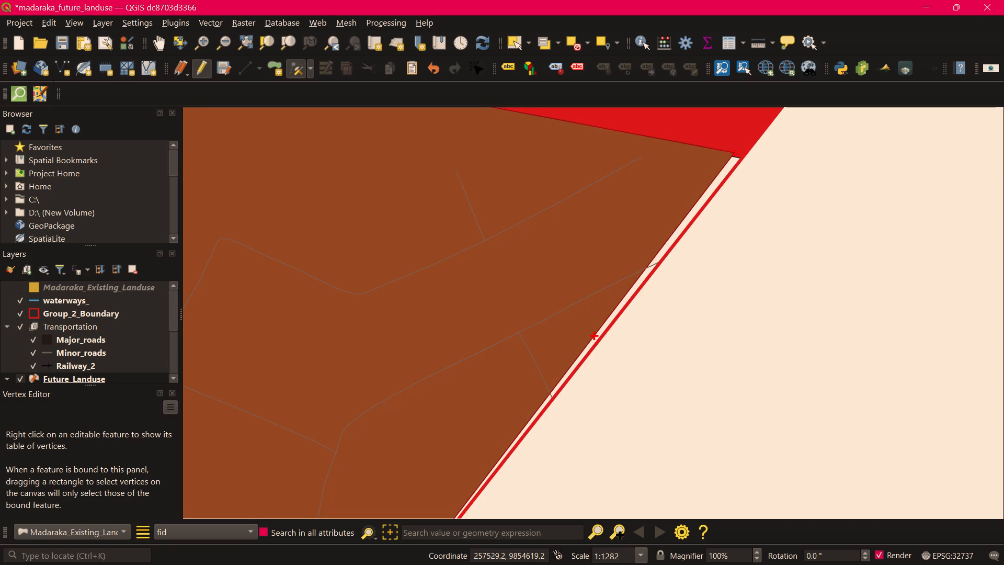
left_click(599, 340)
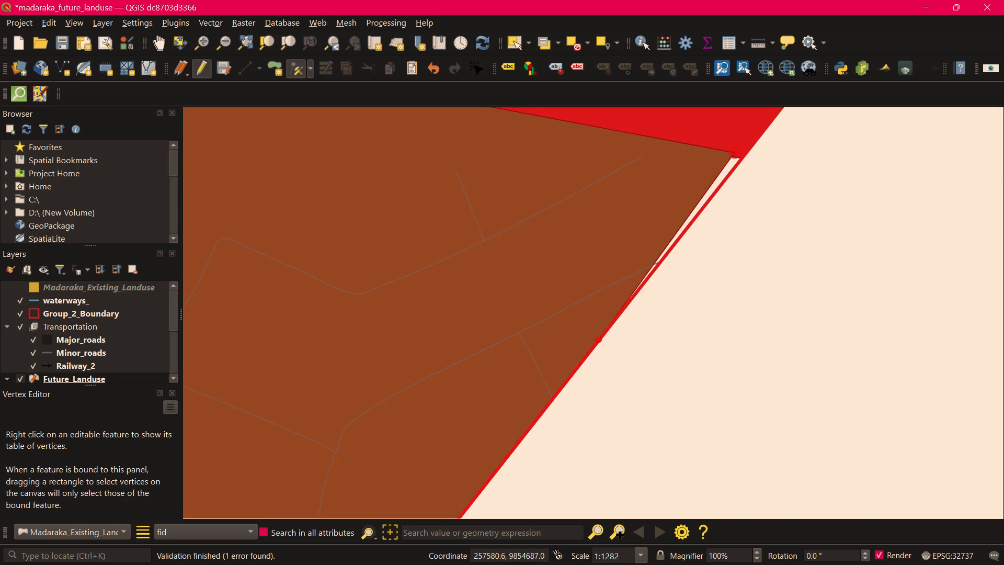
Move the southern brown polygon's northeastern corner onto the red polygon's corner at the group boundary.
left_click(734, 154)
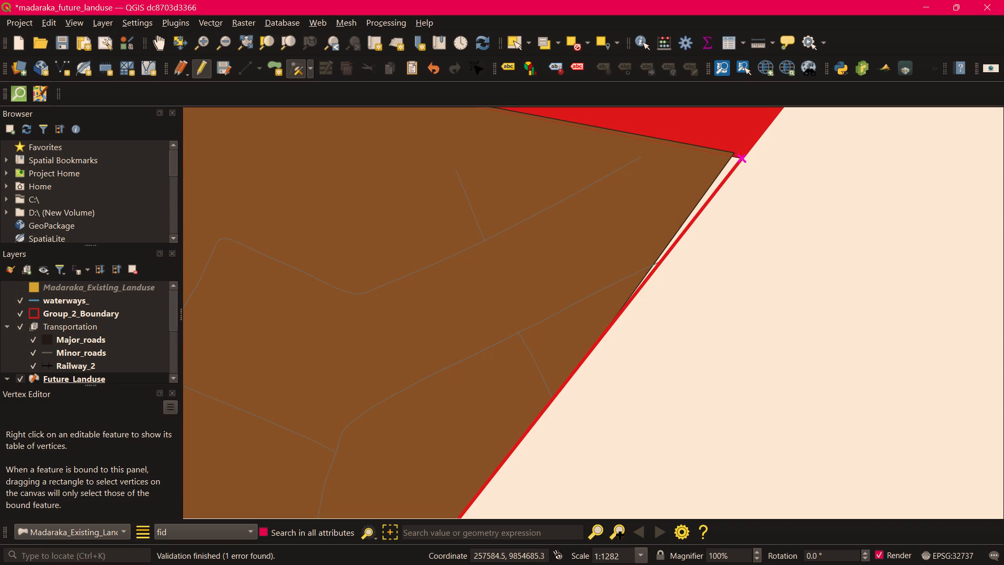
left_click(743, 156)
Add a vertex on the southern brown polygon's northern edge and place it just inside the adjoining red polygon's edge.
middle_click_drag(506, 187, 570, 277)
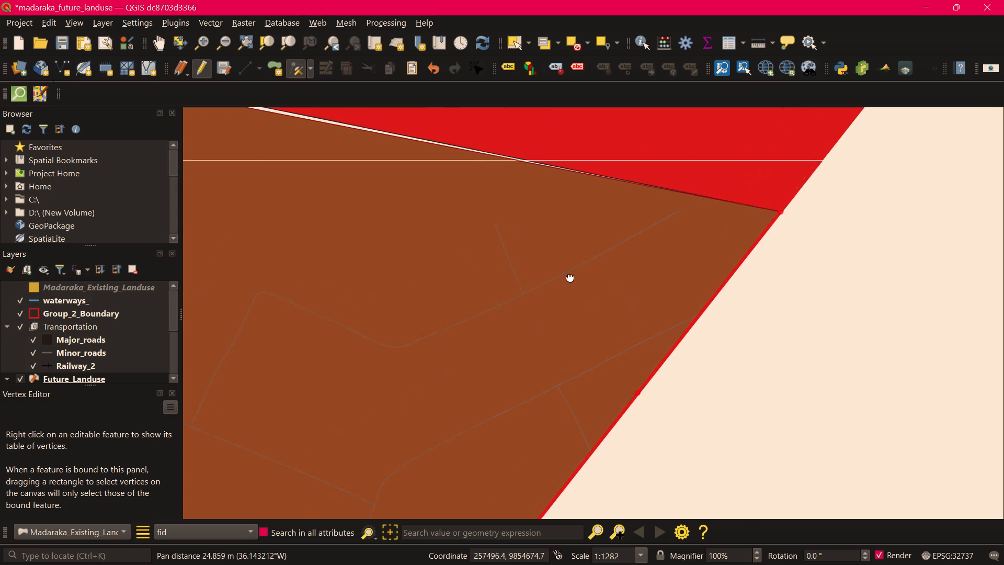
middle_click_drag(570, 277, 597, 320)
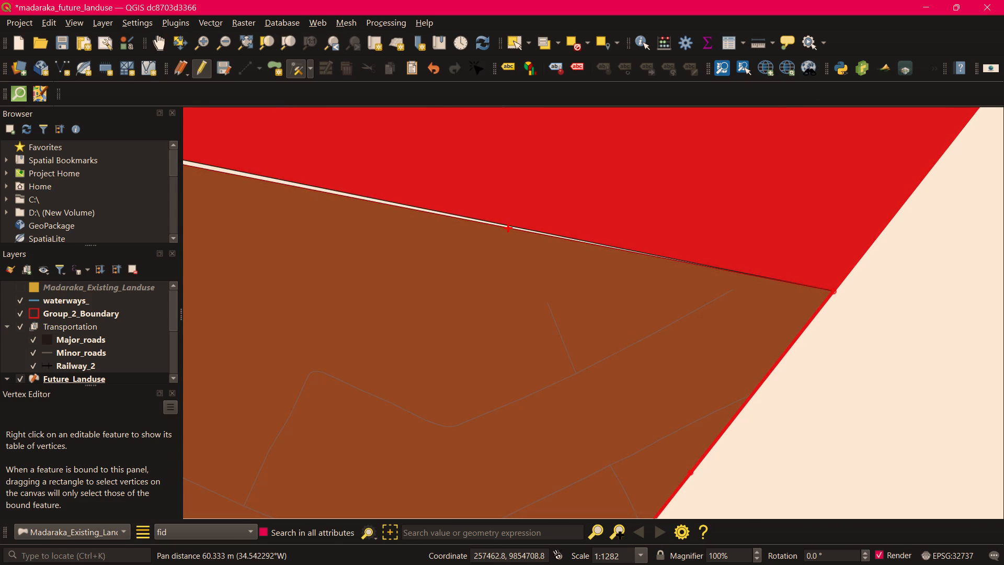
left_click(507, 229)
left_click(511, 221)
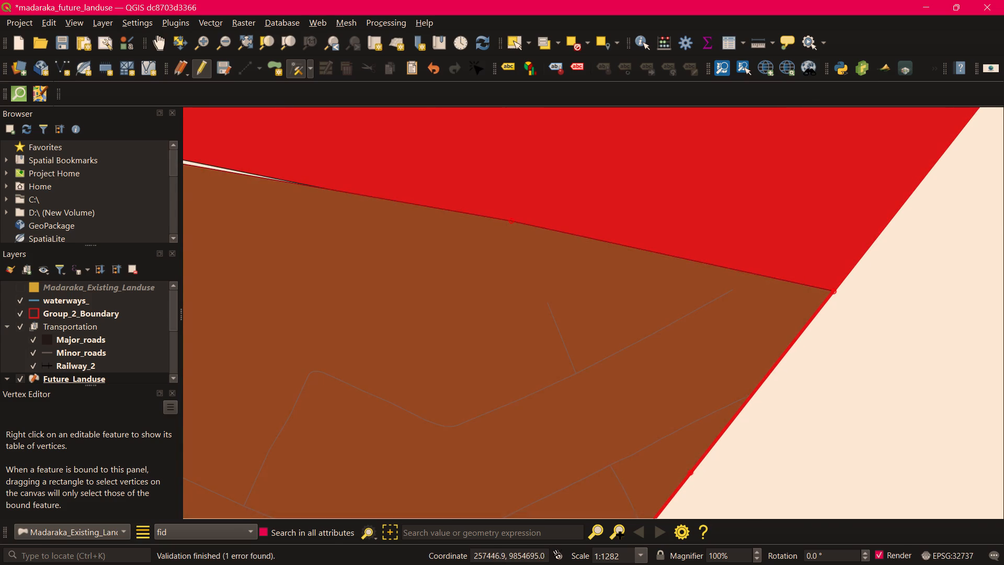
Move the brown polygon's northwestern corner onto the corner shared by the two adjoining red polygons.
middle_click_drag(420, 287, 836, 331)
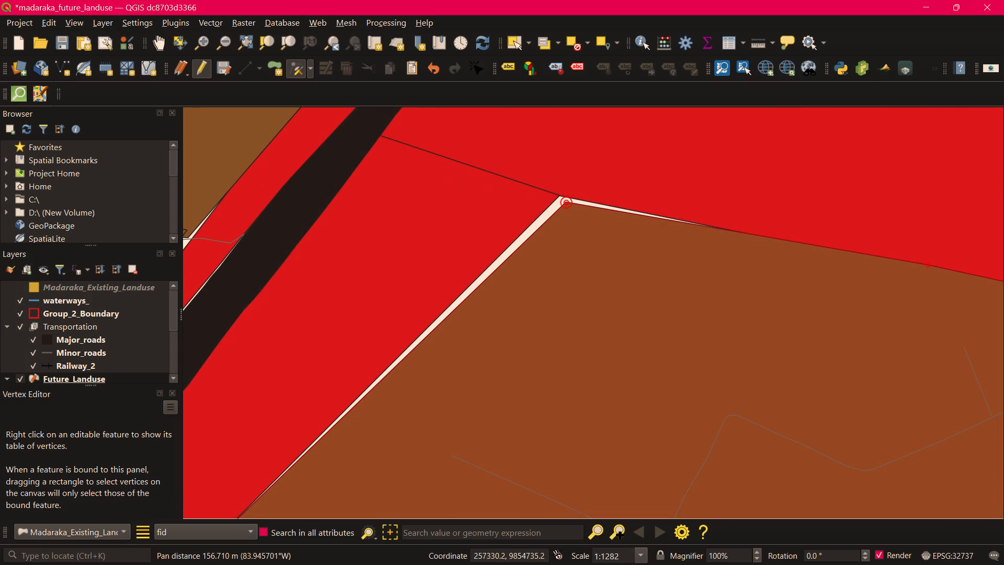
left_click(568, 202)
left_click(558, 193)
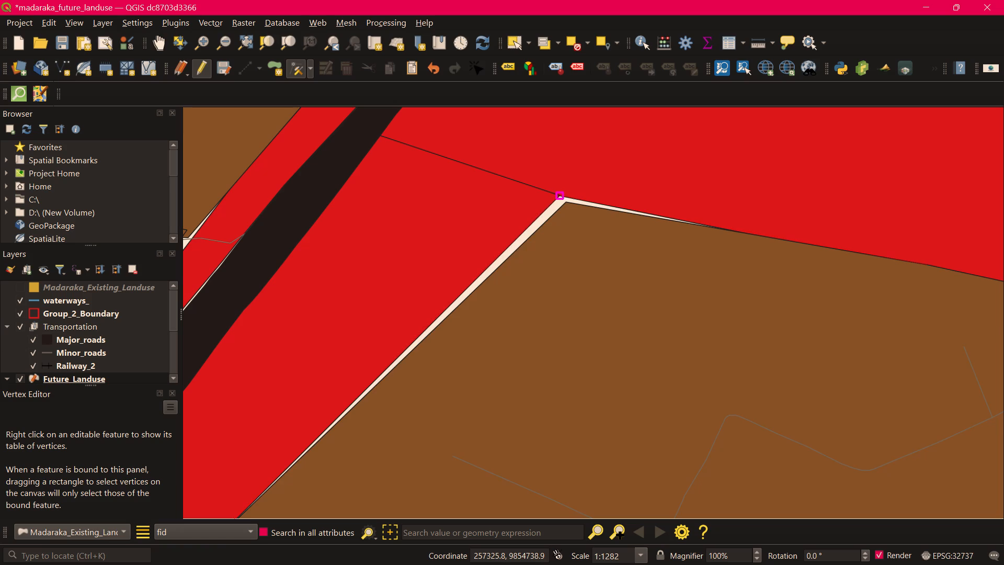
Add a vertex on the eastern end of the red strip south of the brown polygon and place it on the group boundary.
middle_click_drag(467, 339, 647, 189)
scroll(682, 292, "down", 2)
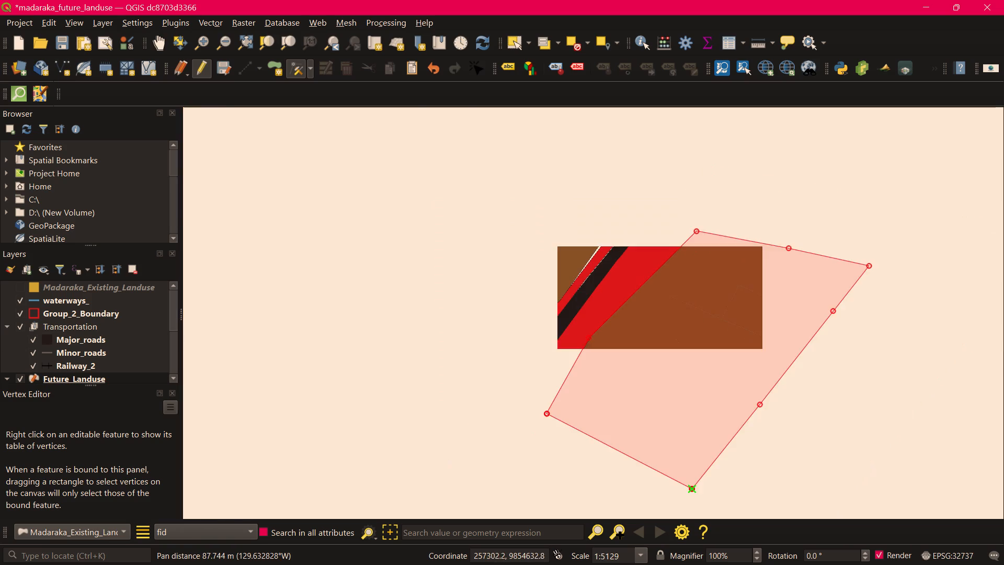
middle_click_drag(673, 364, 643, 241)
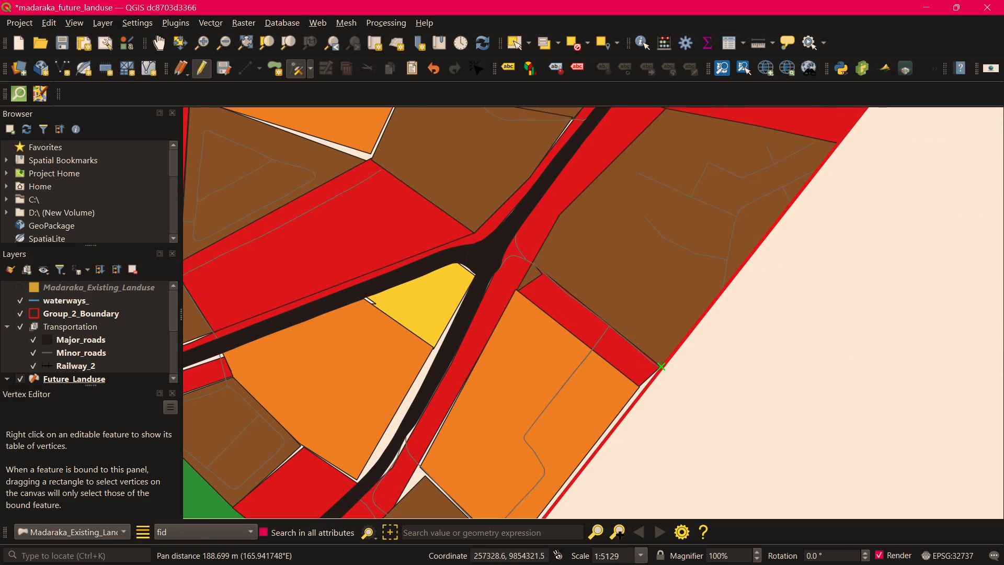
scroll(649, 376, "up", 2)
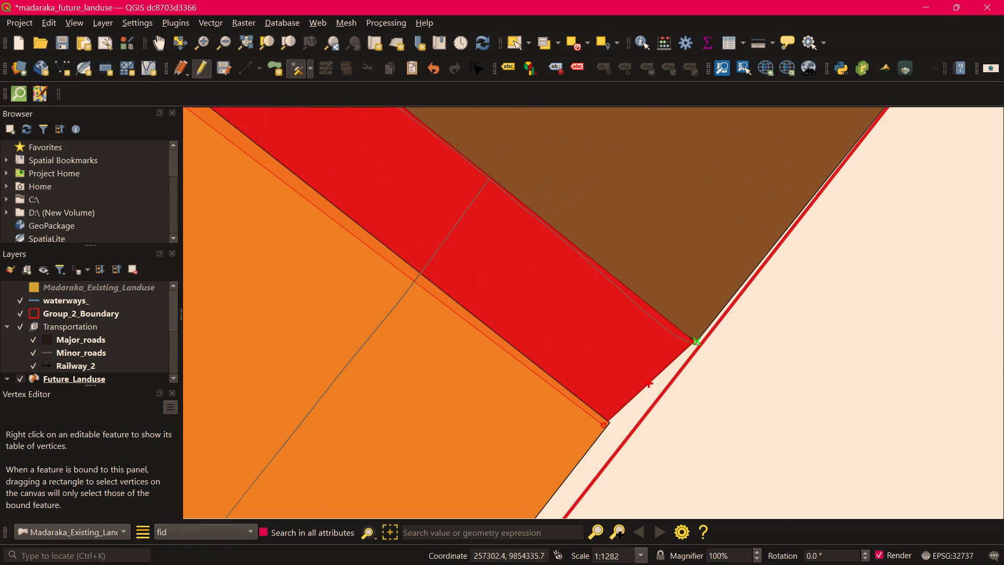
left_click(649, 383)
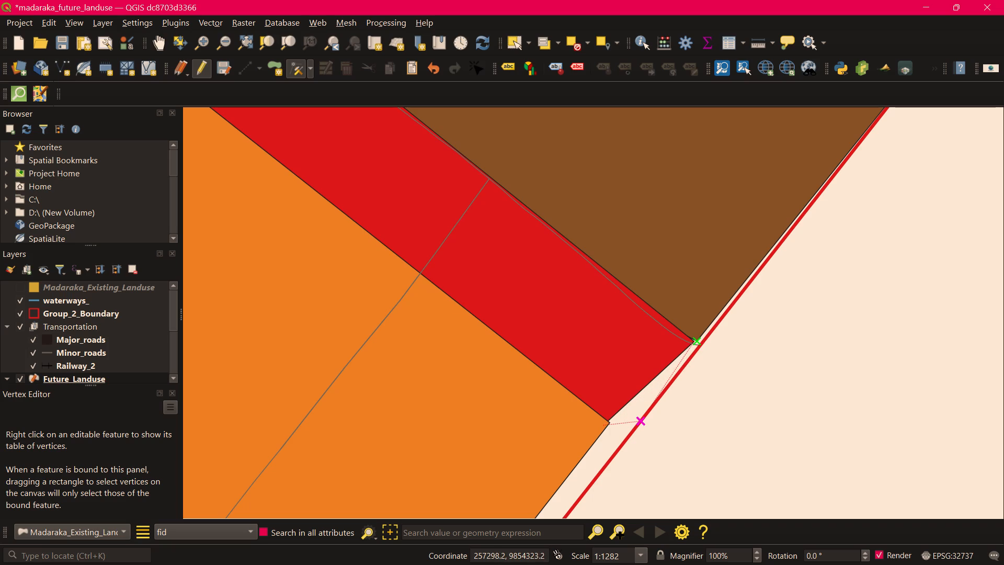
left_click(669, 387)
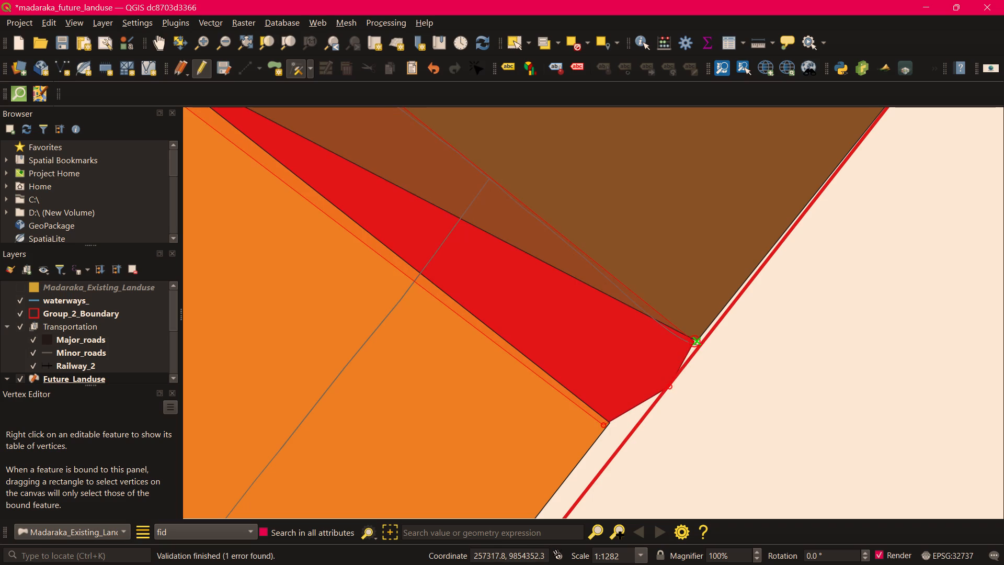
left_click(695, 341)
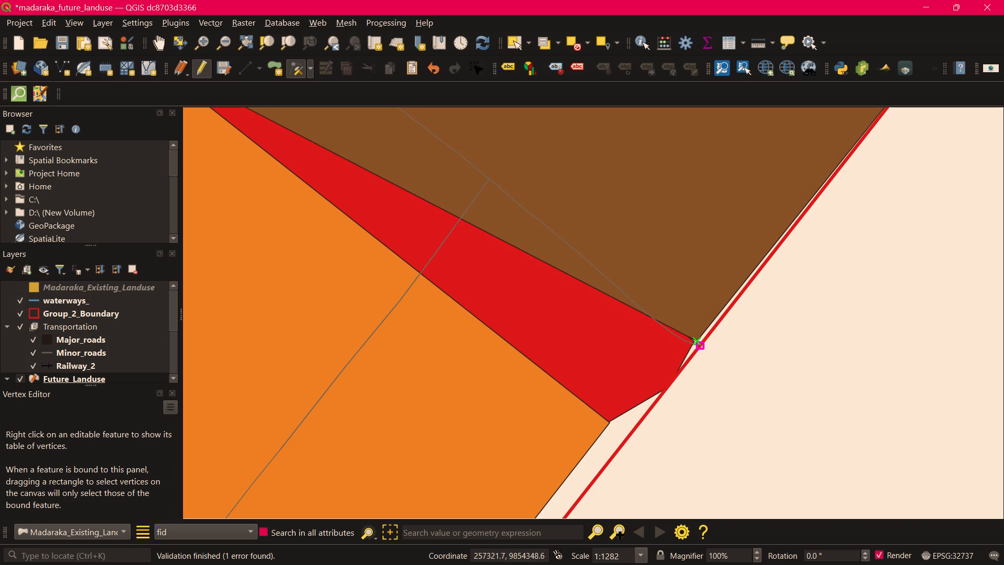
key("Escape")
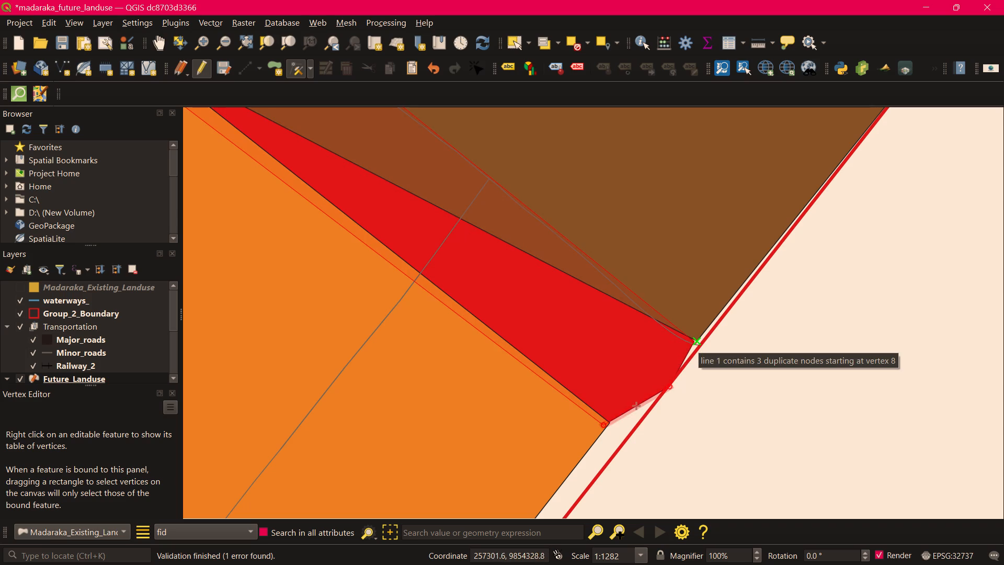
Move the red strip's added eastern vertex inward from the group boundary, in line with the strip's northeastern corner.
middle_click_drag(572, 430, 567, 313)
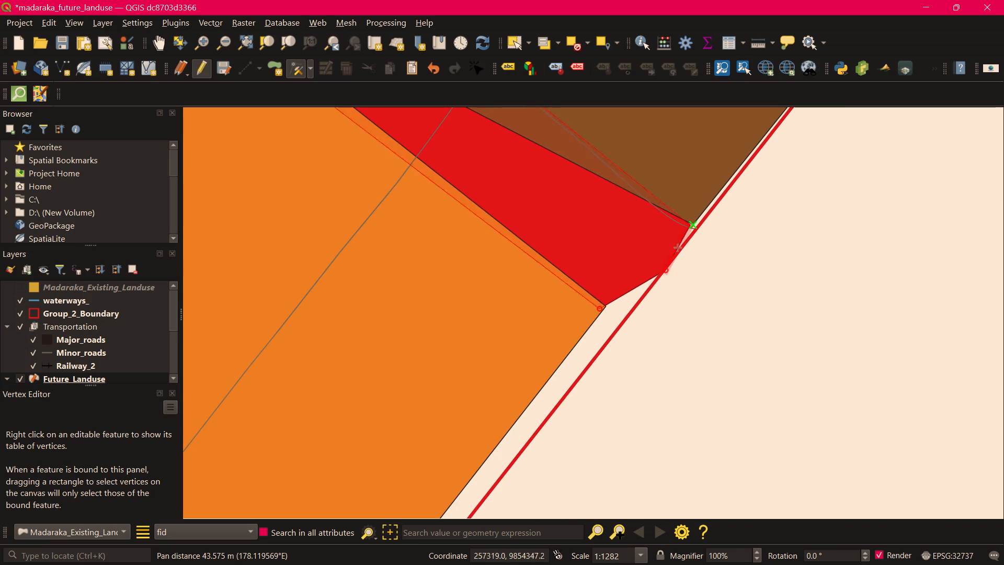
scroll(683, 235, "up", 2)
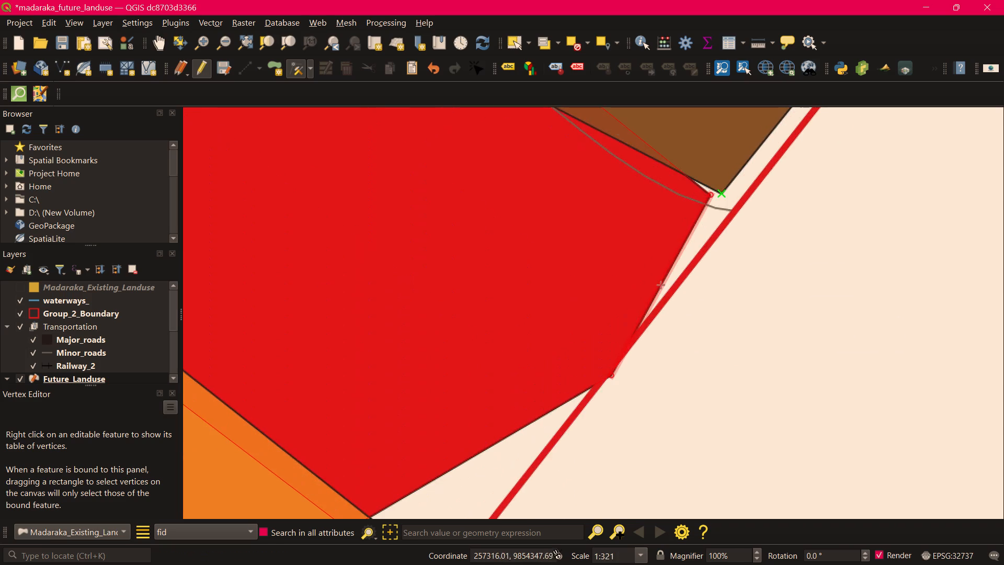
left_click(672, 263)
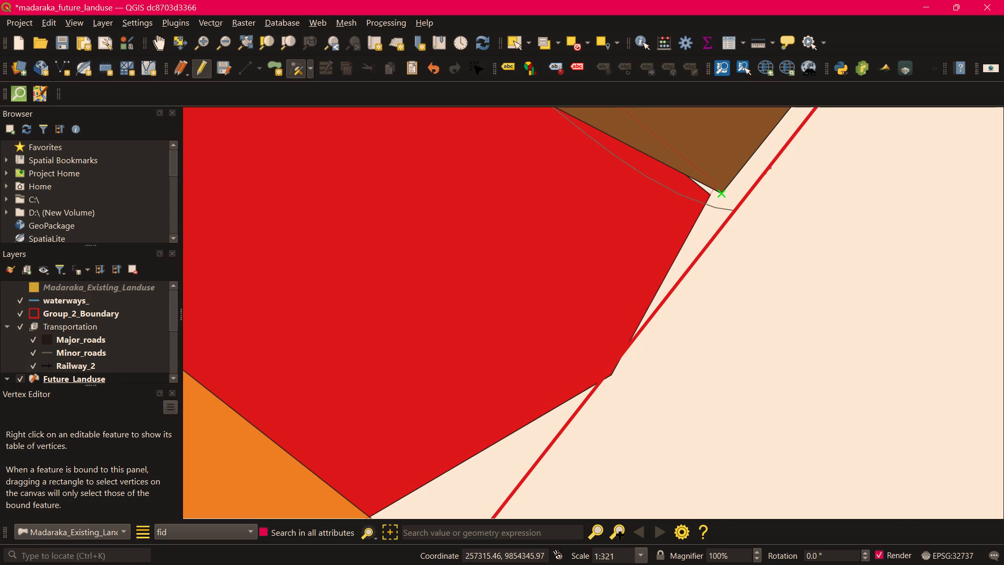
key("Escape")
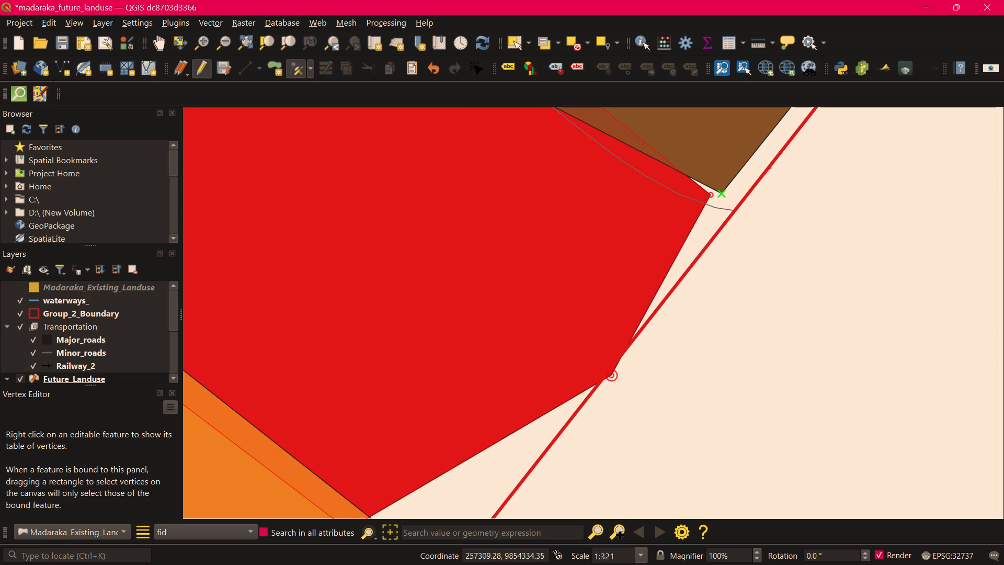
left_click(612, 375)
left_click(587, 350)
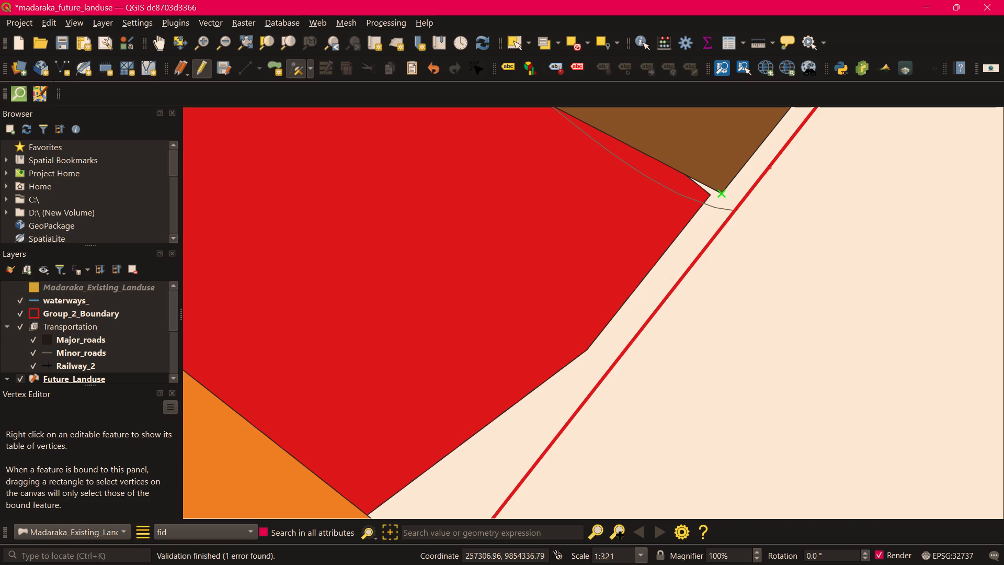
Add a vertex on the red strip's eastern edge at the group boundary, and move its northeastern corner to the brown polygon's southern corner.
left_click(649, 273)
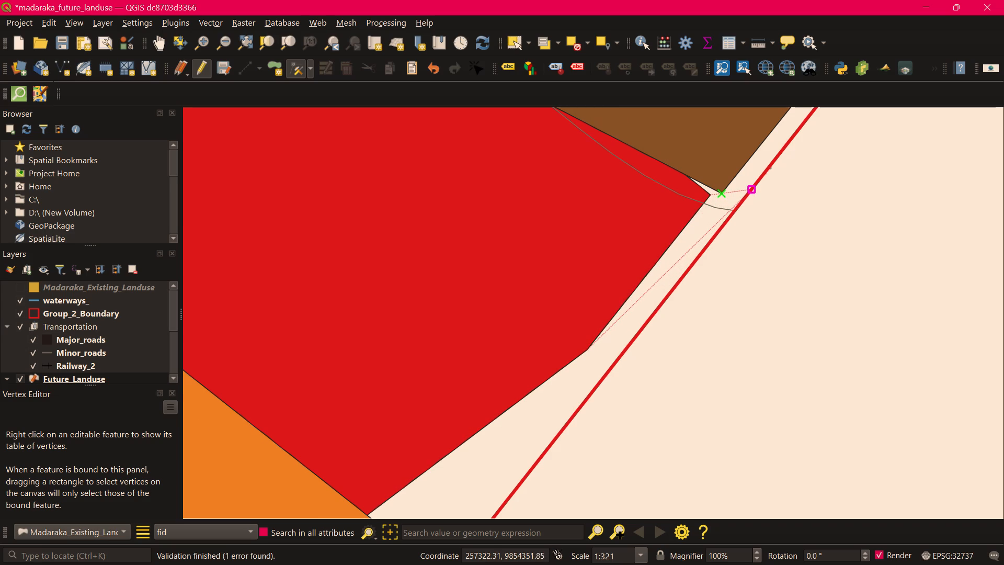
left_click(750, 196)
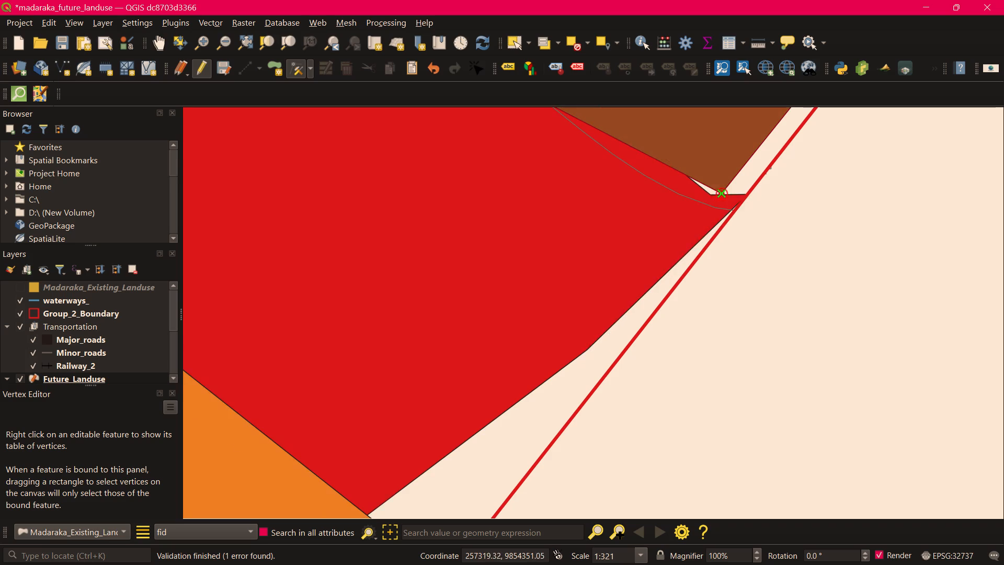
left_click(711, 194)
left_click(719, 185)
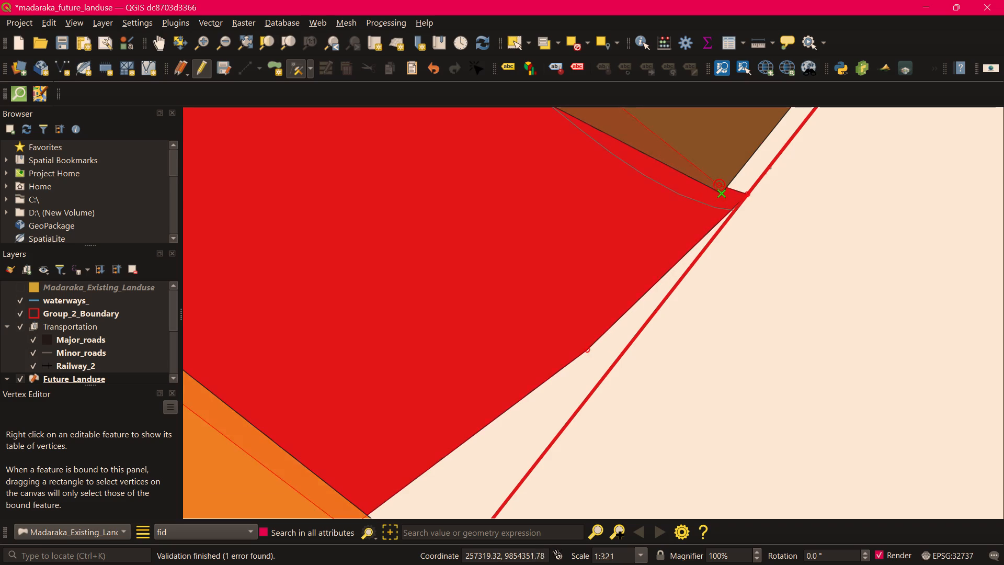
Move the red strip's inner eastern vertex onto the group boundary, and add another vertex farther south on the boundary beside the orange polygon.
left_click(590, 348)
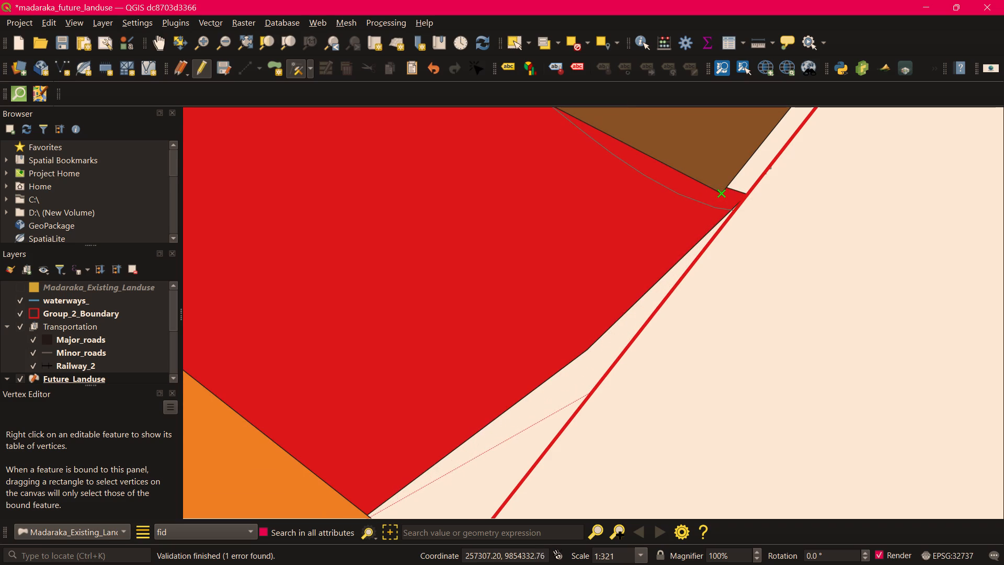
left_click(590, 394)
middle_click_drag(584, 344, 621, 163)
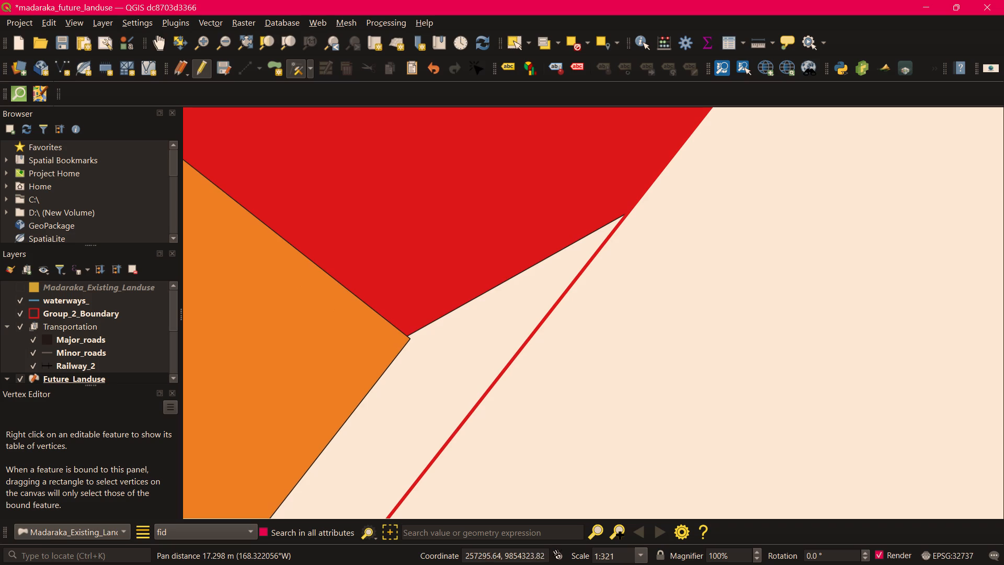
left_click_drag(506, 280, 507, 294)
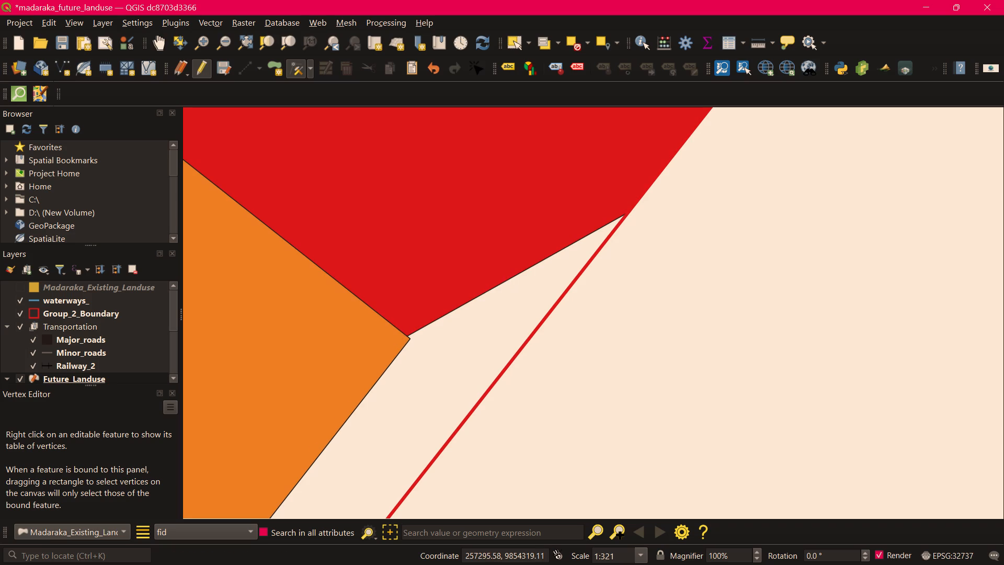
left_click(505, 281)
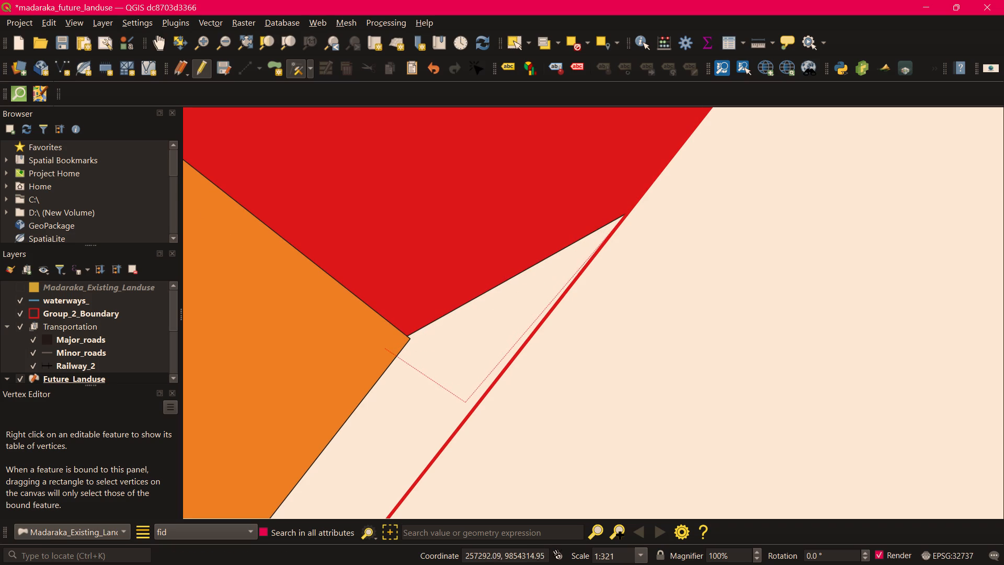
left_click(474, 407)
Add a vertex midway along the orange polygon's eastern edge and place it on the group boundary.
middle_click_drag(483, 324, 482, 324)
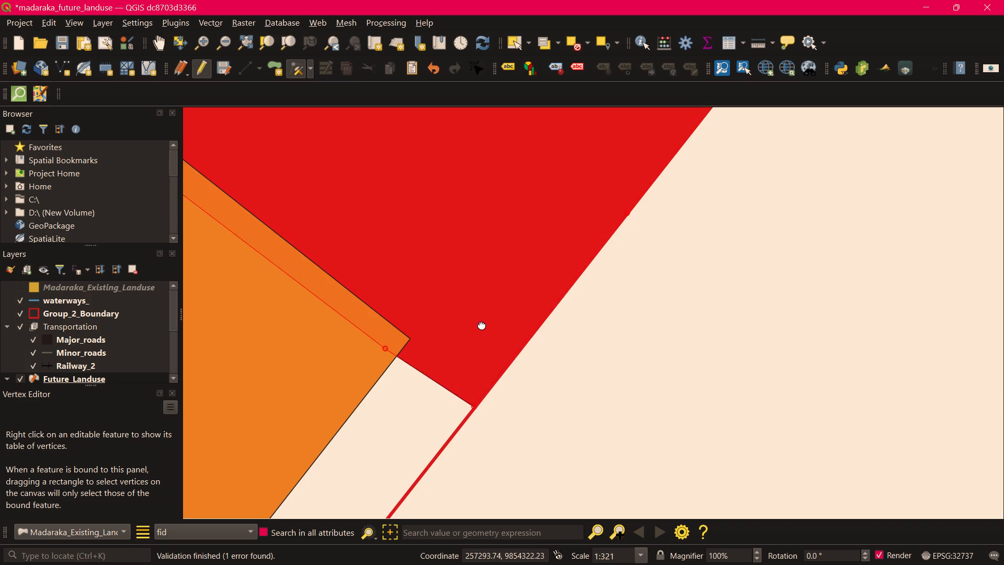
middle_click_drag(482, 324, 641, 119)
scroll(514, 350, "down", 1)
middle_click_drag(531, 394, 714, 178)
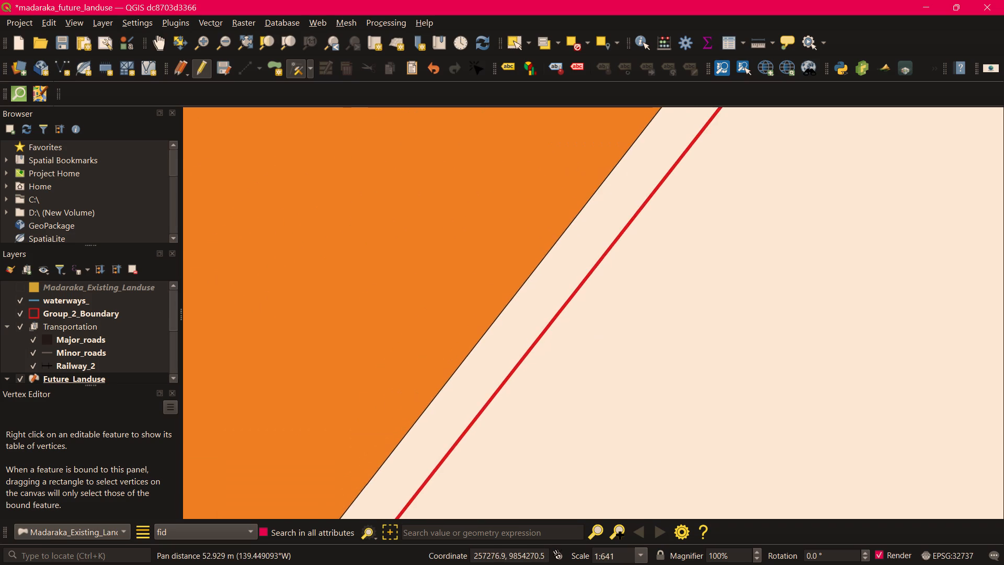
scroll(665, 300, "down", 2)
scroll(563, 375, "up", 2)
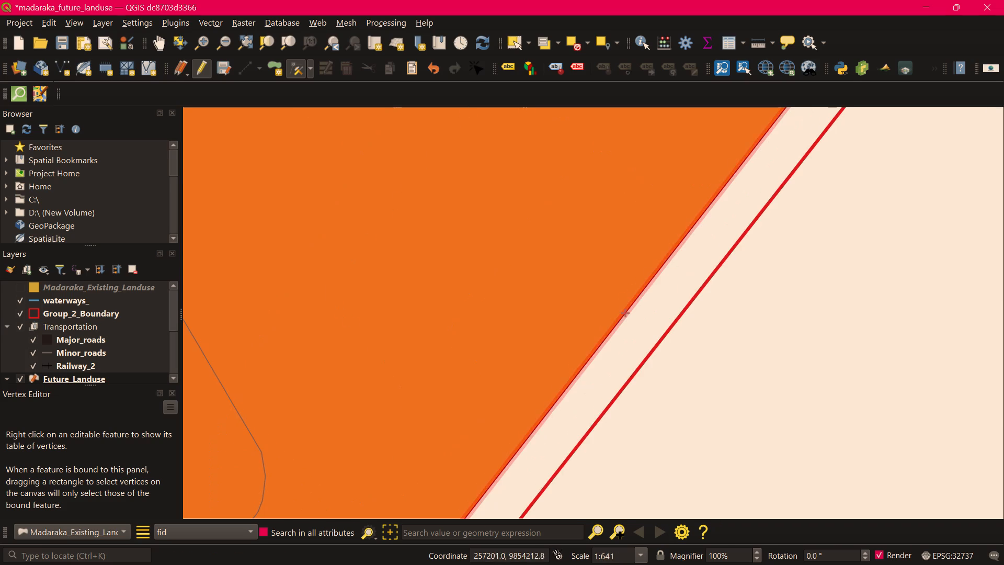
left_click(626, 312)
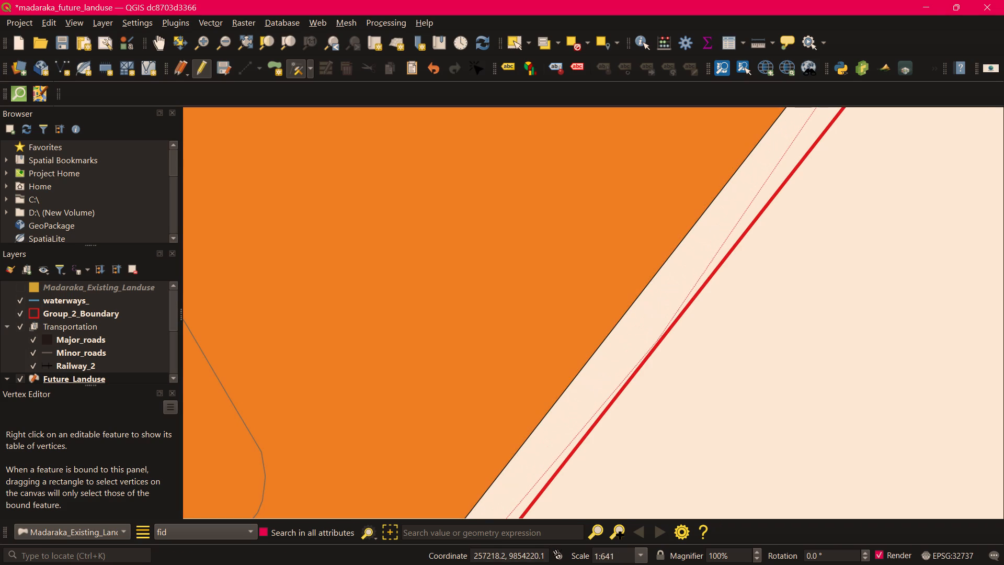
left_click(660, 341)
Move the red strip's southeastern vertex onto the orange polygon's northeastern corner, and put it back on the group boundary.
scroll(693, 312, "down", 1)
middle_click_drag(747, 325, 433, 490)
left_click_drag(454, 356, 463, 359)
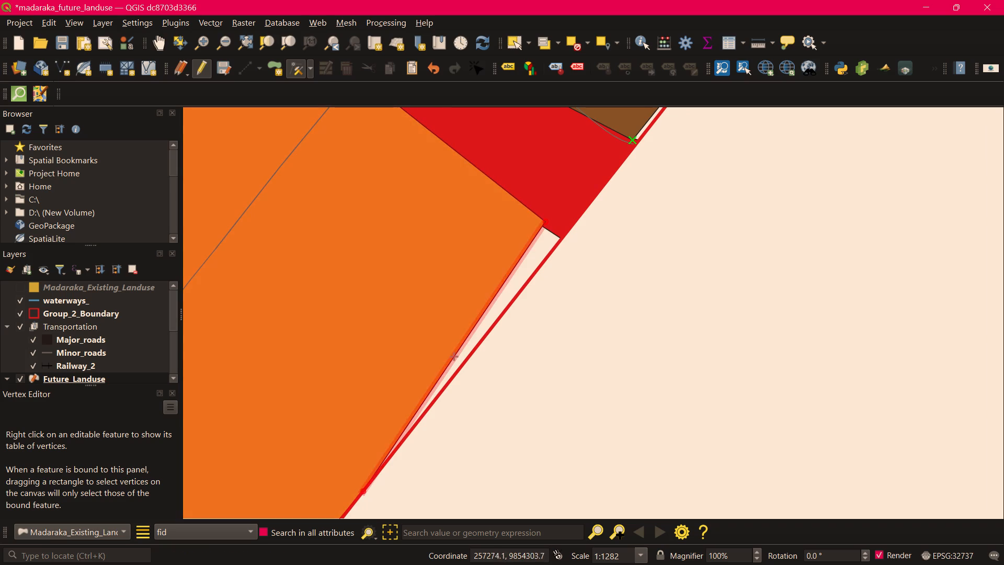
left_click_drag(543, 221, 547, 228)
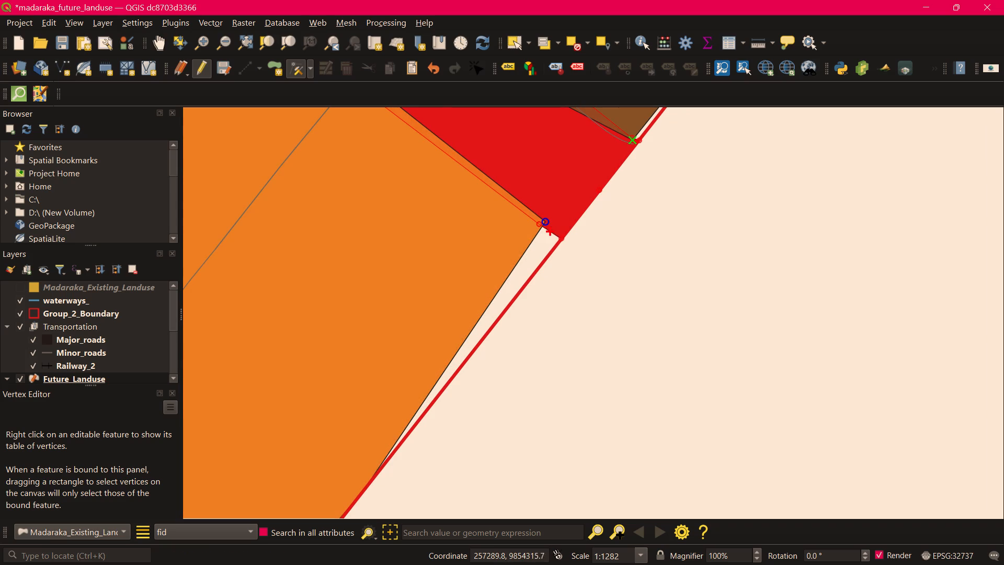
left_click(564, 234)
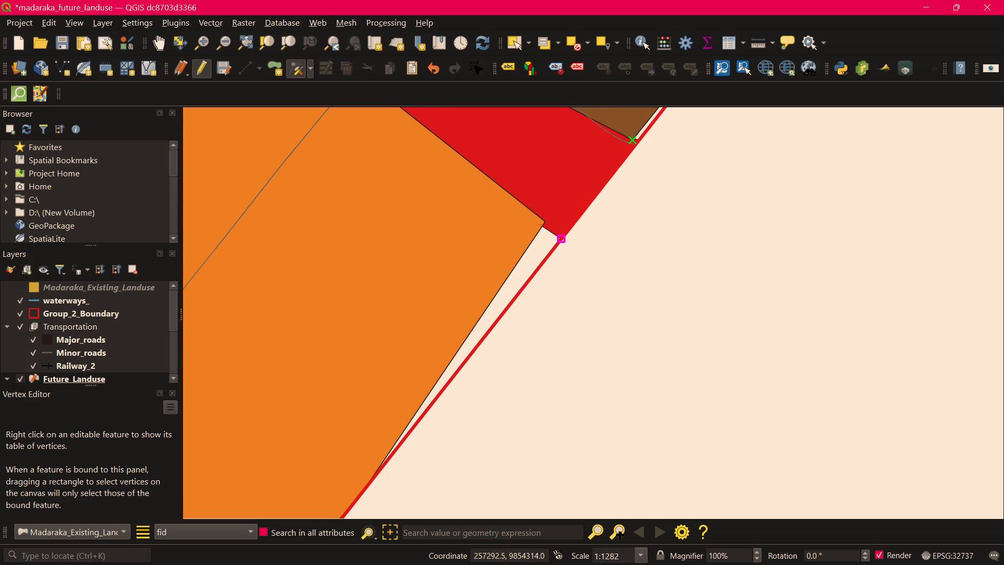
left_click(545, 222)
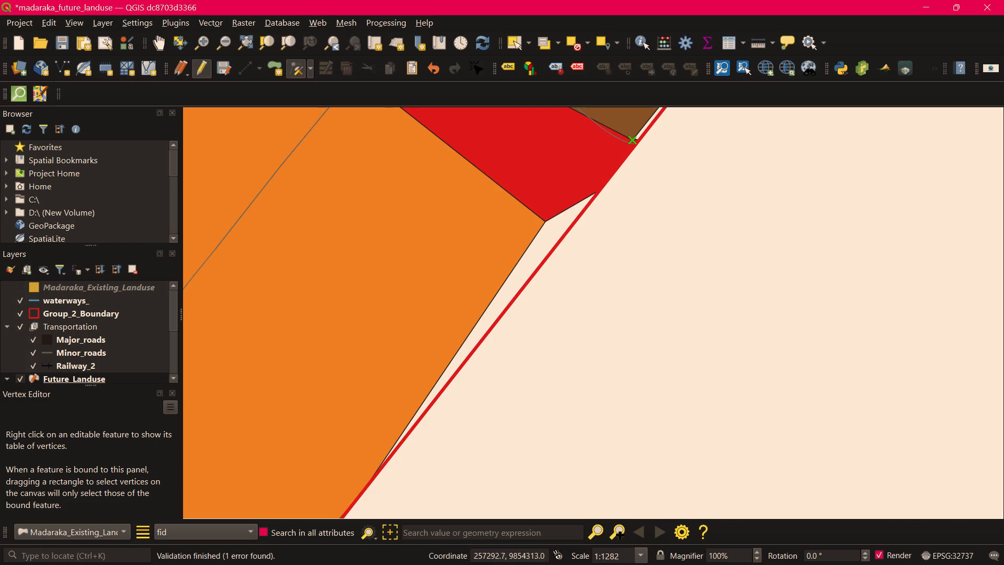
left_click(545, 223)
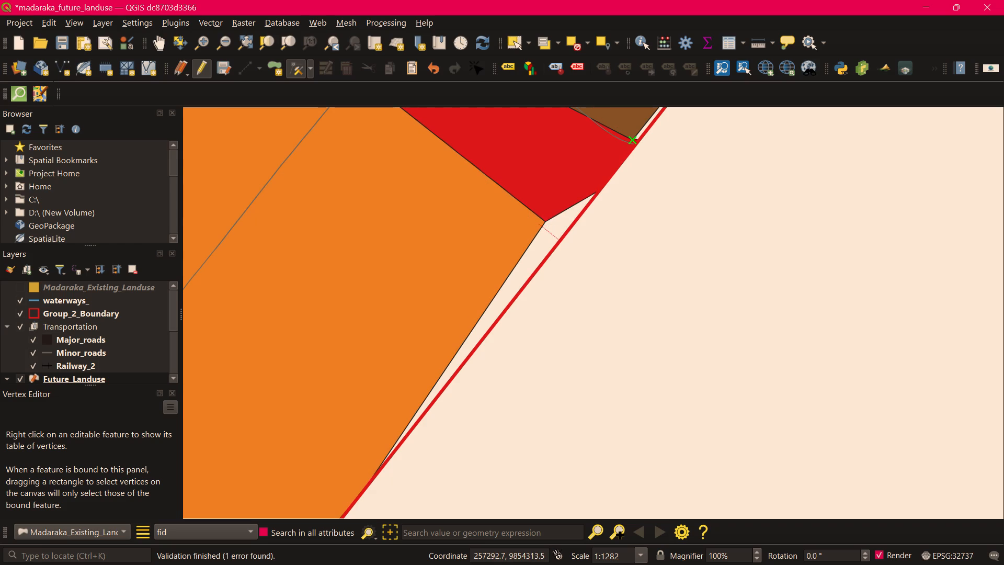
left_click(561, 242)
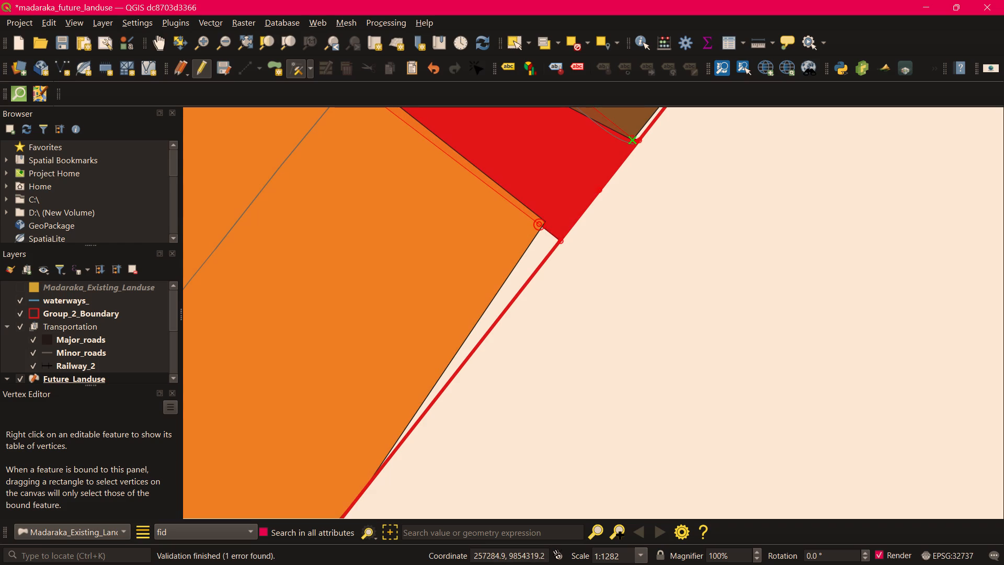
Move the orange polygon's northeastern corner to the group boundary beside the red strip's southeastern corner.
scroll(541, 227, "up", 2)
left_click(555, 206)
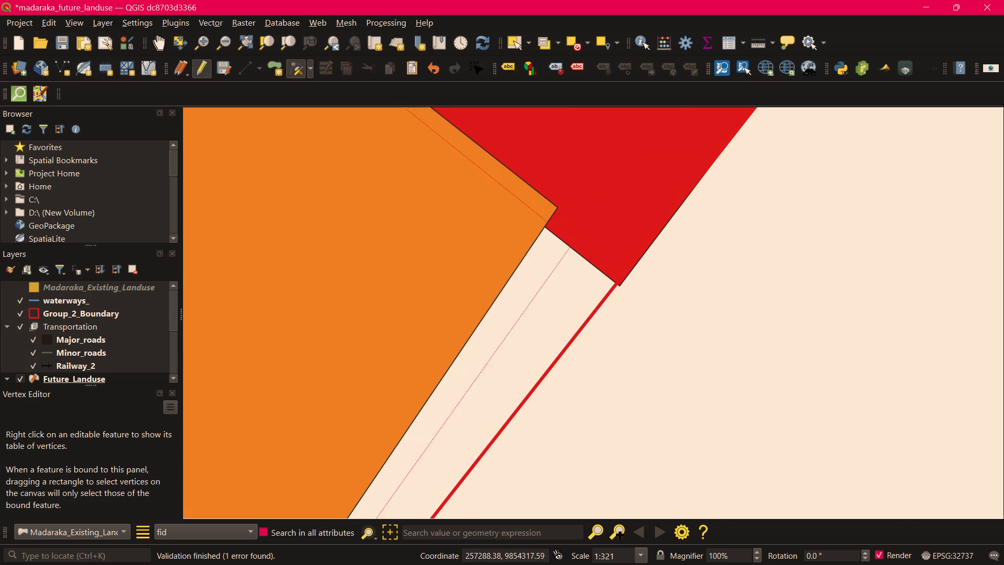
left_click(626, 275)
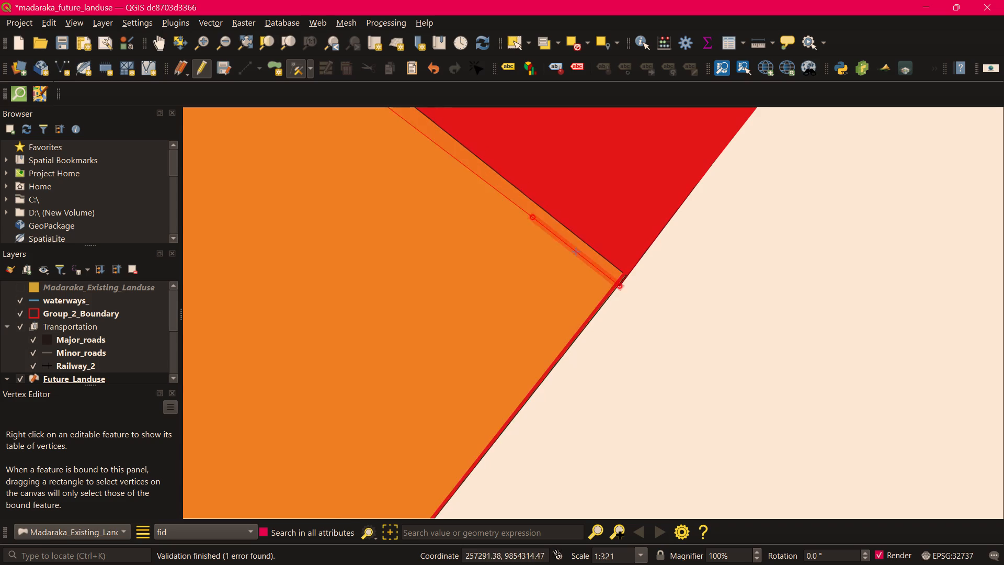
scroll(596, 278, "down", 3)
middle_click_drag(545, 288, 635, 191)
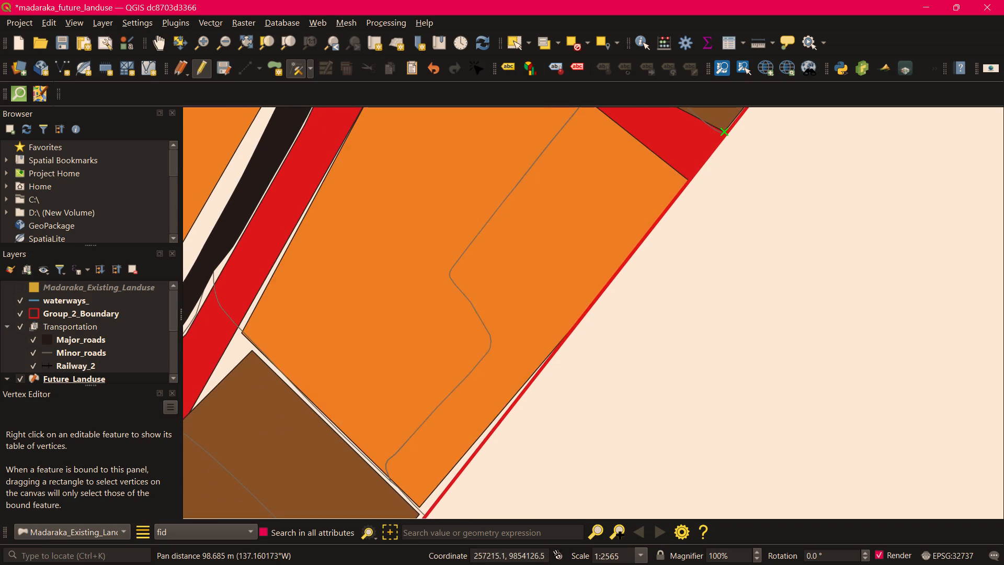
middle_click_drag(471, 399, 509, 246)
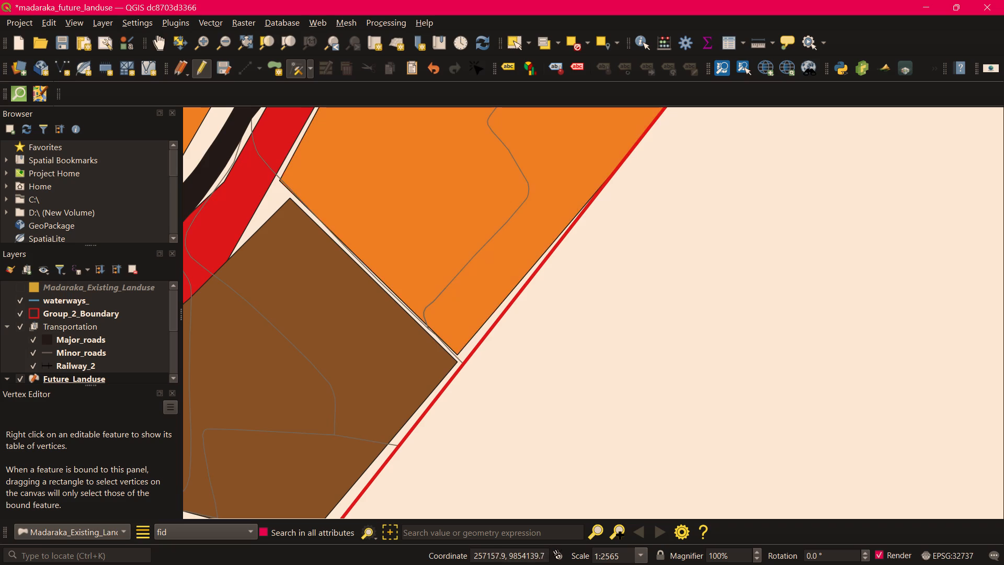
Add two vertices on the orange polygon's lower eastern edge, placing them and the polygon's southern corner on the group boundary.
scroll(556, 286, "up", 1)
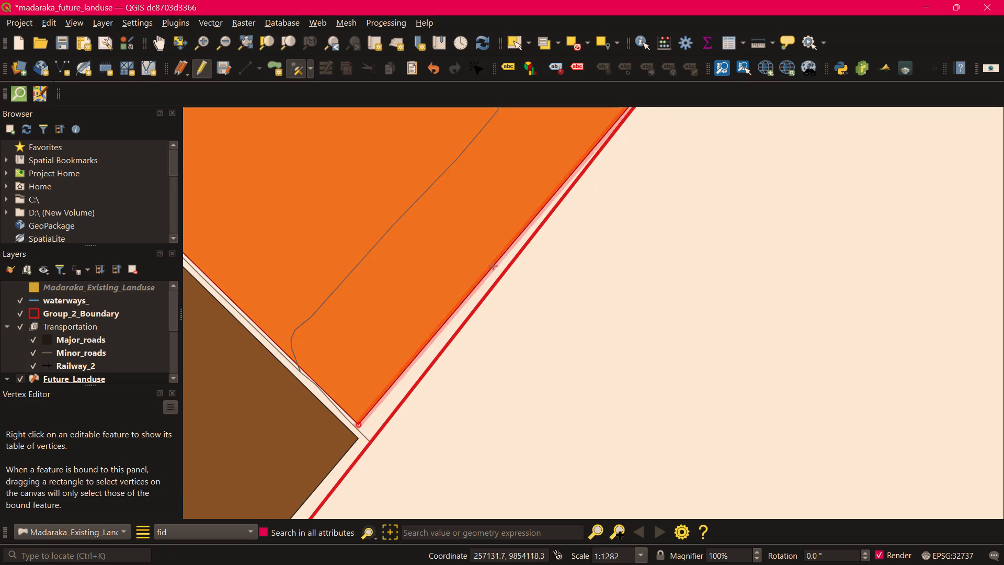
left_click(493, 266)
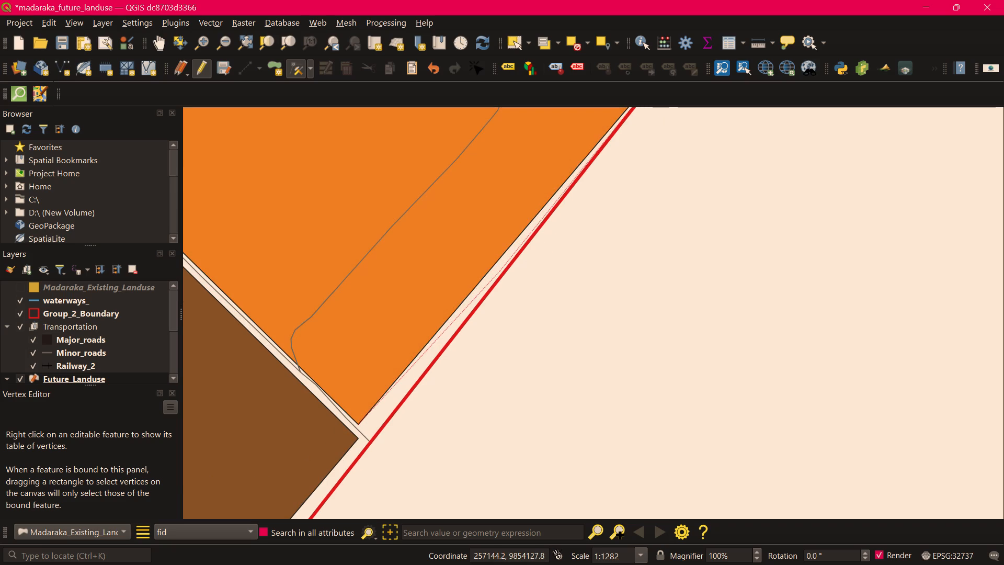
left_click(503, 273)
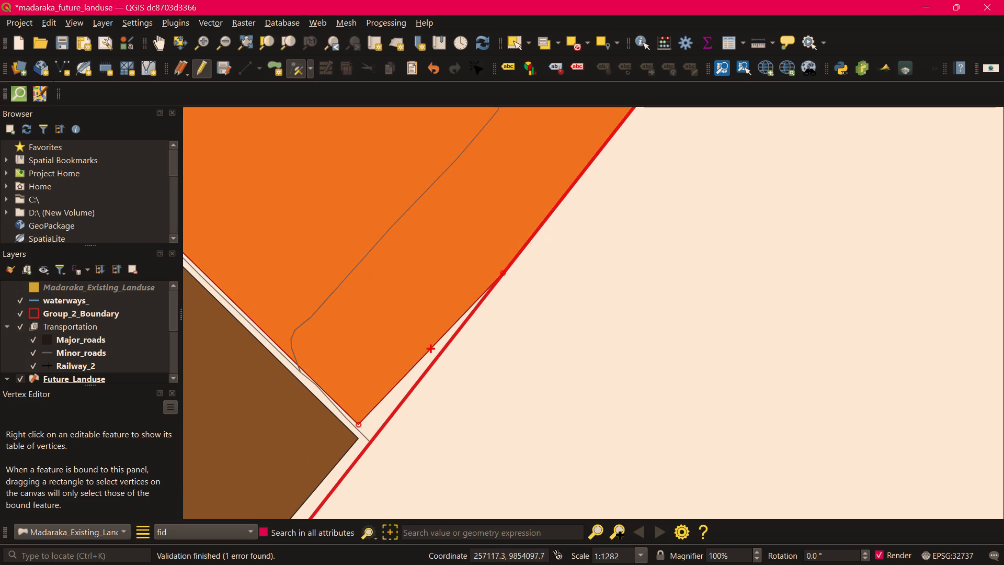
left_click(431, 348)
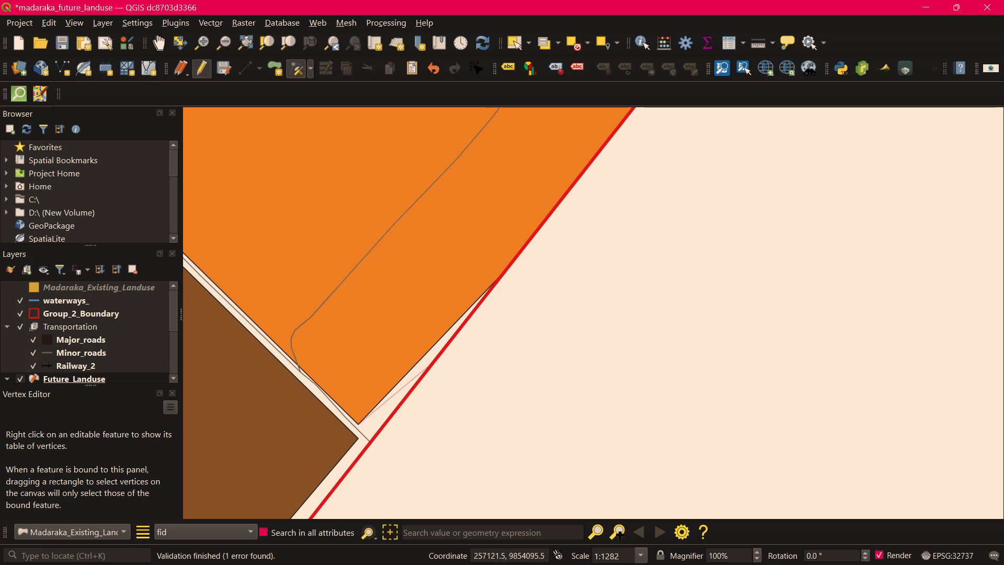
left_click(438, 356)
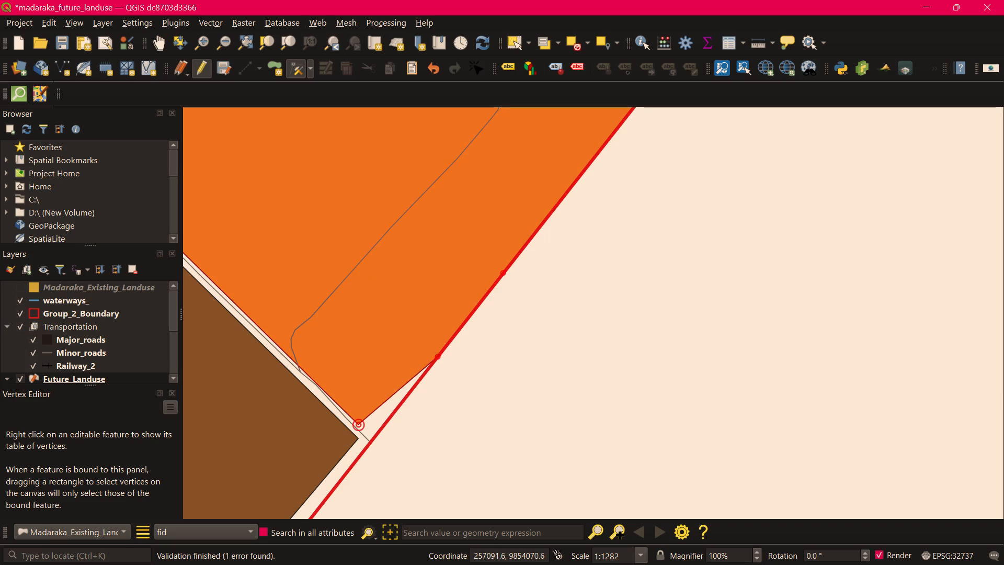
left_click(359, 424)
left_click(367, 442)
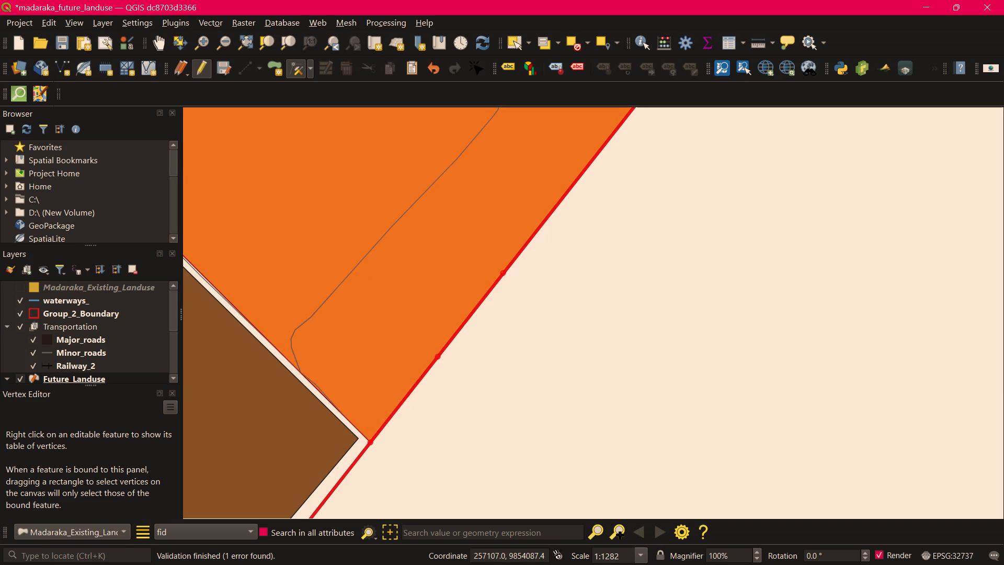
Add a vertex midway along the orange polygon's southwestern edge and place it on the brown polygon's adjoining edge.
middle_click_drag(391, 368, 571, 293)
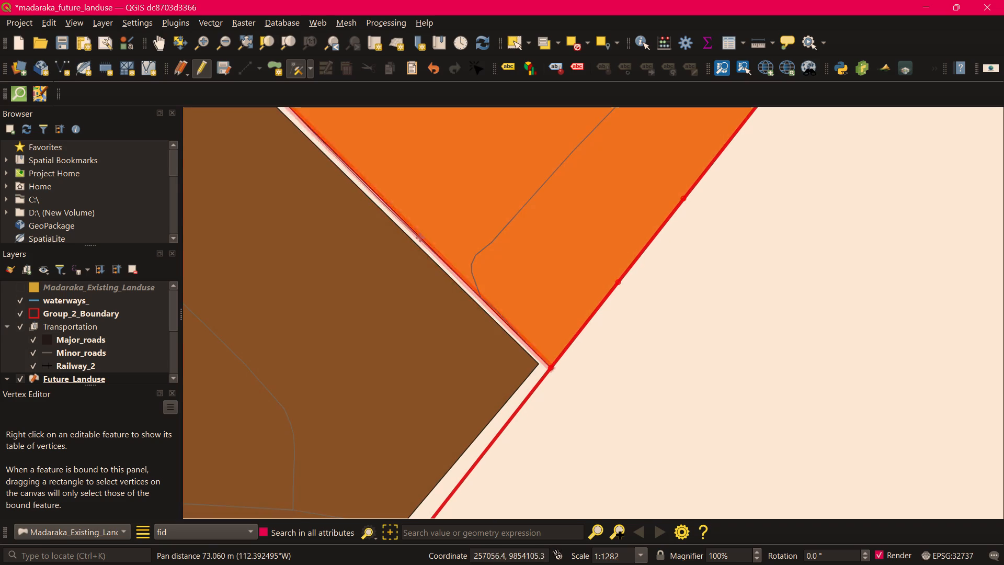
left_click(419, 237)
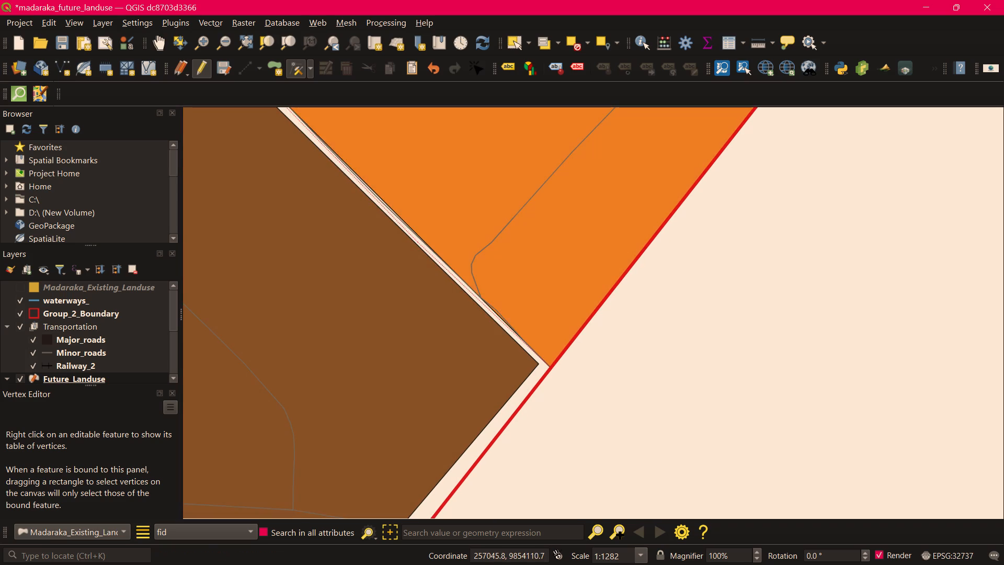
left_click(411, 246)
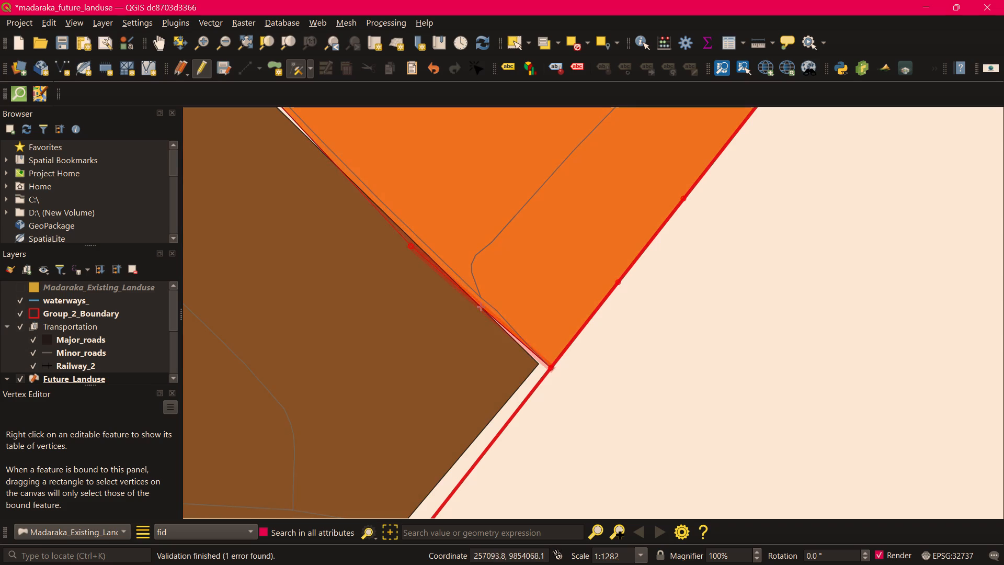
Move the brown polygon's eastern corner onto the orange polygon's southern corner, and add a mid-edge vertex south of it on the group boundary.
left_click_drag(539, 366, 544, 366)
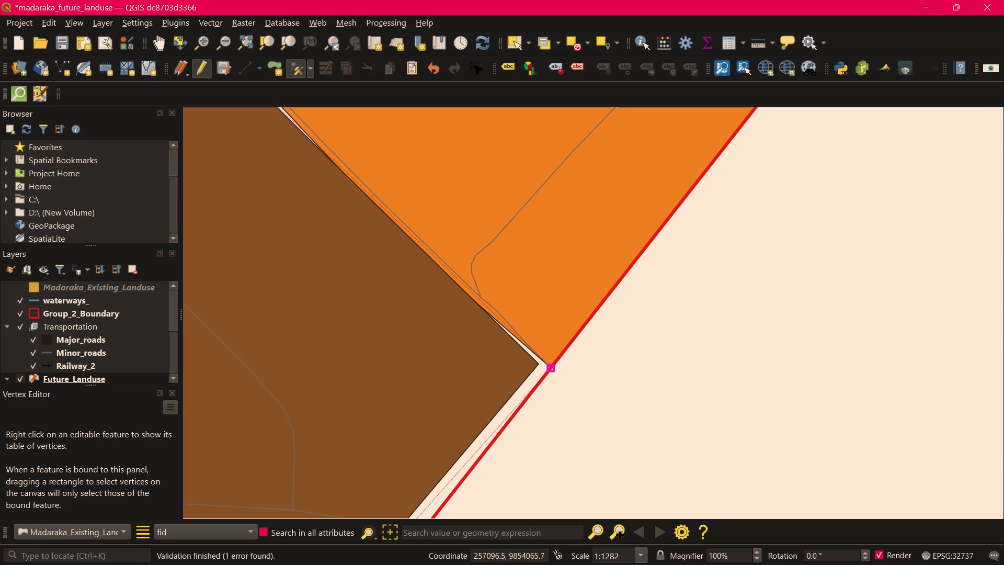
left_click(553, 363)
middle_click_drag(499, 380, 519, 175)
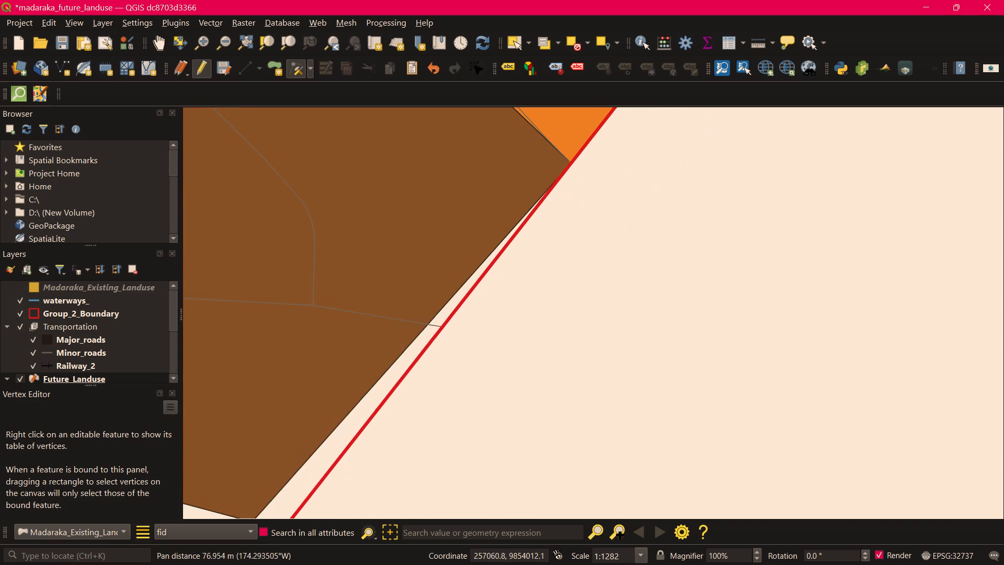
left_click(413, 341)
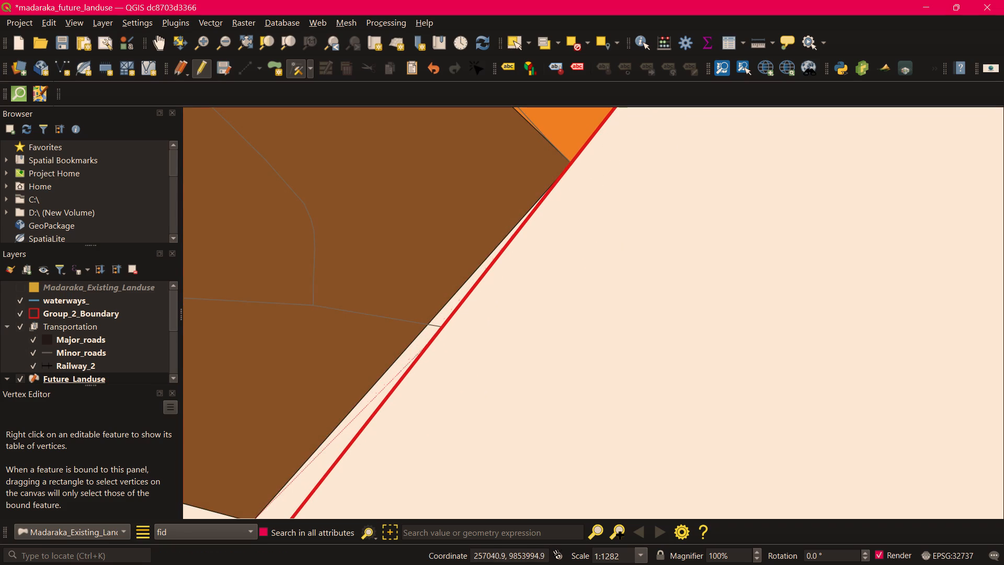
left_click(427, 347)
Move the brown polygon's southernmost corner onto the southern corner of the group boundary.
middle_click_drag(491, 307, 608, 138)
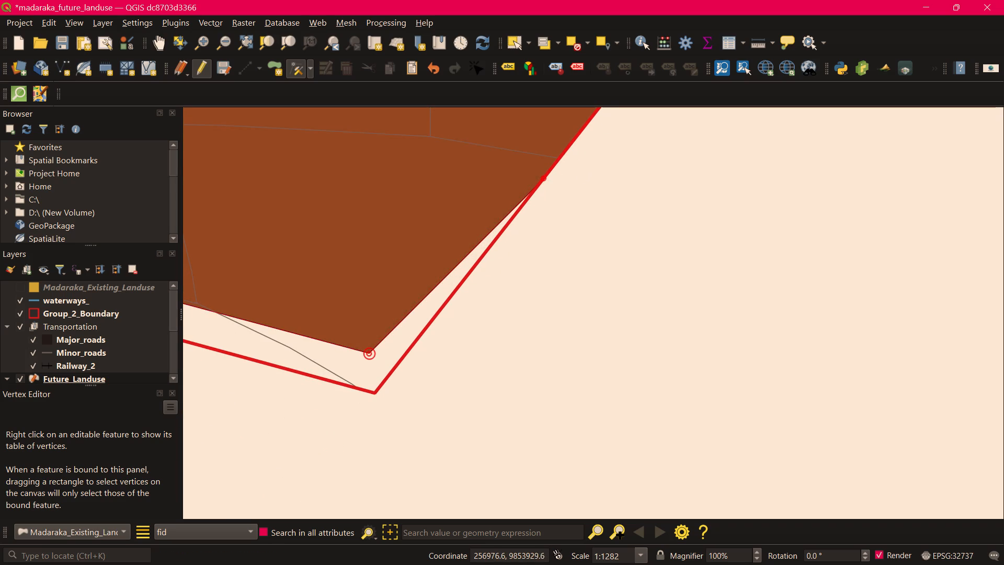
left_click_drag(369, 352, 371, 361)
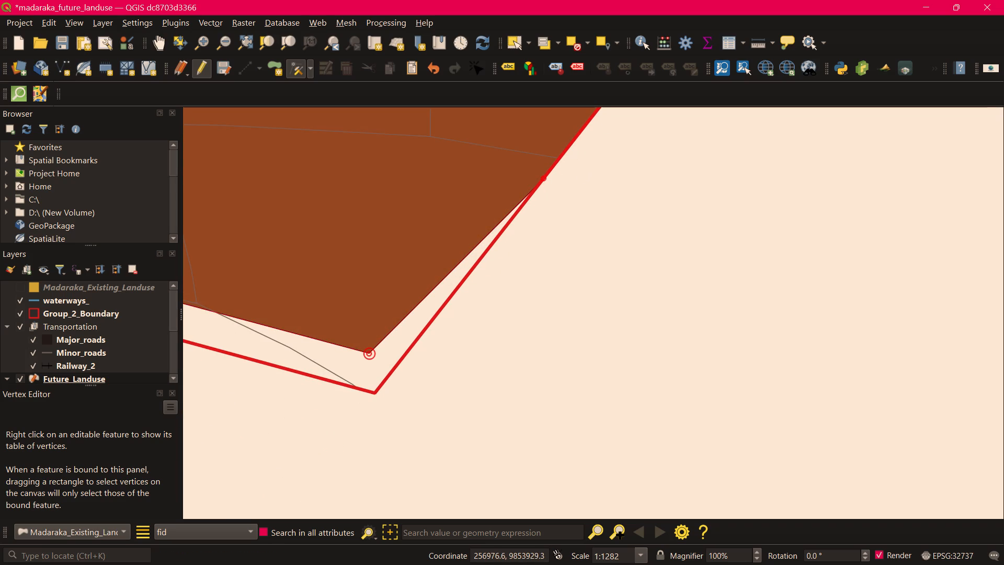
left_click(370, 353)
left_click(376, 392)
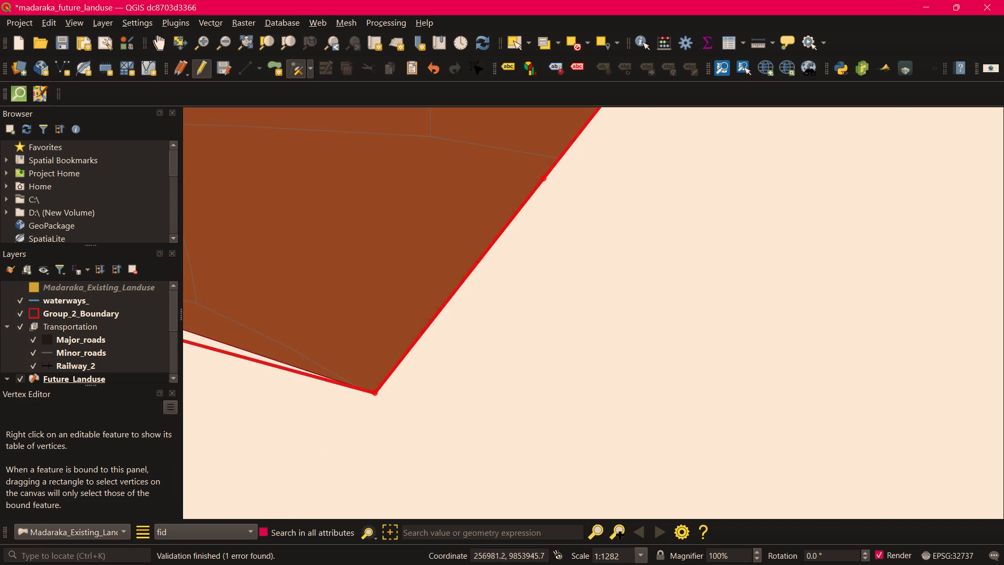
Add a vertex midway along the brown polygon's southern edge and place it beside the group boundary.
middle_click_drag(381, 308, 744, 232)
scroll(536, 297, "down", 1)
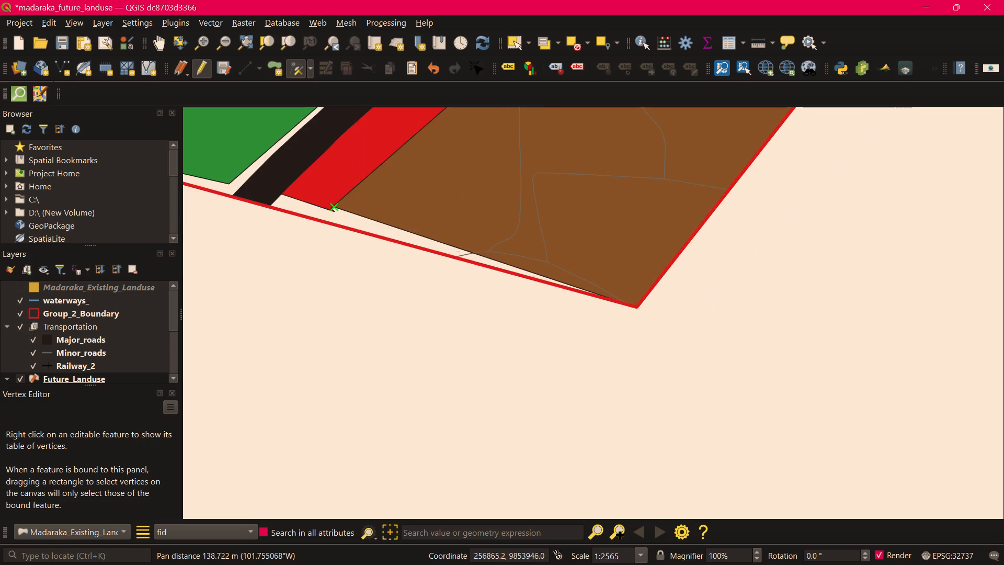
left_click(485, 255)
left_click(482, 264)
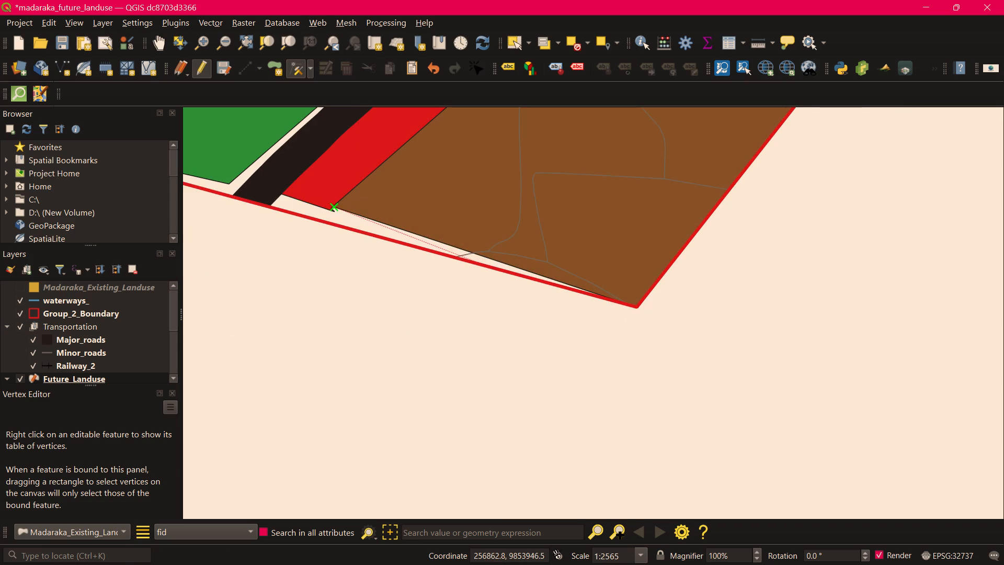
Add another vertex on the brown polygon's southern edge, closer to the red strip, and place it on the group boundary.
scroll(335, 210, "up", 2)
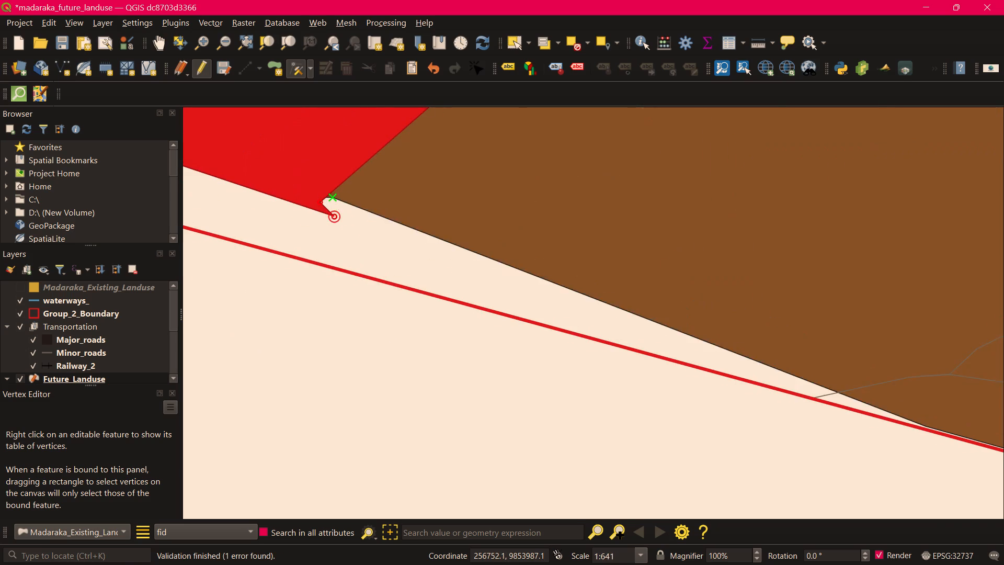
left_click(333, 198)
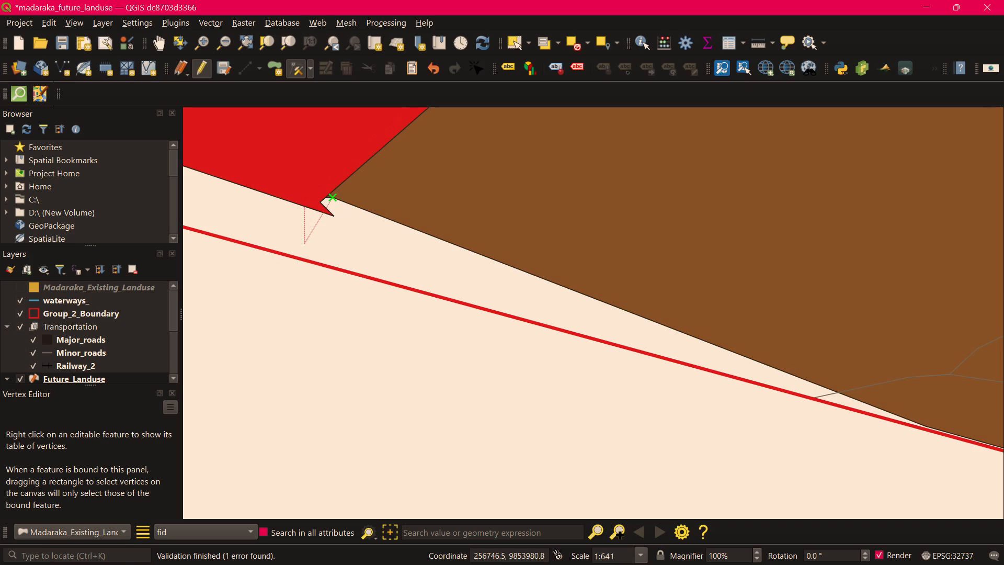
key("Escape")
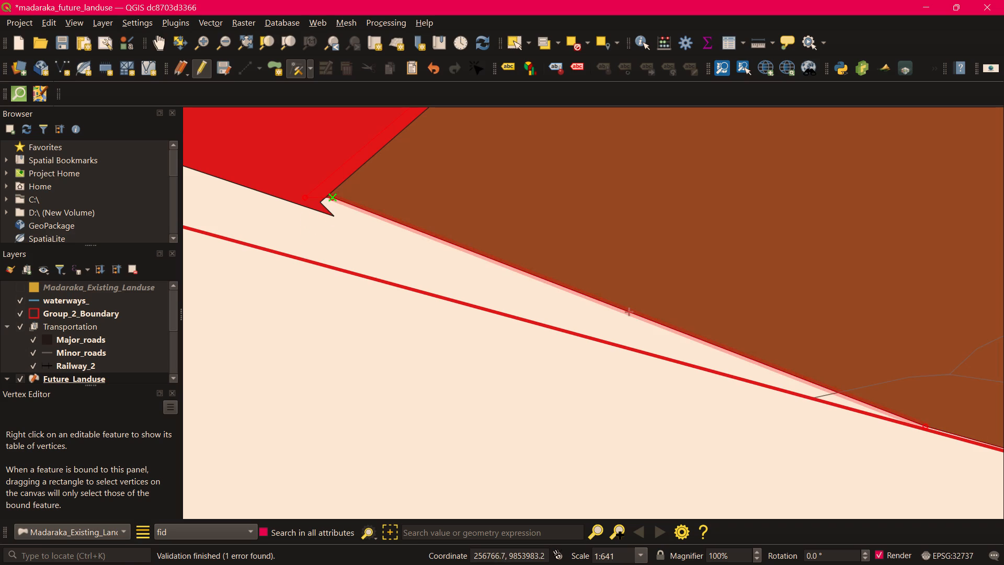
left_click(629, 312)
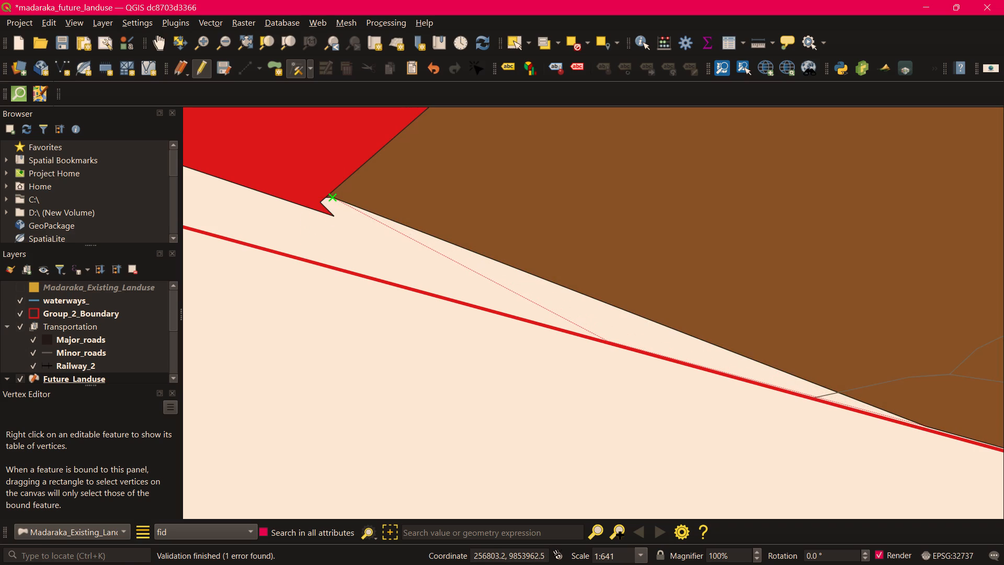
left_click(606, 341)
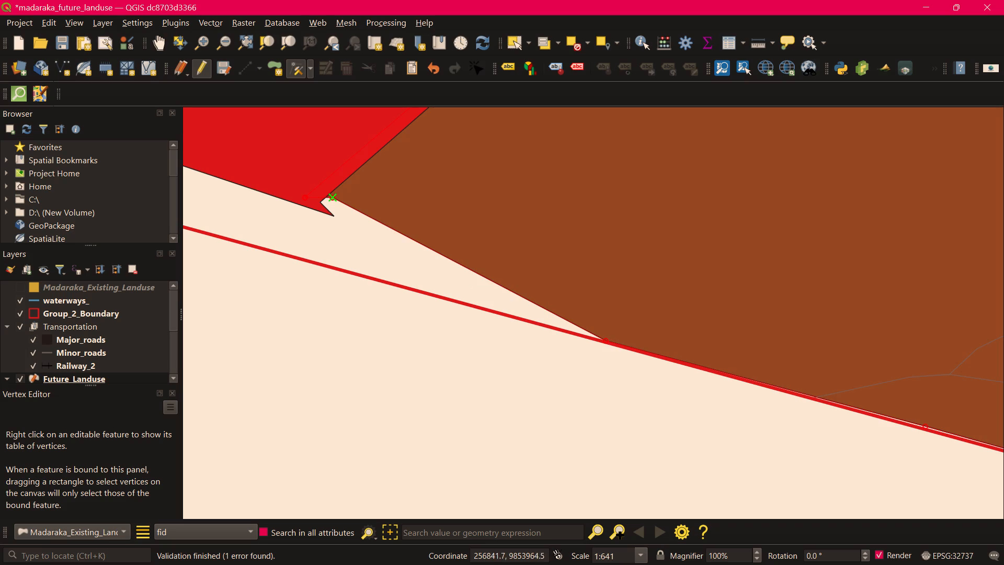
Move the brown polygon's mid-edge southern vertex precisely onto the group boundary to close the remaining sliver.
middle_click_drag(864, 354, 642, 266)
scroll(723, 338, "up", 1)
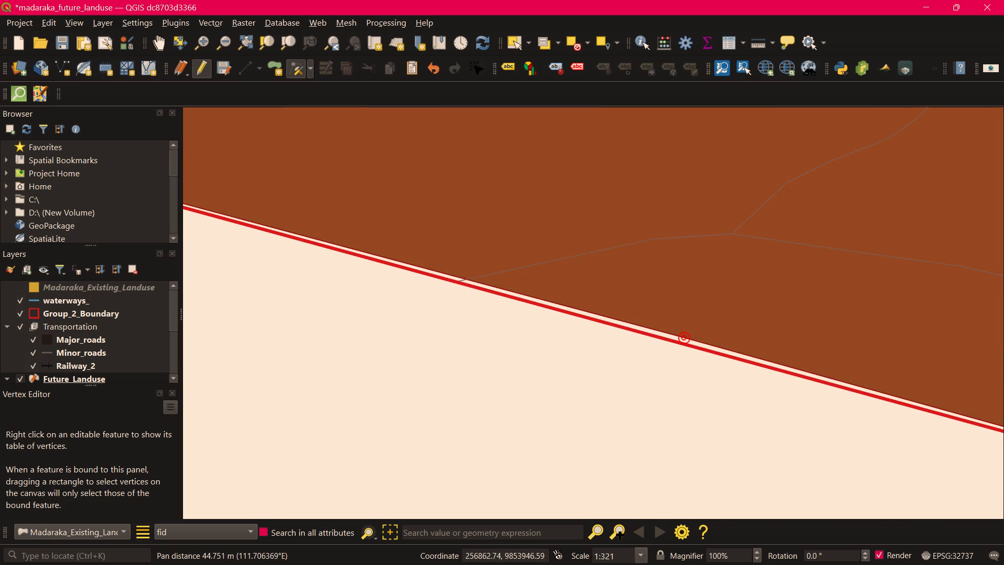
left_click(684, 337)
left_click(684, 345)
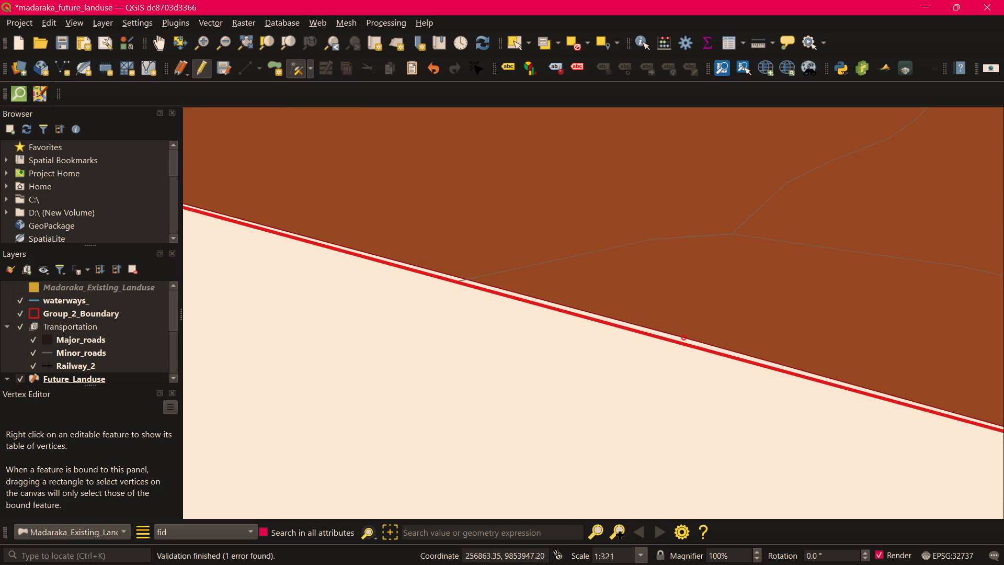
left_click(684, 335)
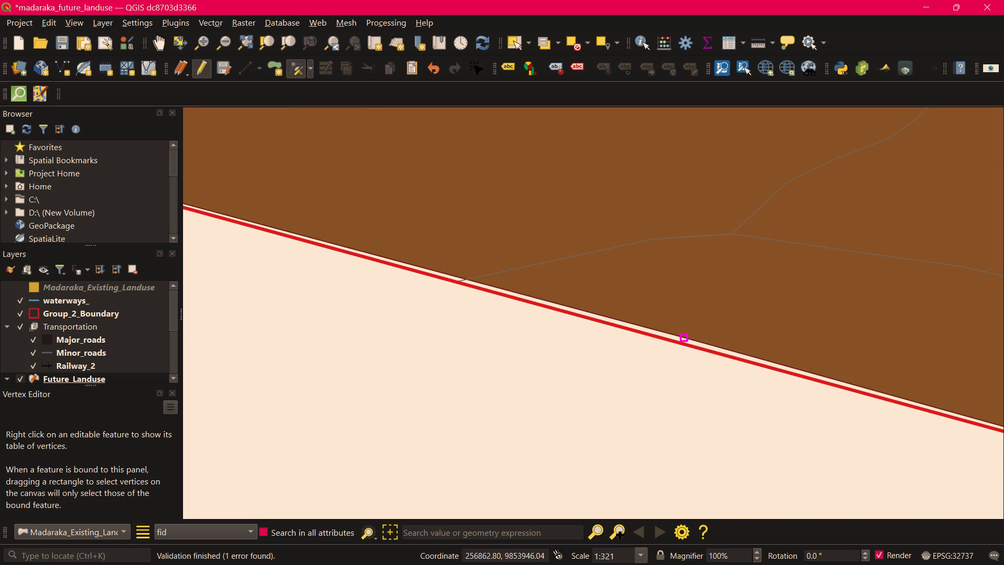
scroll(684, 343, "up", 3)
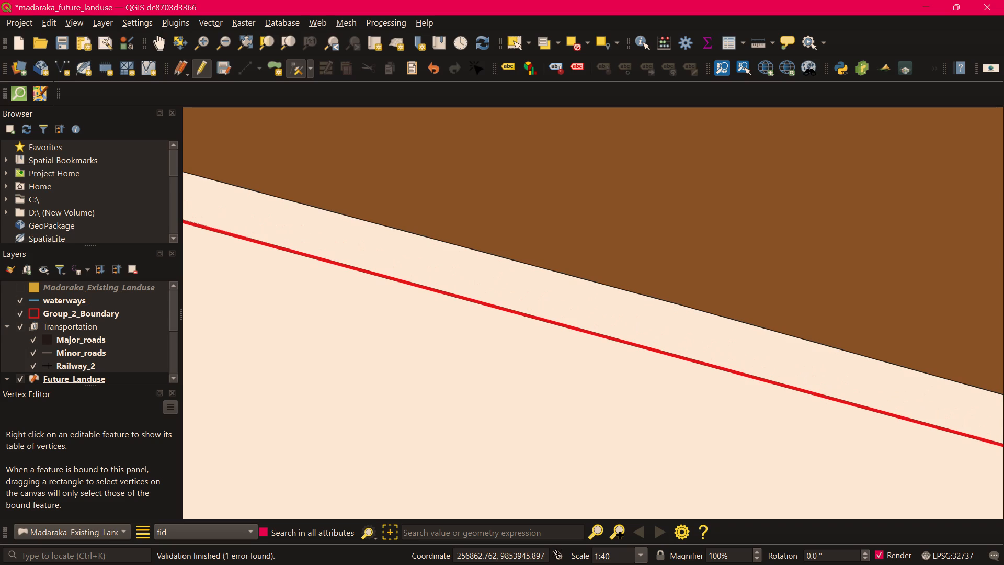
left_click(680, 357)
scroll(682, 351, "down", 3)
scroll(544, 304, "down", 1)
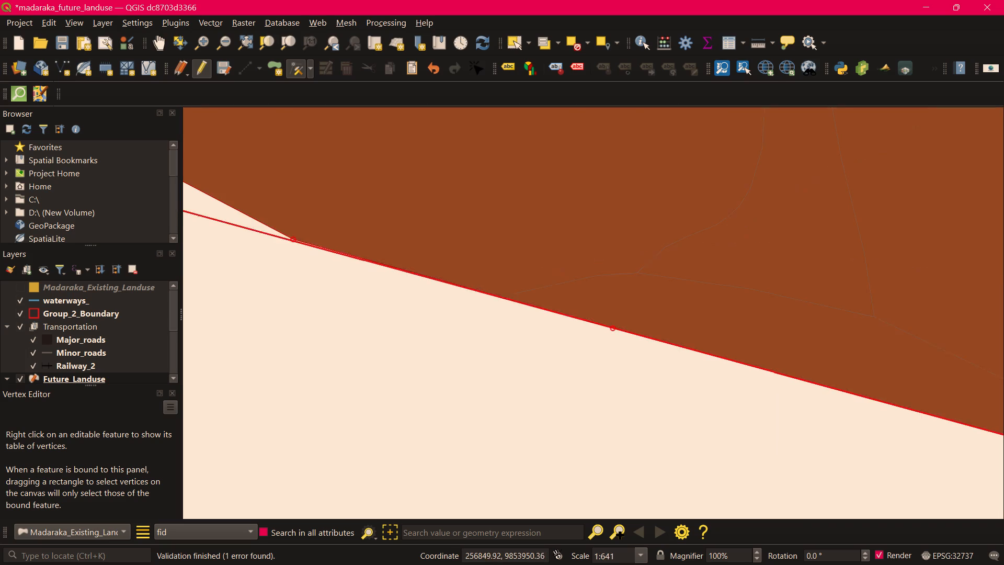
Add two more vertices to the brown polygon's edge near the red strip and place both on the group boundary.
middle_click_drag(471, 269, 976, 415)
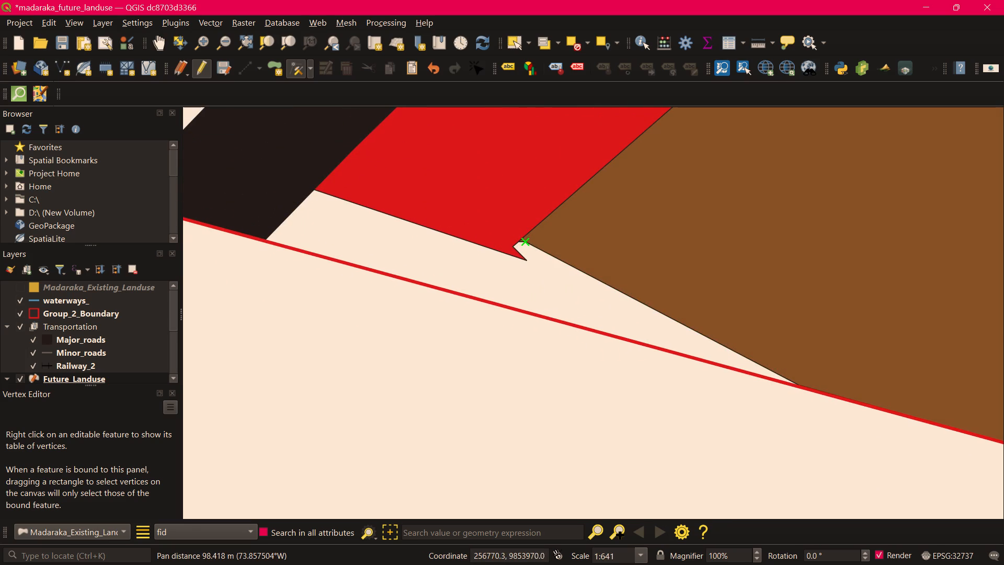
left_click(661, 313)
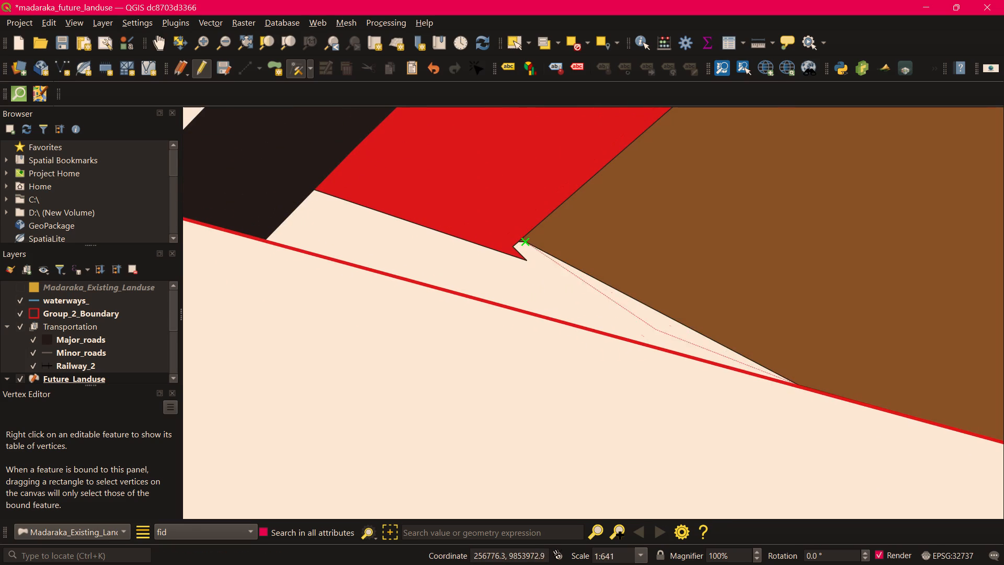
left_click(651, 346)
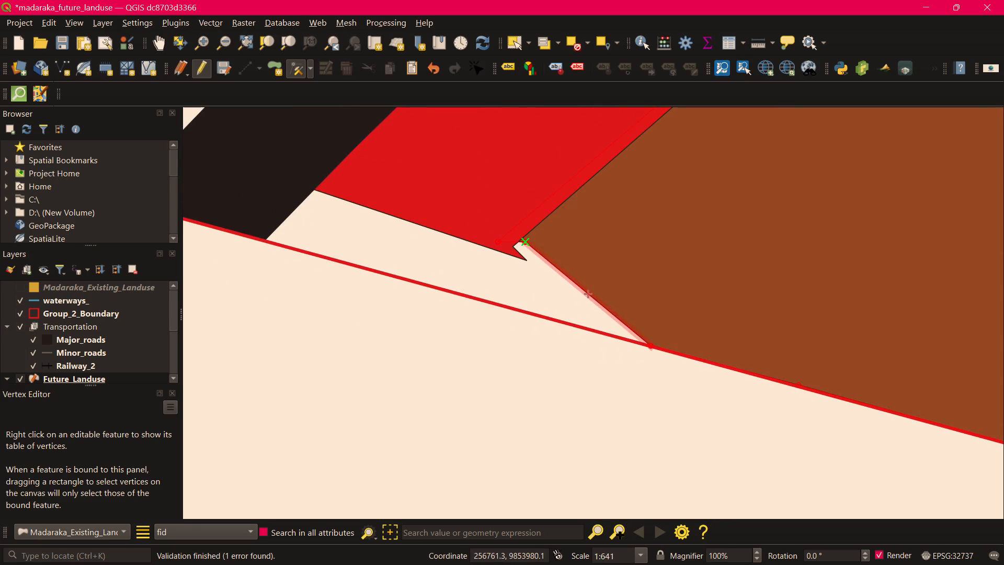
left_click_drag(590, 294, 585, 294)
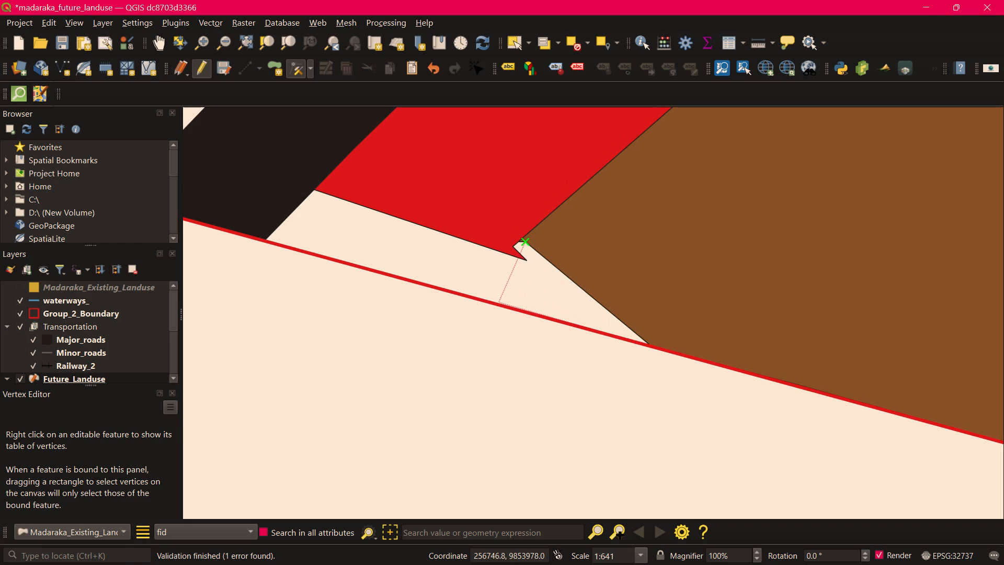
left_click(498, 302)
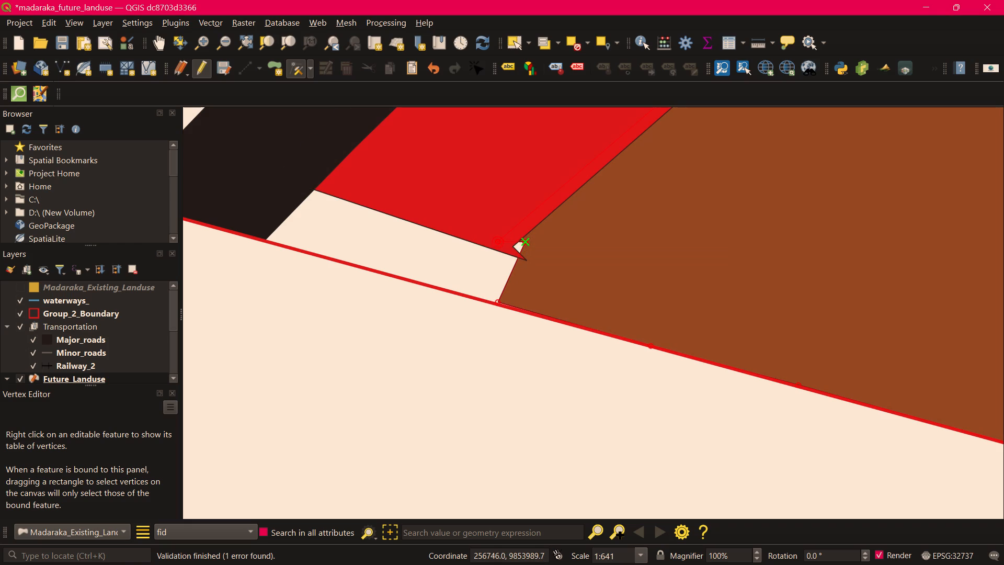
Add a vertex on the red strip's southern edge and place it on the brown polygon's new corner at the group boundary.
left_click(400, 219)
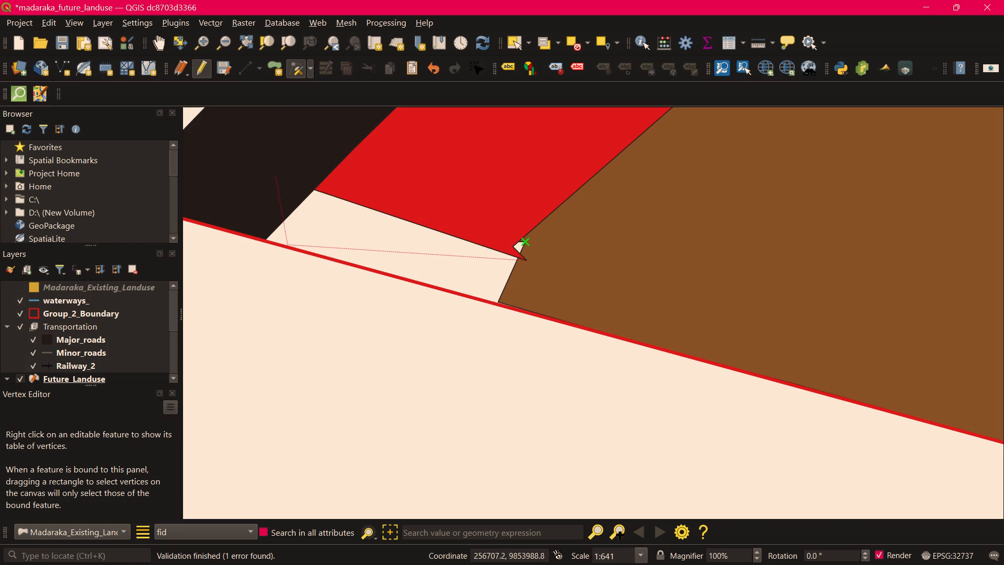
left_click(499, 303)
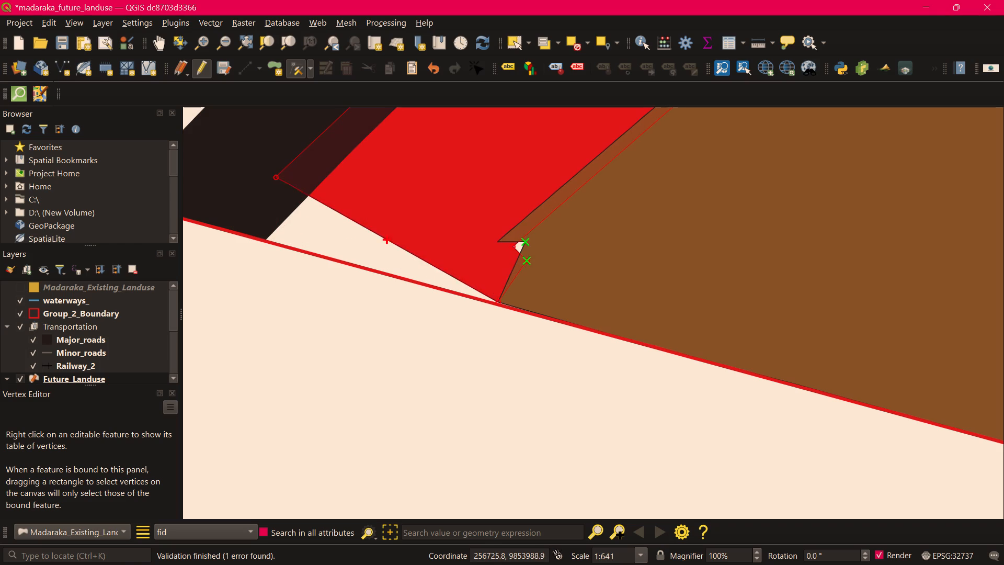
Add a vertex on the red strip's southern edge and place it where the major road's edge meets the group boundary.
left_click(387, 240)
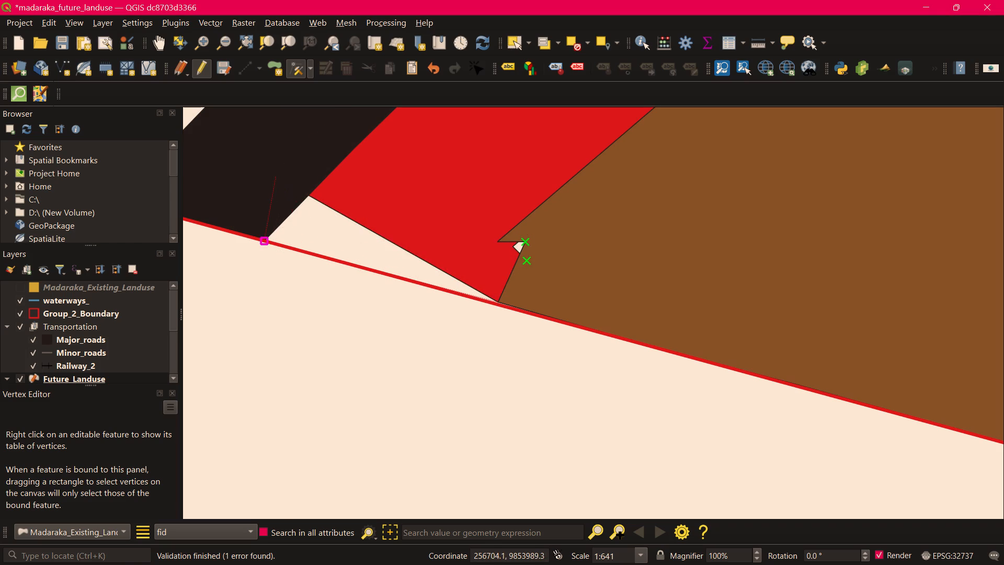
left_click(269, 240)
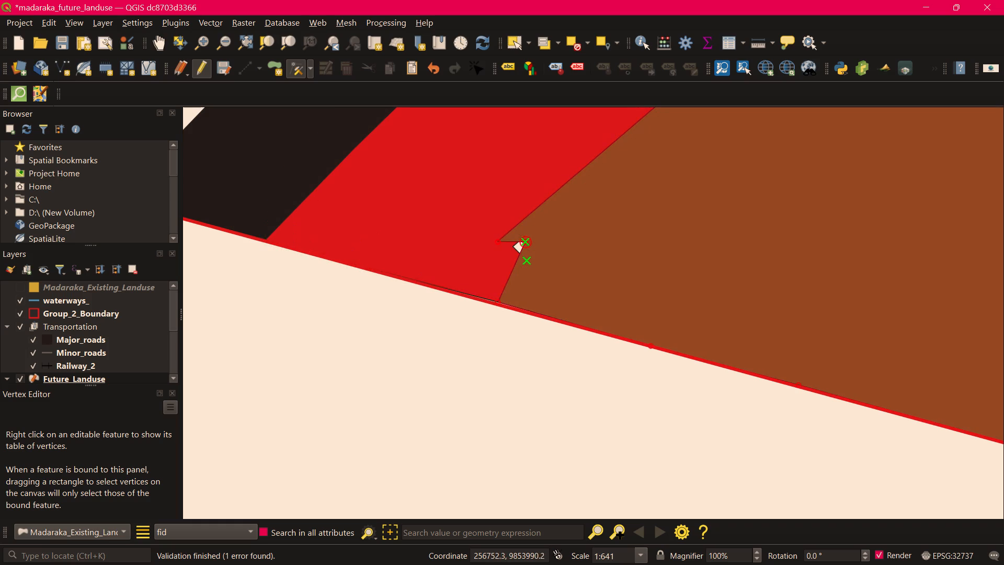
Add a vertex on the brown polygon's notch edge and place it where the red strip crosses it to close the gap.
scroll(527, 239, "up", 3)
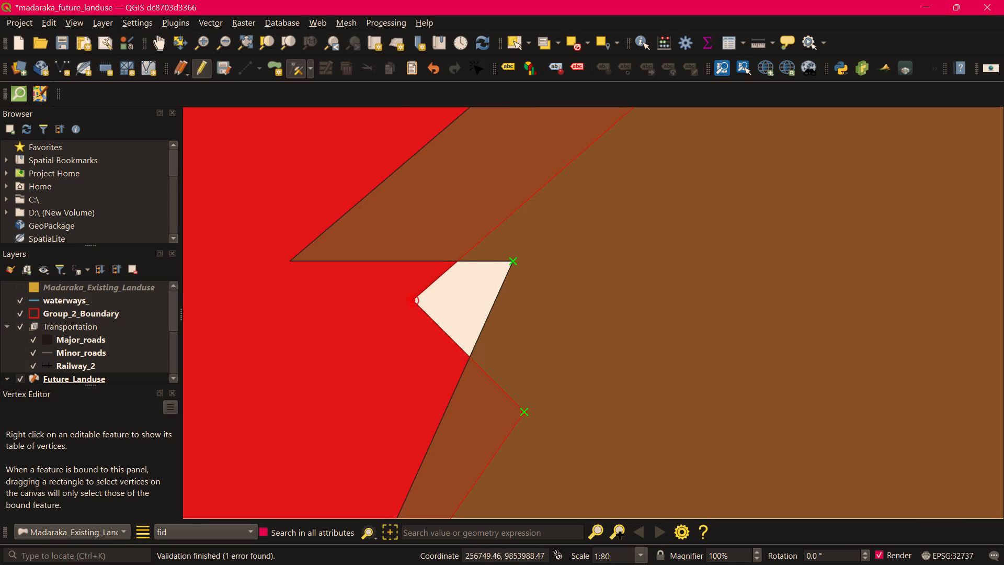
left_click(512, 262)
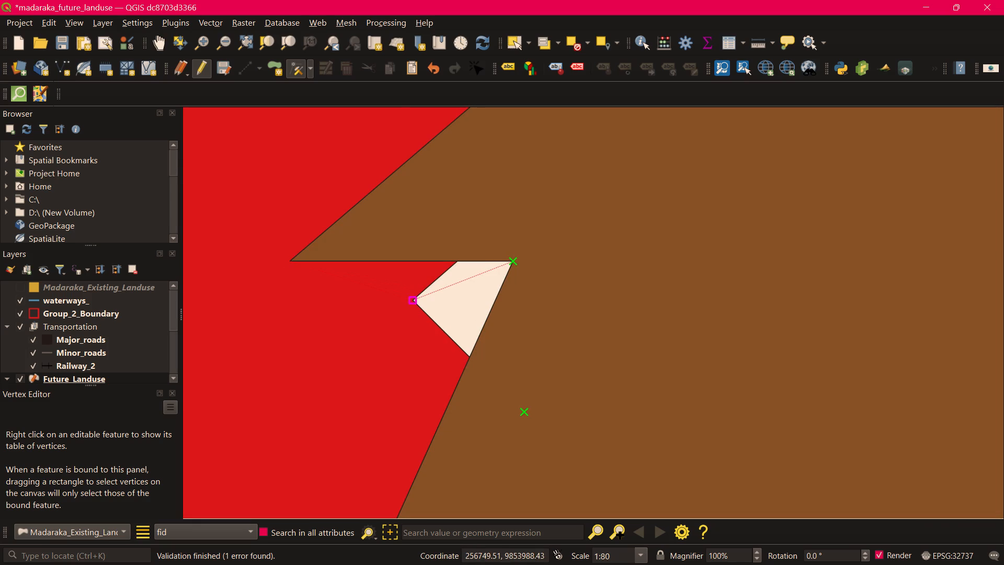
left_click(470, 353)
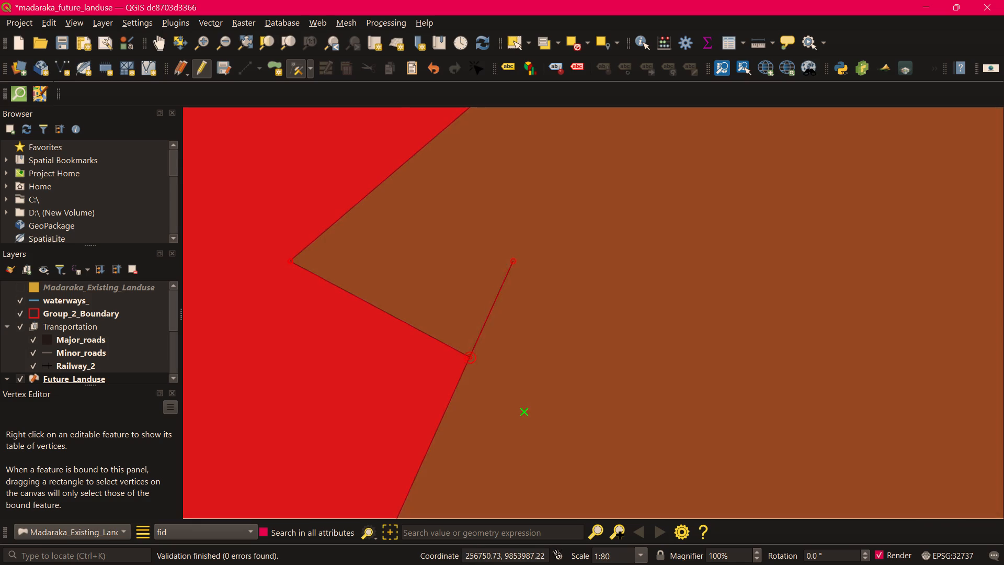
Move the green polygon's southern corner to the point where the major road's western edge meets the group boundary.
scroll(471, 293, "down", 3)
middle_click_drag(557, 327, 833, 309)
scroll(696, 281, "down", 1)
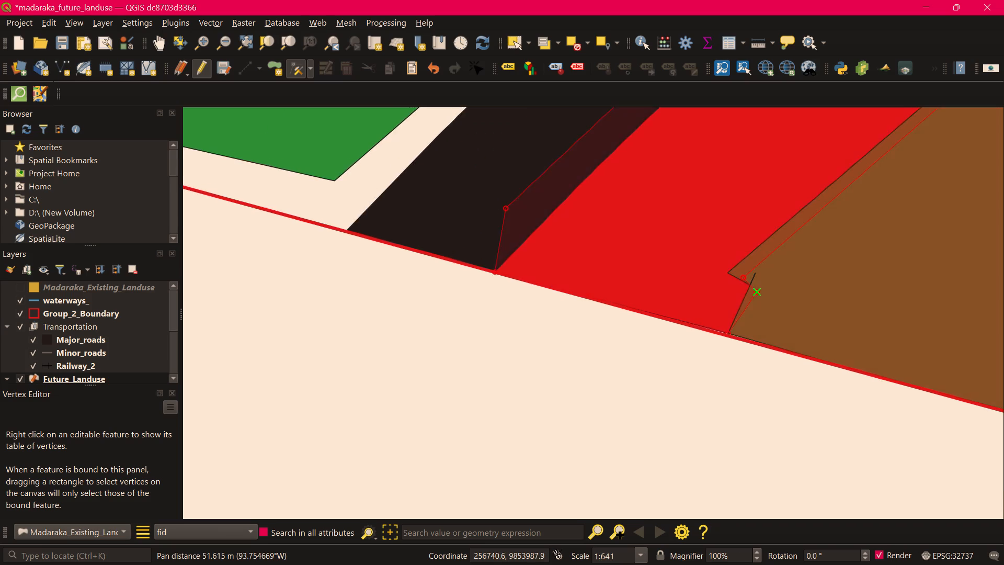
scroll(696, 281, "down", 1)
scroll(608, 252, "up", 1)
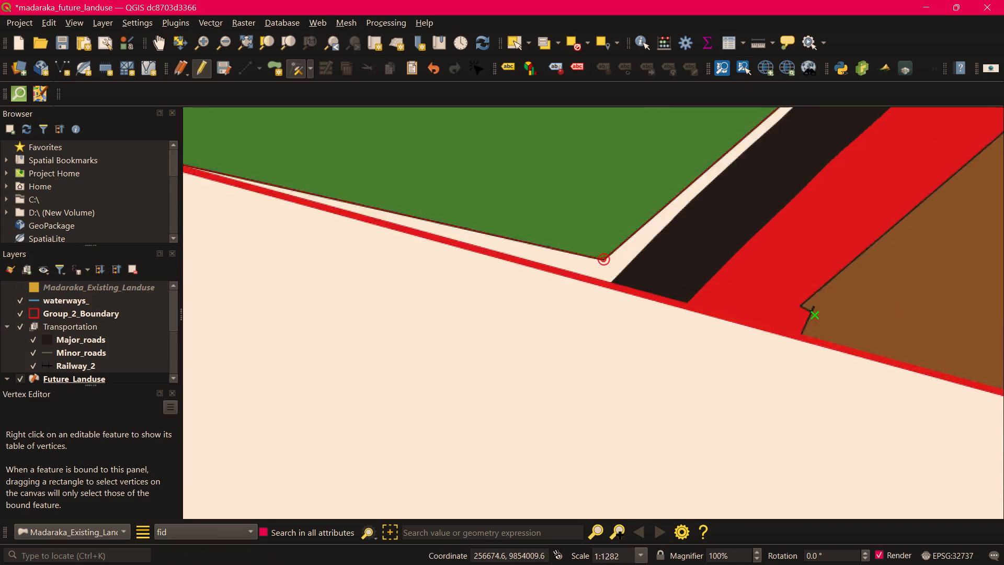
scroll(608, 252, "up", 2)
left_click(591, 281)
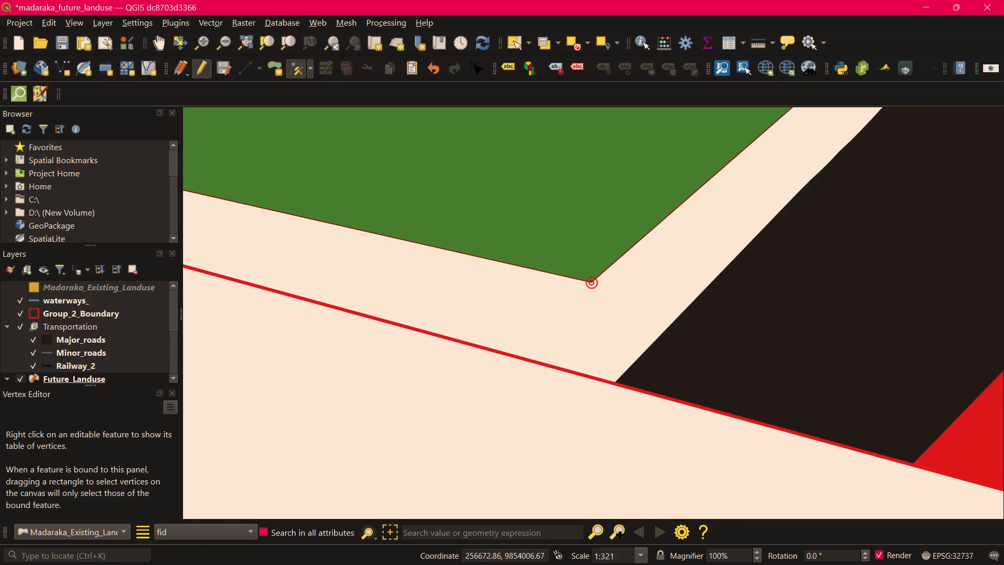
left_click(615, 380)
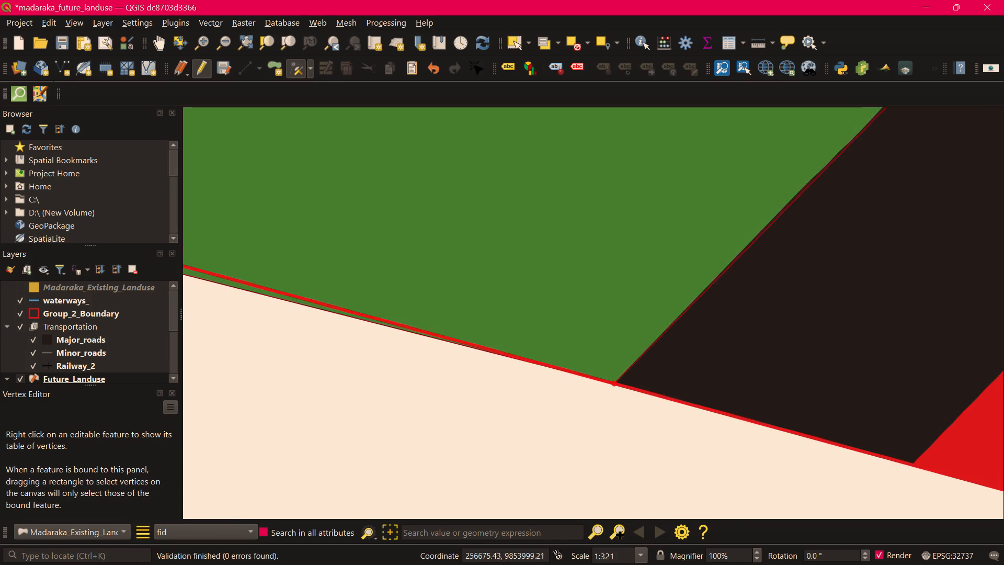
Move the green polygon's eastern corner, beside the red polygon's tip, onto the edge of the major road.
scroll(620, 325, "down", 2)
middle_click_drag(804, 178, 598, 442)
scroll(618, 395, "up", 1)
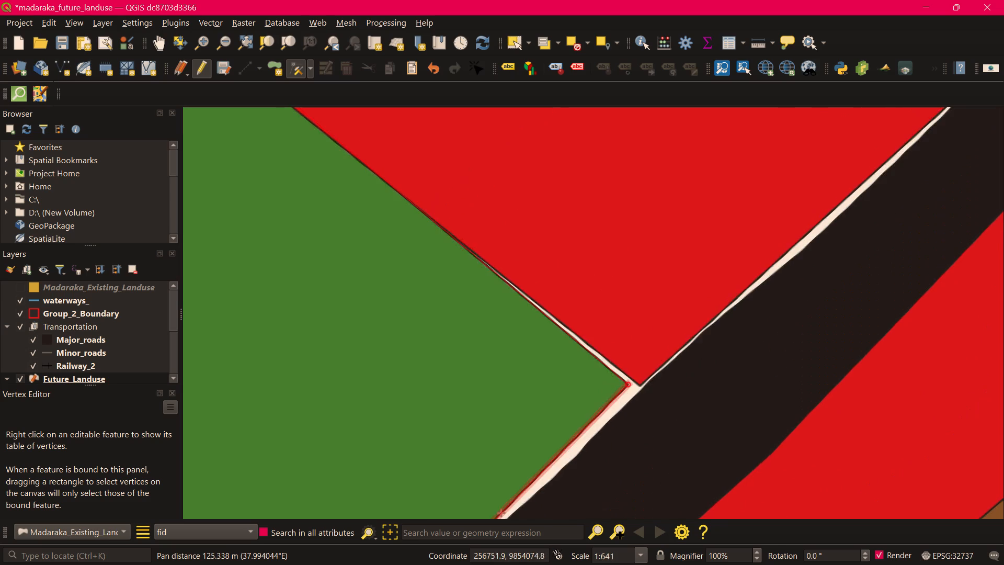
scroll(628, 383, "up", 3)
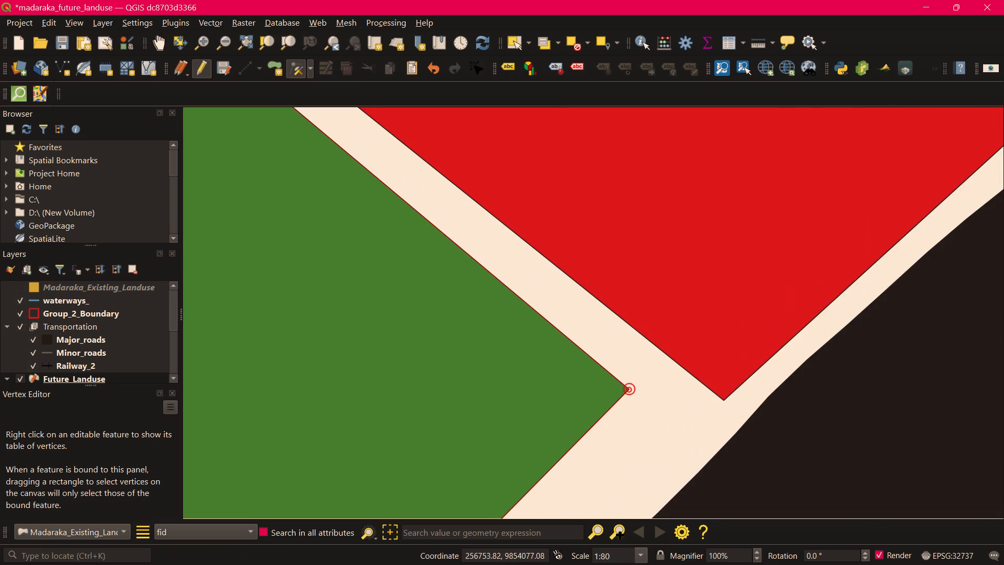
left_click(628, 389)
left_click(747, 422)
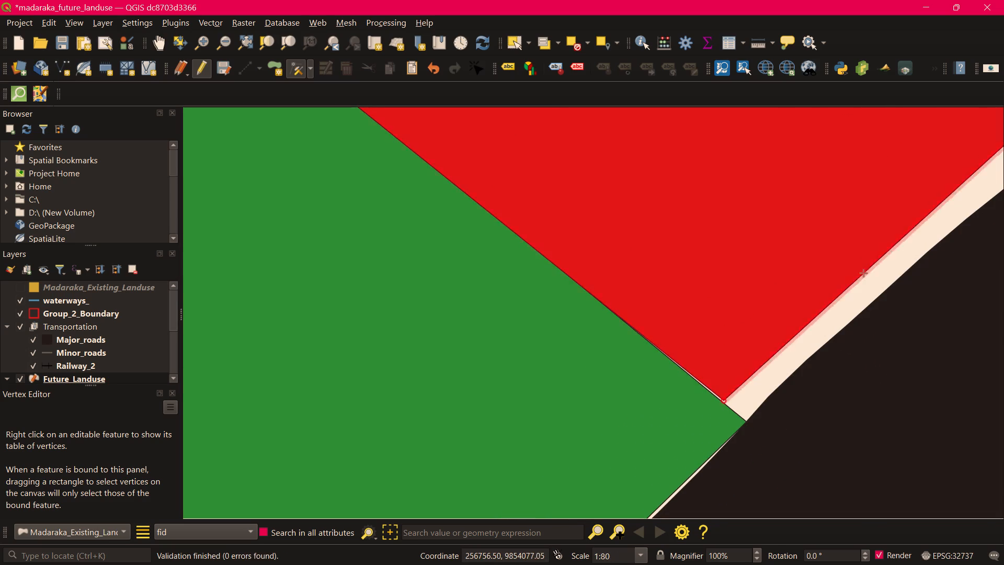
Add a vertex on the green polygon's road-side edge and place it on the major road to close the sliver.
middle_click_drag(738, 352, 675, 199)
scroll(617, 334, "up", 2)
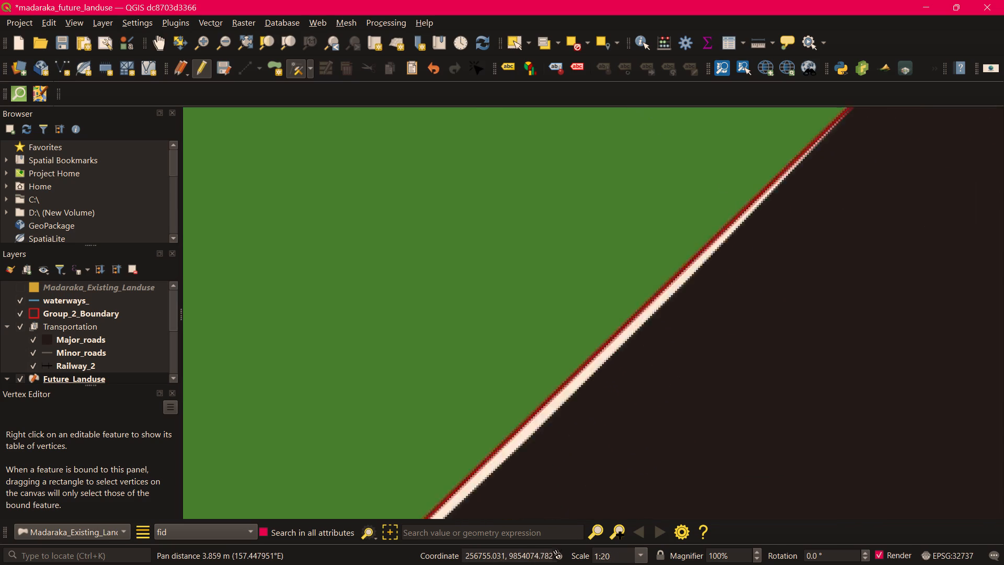
left_click(637, 313)
left_click(650, 331)
Move the red polygon's southern tip onto the green polygon's edge to close the gap between them.
scroll(650, 326, "down", 2)
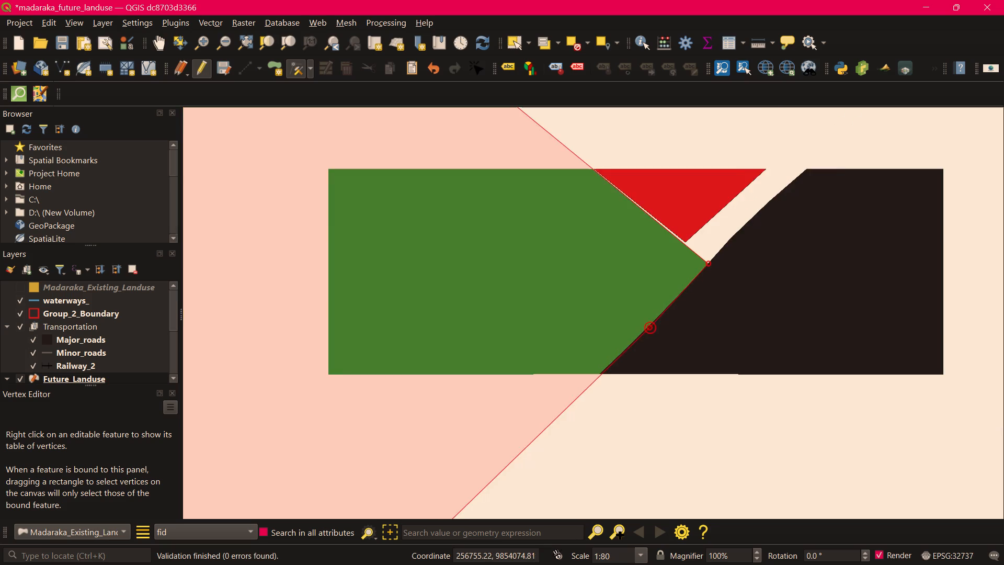
middle_click_drag(744, 270, 585, 383)
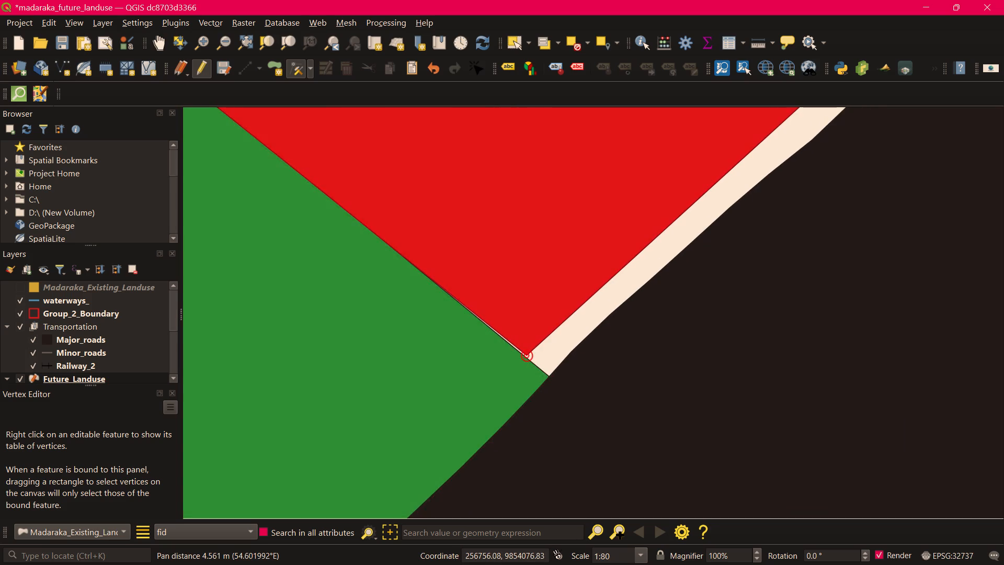
scroll(528, 354, "up", 3)
left_click(520, 367)
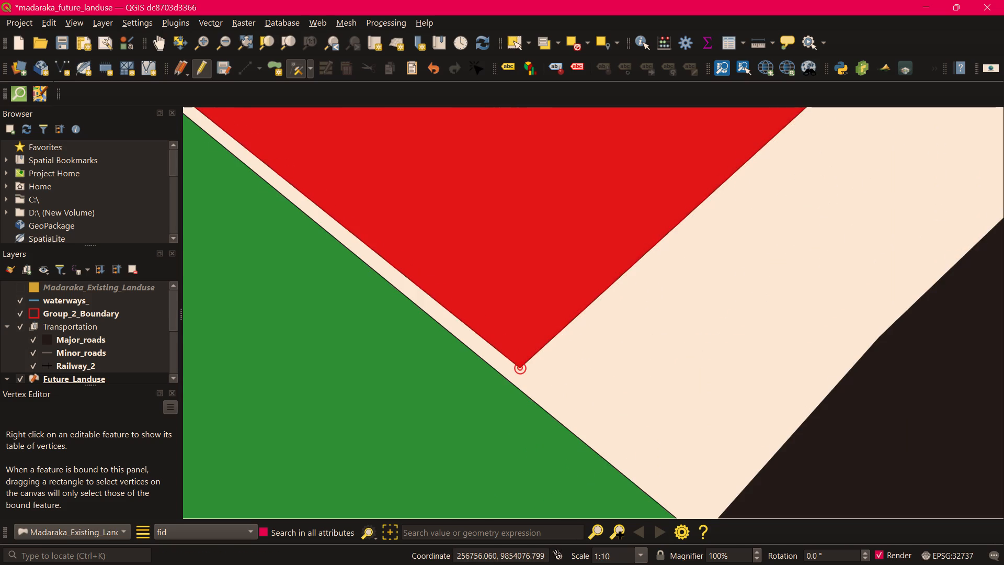
left_click(515, 394)
Add a vertex on the red polygon's road-side edge near its southern tip and place it just inside the major road.
middle_click_drag(667, 342, 338, 461)
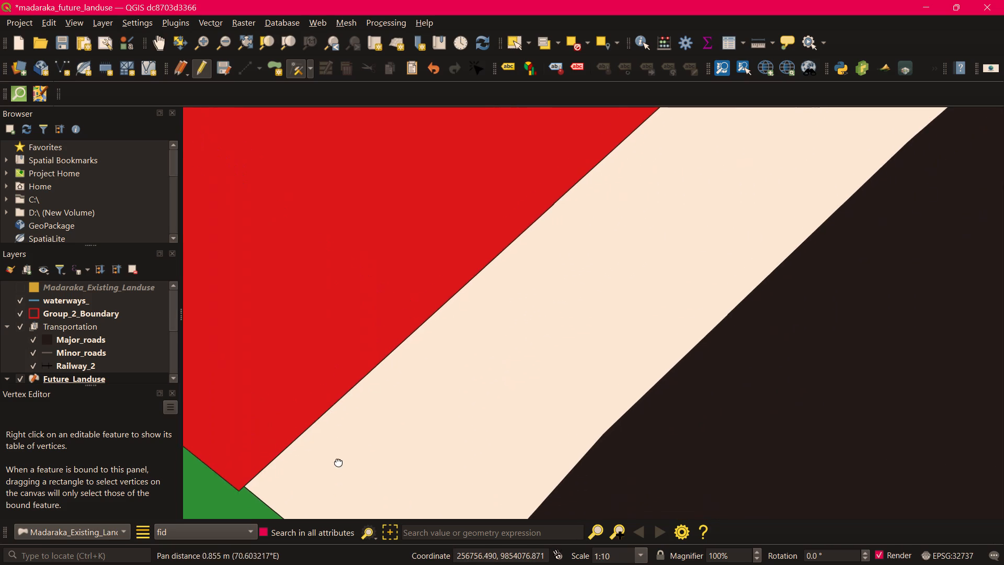
middle_click_drag(338, 461, 334, 465)
scroll(484, 368, "down", 2)
middle_click_drag(552, 333, 538, 396)
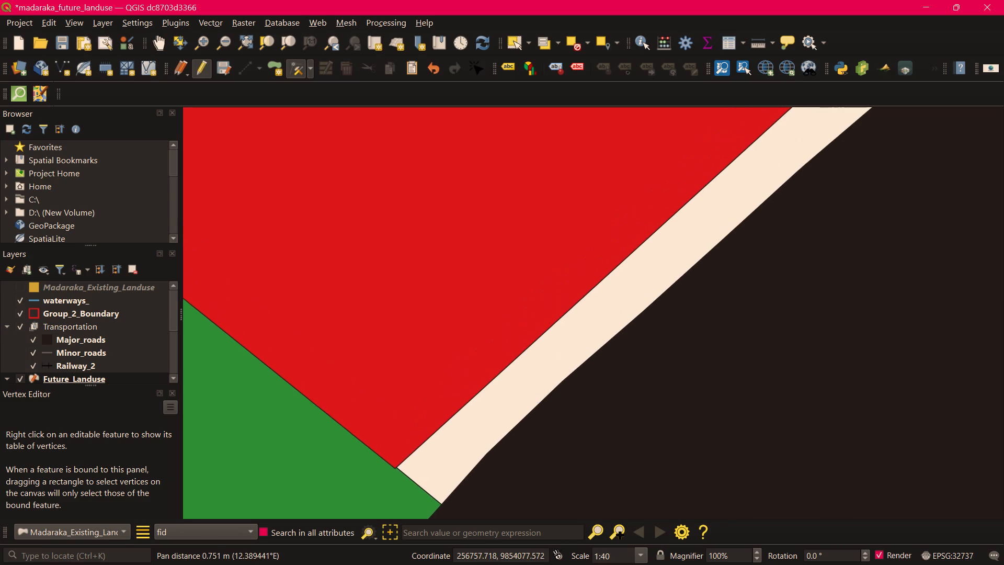
scroll(640, 297, "down", 2)
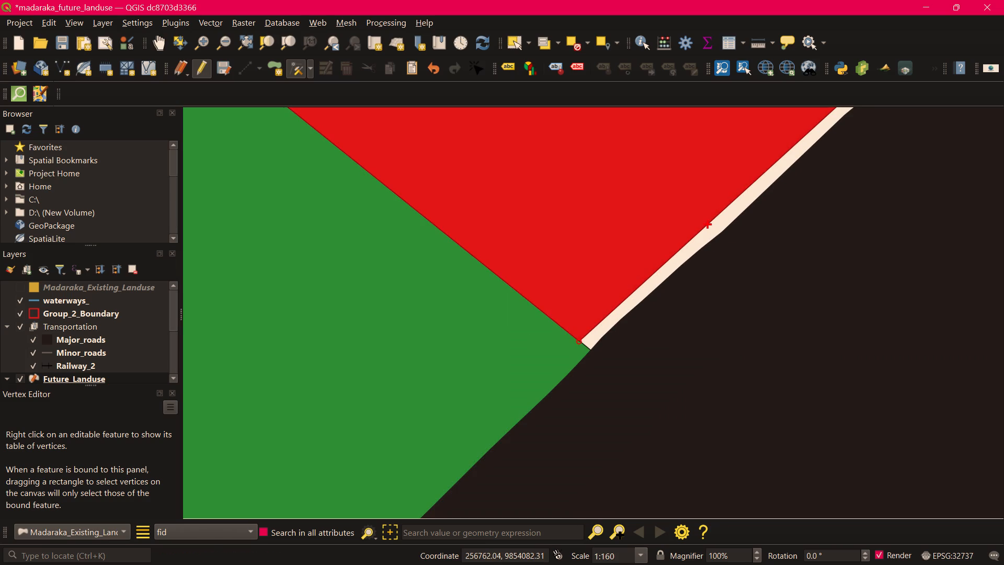
left_click(707, 224)
left_click(727, 238)
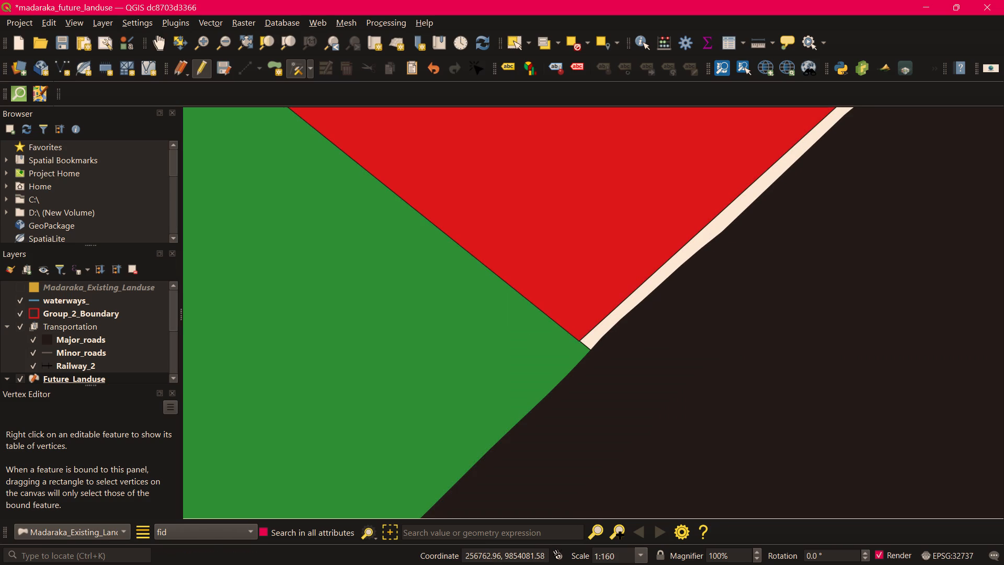
scroll(716, 228, "up", 2)
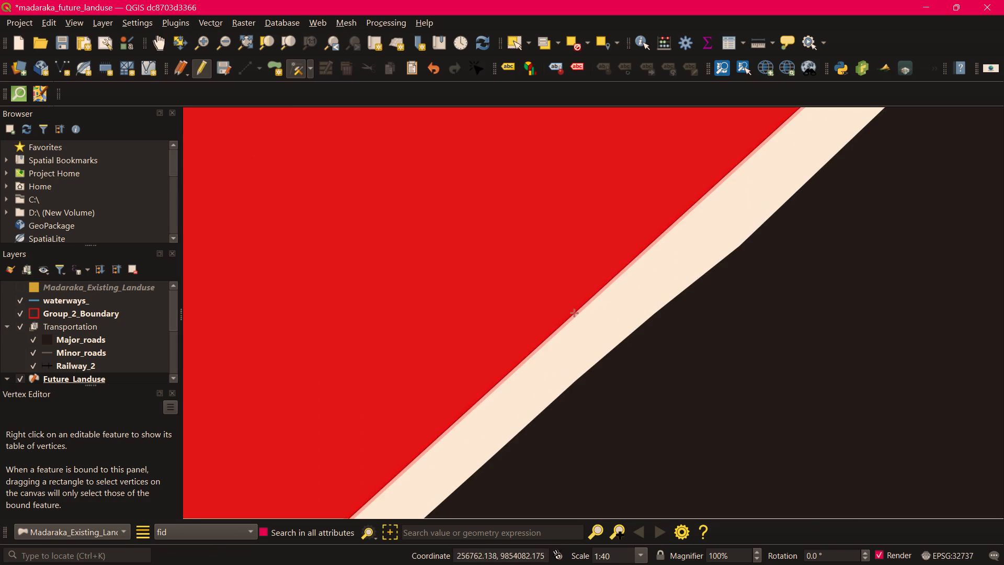
left_click(574, 312)
left_click(620, 363)
Add a vertex between the red polygon's southern tip and the new road-side vertex, placing it at the green polygon's corner on the road.
middle_click_drag(620, 345, 723, 173)
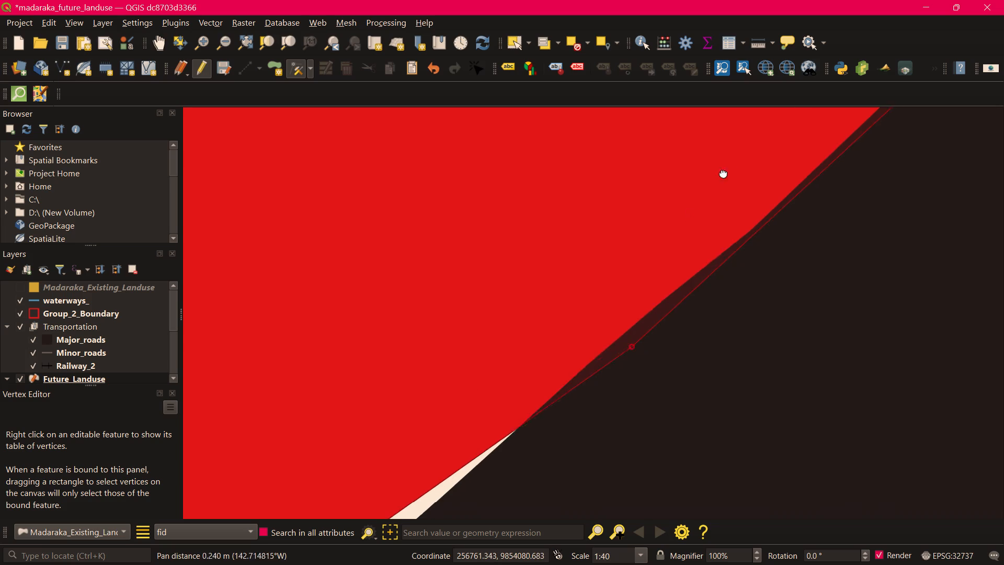
middle_click_drag(723, 173, 736, 160)
left_click_drag(510, 339, 510, 339)
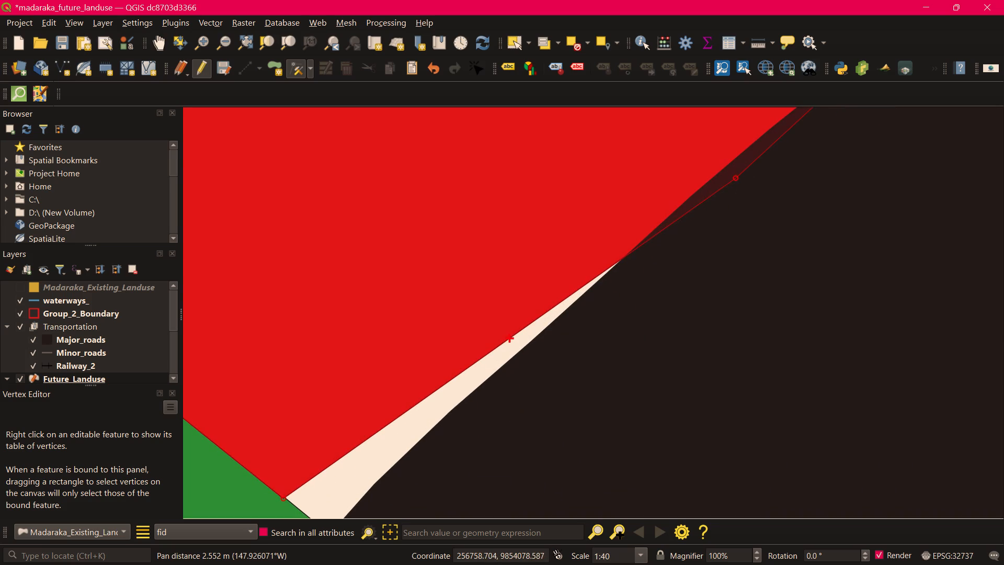
left_click_drag(510, 339, 510, 345)
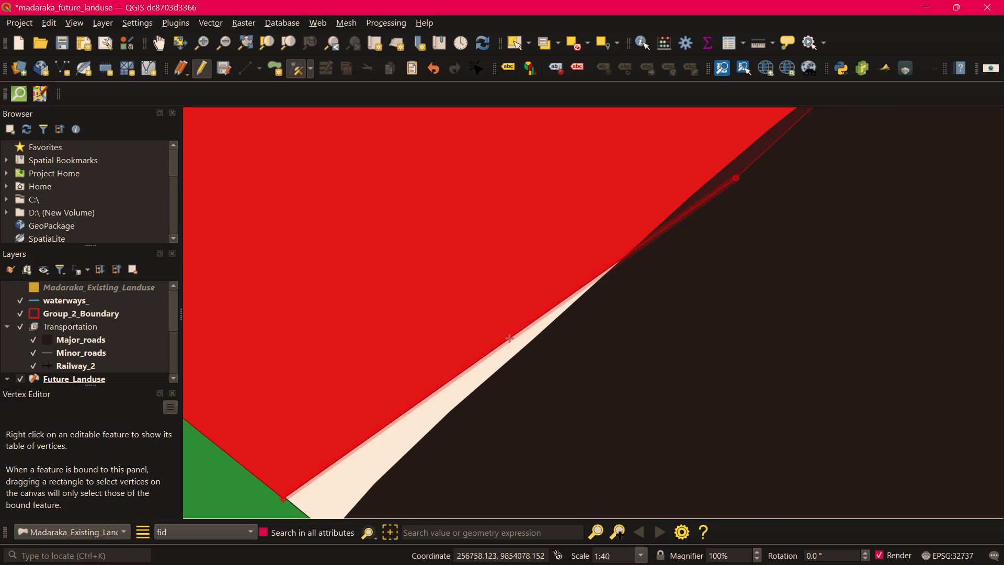
left_click(510, 338)
middle_click_drag(515, 372, 568, 230)
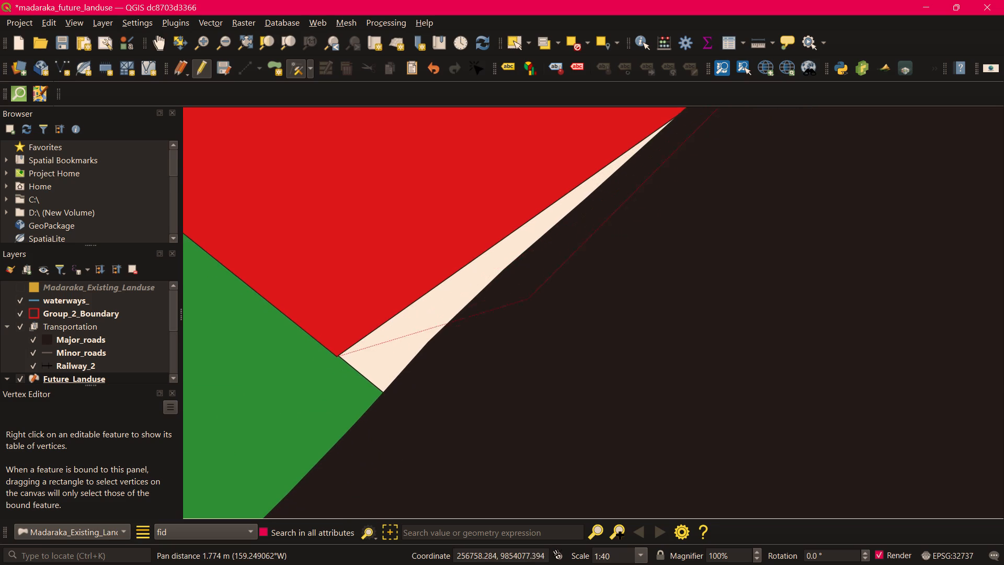
left_click(388, 395)
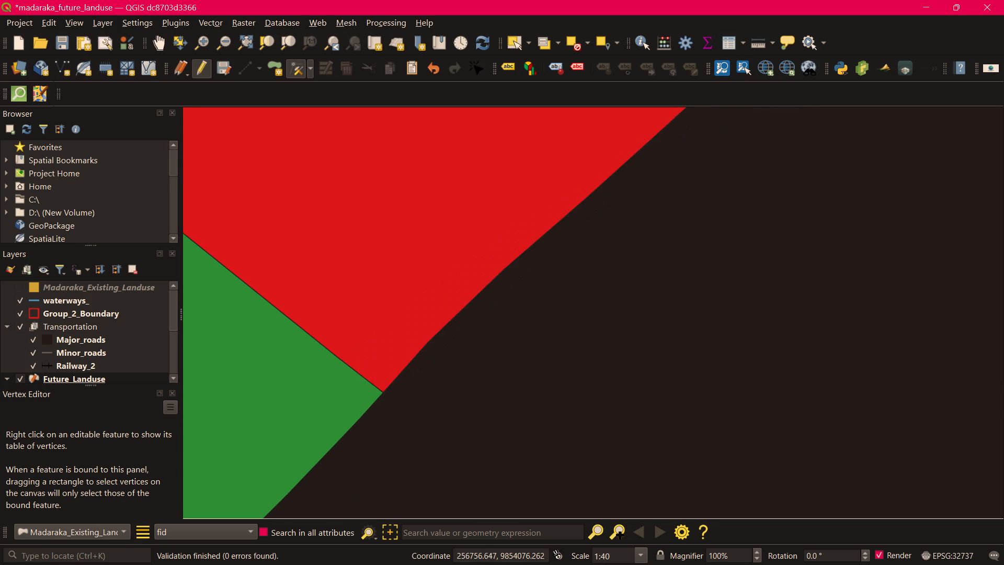
Add a vertex farther northeast on the red polygon's road-side edge and place it inside the major road to close the remaining sliver.
scroll(702, 285, "down", 2)
middle_click_drag(715, 296, 559, 448)
scroll(574, 444, "down", 1)
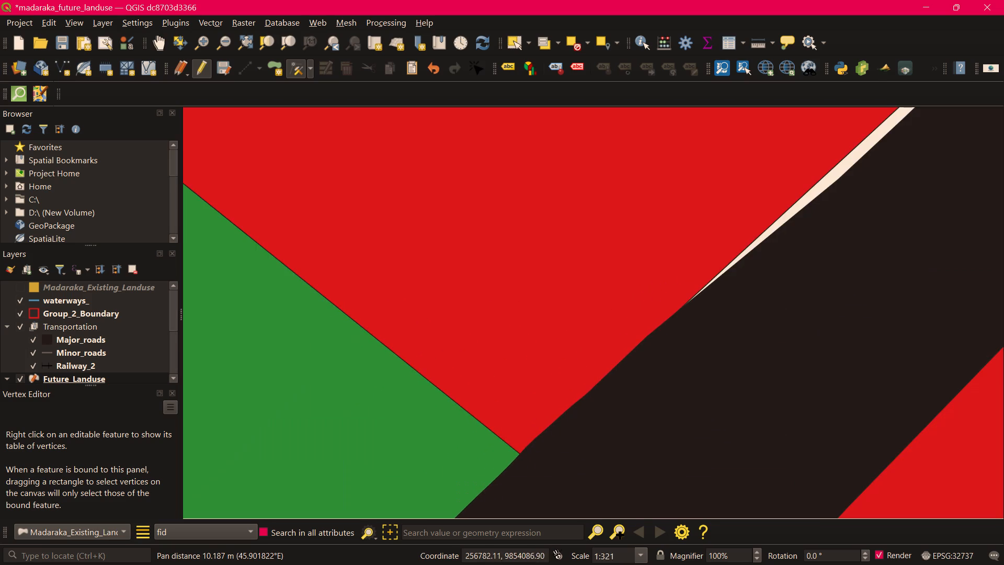
middle_click_drag(798, 285, 432, 553)
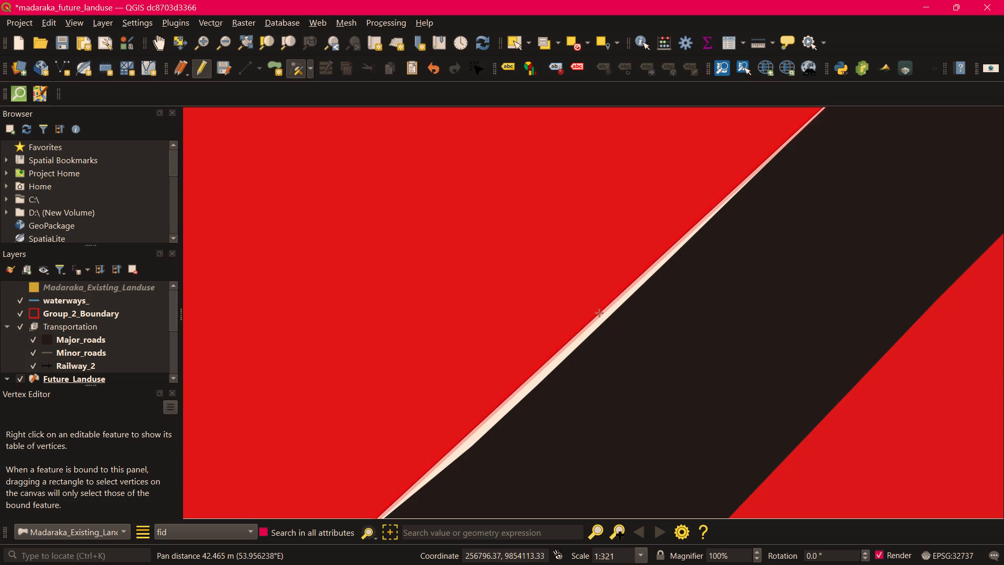
left_click_drag(599, 313, 601, 318)
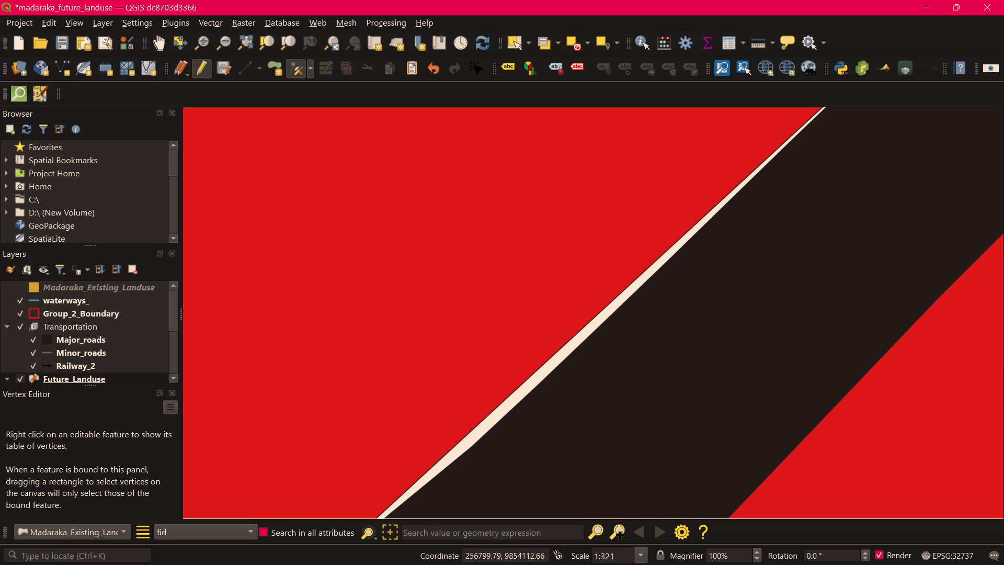
scroll(615, 333, "down", 1)
middle_click_drag(615, 333, 631, 292)
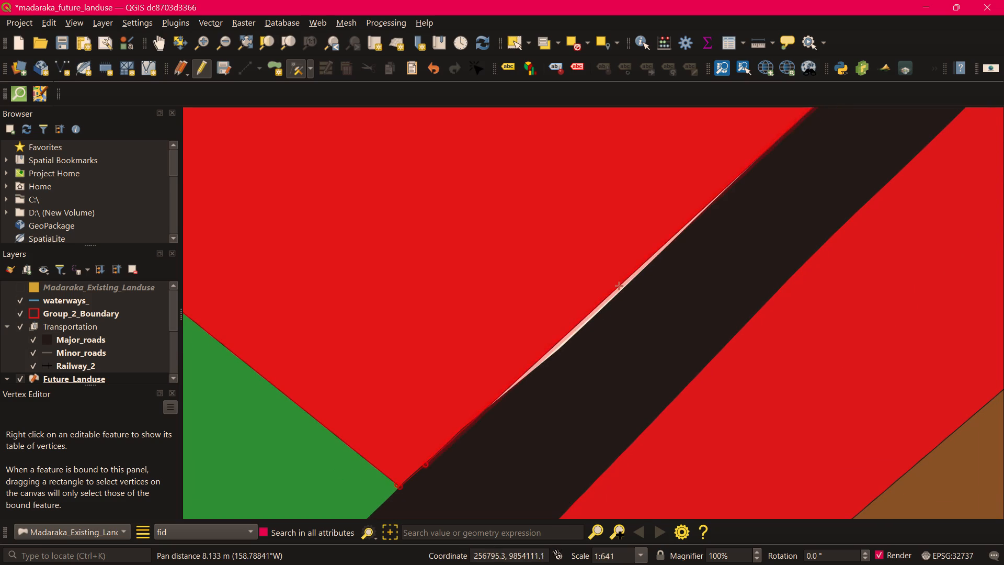
scroll(623, 282, "up", 1)
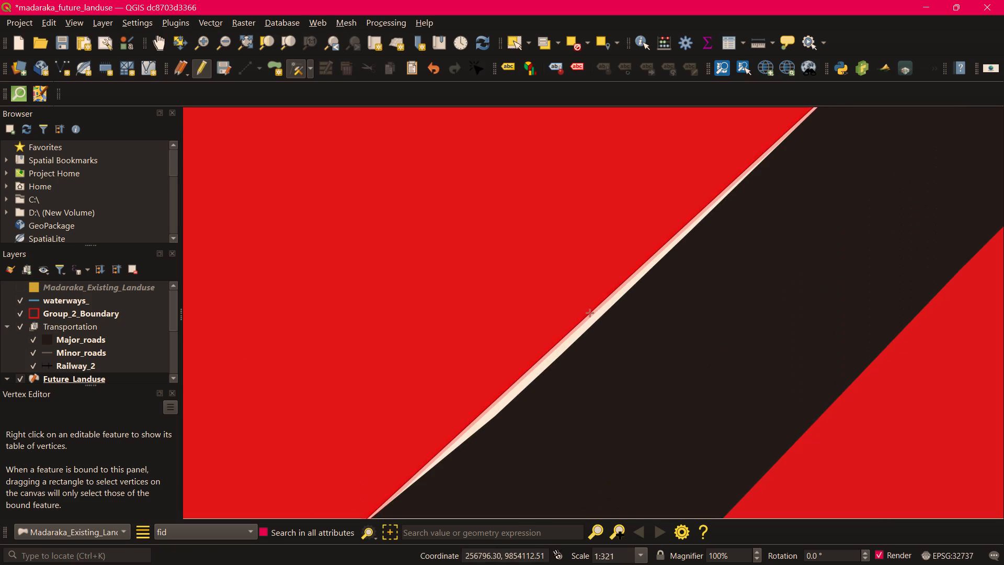
left_click(590, 312)
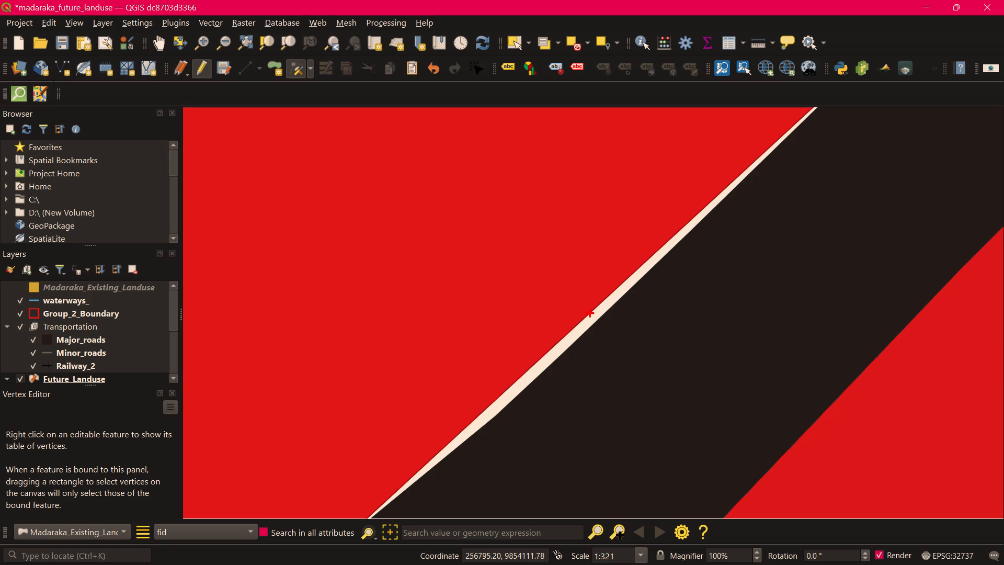
left_click(612, 327)
Move the orange polygon's southern corner onto the red polygon's eastern corner at the major road to close the gap between them.
middle_click_drag(733, 274, 419, 535)
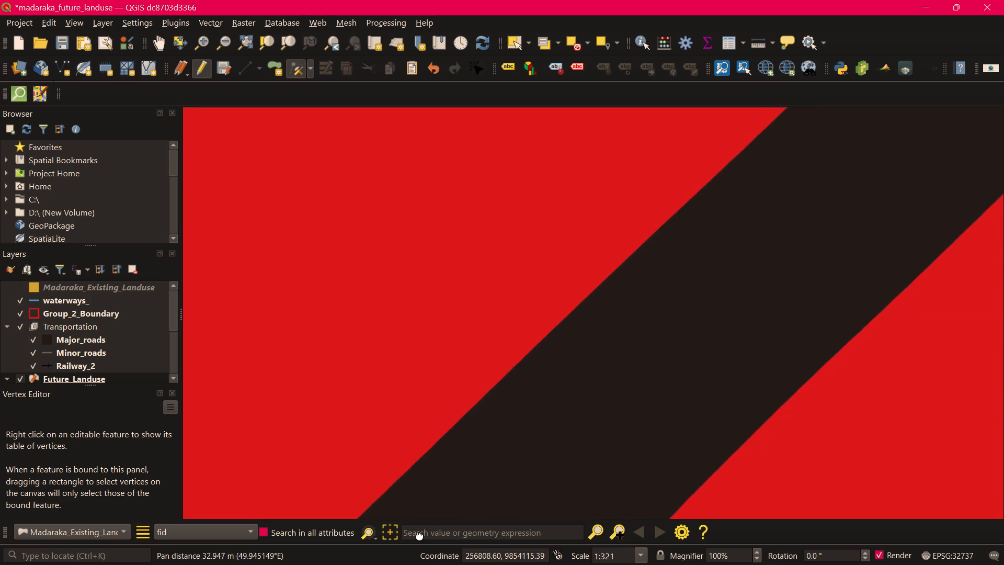
middle_click_drag(419, 535, 390, 564)
scroll(481, 417, "down", 1)
scroll(550, 412, "down", 1)
middle_click_drag(591, 352, 528, 445)
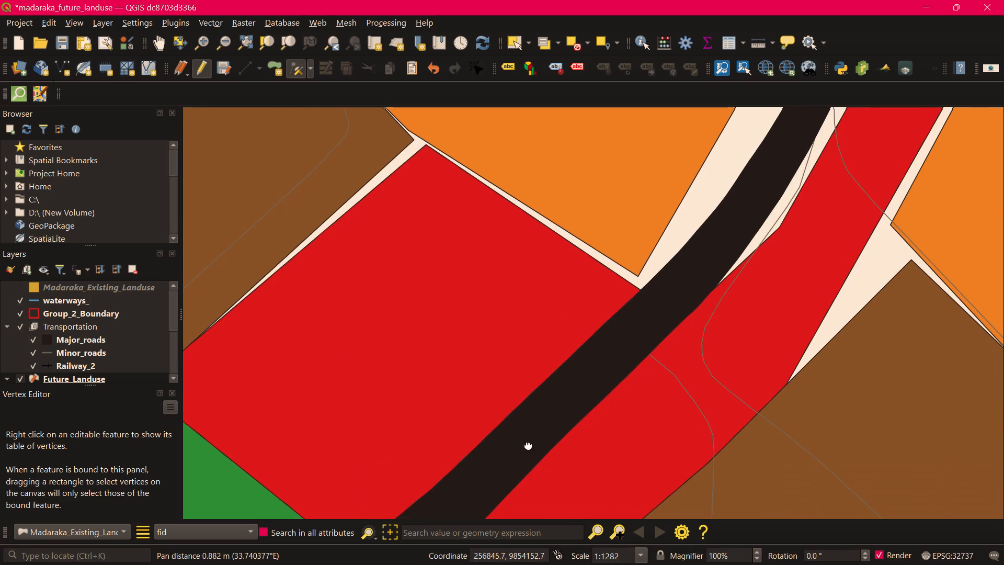
middle_click_drag(528, 445, 524, 449)
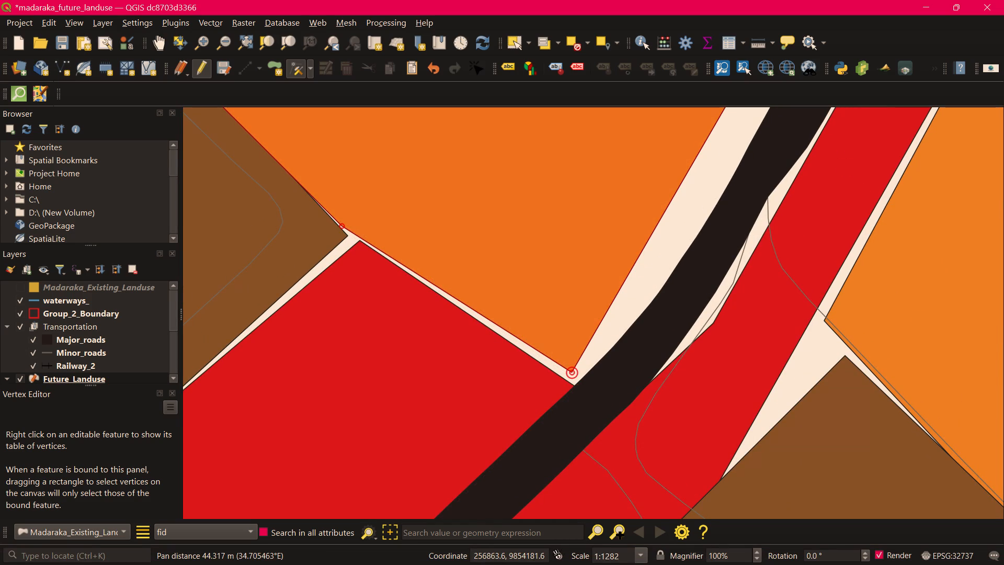
left_click(572, 372)
left_click(573, 386)
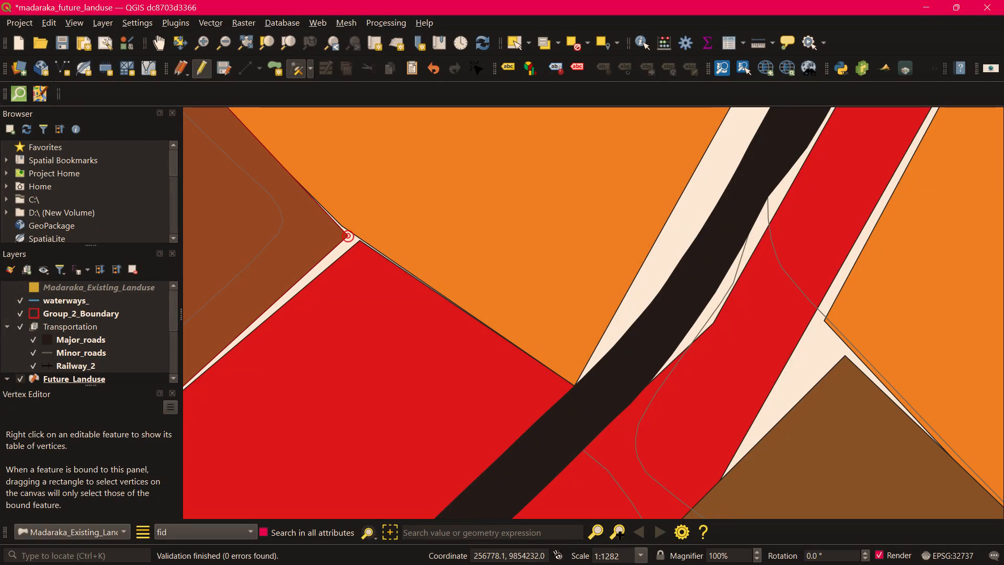
Move the brown polygon's eastern corner onto the red polygon's northern corner to close the gap between them.
left_click(347, 235)
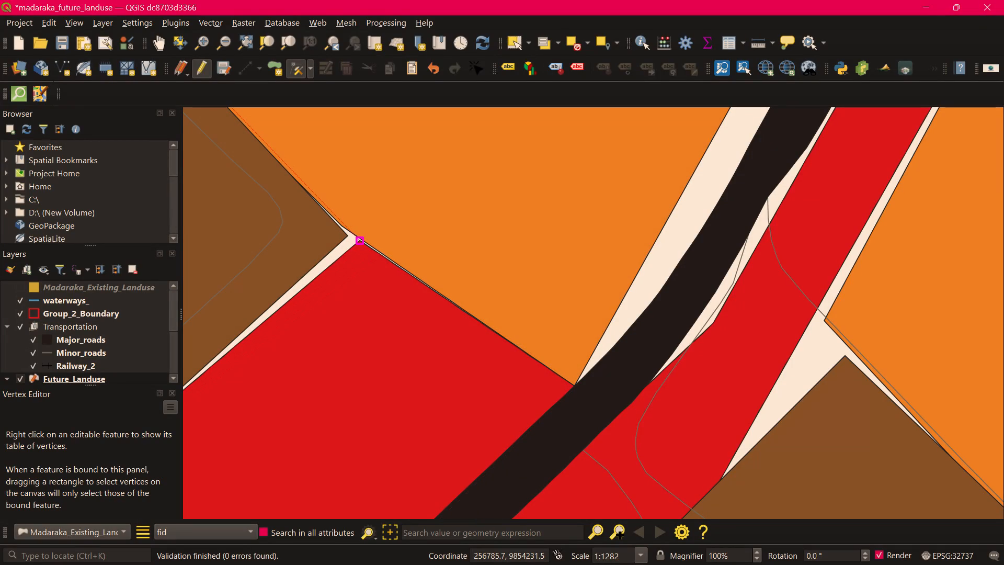
left_click(364, 239)
Add a vertex midway along the red polygon's northeastern edge and place it just inside the adjoining orange polygon.
scroll(409, 278, "up", 1)
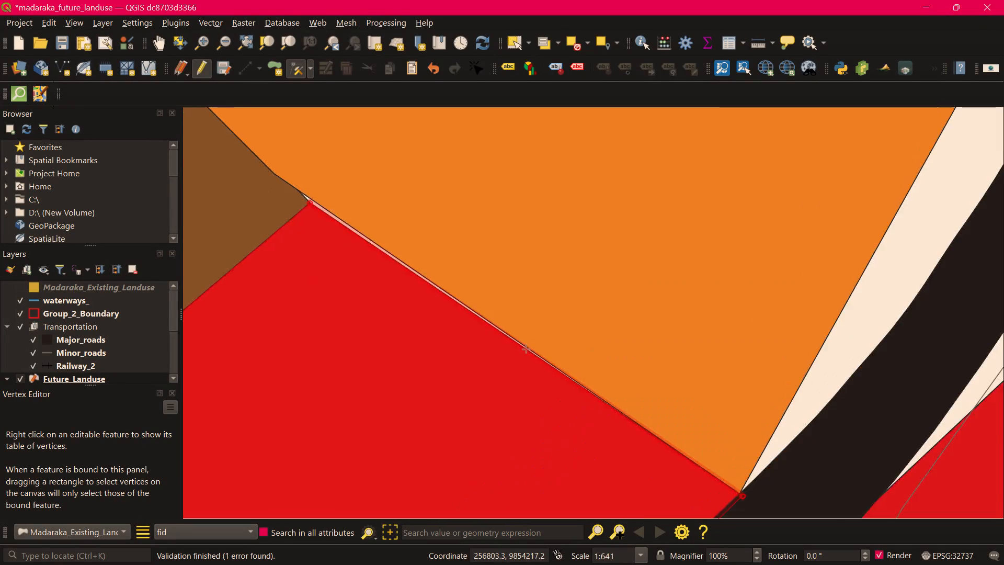
scroll(413, 276, "up", 3)
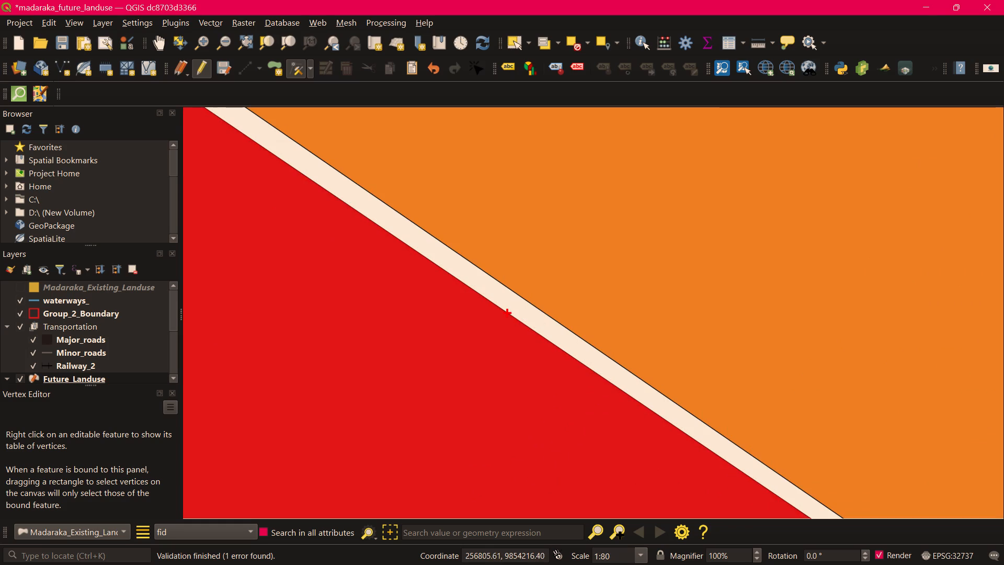
left_click(507, 313)
left_click(519, 279)
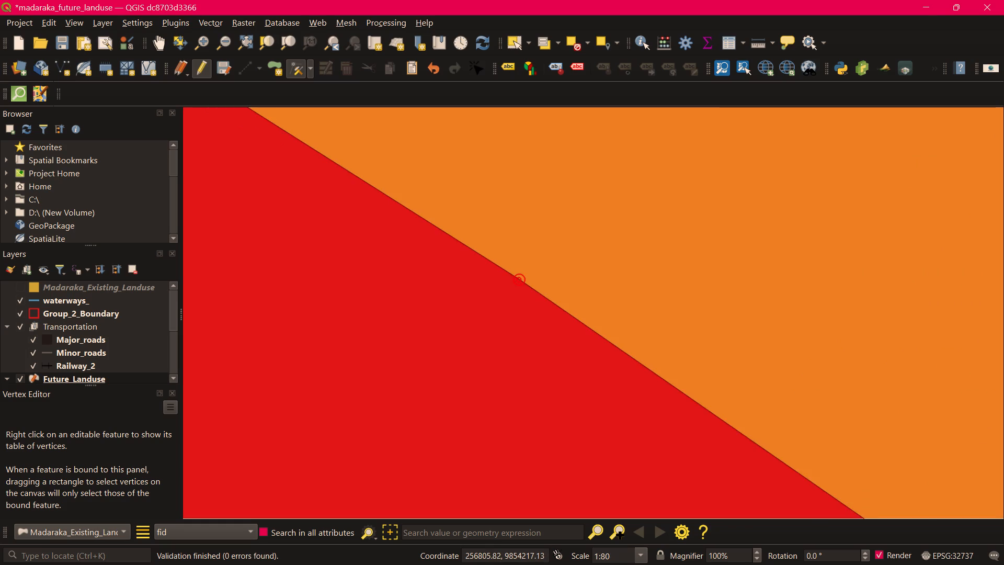
Move the brown polygon's eastern corner just inside the orange polygon to close the small gap at the three-polygon junction.
scroll(524, 278, "down", 3)
scroll(410, 219, "up", 1)
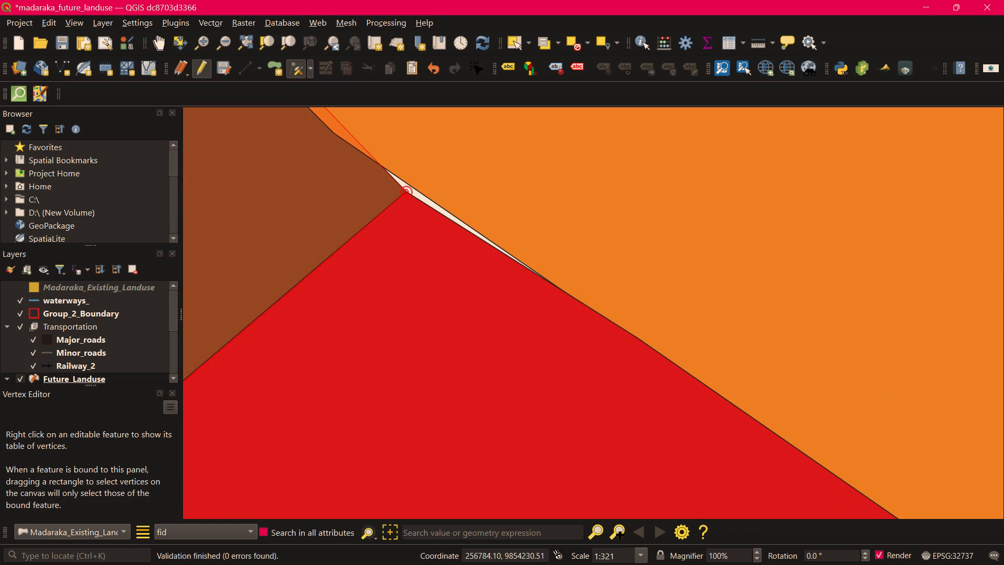
left_click(407, 193)
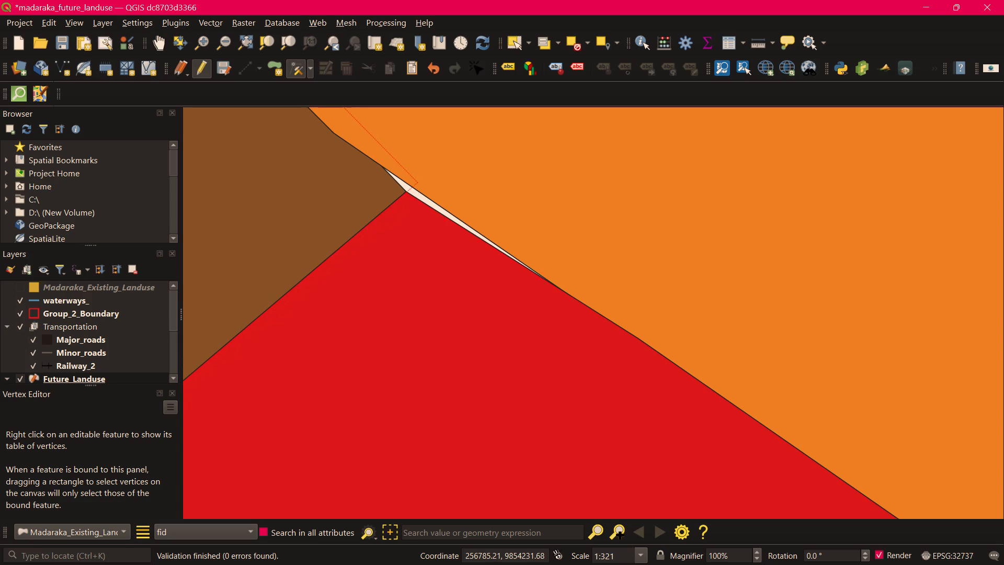
left_click(417, 182)
Add a vertex on the red polygon's northeastern edge near its northern corner and place it inside the orange polygon.
scroll(441, 215, "up", 3)
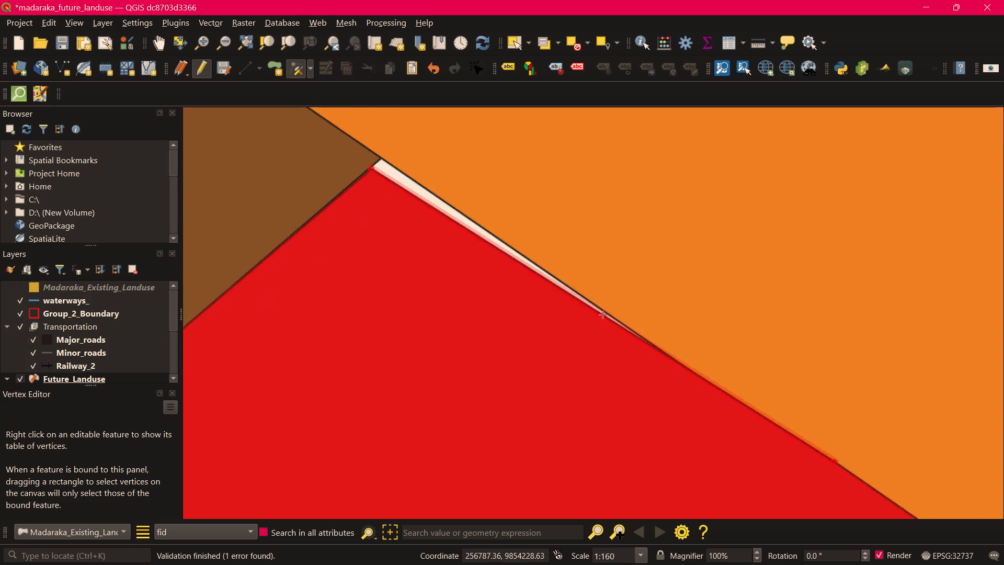
left_click(455, 212)
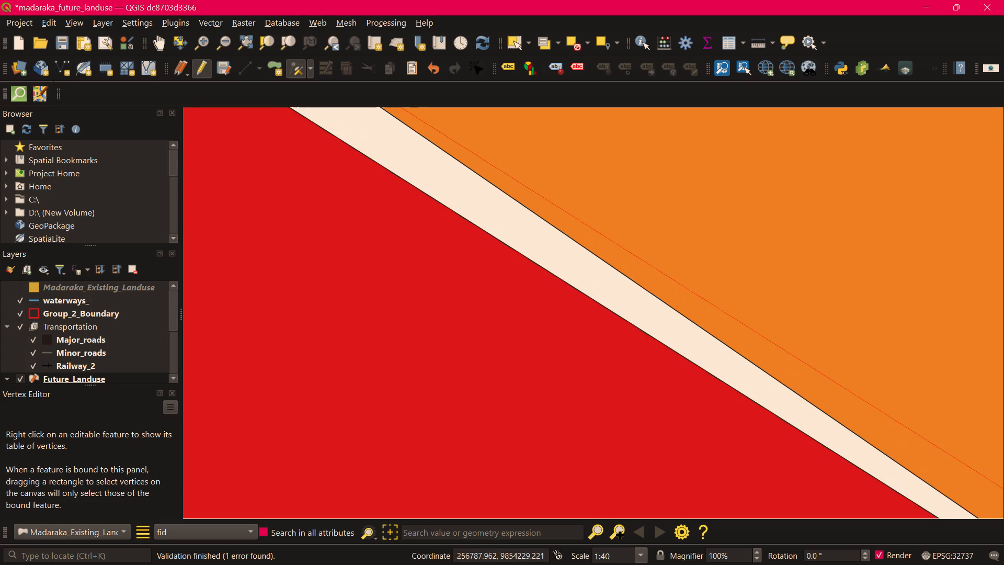
left_click(493, 165)
Move the northern corner of the brown polygon east of the major road into the red strip to fill the gap beside the orange polygon.
scroll(549, 266, "down", 4)
scroll(610, 300, "down", 1)
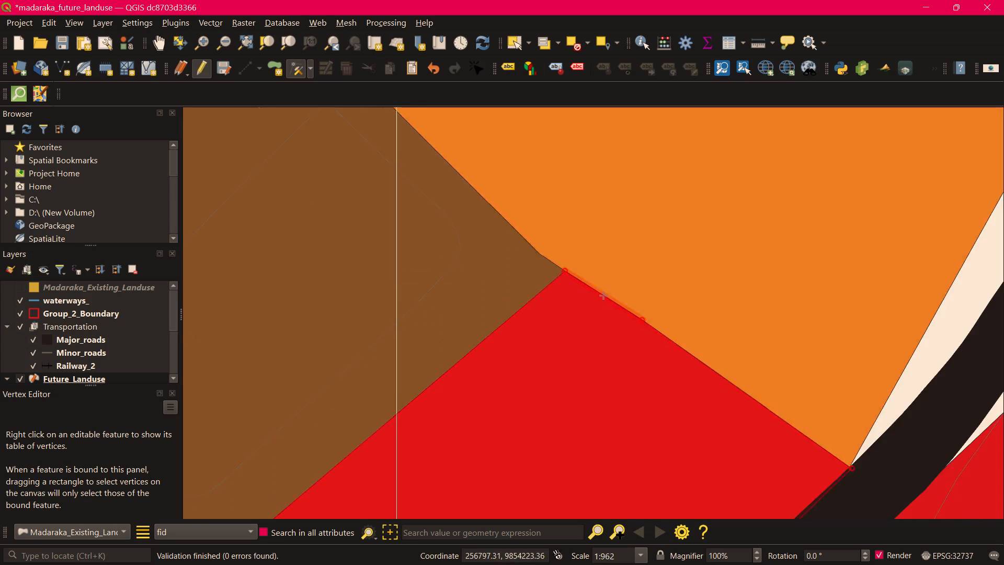
scroll(680, 340, "down", 2)
middle_click_drag(717, 326, 470, 381)
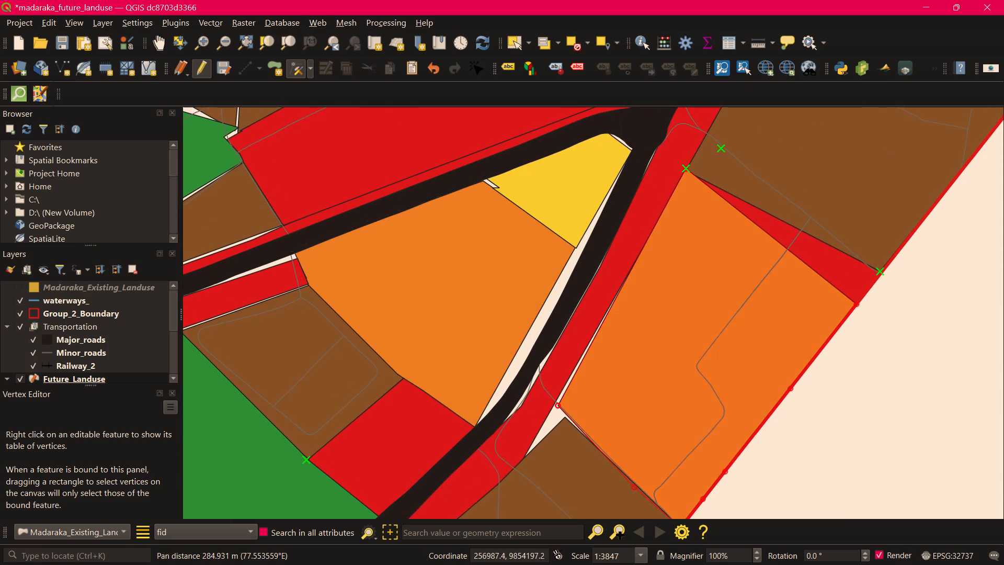
middle_click_drag(605, 415, 544, 216)
middle_click_drag(522, 264, 554, 361)
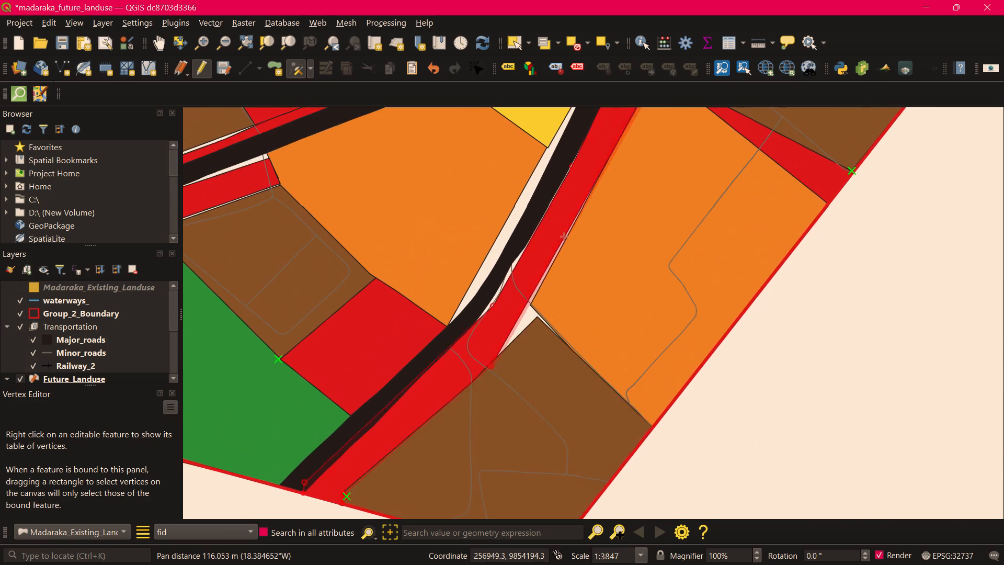
scroll(520, 307, "up", 2)
left_click(589, 346)
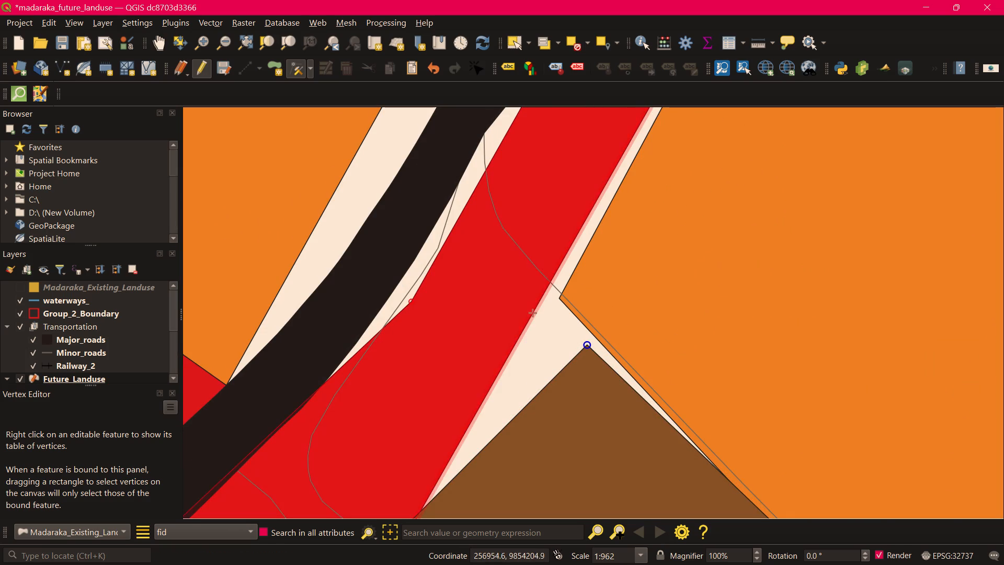
left_click(588, 347)
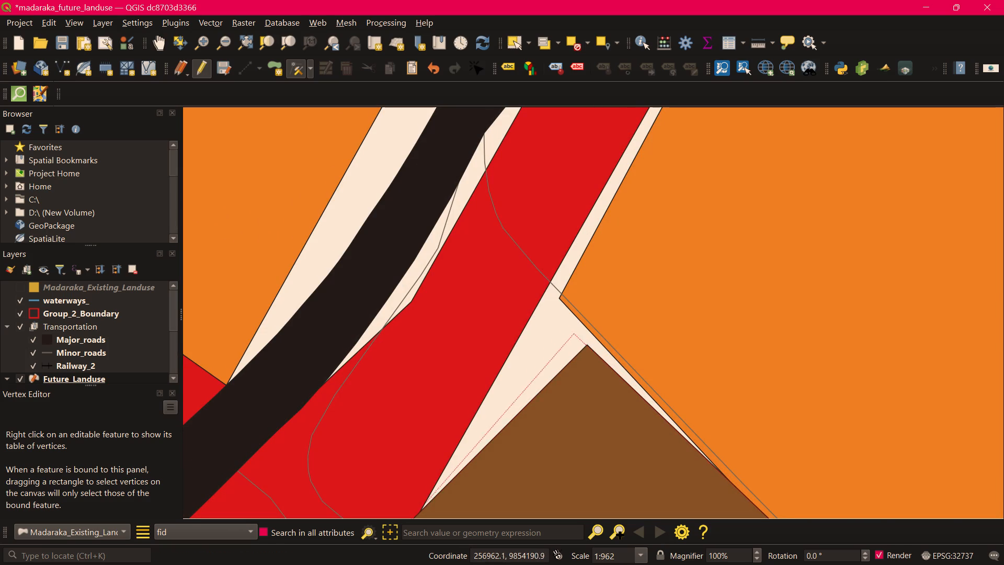
left_click(543, 269)
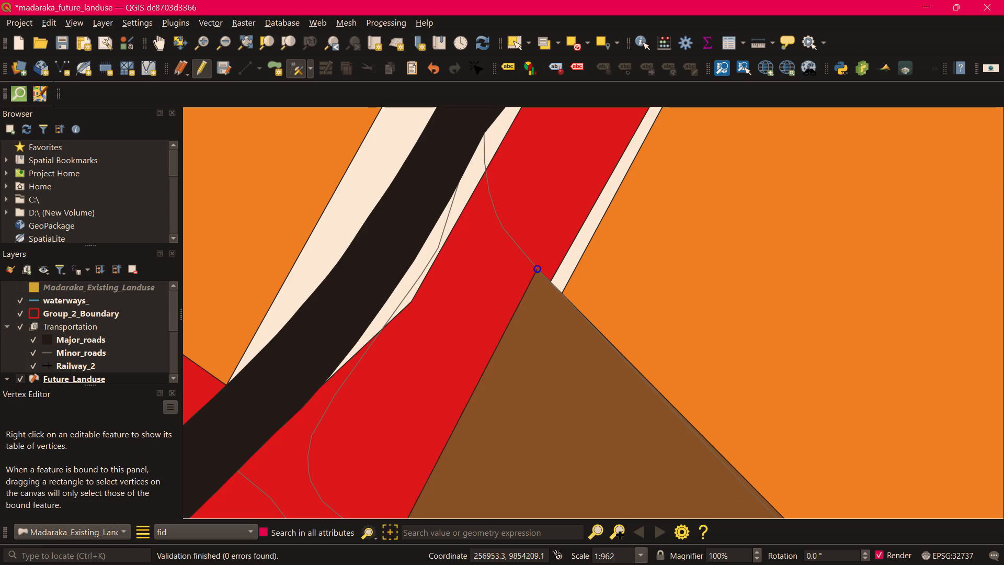
Add a vertex on the eastern orange polygon's western edge and place it inside the red strip to close the sliver between them.
middle_click_drag(667, 256, 496, 471)
scroll(604, 278, "down", 1)
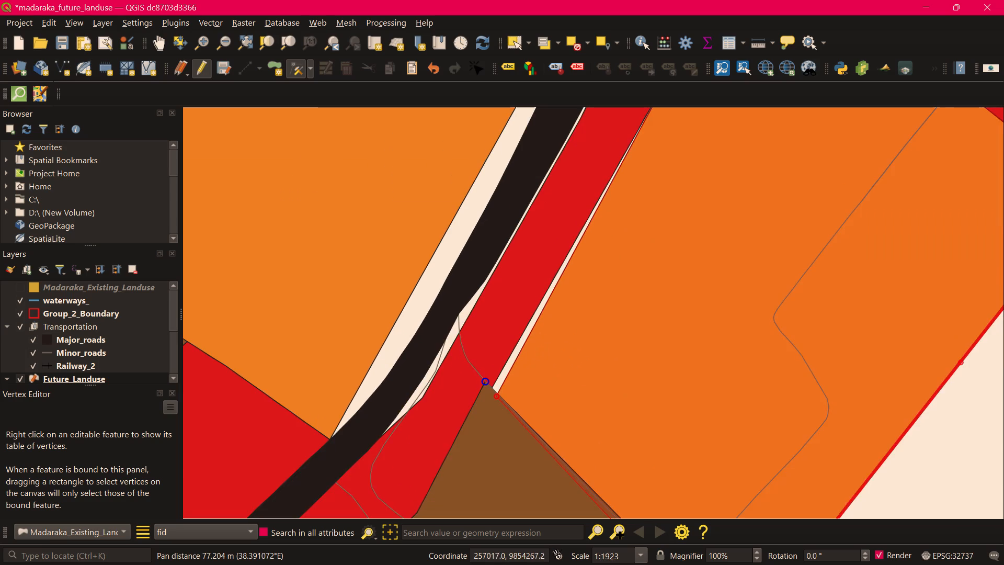
middle_click_drag(609, 241, 585, 412)
middle_click_drag(572, 392, 598, 292)
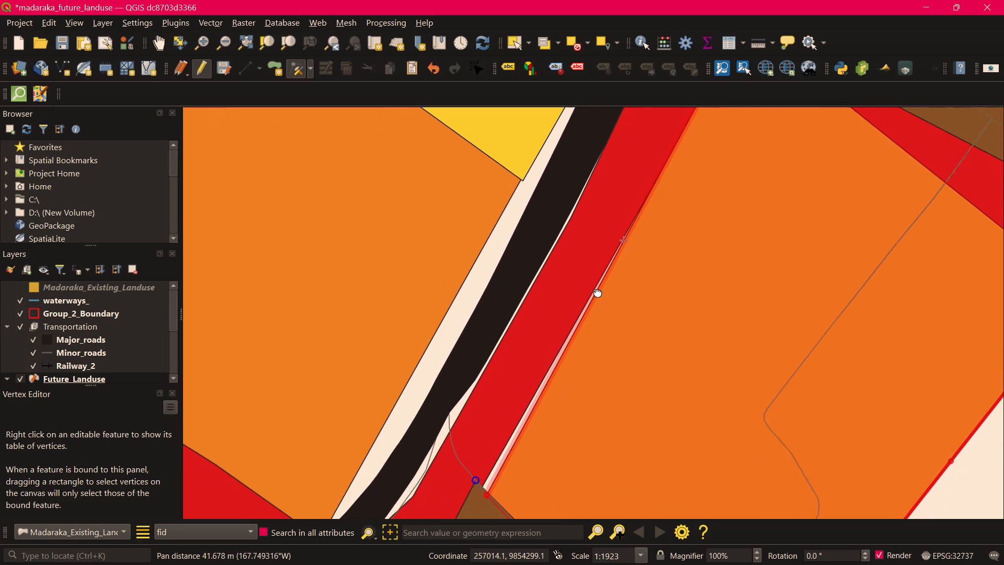
middle_click_drag(598, 292, 599, 288)
scroll(563, 356, "up", 2)
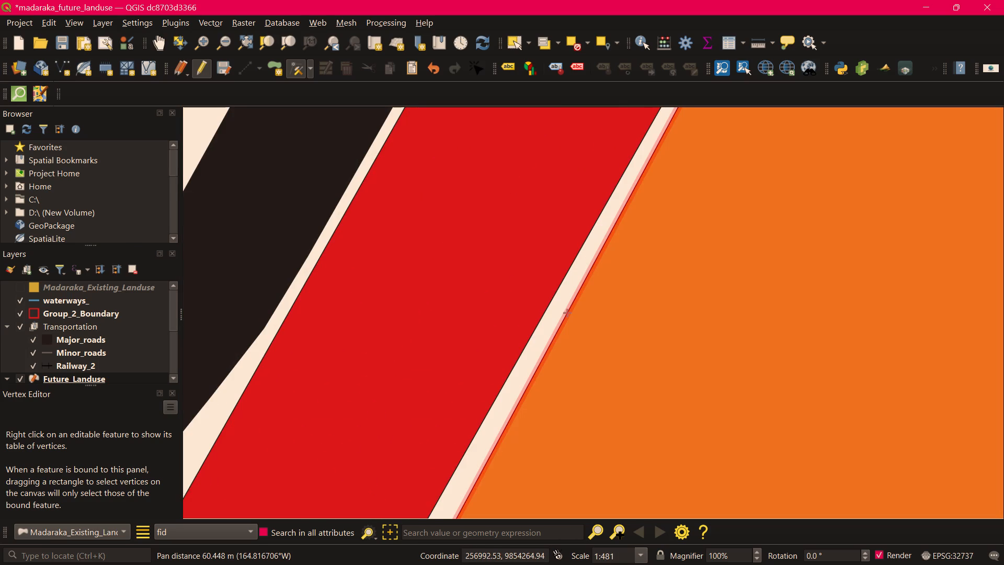
left_click(557, 333)
left_click(531, 314)
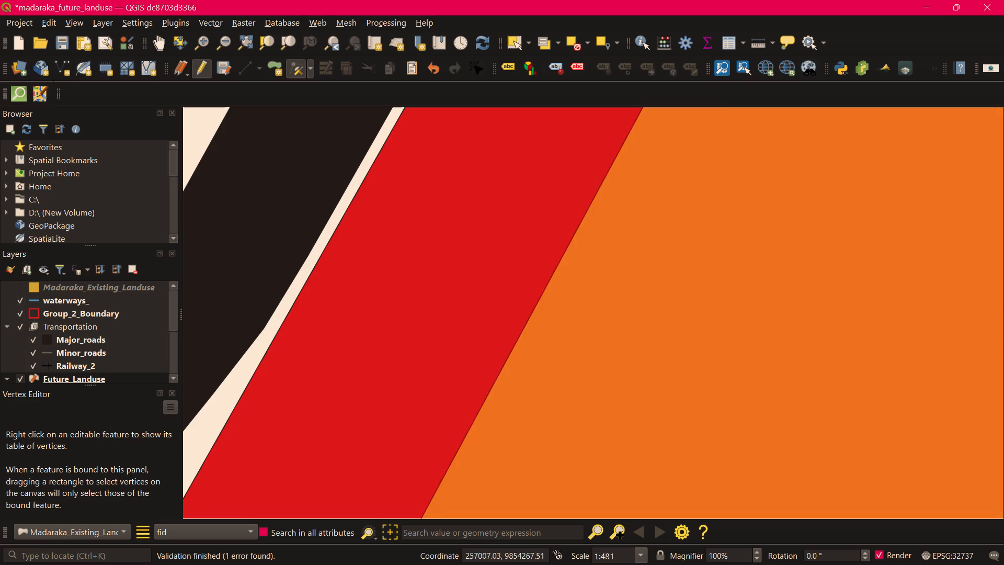
Add a vertex on the red strip's road-side edge just south of the road junction and place it inside the major road.
scroll(689, 324, "down", 2)
middle_click_drag(803, 248, 729, 476)
scroll(745, 439, "down", 1)
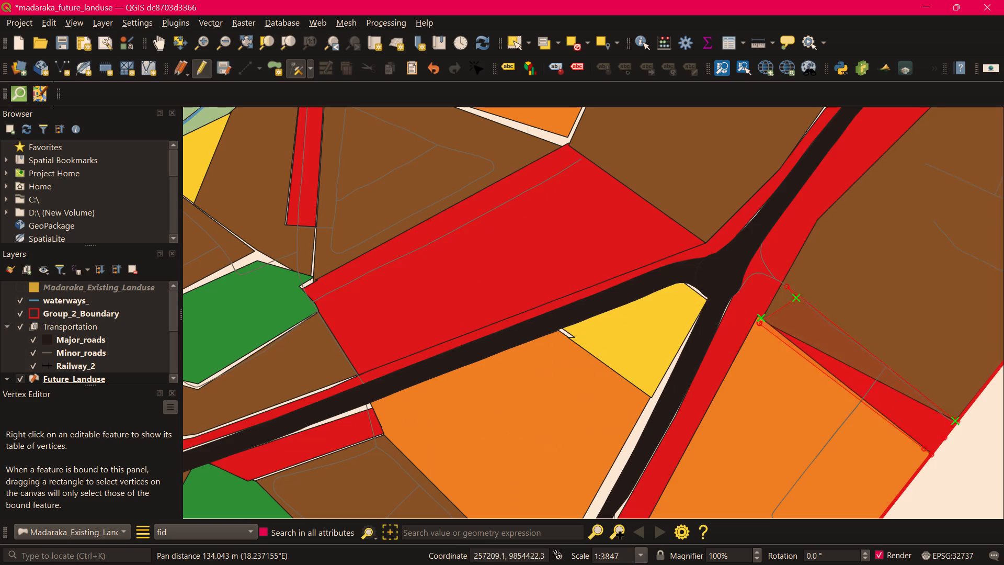
scroll(734, 315, "up", 1)
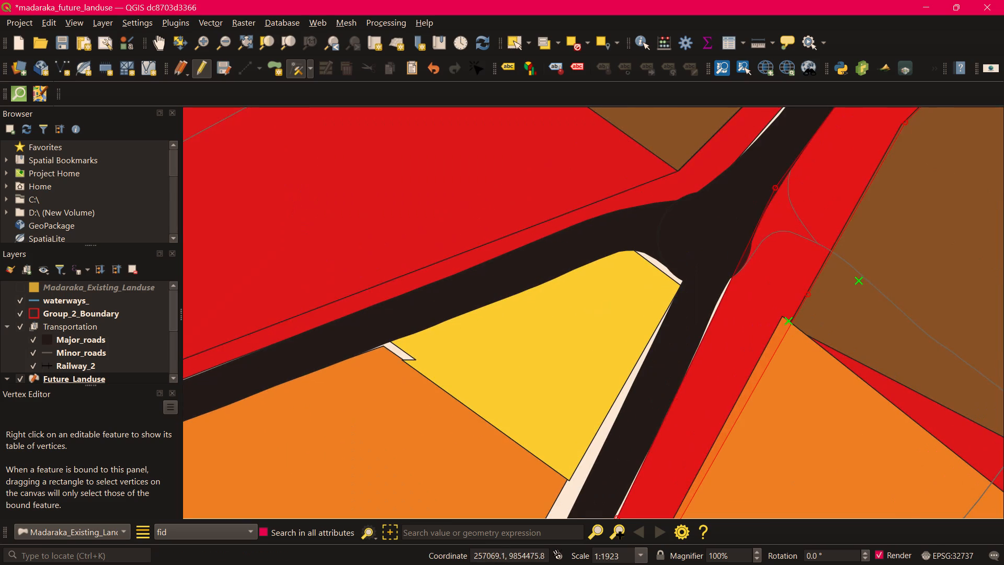
scroll(728, 299, "up", 2)
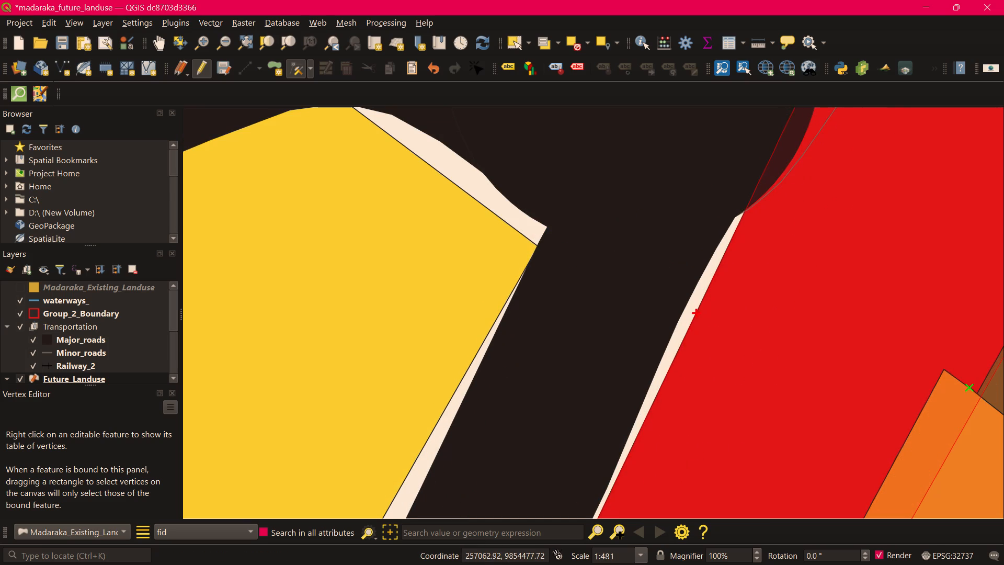
left_click(696, 312)
left_click(677, 301)
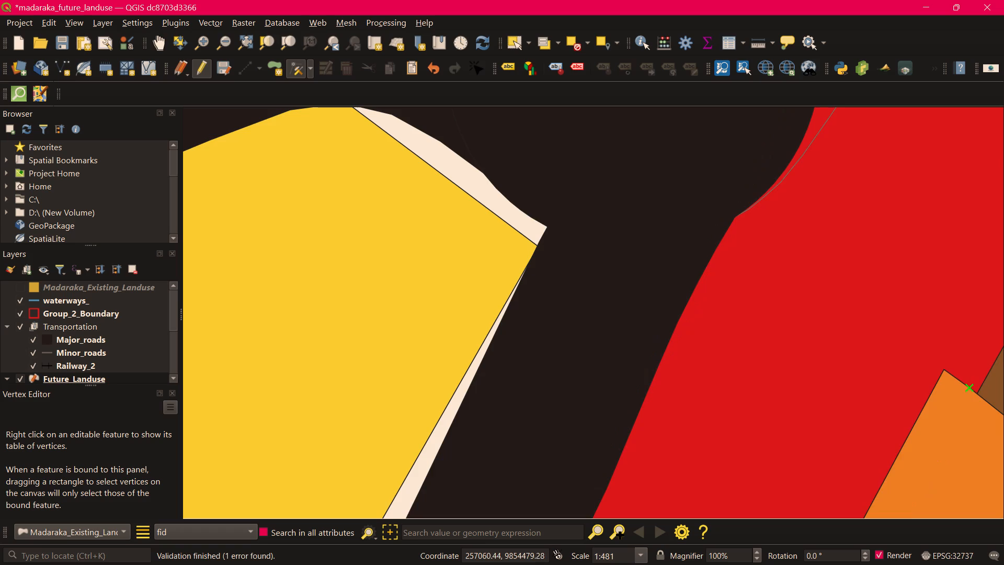
Close the yellow polygon's gap at the road junction by adding a northeastern-edge vertex and moving its eastern corner, both into the major road.
middle_click_drag(631, 310, 821, 354)
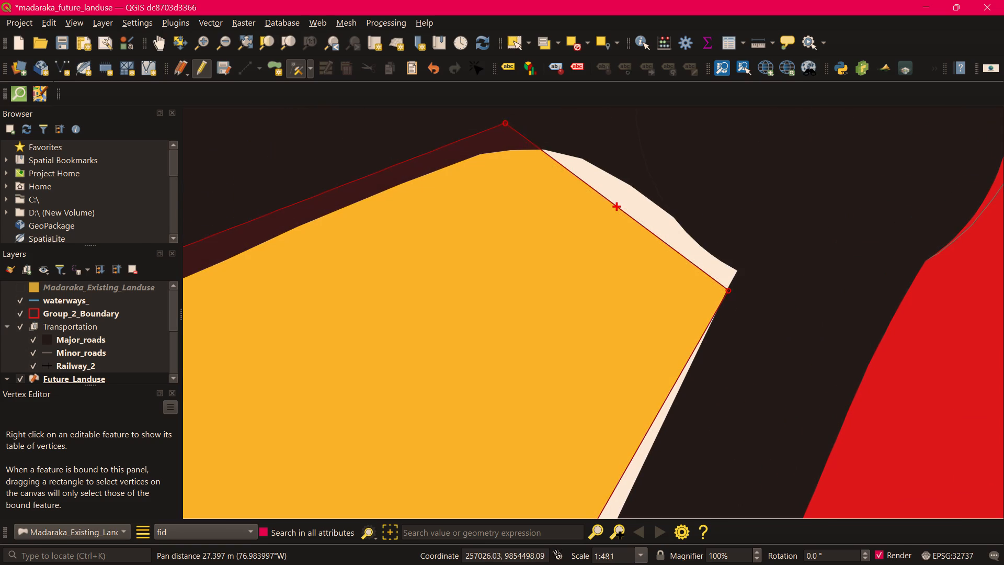
left_click(616, 207)
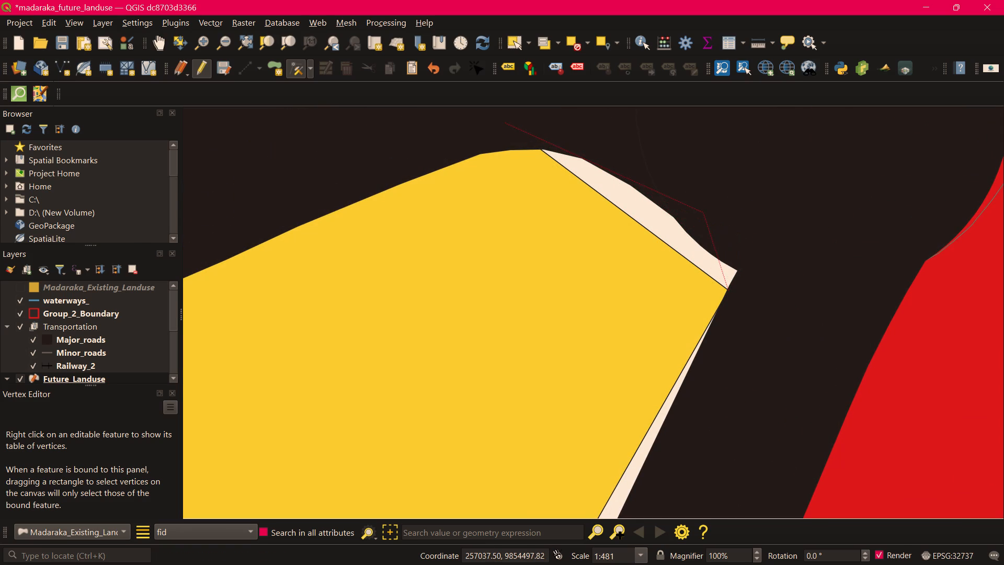
left_click(706, 213)
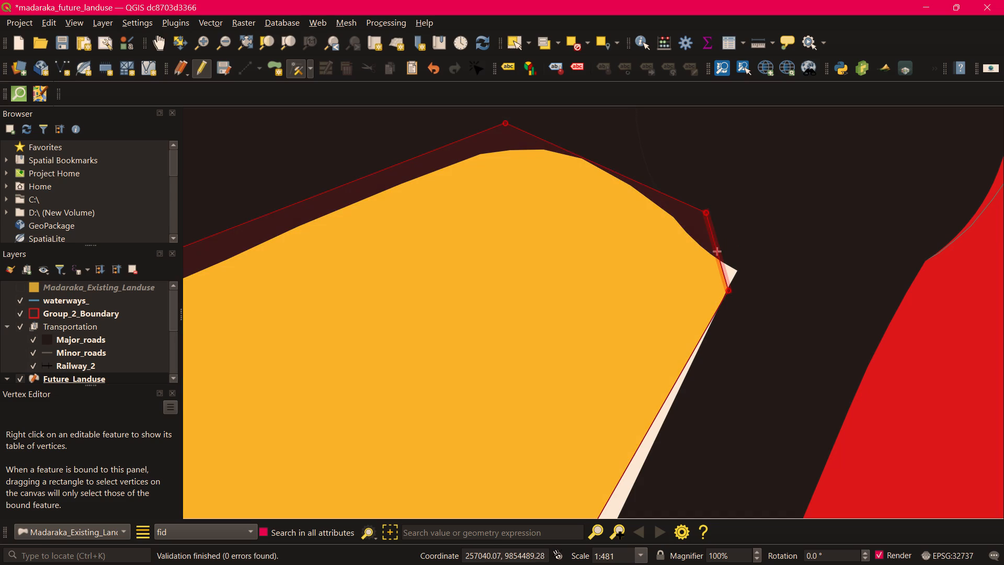
left_click(722, 274)
left_click(744, 268)
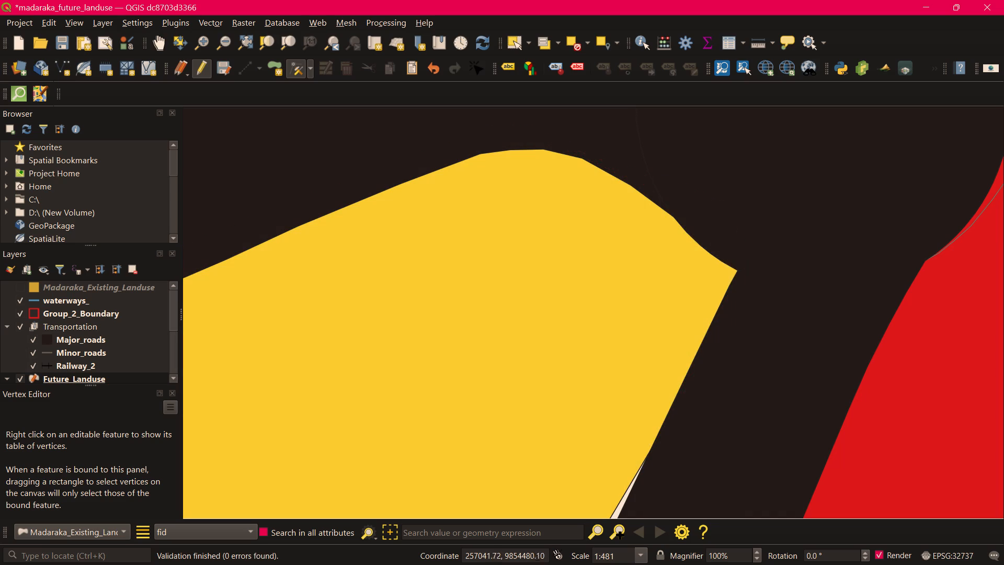
Add a vertex on the yellow polygon's southeastern road-side edge and place it inside the major road to close the sliver.
middle_click_drag(734, 345, 725, 146)
middle_click_drag(640, 383, 791, 166)
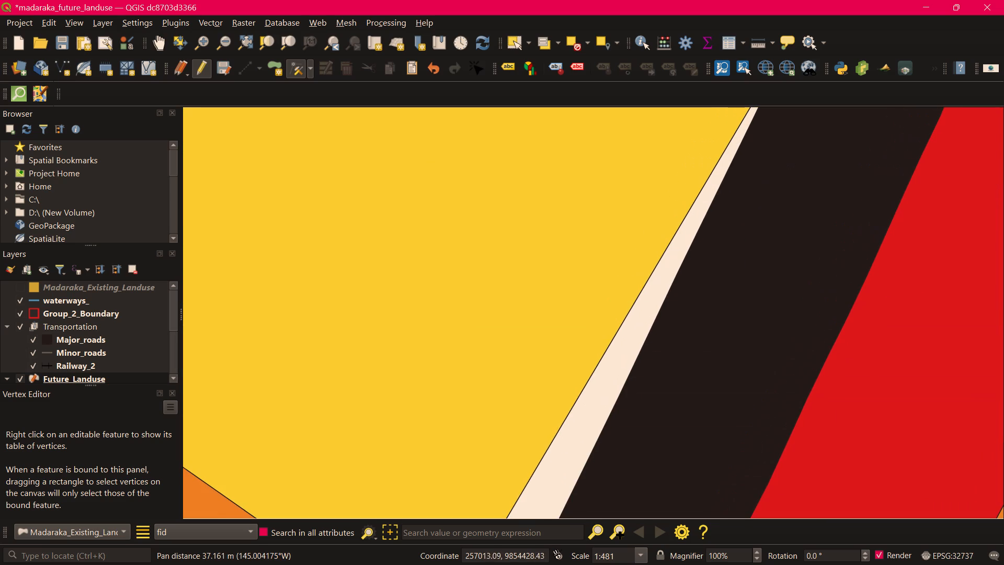
left_click(653, 275)
left_click(695, 284)
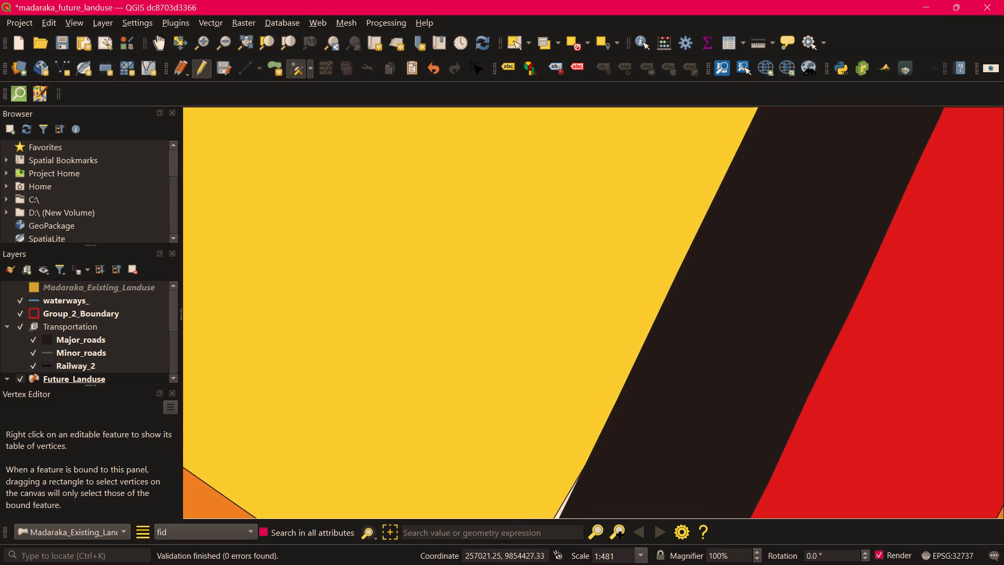
Move the yellow polygon's southern corner into the major road to close the gap along its southeastern edge.
middle_click_drag(783, 331, 855, 150)
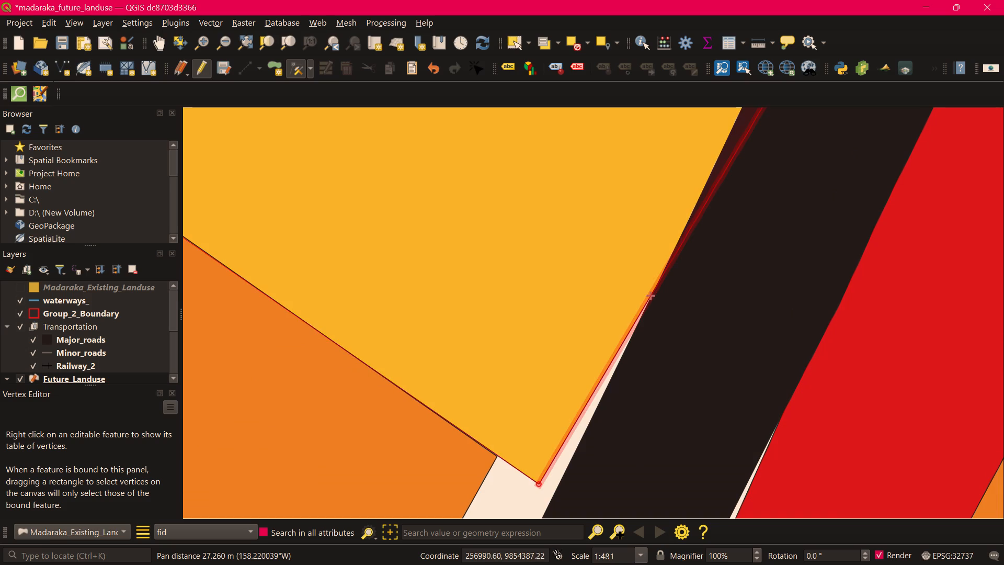
middle_click_drag(629, 437, 688, 228)
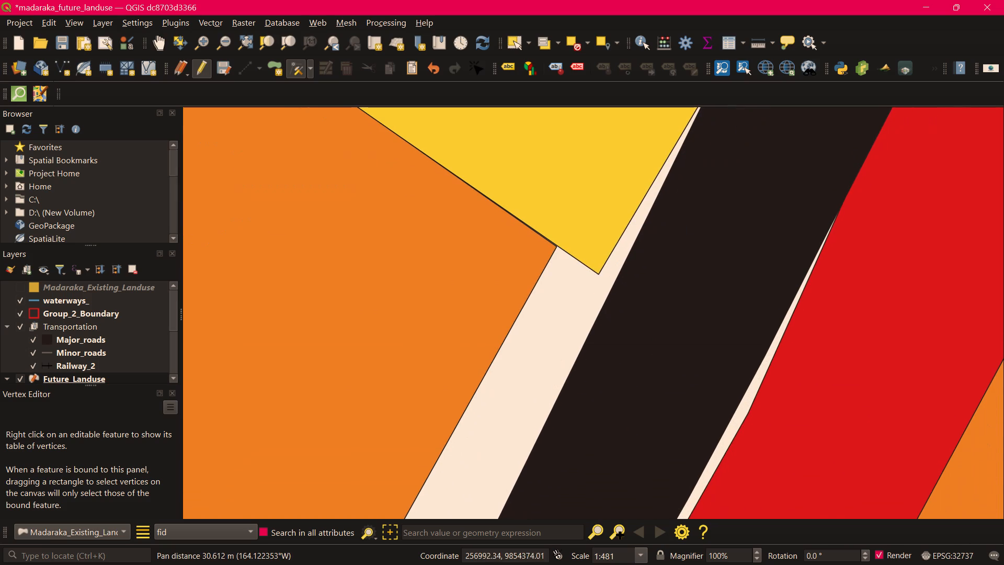
left_click_drag(599, 275, 603, 280)
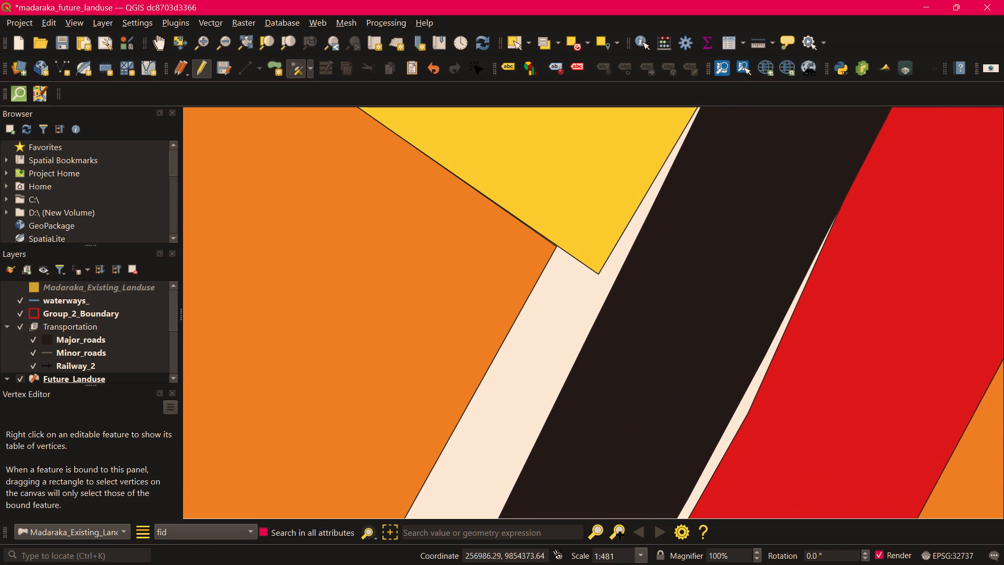
left_click(600, 274)
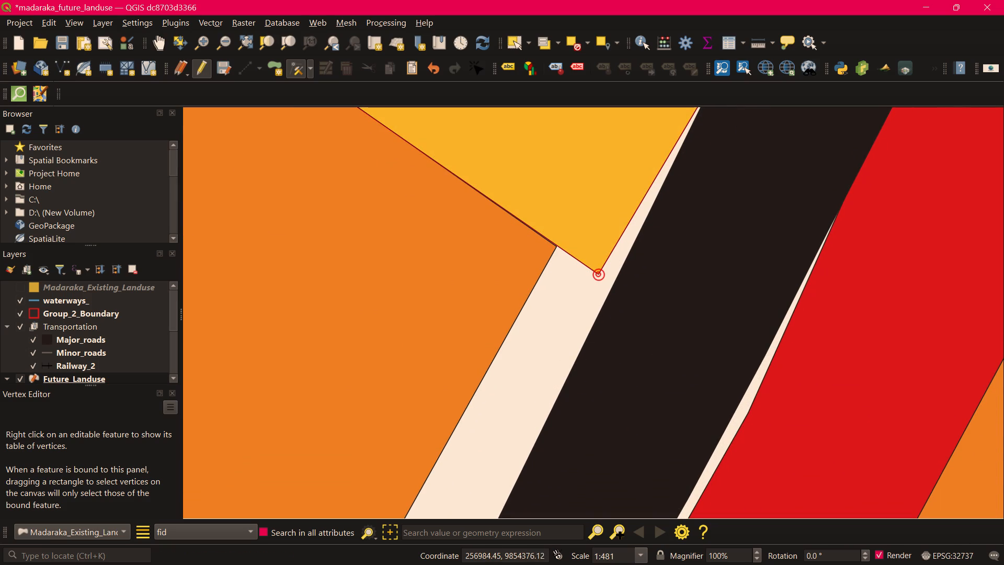
left_click(619, 289)
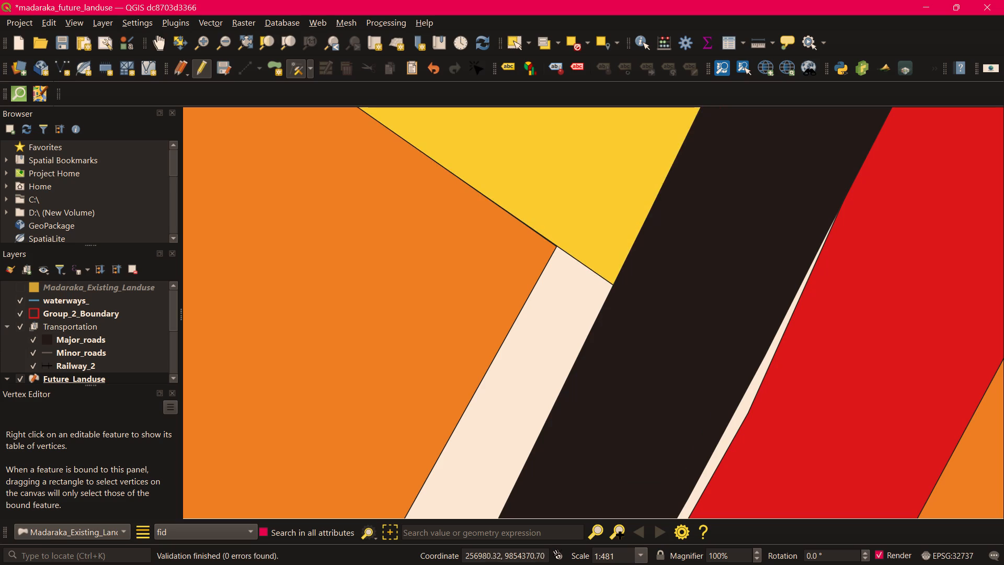
Move the red strip's road-side bend vertex, opposite the large orange polygon, into the major road to close the sliver.
middle_click_drag(579, 325, 634, 141)
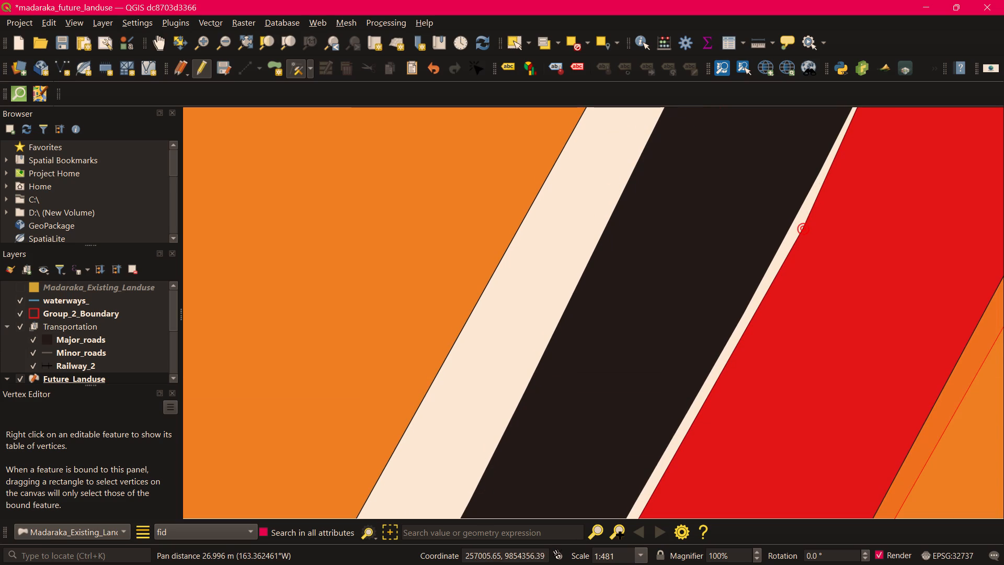
left_click(805, 229)
left_click(788, 223)
Add a vertex on the large orange polygon's southeastern edge and place it inside the major road to close the wide gap.
middle_click_drag(815, 376, 837, 349)
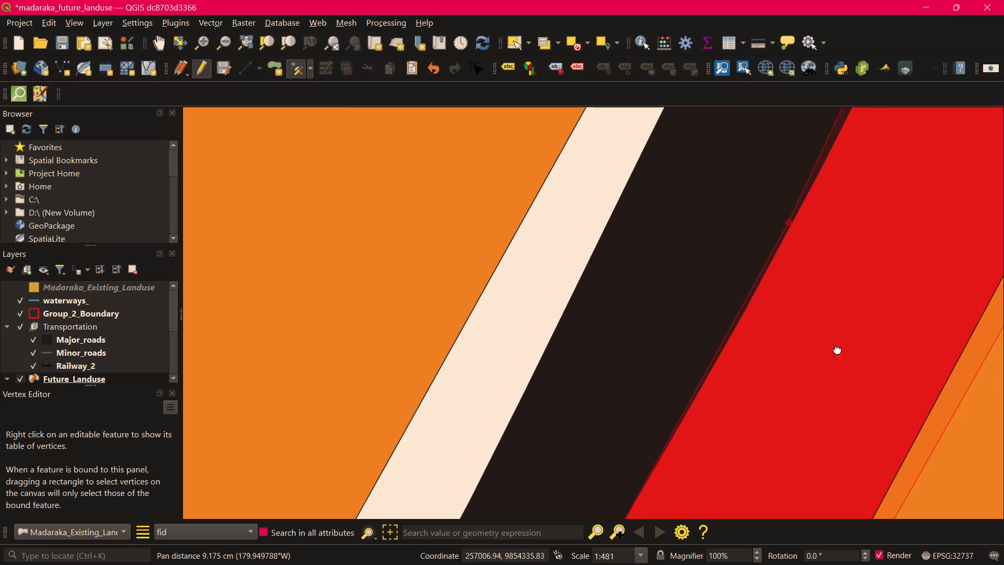
middle_click_drag(837, 349, 928, 270)
left_click(556, 259)
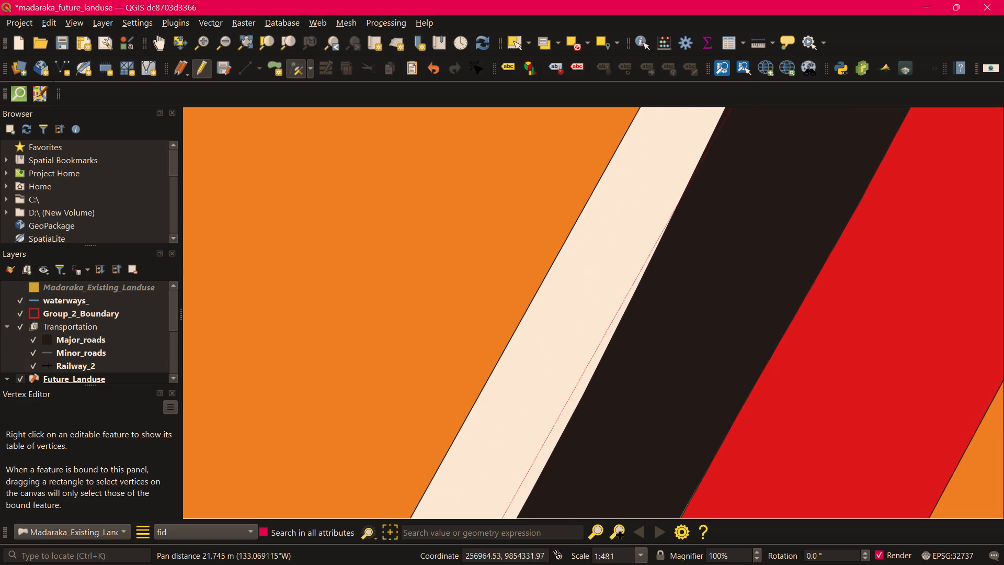
left_click(644, 304)
Move the large orange polygon's northern corner to where the yellow polygon meets the major road, filling the notch between them.
scroll(724, 327, "down", 3)
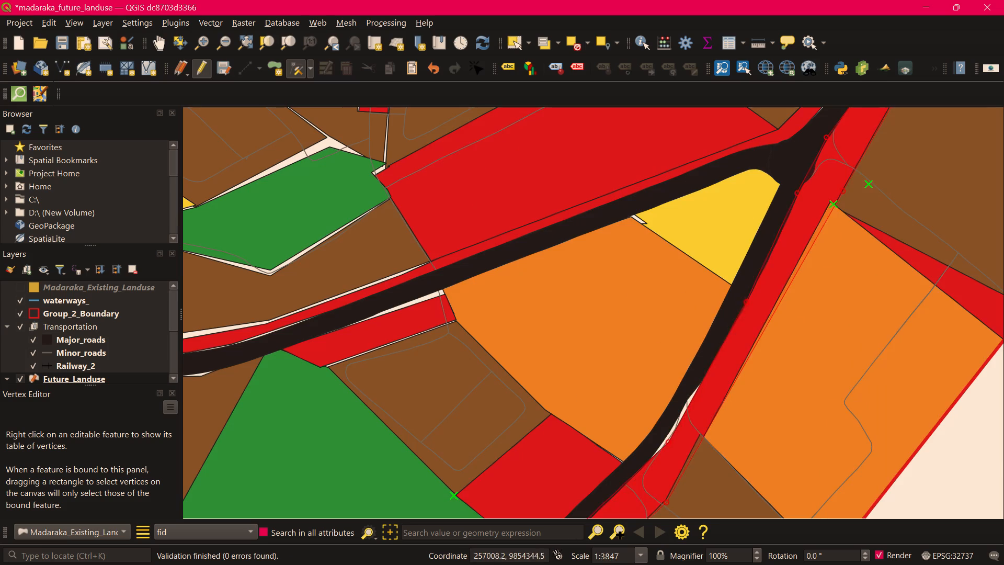
scroll(640, 223, "up", 2)
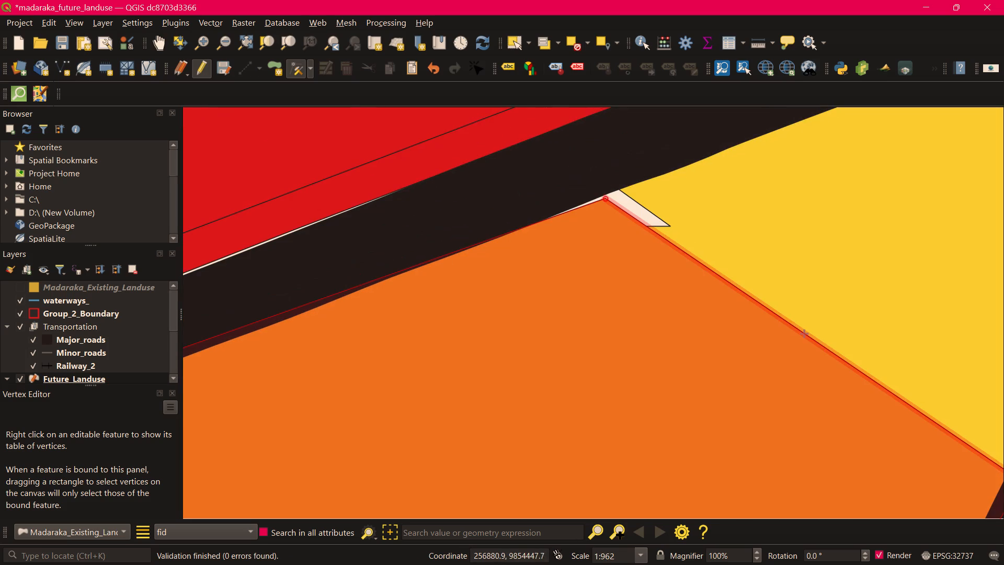
left_click(607, 201)
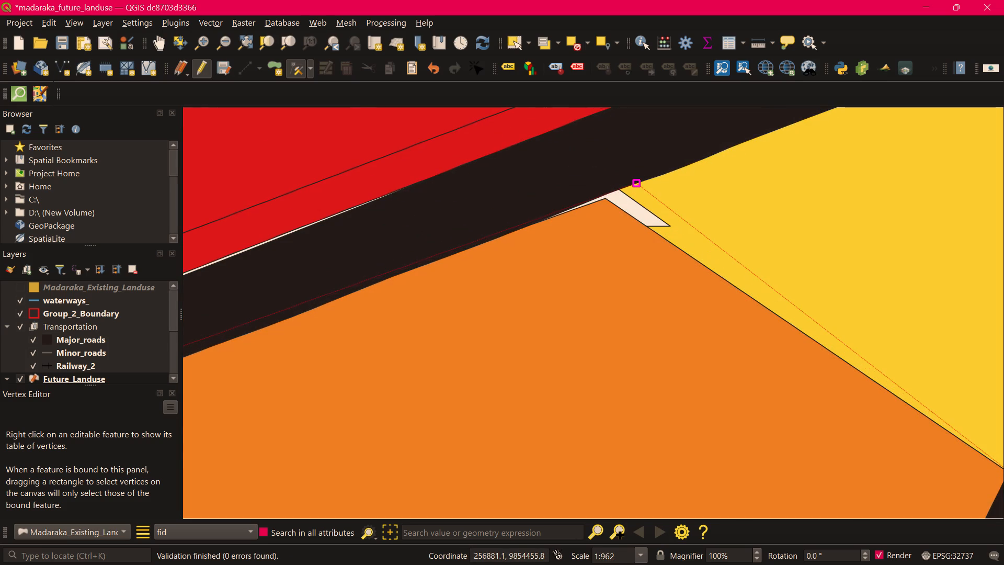
left_click(631, 188)
Shift the red strip's road-side edge segment west into the major road to close the sliver at the road's southern curve.
scroll(686, 384, "down", 2)
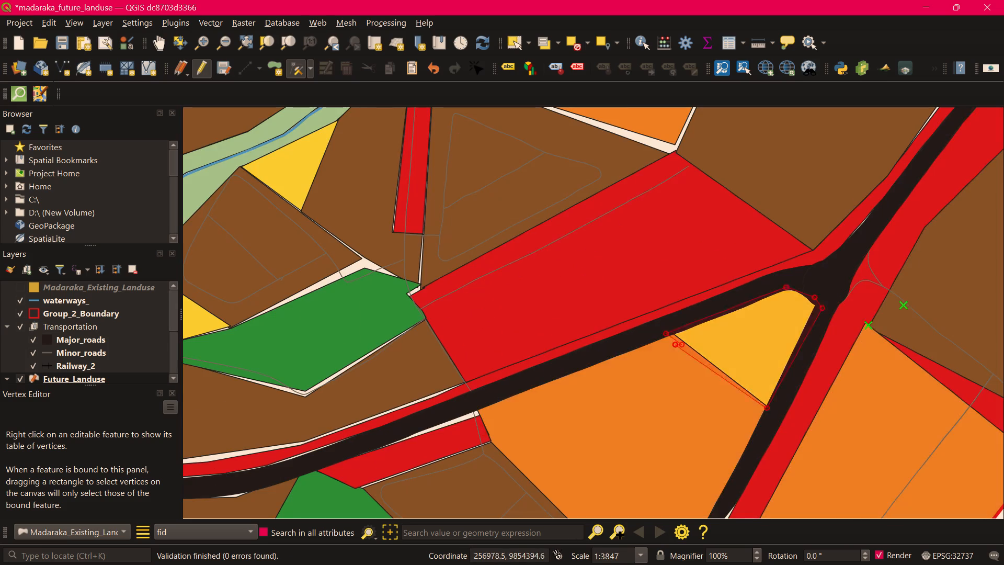
middle_click_drag(744, 385, 671, 241)
scroll(665, 410, "up", 1)
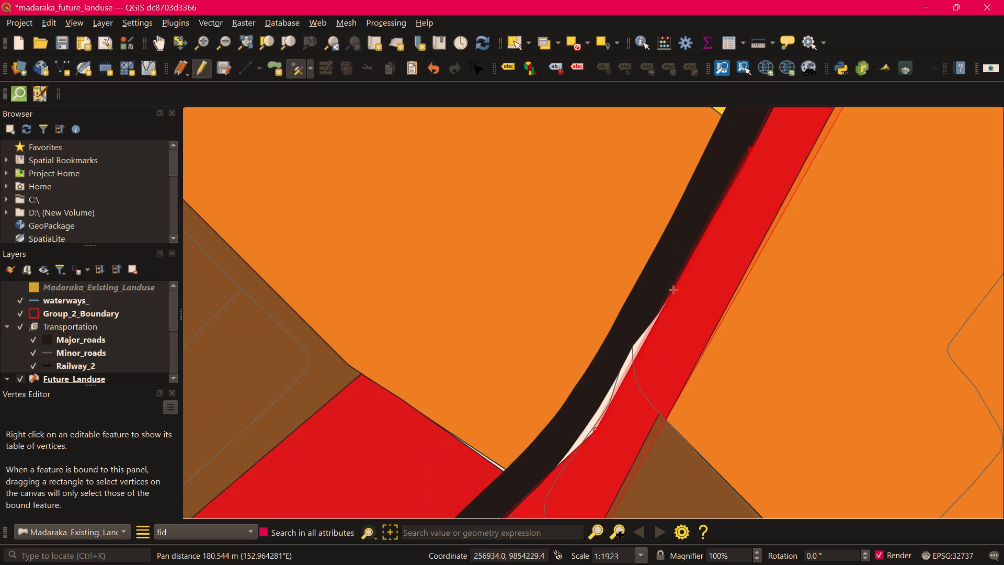
left_click(628, 372)
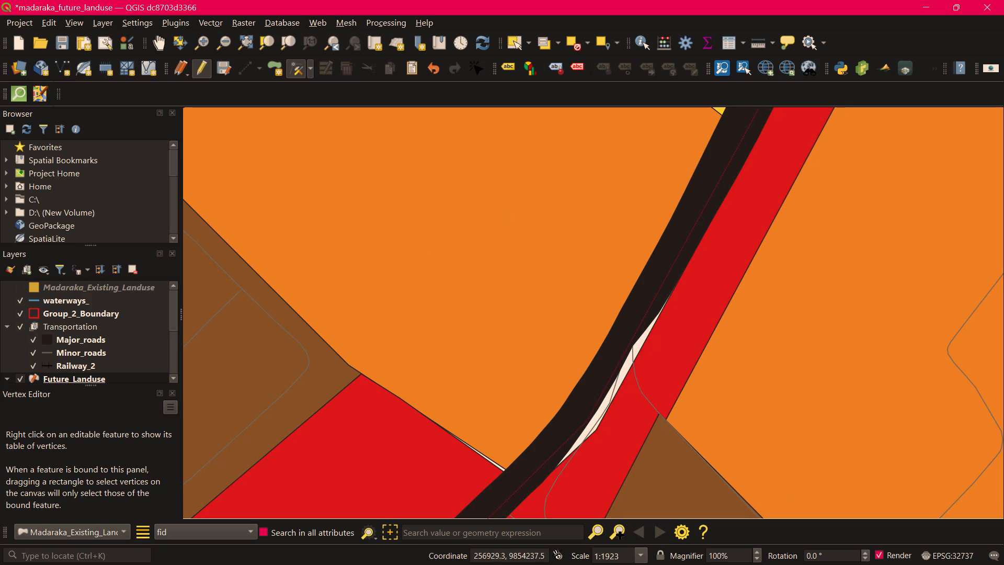
left_click(619, 363)
Shift the red polygon's northeastern edge segment onto the large orange polygon to close the sliver ending at the major road.
middle_click_drag(700, 439, 749, 224)
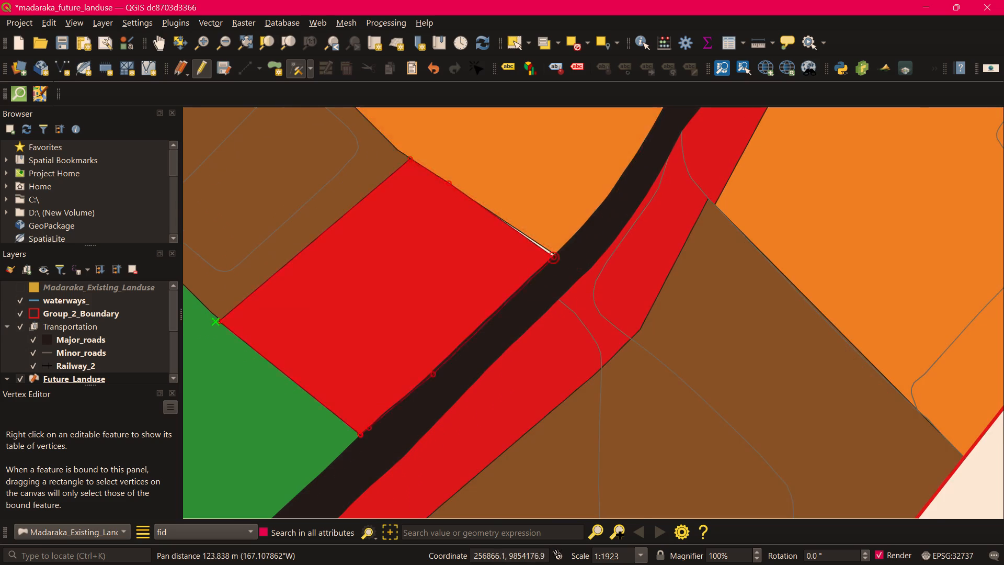
scroll(542, 243, "up", 2)
left_click(515, 253)
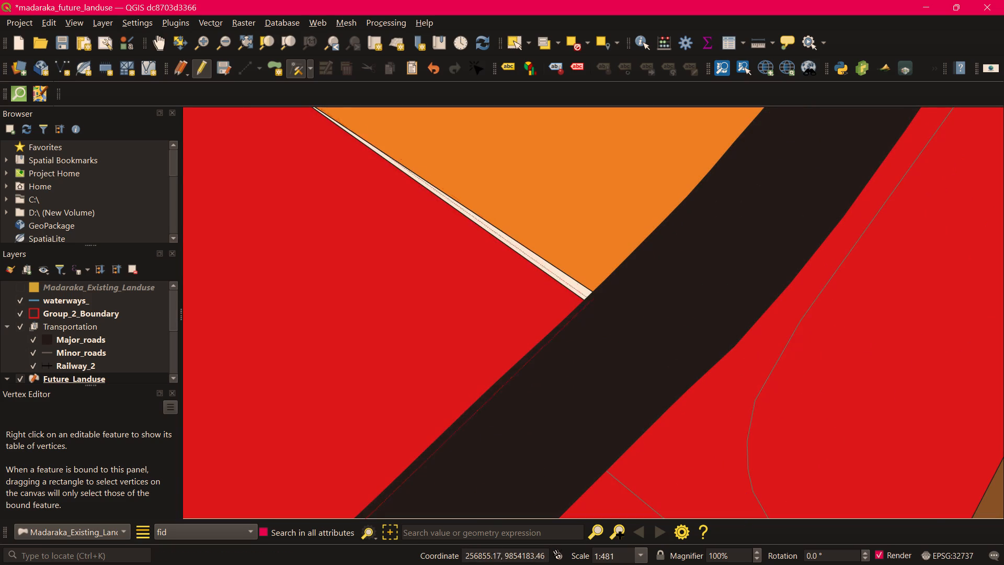
left_click(530, 242)
Close the gap below the southern red strip by adding a northern-edge vertex at the brown polygon's western end and raising its northeastern corner.
scroll(651, 288, "down", 3)
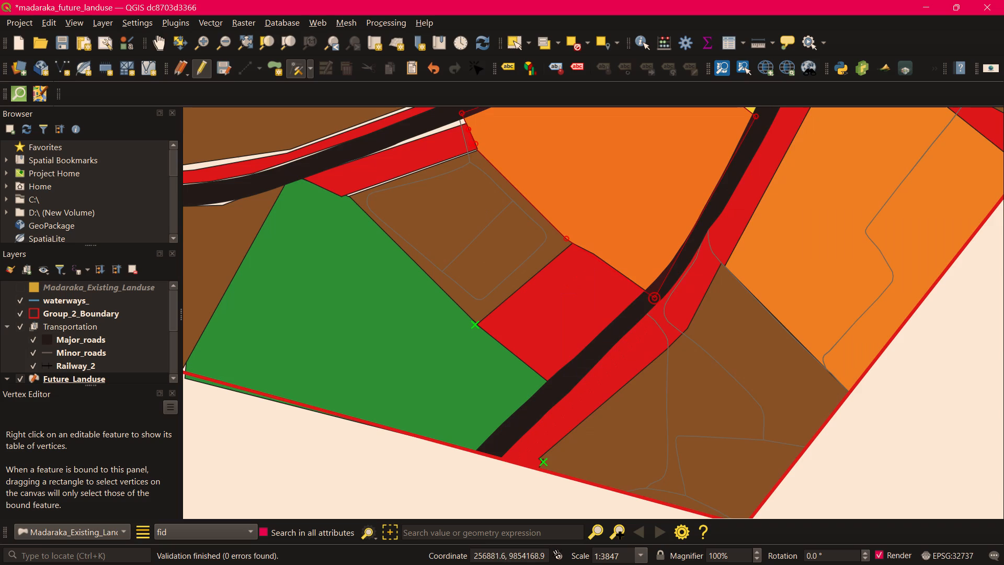
middle_click_drag(606, 222, 758, 323)
scroll(577, 276, "up", 2)
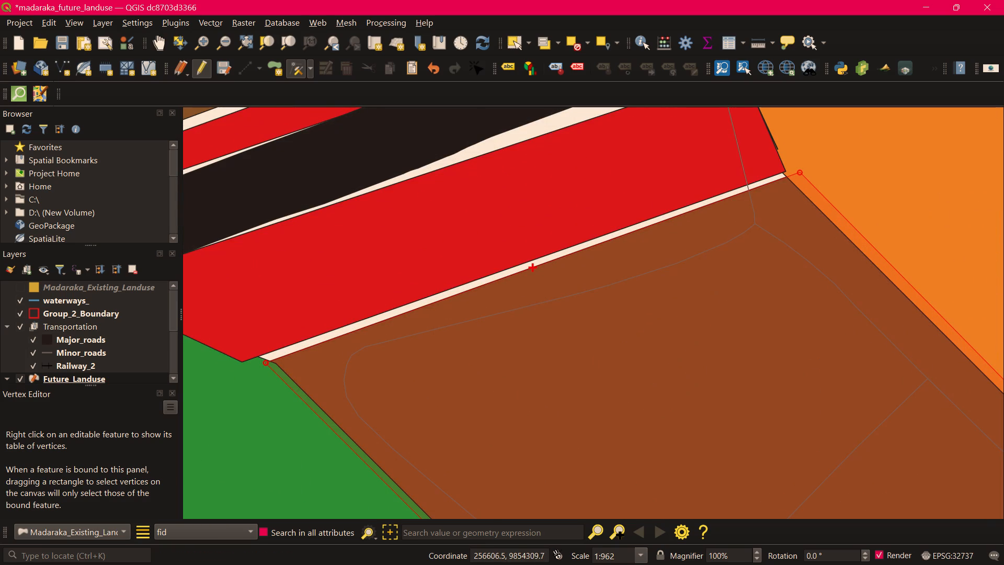
left_click(533, 268)
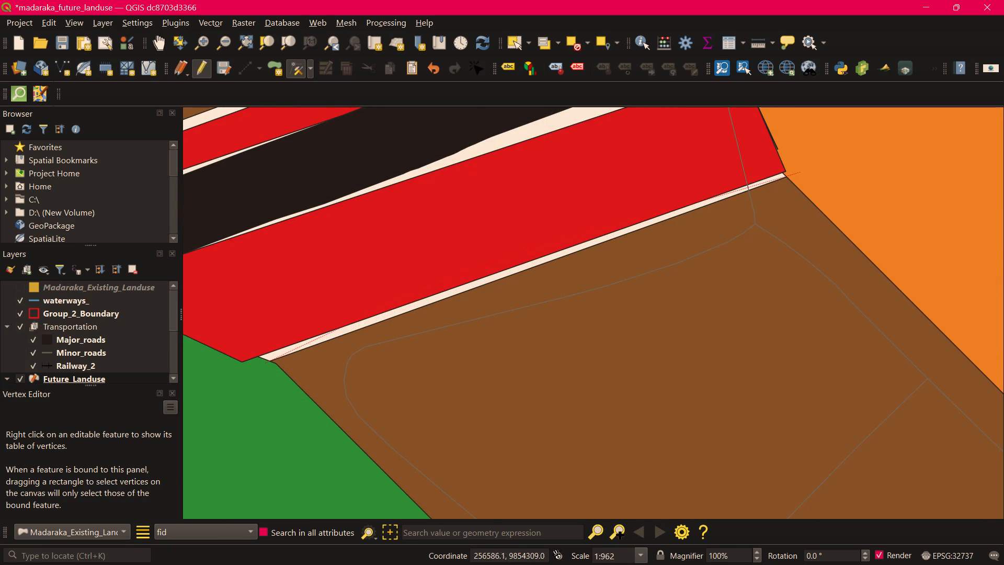
left_click(250, 355)
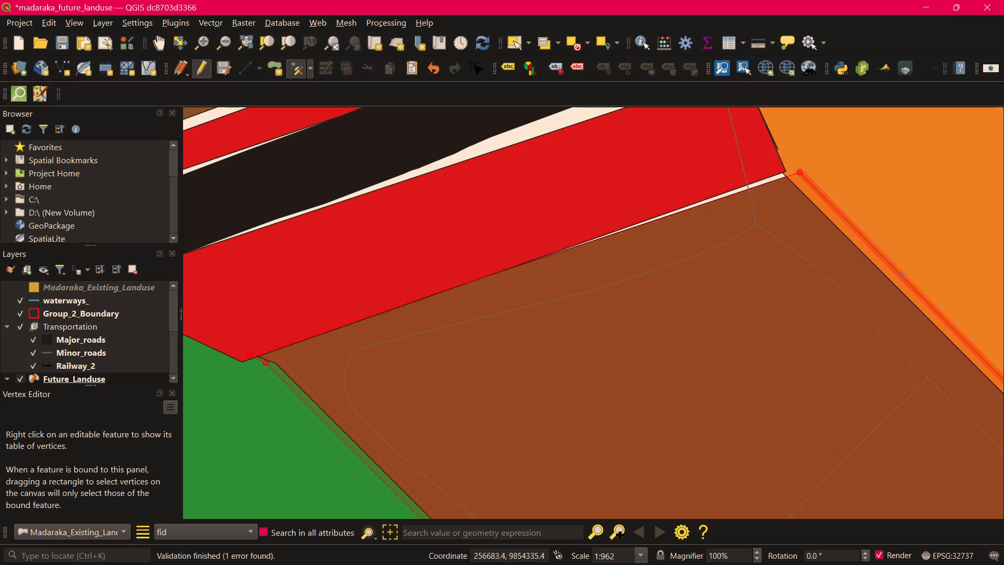
left_click(799, 172)
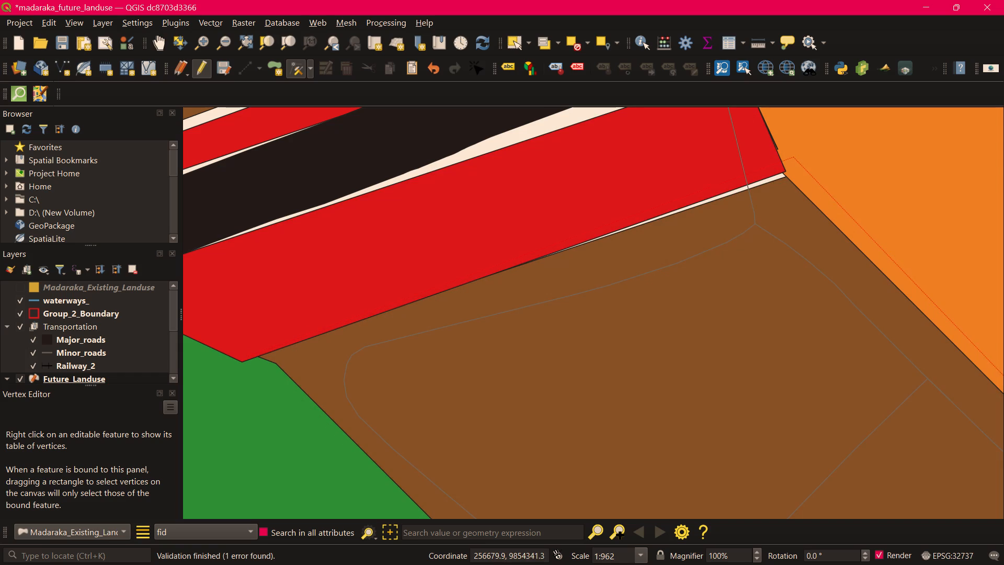
left_click(793, 164)
Add a vertex on the southern red strip's road-side edge and place it inside the major road beside the orange polygon's northwestern corner.
middle_click_drag(550, 225, 625, 358)
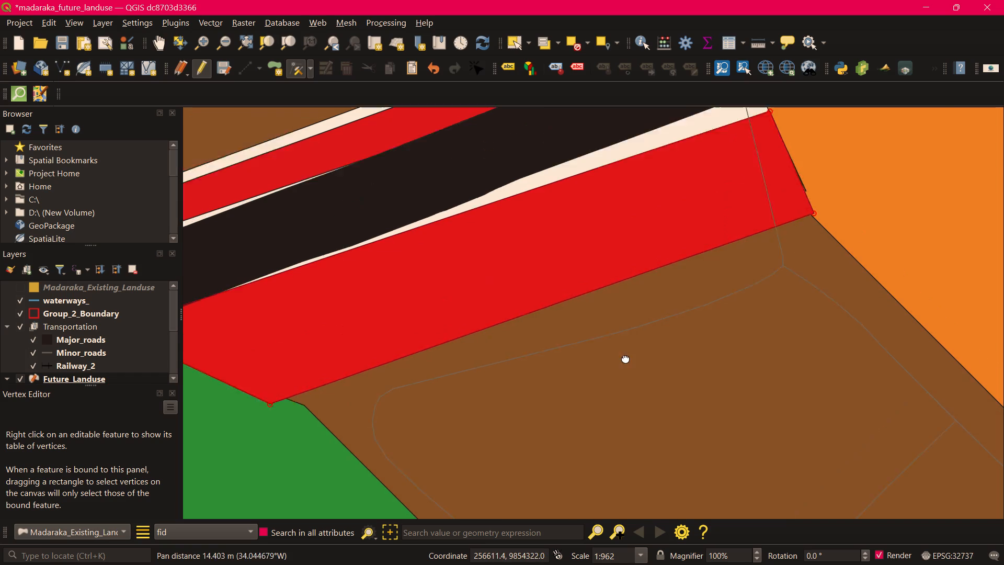
middle_click_drag(625, 358, 674, 424)
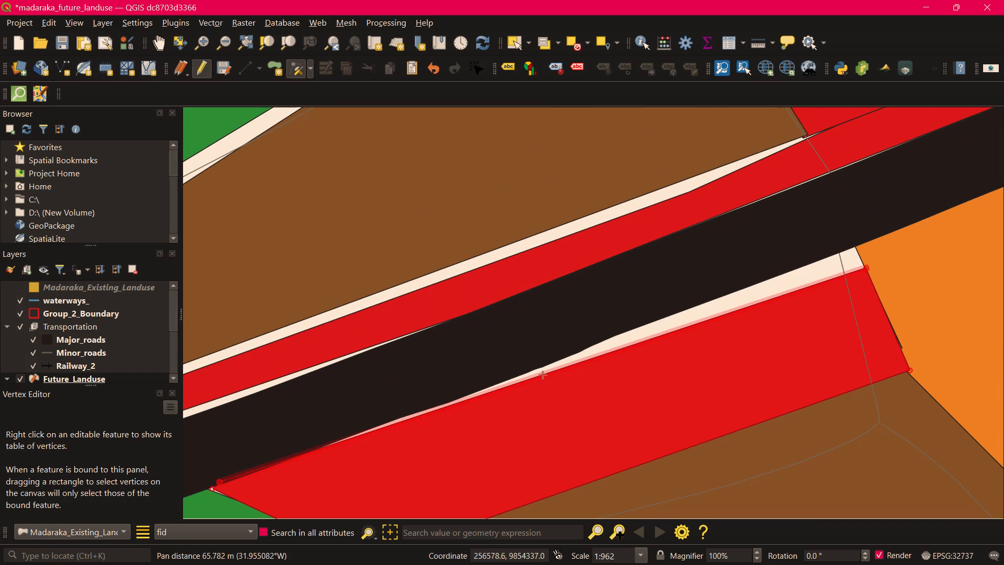
left_click(543, 376)
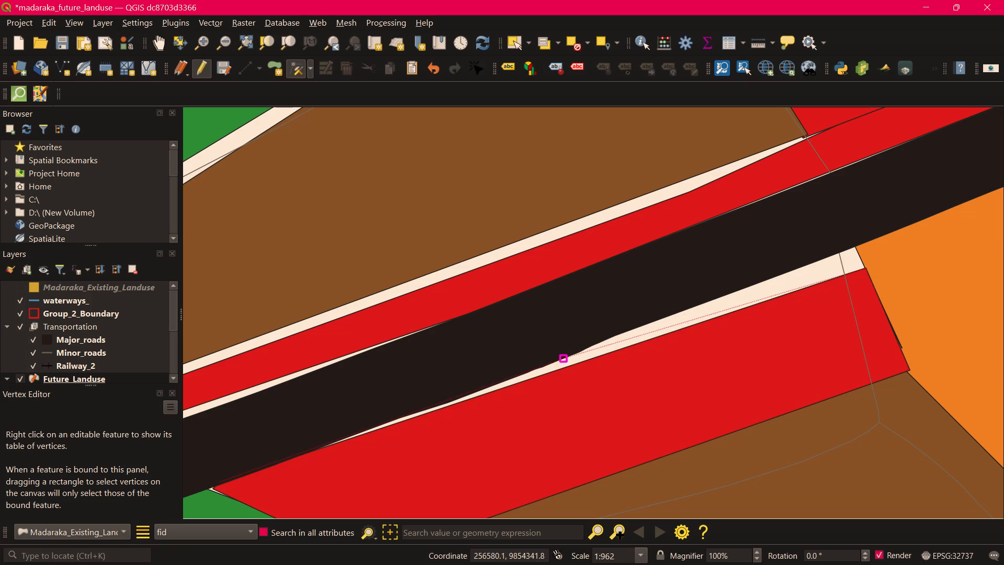
left_click(864, 236)
Move the two northern vertices of the brown polygon south of the road bend into the major road to close the slivers.
scroll(662, 310, "down", 1)
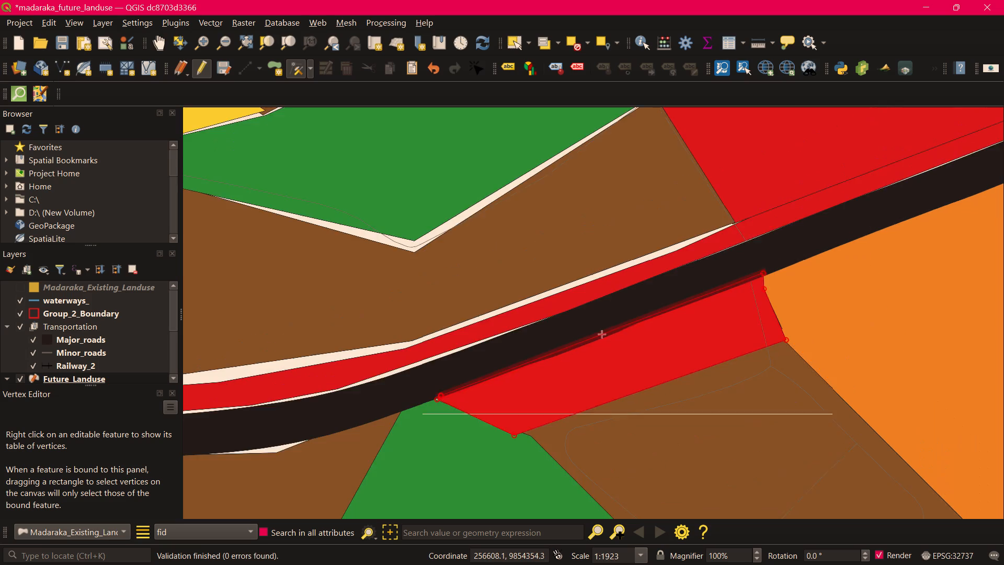
middle_click_drag(662, 310, 854, 270)
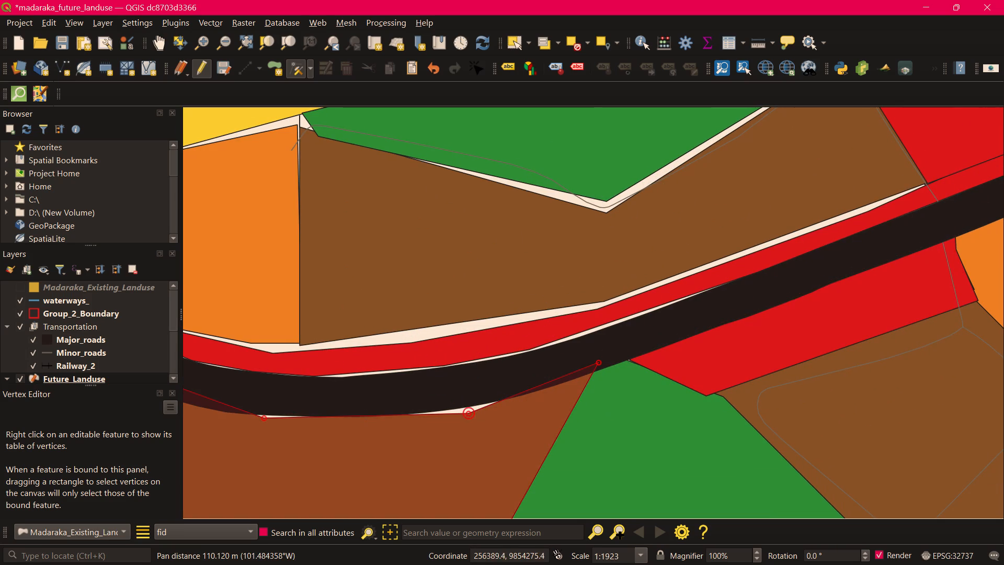
left_click(469, 412)
left_click(470, 401)
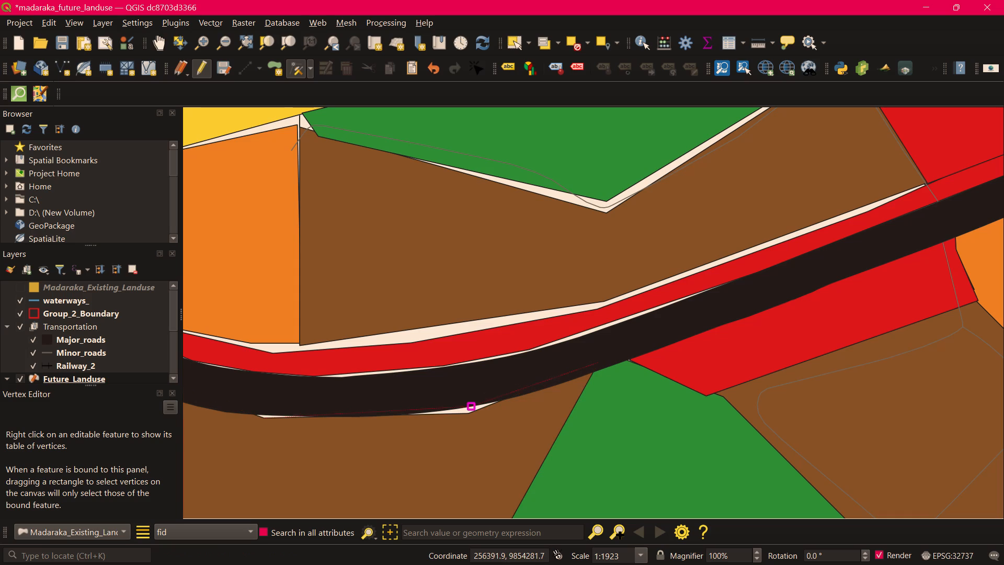
left_click(264, 420)
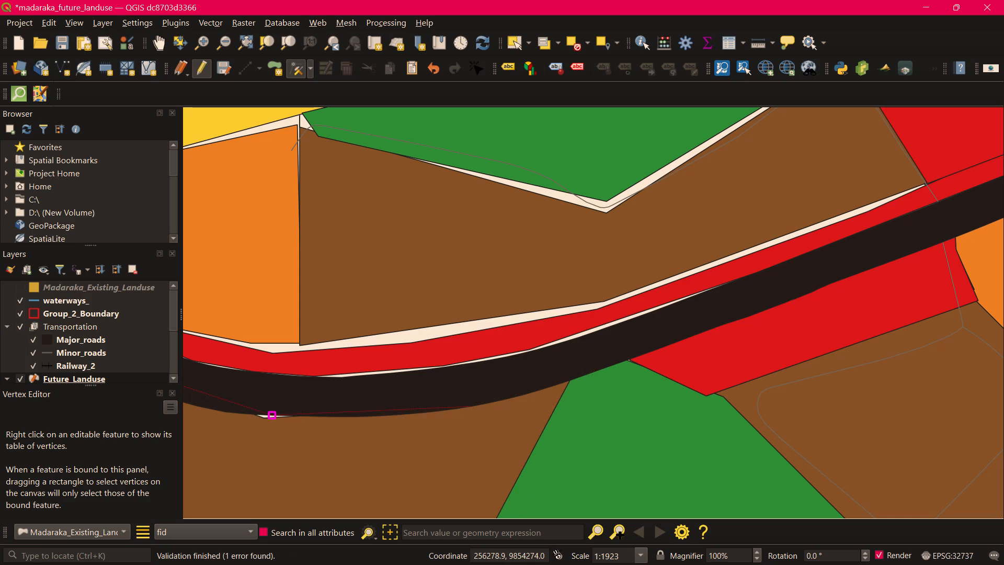
left_click(268, 413)
Add a vertex on the southwestern brown polygon's southern edge and place it where the group boundary meets the green polygon.
scroll(585, 430, "down", 1)
middle_click_drag(523, 436, 527, 432)
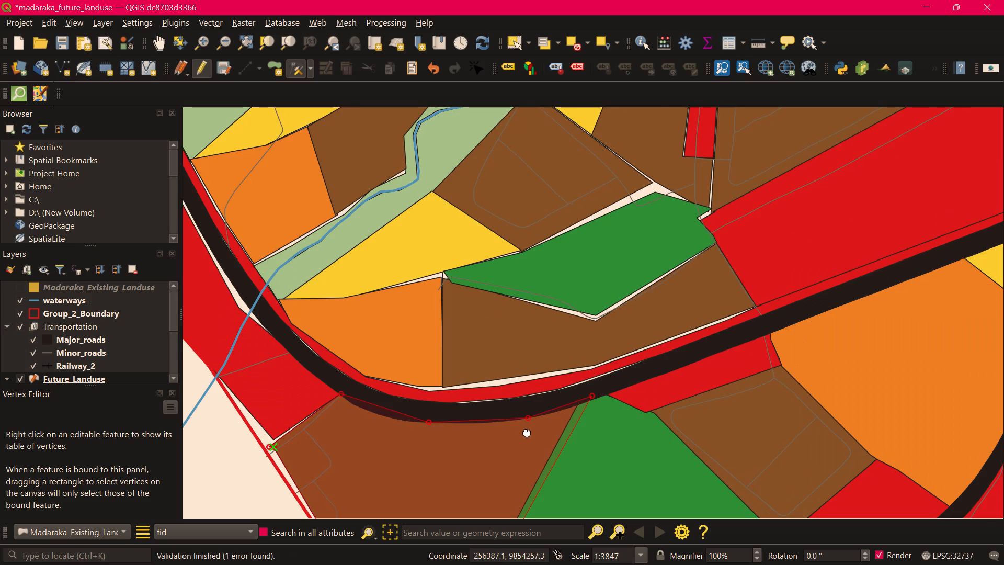
middle_click_drag(527, 432, 835, 260)
scroll(665, 366, "up", 1)
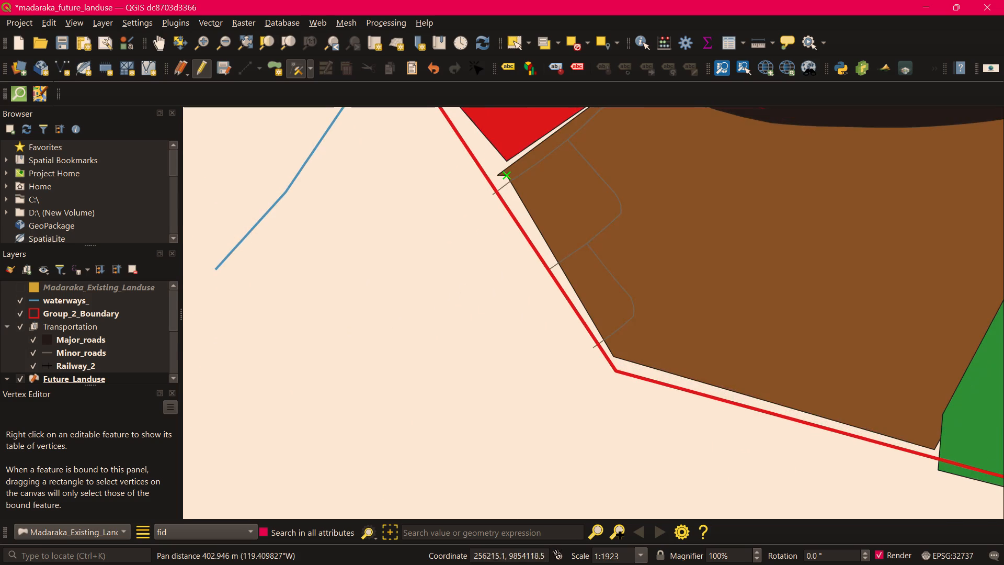
left_click(775, 403)
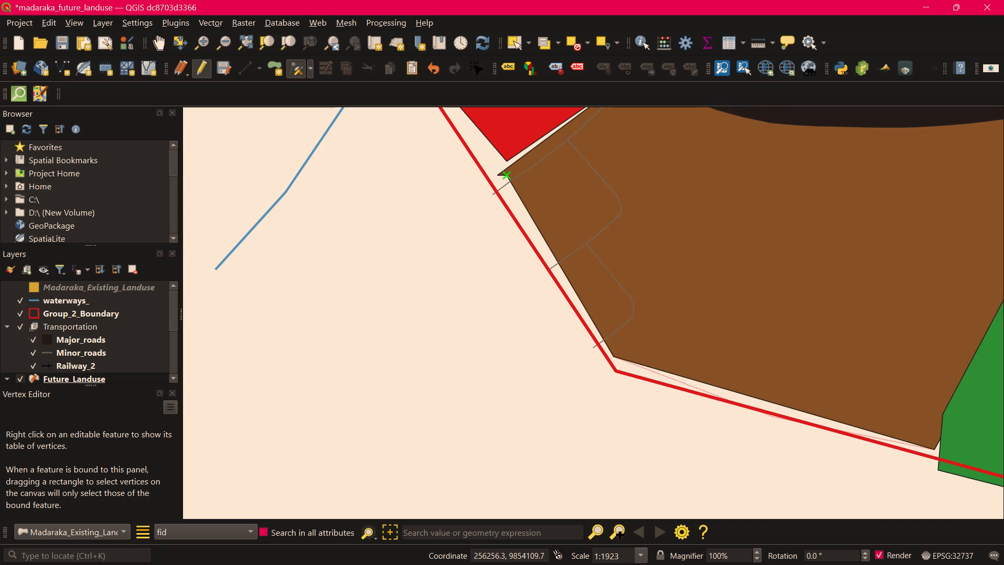
scroll(763, 409, "up", 1)
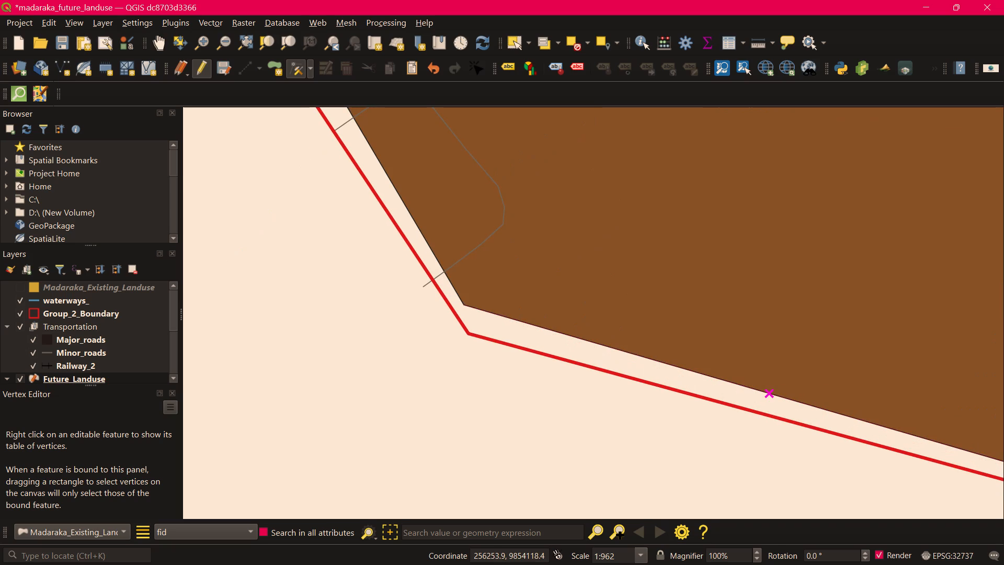
key("Escape")
middle_click_drag(869, 386, 520, 302)
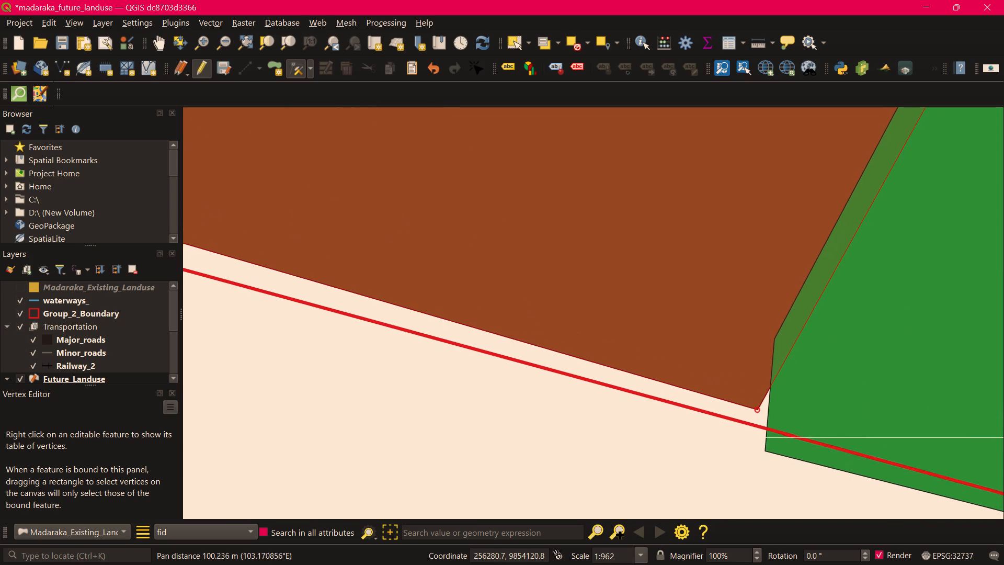
left_click(467, 325)
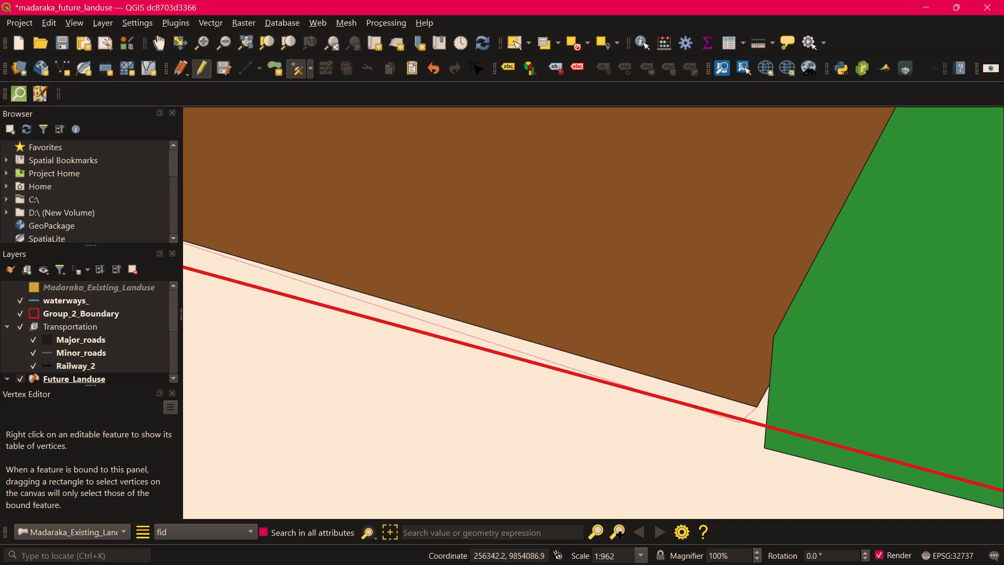
left_click(767, 424)
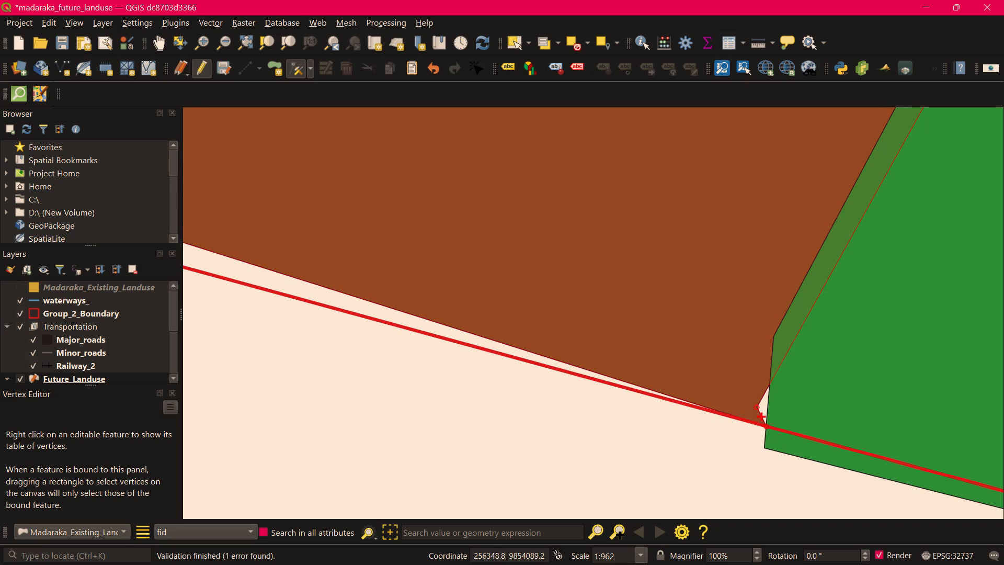
Move the southwestern brown polygon's notch vertex beside the group boundary into the green polygon to close the gap.
left_click(757, 405)
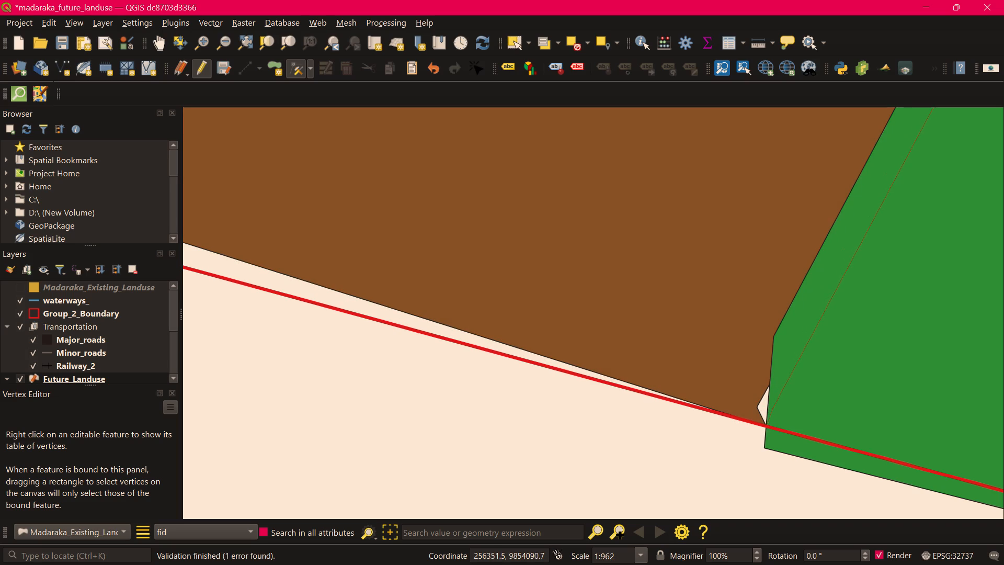
left_click(773, 409)
Add two vertices on the brown polygon's southern edge, placing one on the group boundary line and one at the boundary's southwestern corner.
middle_click_drag(676, 359, 929, 346)
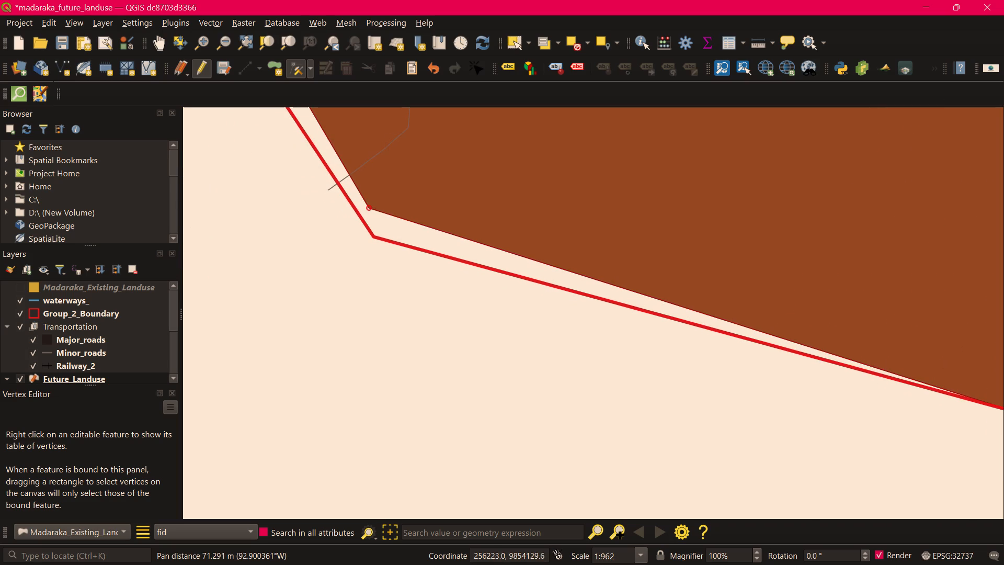
left_click(687, 307)
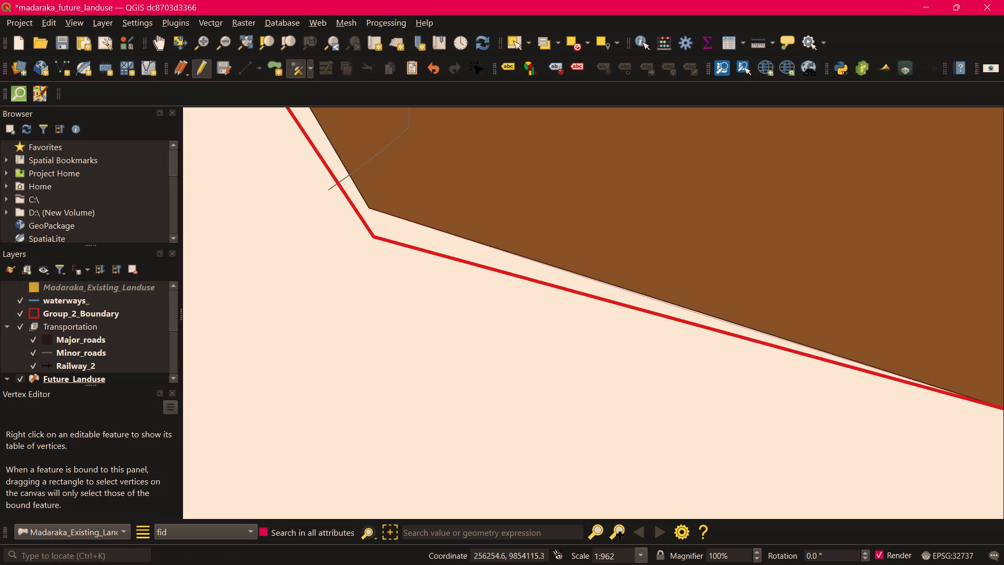
left_click(569, 291)
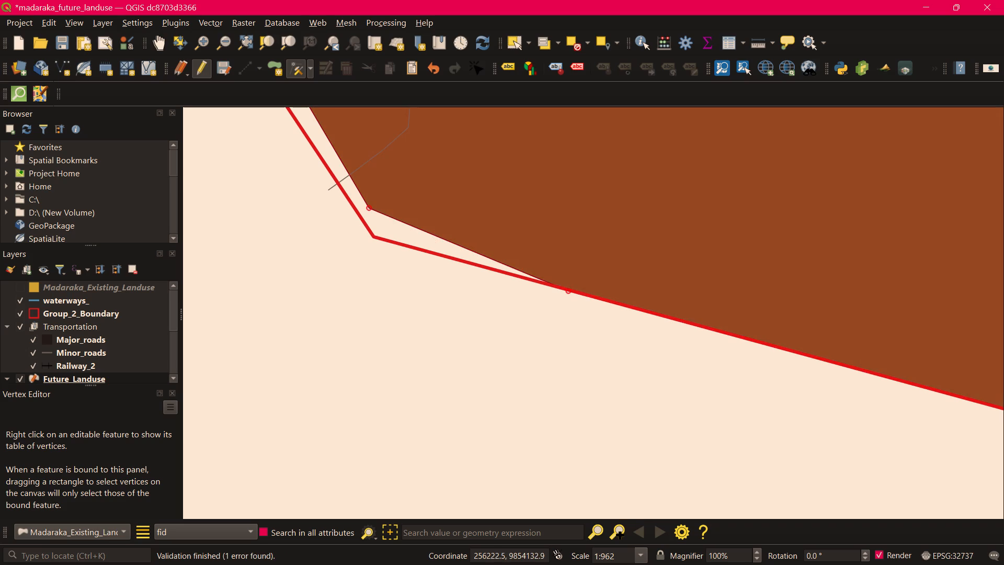
middle_click_drag(569, 244, 693, 248)
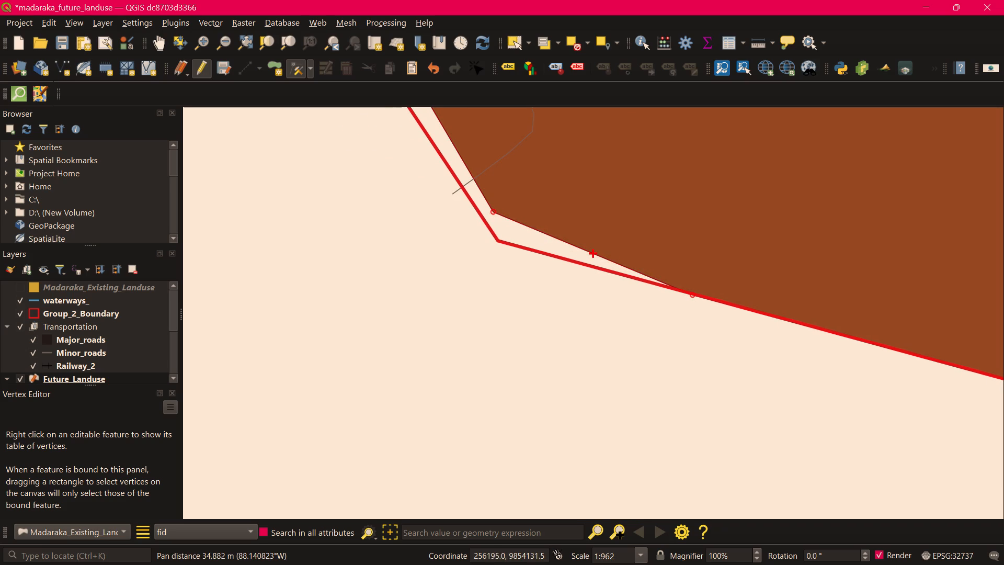
left_click(592, 253)
left_click(498, 242)
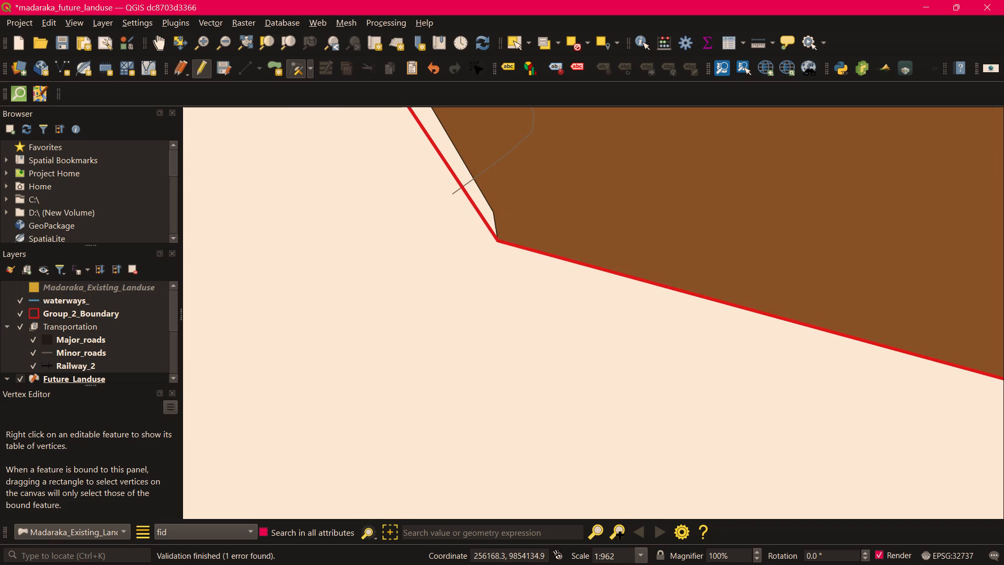
Move the brown polygon's former southwestern corner vertex onto the group boundary where the minor road crosses it.
middle_click_drag(563, 203, 690, 262)
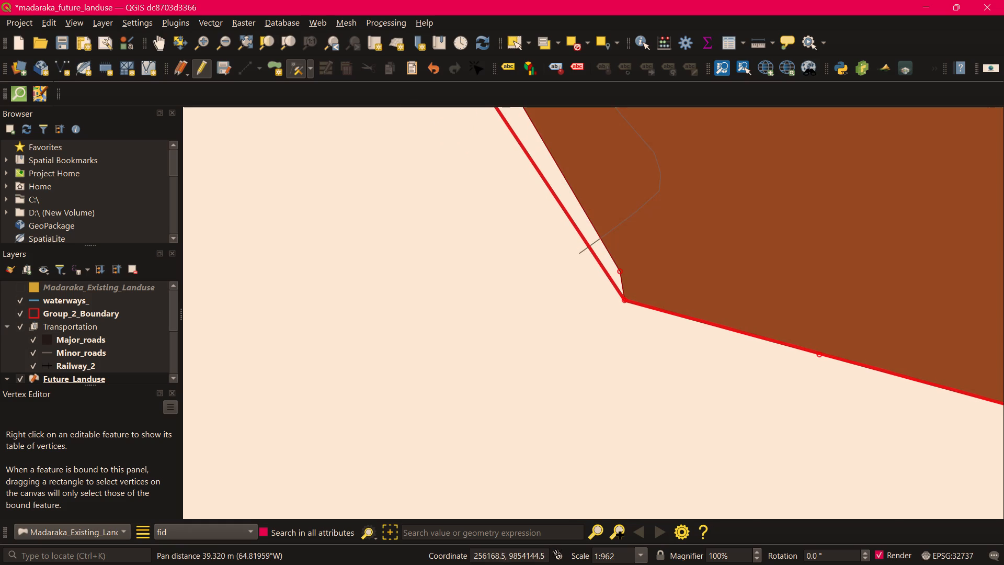
left_click_drag(619, 270, 609, 263)
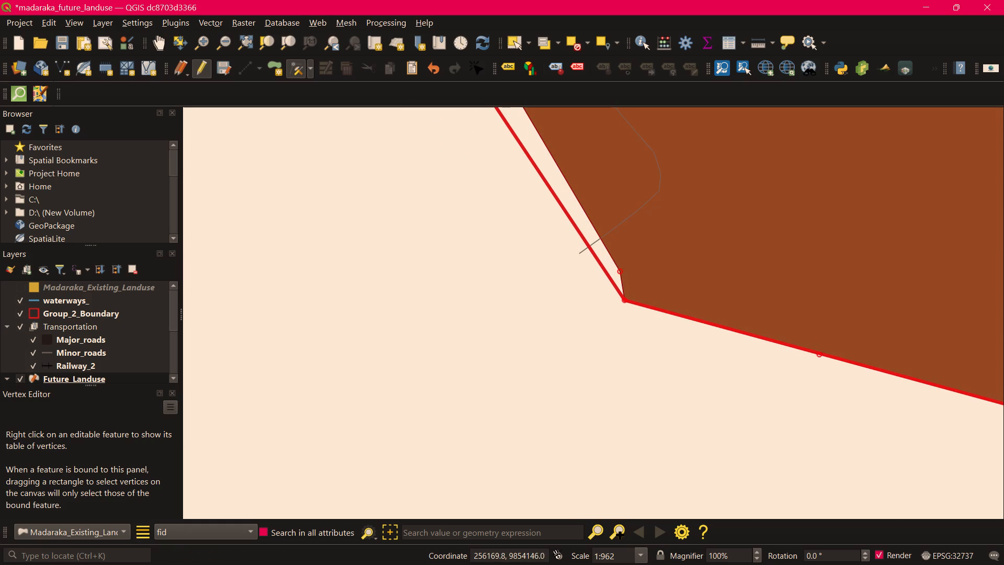
left_click(619, 270)
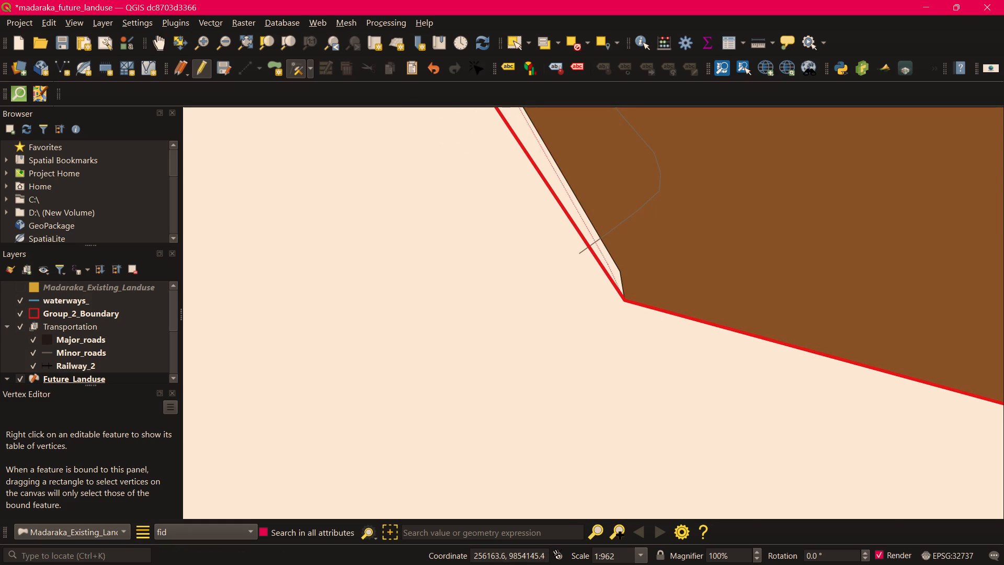
left_click(588, 246)
Add two vertices on the brown polygon's western edge and place both on the group boundary line.
middle_click_drag(616, 219, 807, 336)
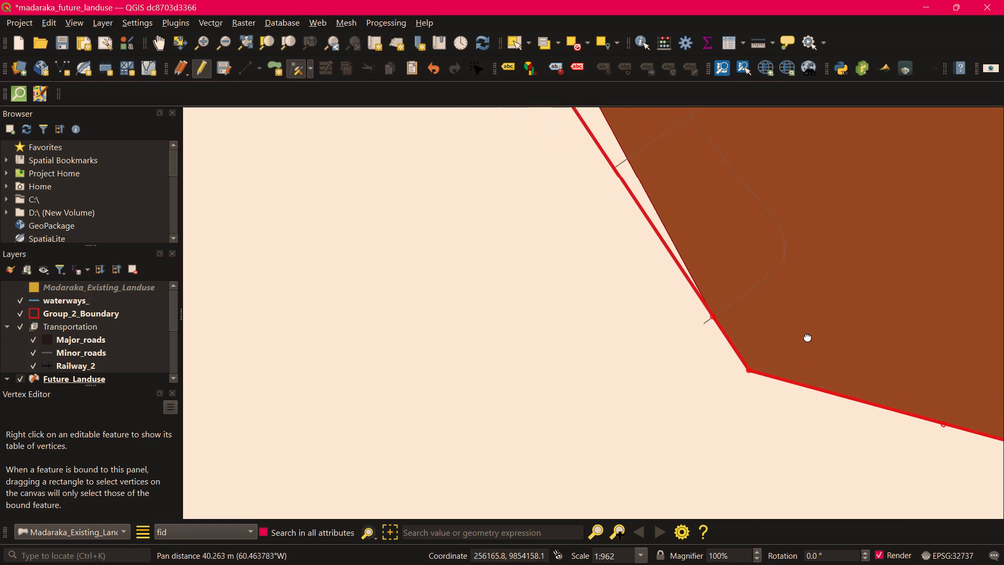
middle_click_drag(807, 336, 879, 430)
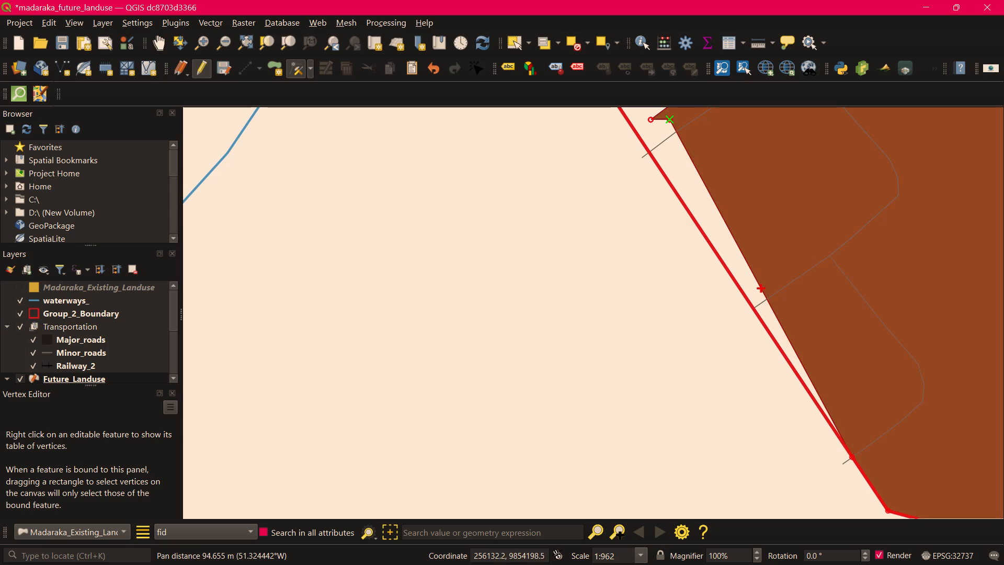
left_click(761, 289)
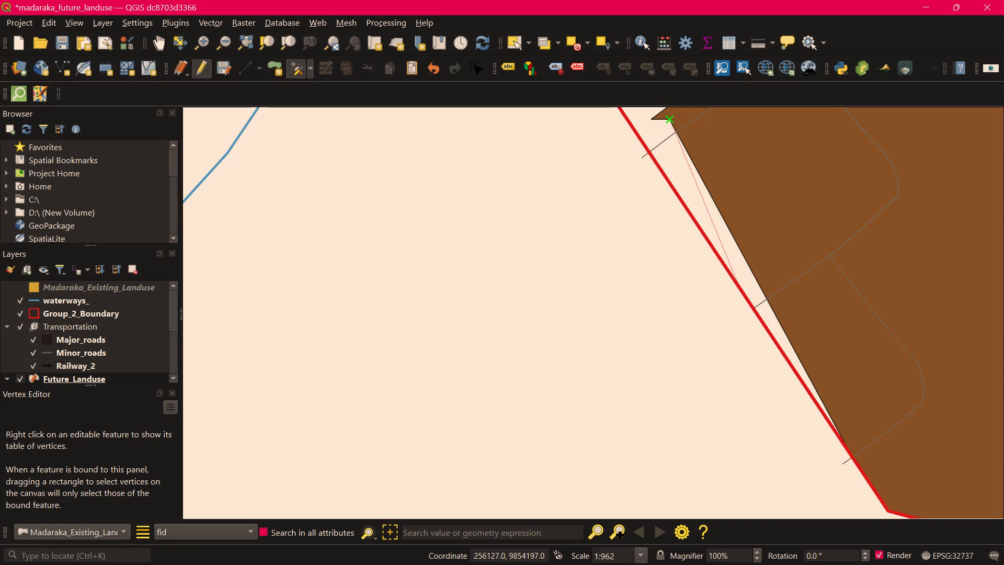
left_click(741, 291)
middle_click_drag(743, 239, 840, 358)
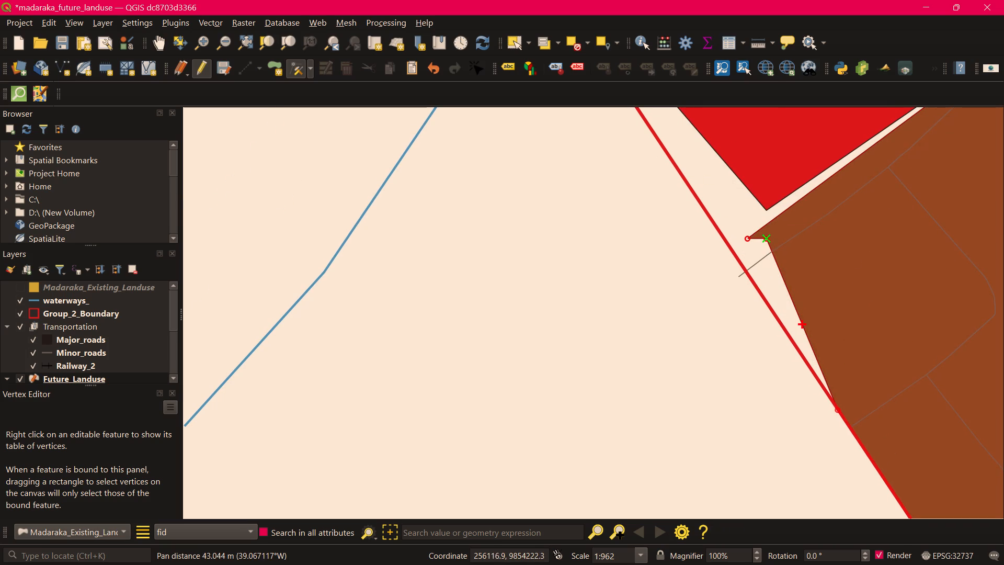
left_click(803, 324)
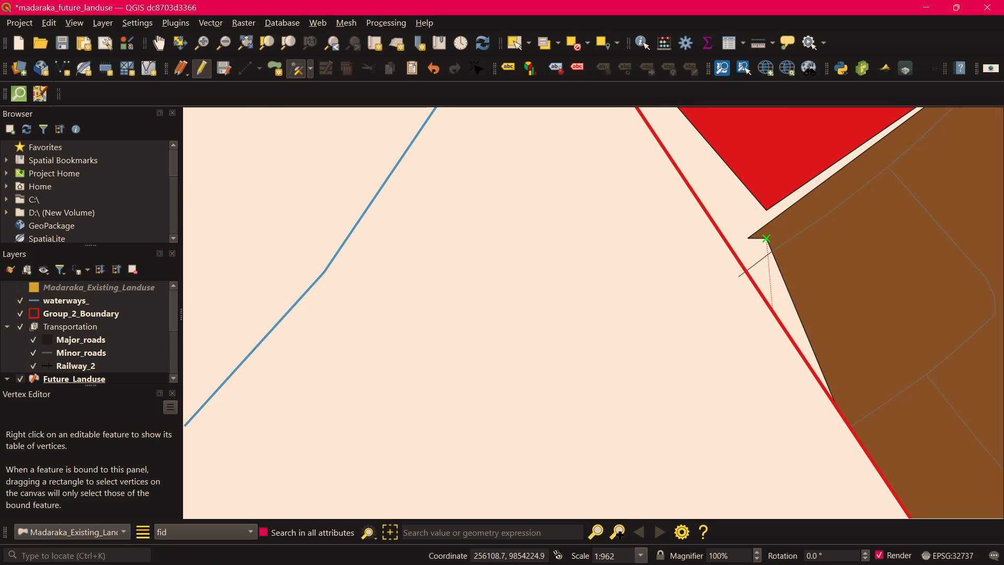
left_click(772, 311)
middle_click_drag(793, 251, 835, 303)
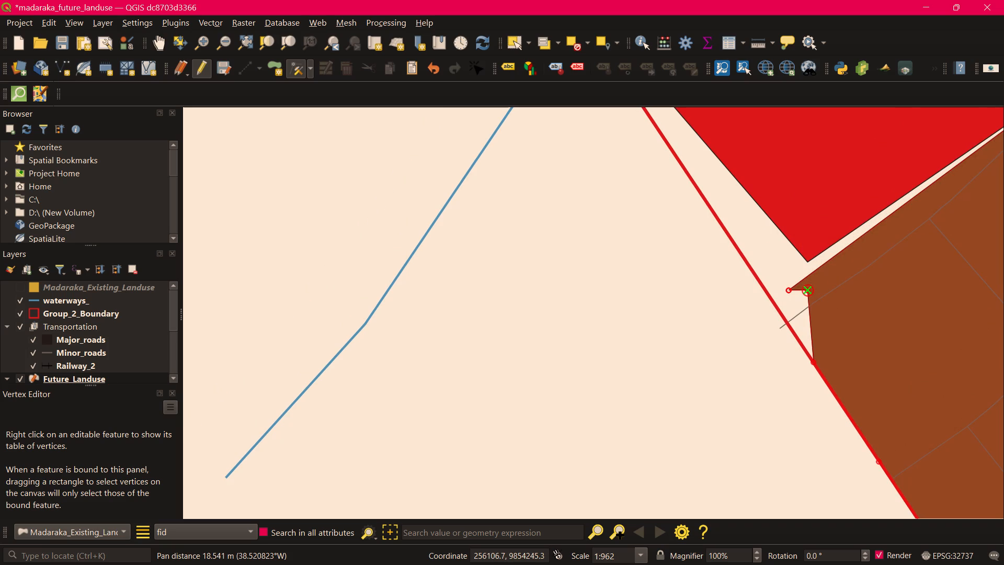
Snap the brown polygon's inner northwestern vertex to the adjacent boundary vertex and place its outer corner on the group boundary beside the red polygon.
left_click(807, 290)
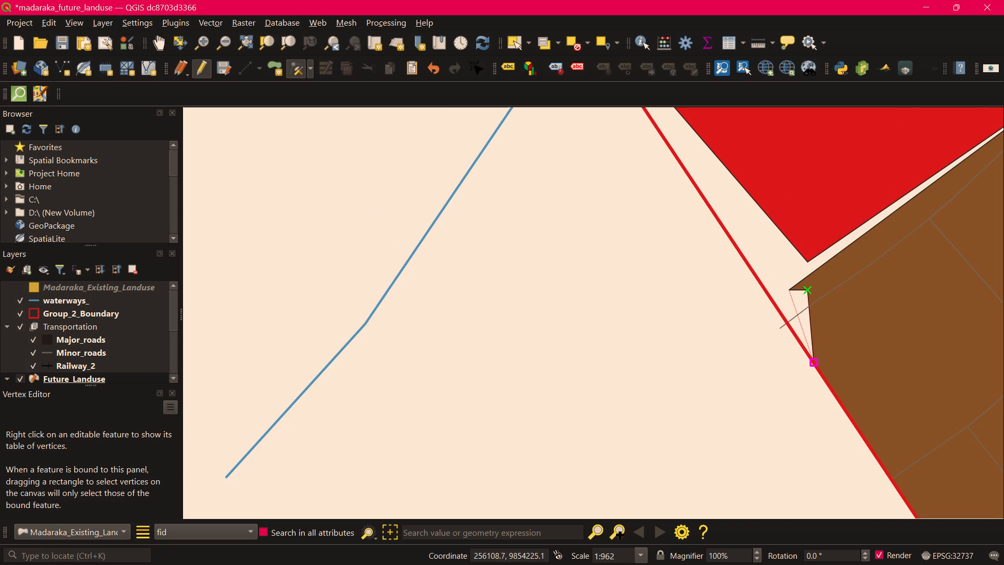
left_click(814, 361)
left_click(792, 292)
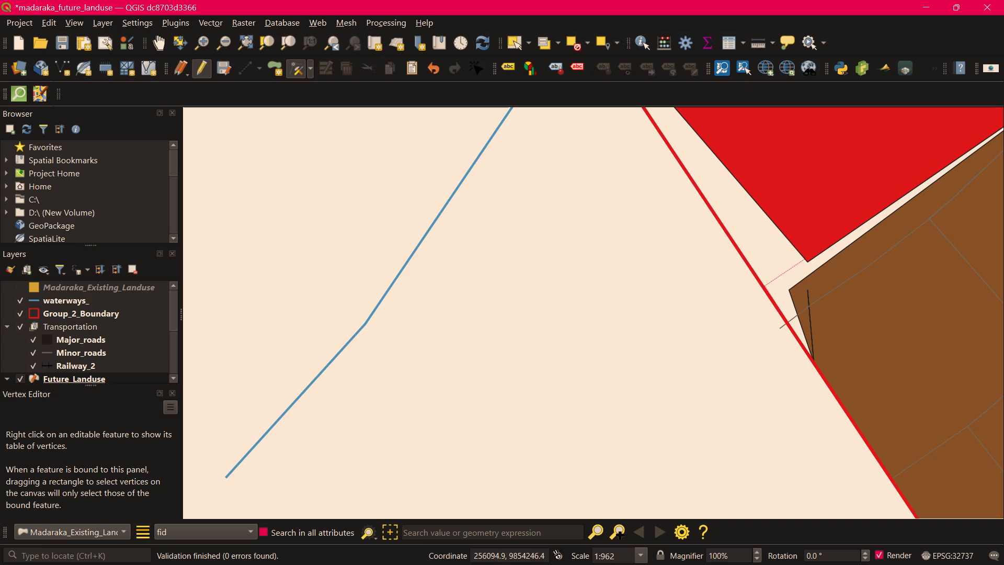
left_click(765, 286)
Add a vertex on the boundary-side edge of the large red polygon, between the waterway crossing and its southern corner.
middle_click_drag(808, 241, 914, 502)
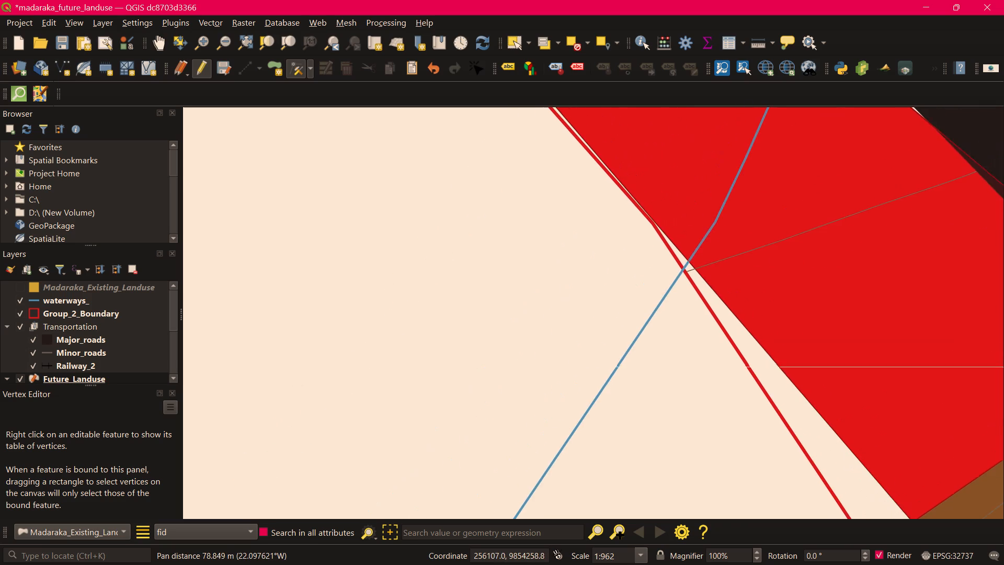
middle_click_drag(868, 436, 812, 377)
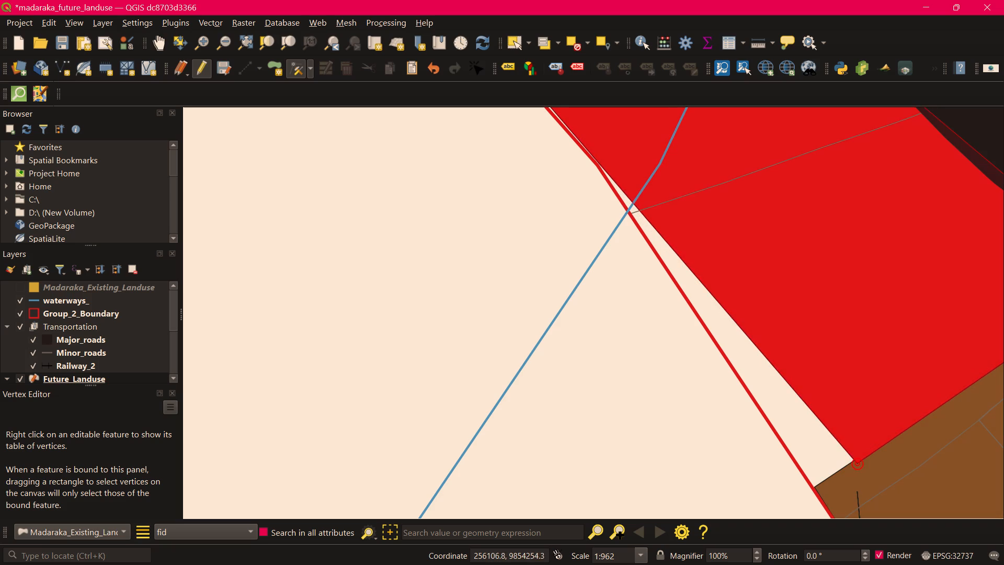
left_click(704, 285)
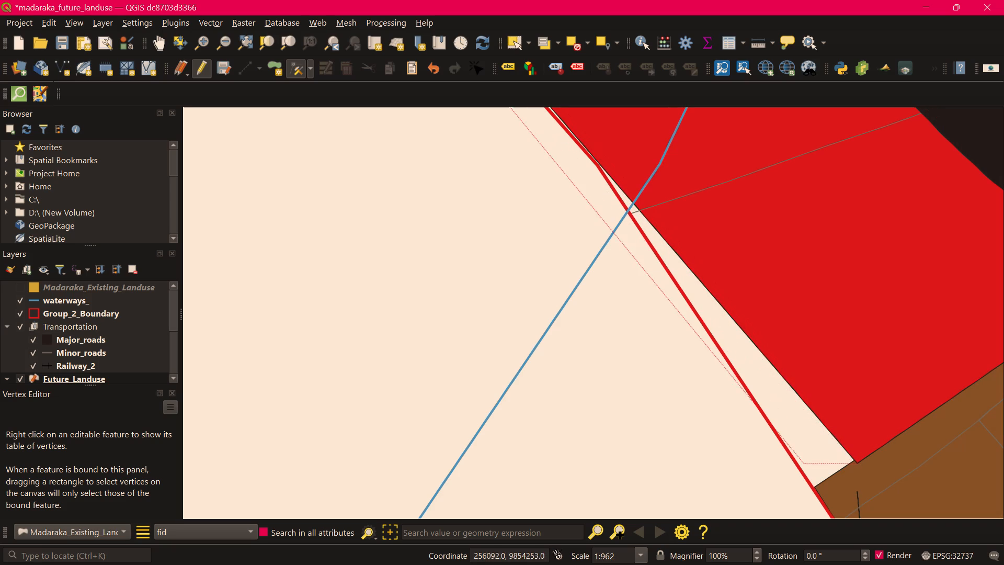
left_click(775, 366)
Move the red polygon's southern corner to the brown polygon's corner on the group boundary, and place the added vertex just outside the boundary.
scroll(806, 361, "down", 1)
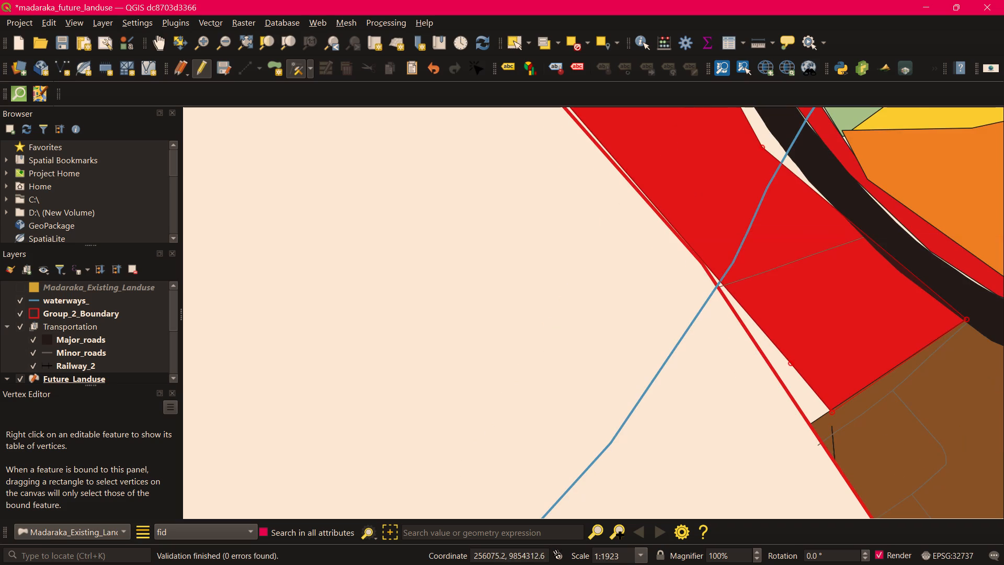
scroll(785, 312, "down", 2)
middle_click_drag(784, 306, 777, 315)
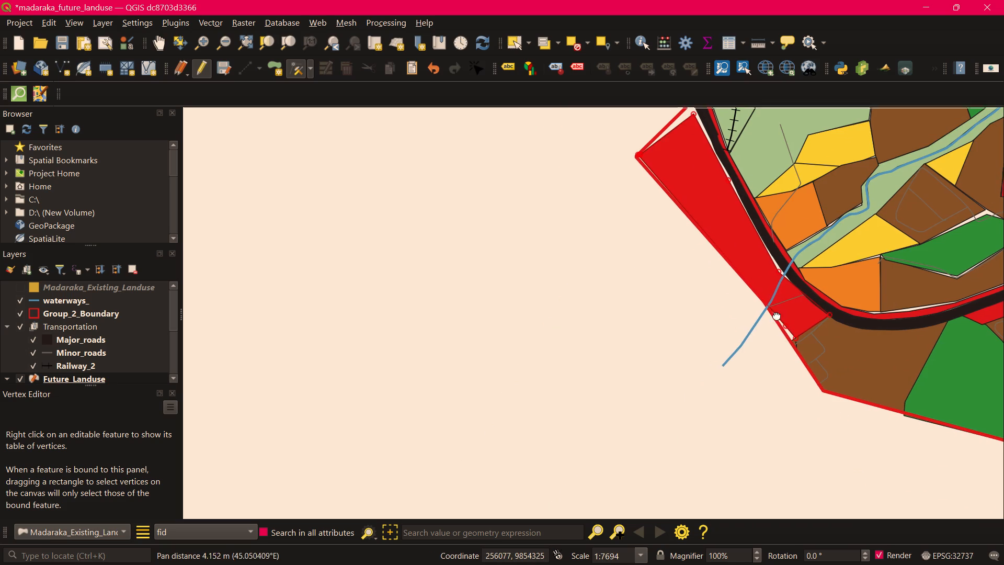
middle_click_drag(777, 315, 688, 354)
scroll(720, 368, "up", 2)
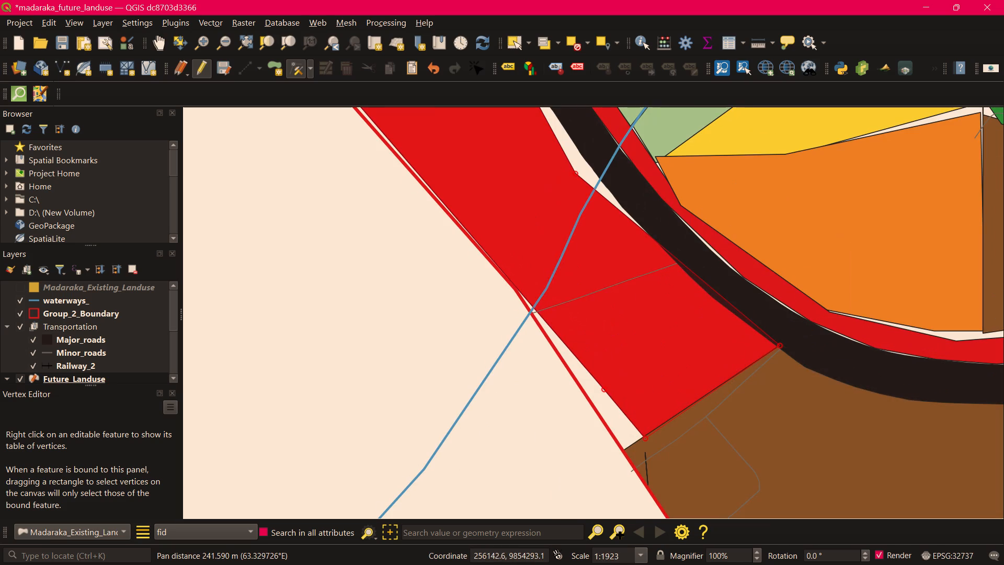
left_click(647, 437)
left_click(627, 449)
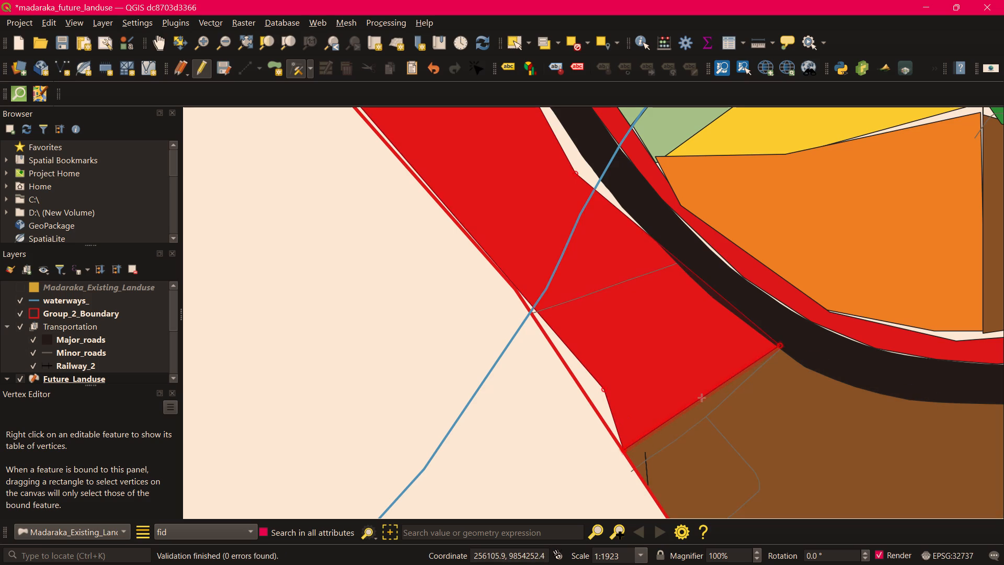
left_click(604, 390)
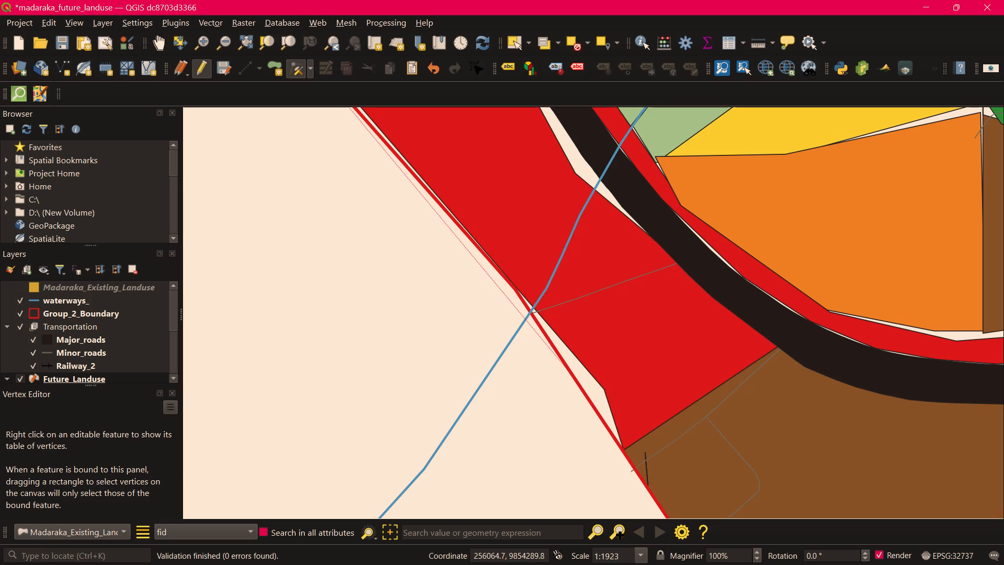
left_click(574, 375)
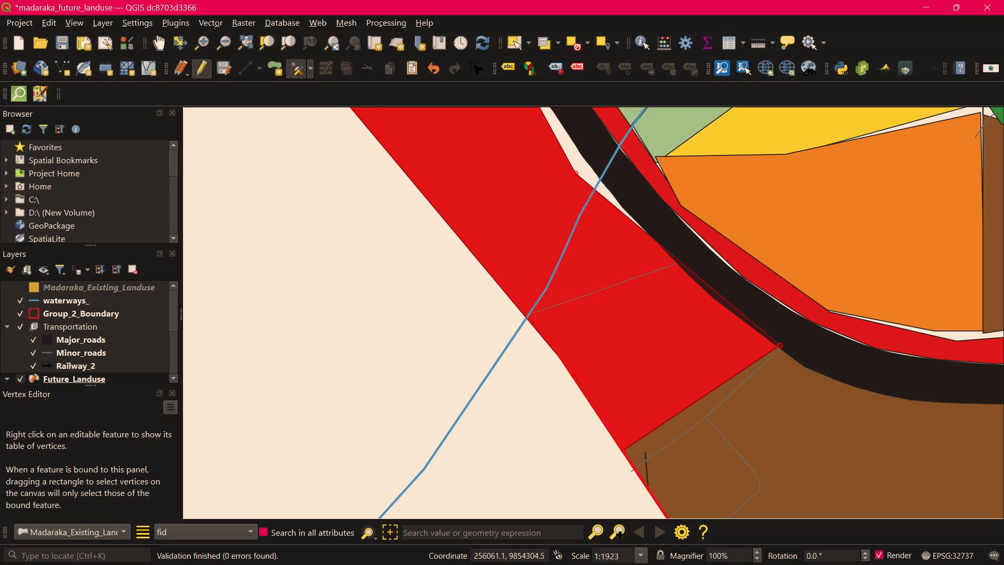
Move the large red polygon's western corner vertex to the group boundary's western corner.
scroll(507, 220, "down", 3)
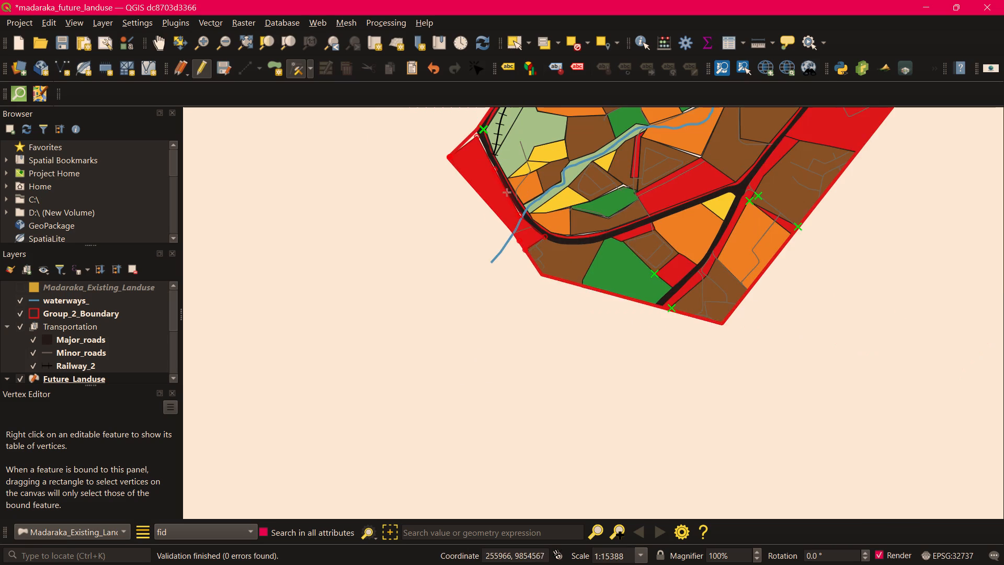
middle_click_drag(497, 184, 554, 281)
scroll(521, 246, "up", 2)
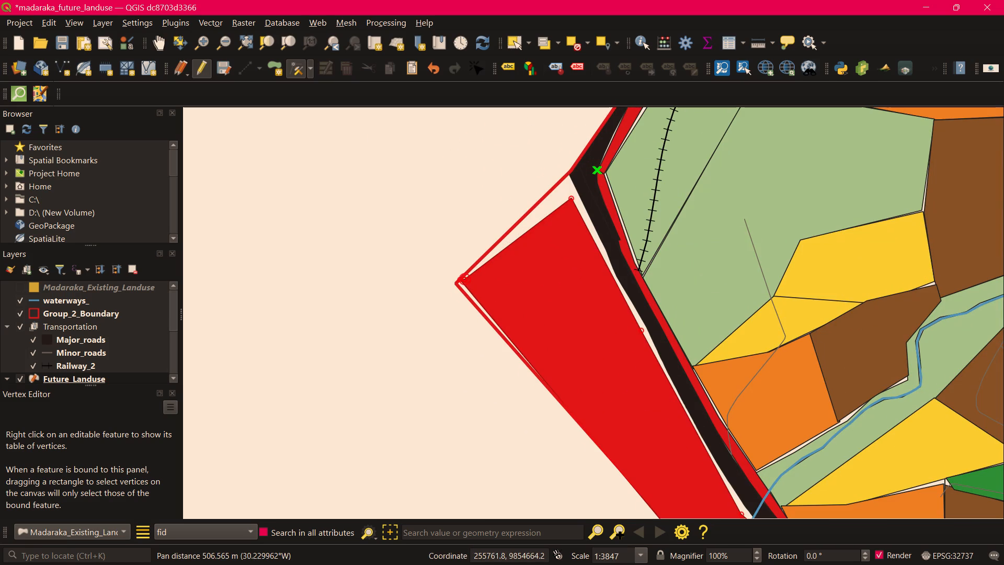
scroll(481, 310, "up", 3)
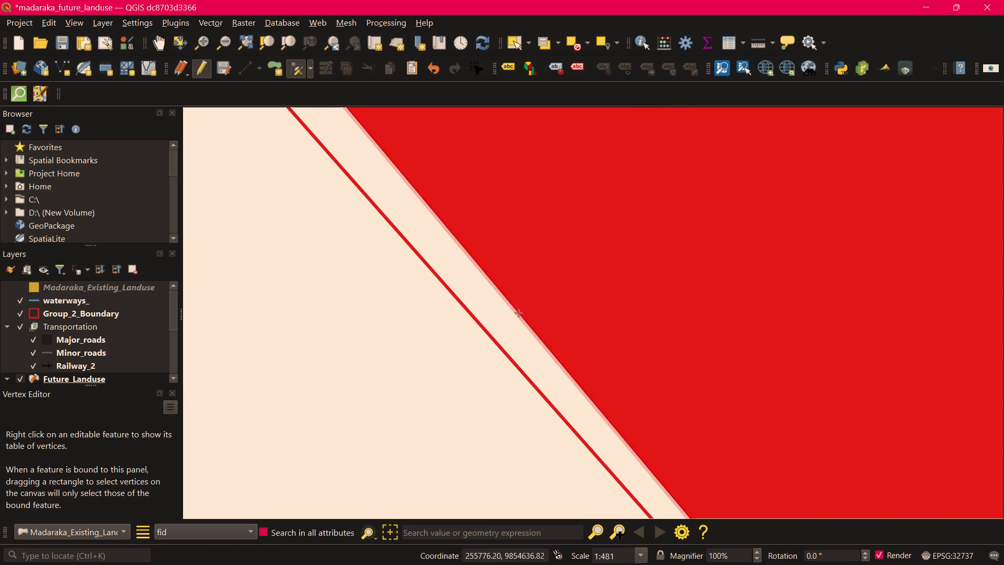
scroll(519, 313, "down", 1)
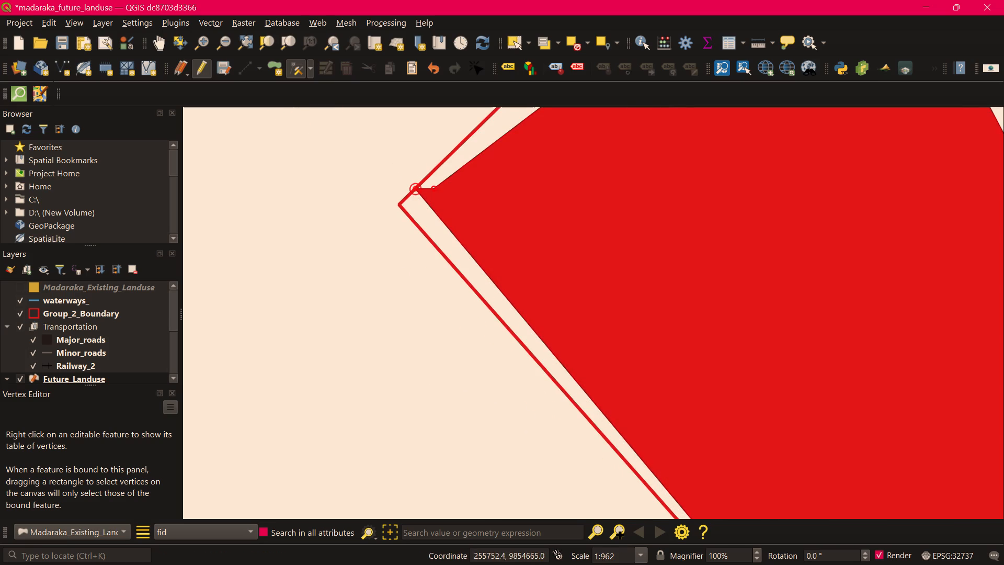
left_click(417, 190)
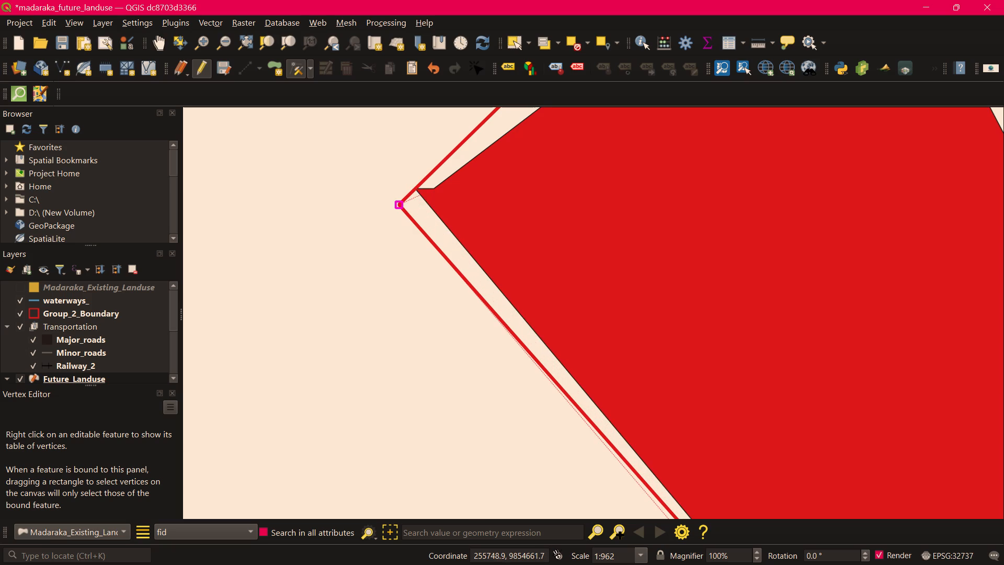
left_click(405, 202)
Move the red polygon's vertex beside its western corner onto the group boundary's northwestern line.
middle_click_drag(661, 326, 610, 452)
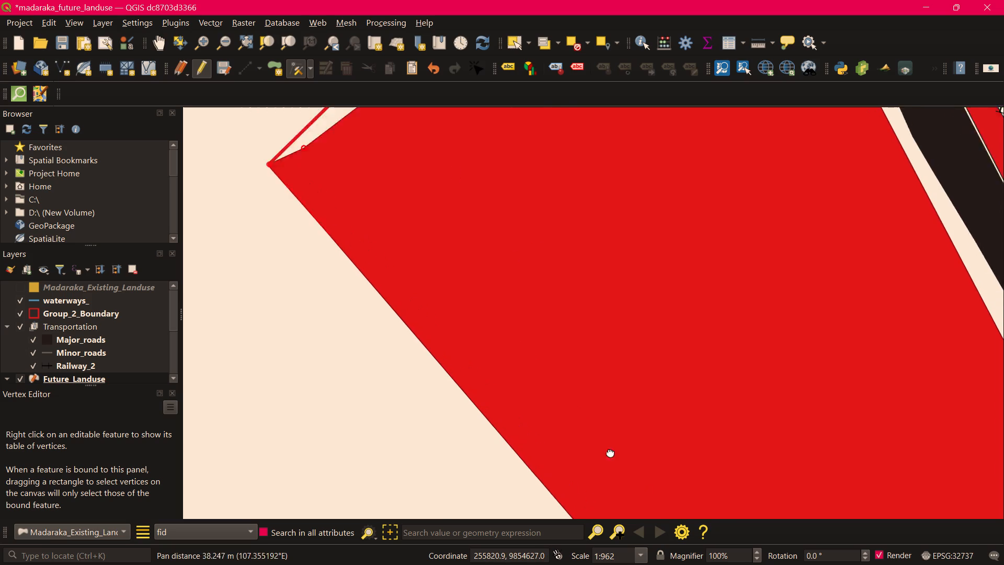
middle_click_drag(610, 452, 660, 564)
left_click_drag(432, 426, 439, 419)
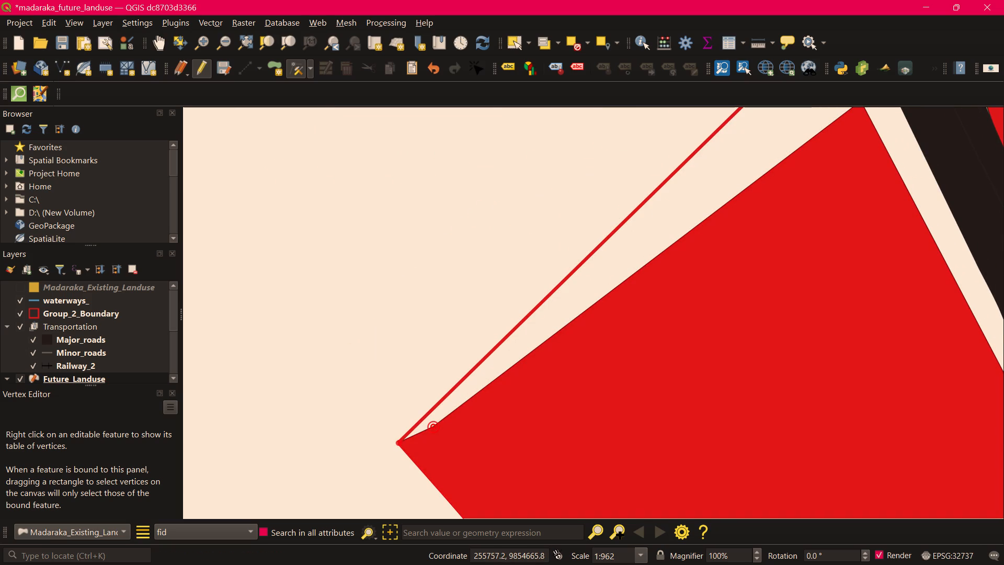
left_click(433, 426)
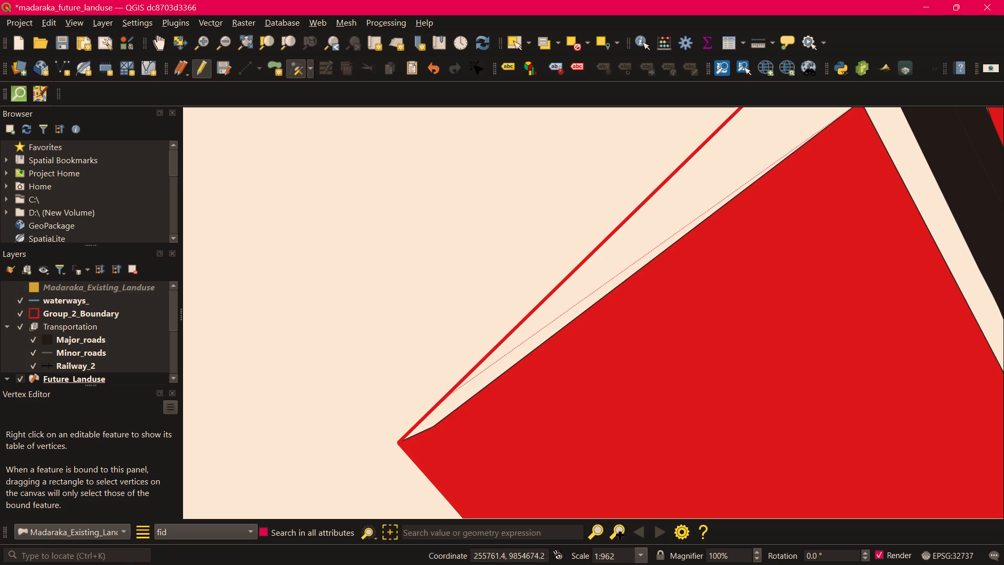
left_click(449, 396)
middle_click_drag(646, 420, 402, 564)
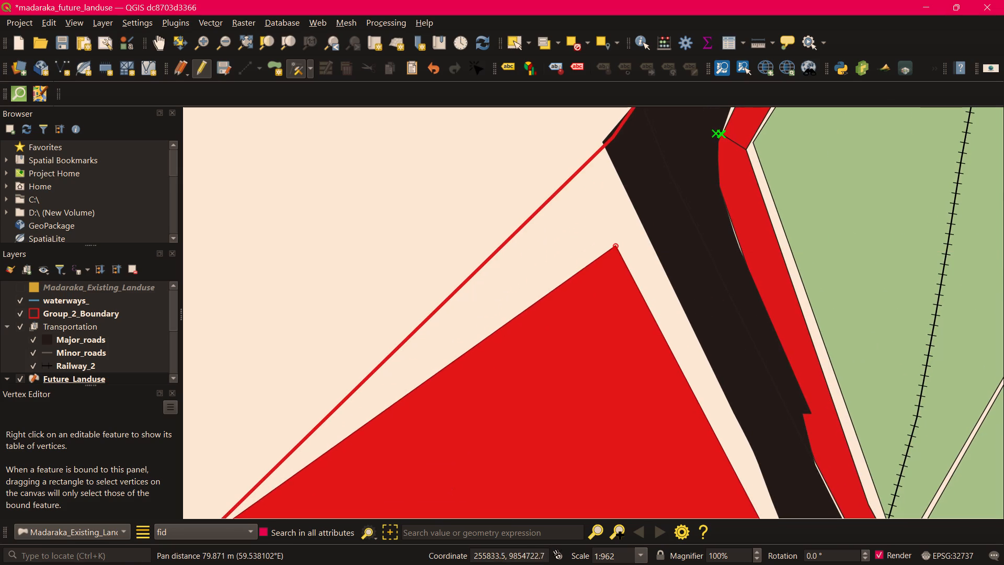
Move the large red polygon's northern corner vertex to the point where the group boundary meets the major road's western corner.
left_click(615, 246)
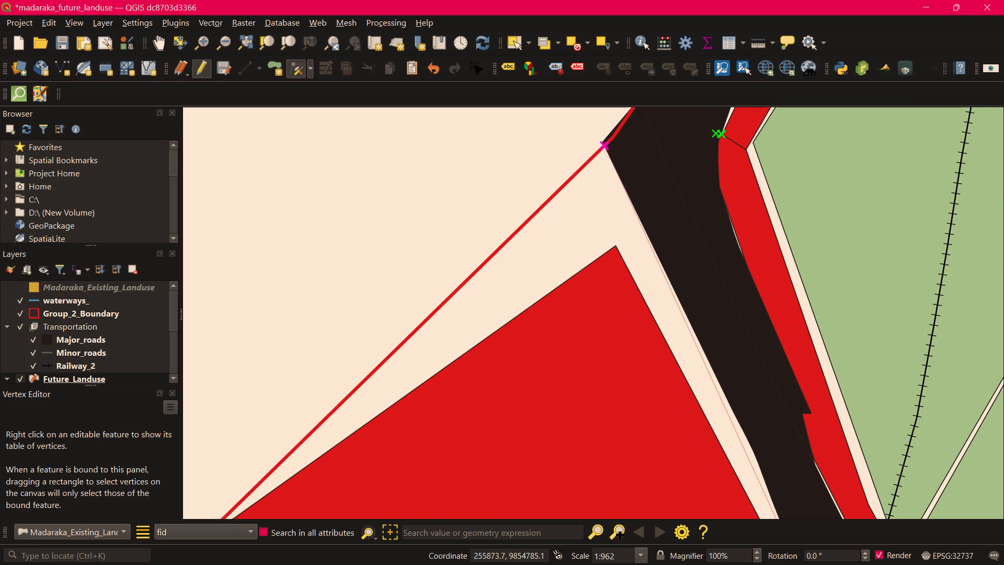
left_click(603, 145)
Add a vertex on the large red polygon's road-side edge, just south of its northern corner, and place it on the major road's edge.
scroll(556, 417, "down", 3)
middle_click_drag(565, 421, 443, 392)
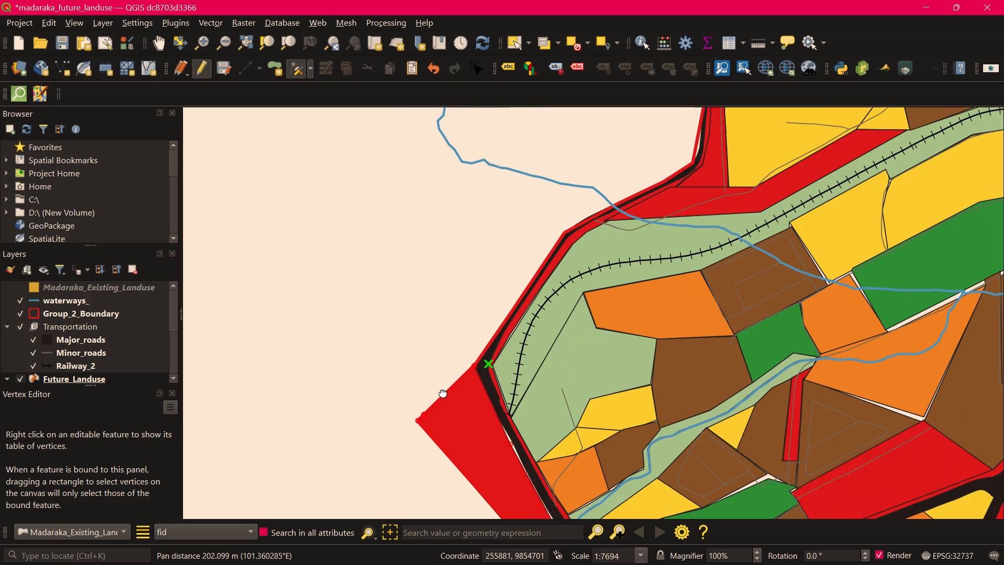
middle_click_drag(443, 392, 442, 392)
scroll(508, 425, "up", 2)
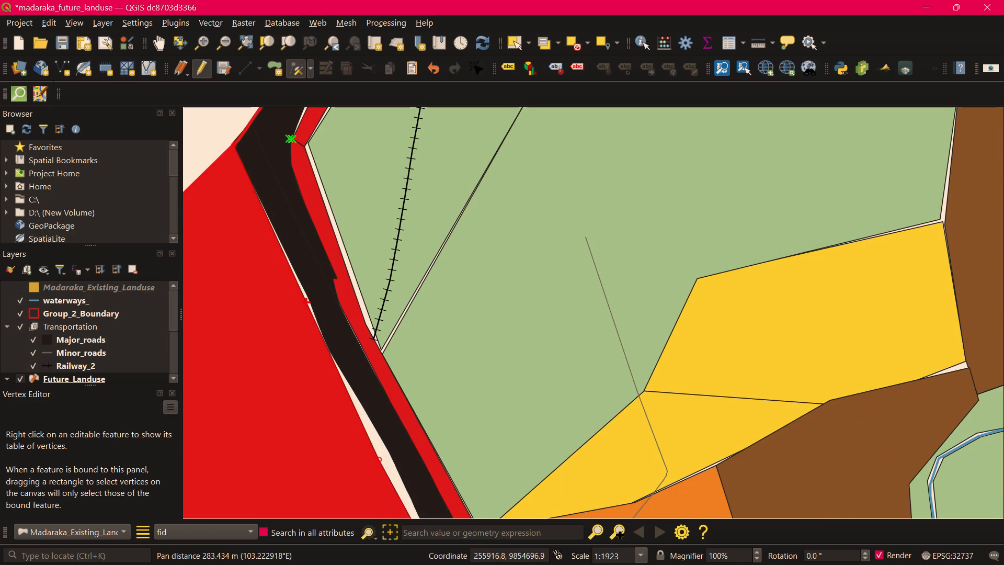
left_click(306, 301)
scroll(315, 299, "up", 3)
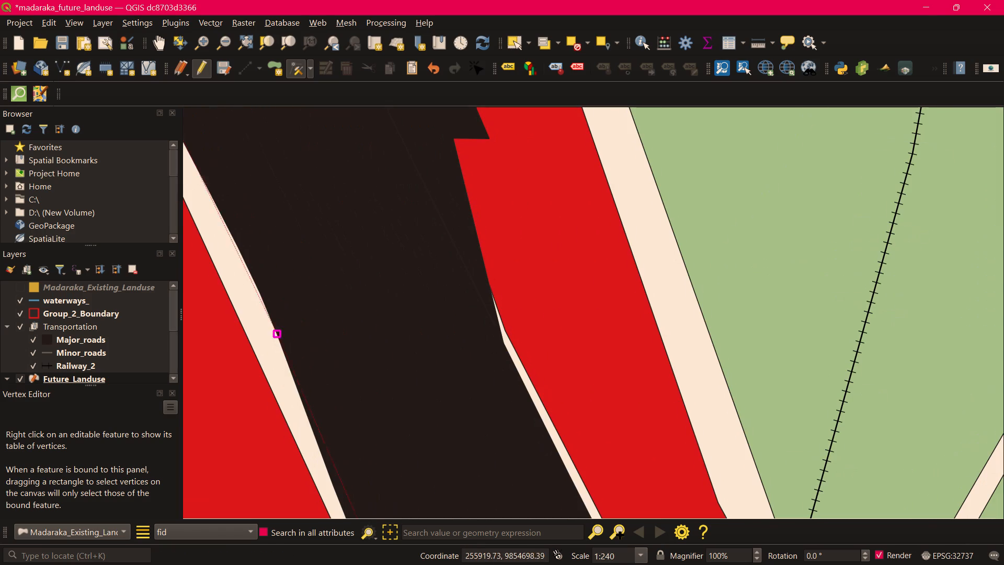
left_click(277, 319)
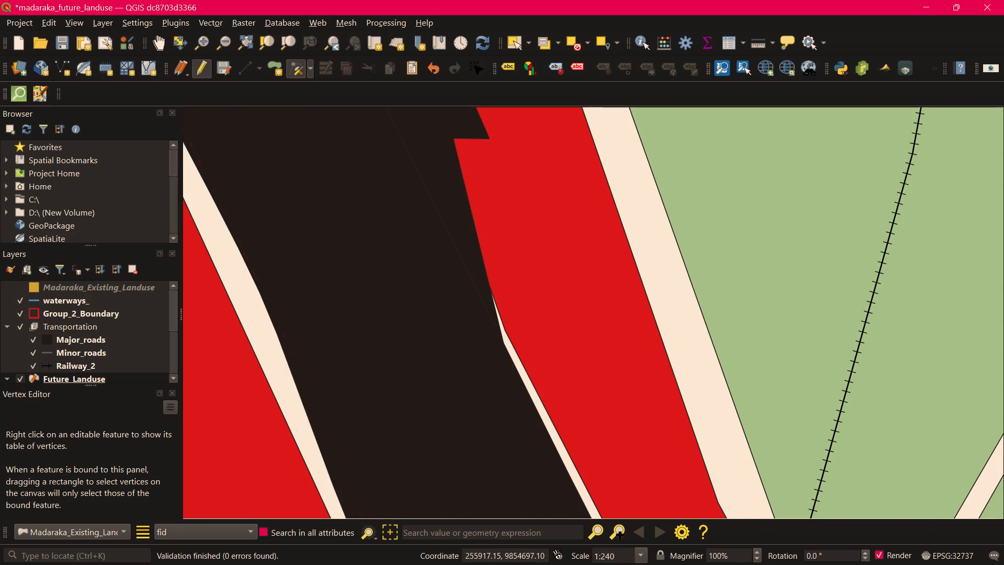
Move the large red polygon's next two road-side vertices, down to the one beside the waterway crossing, into the major road.
scroll(277, 319, "down", 2)
scroll(303, 355, "down", 1)
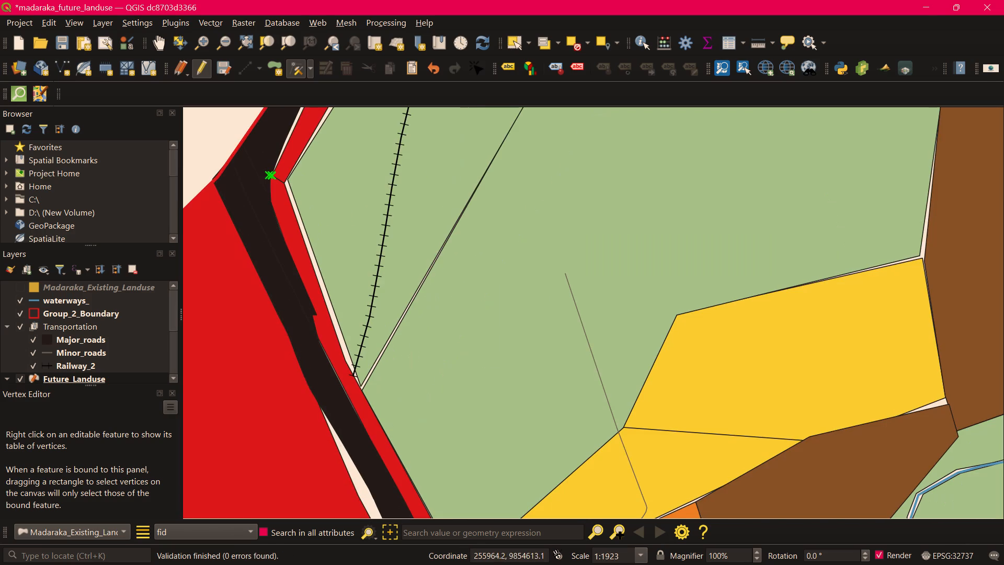
middle_click_drag(368, 479, 368, 359)
left_click(360, 378)
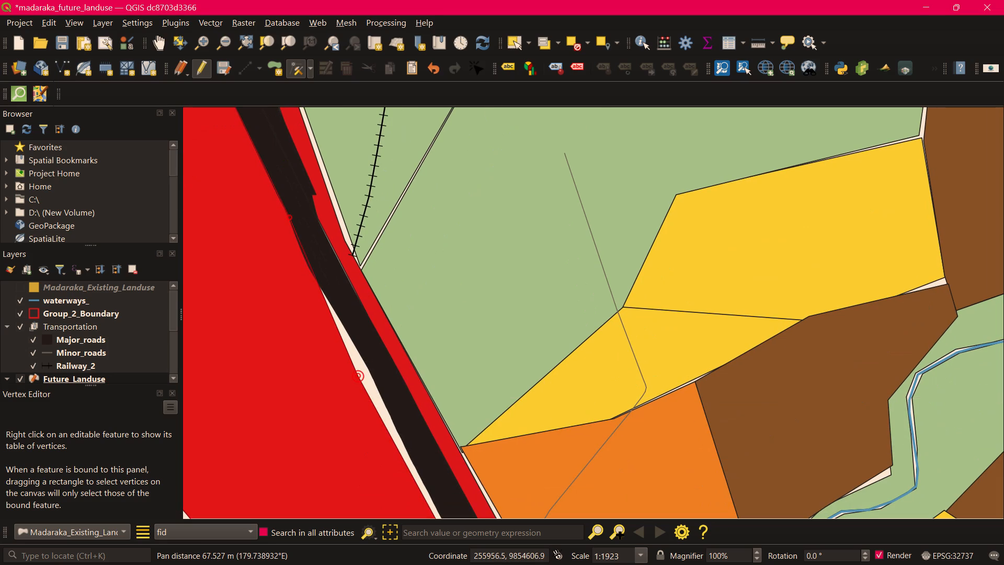
left_click(374, 370)
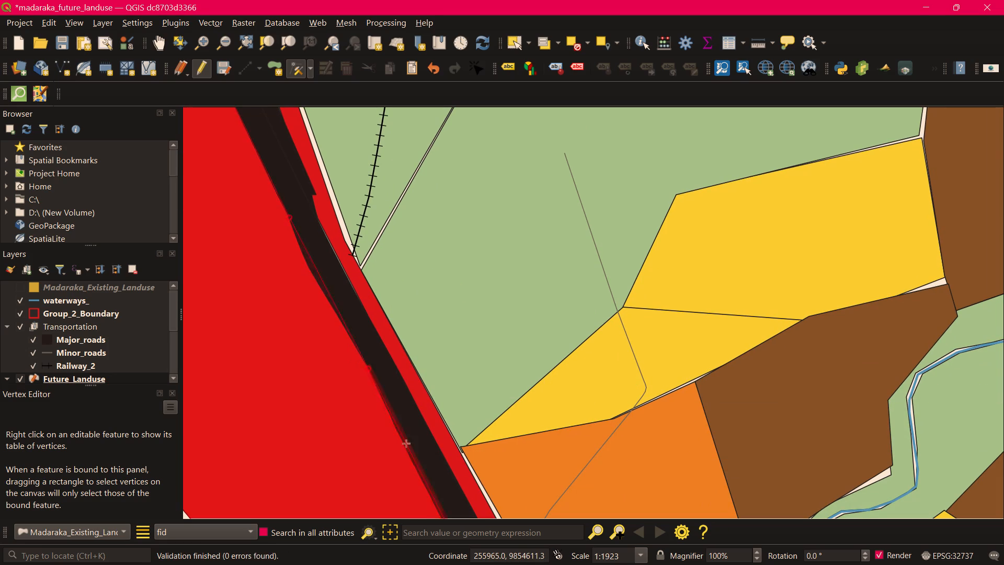
middle_click_drag(453, 402, 378, 169)
middle_click_drag(444, 446, 375, 325)
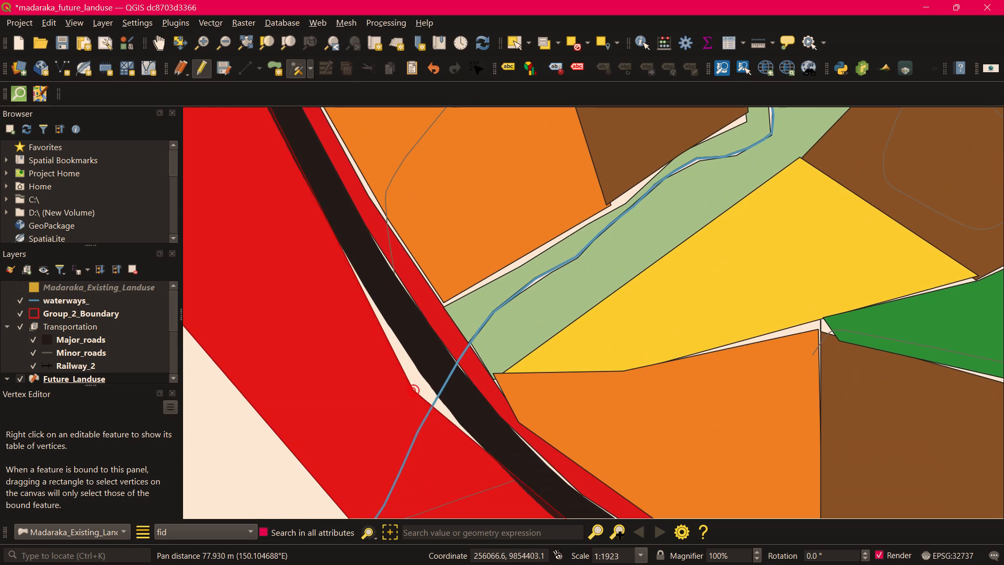
left_click(414, 390)
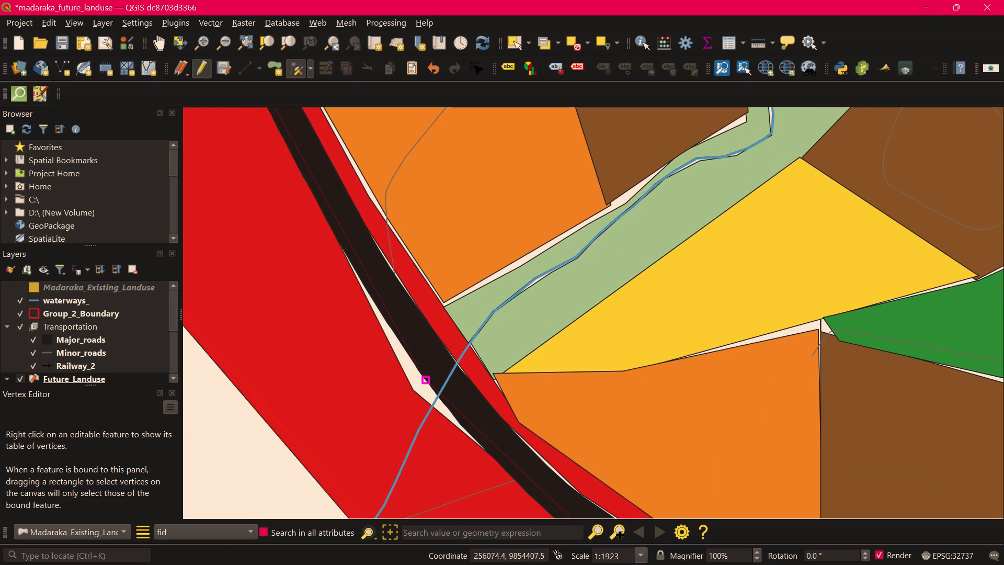
left_click(431, 376)
Add two vertices on the road-side edge of the narrow red strip beside the orange polygon, southeast of the waterway, and place them inside the major road.
middle_click_drag(474, 414, 378, 264)
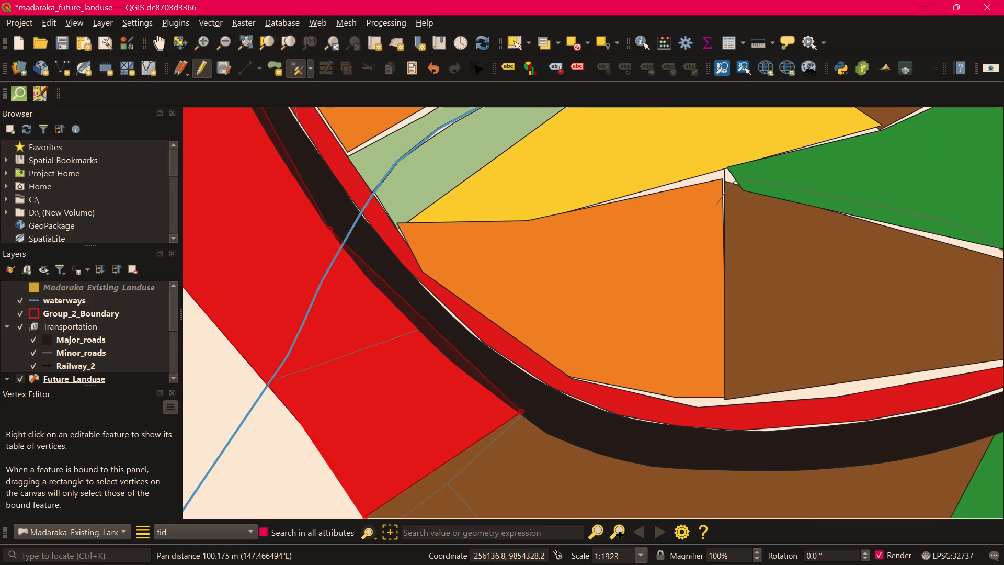
scroll(442, 305, "up", 3)
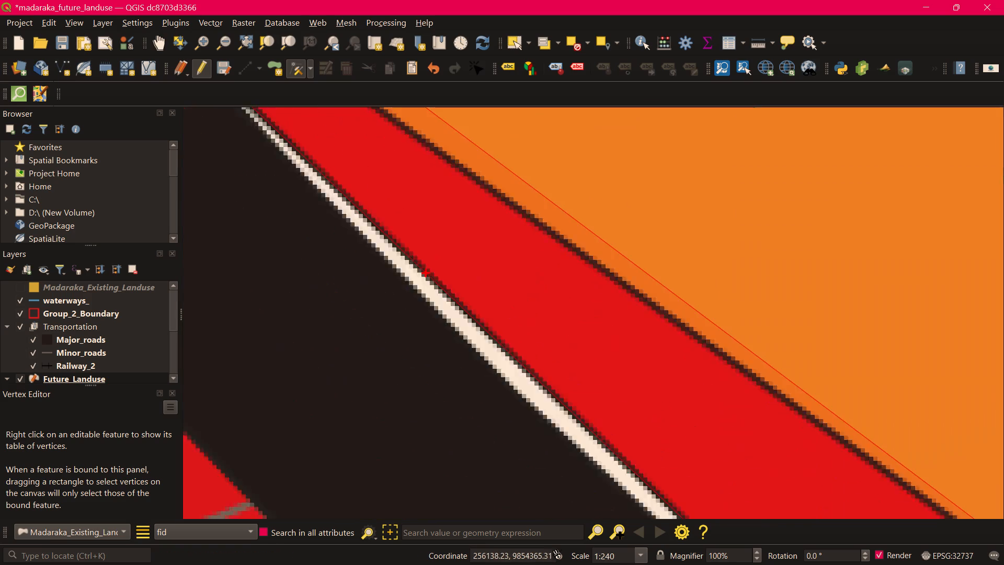
left_click(469, 313)
left_click(448, 336)
scroll(480, 296, "down", 2)
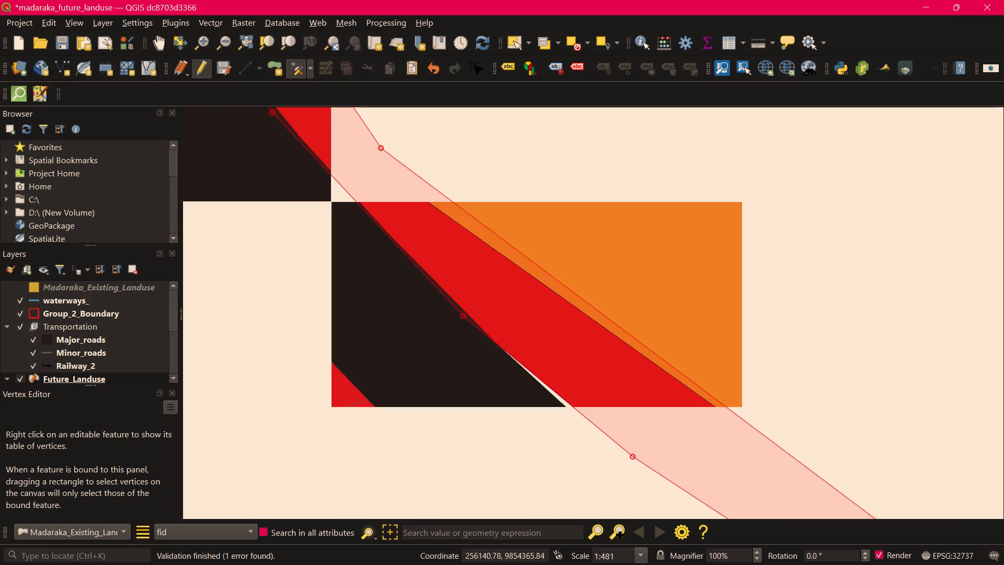
middle_click_drag(541, 341, 517, 313)
scroll(521, 343, "up", 1)
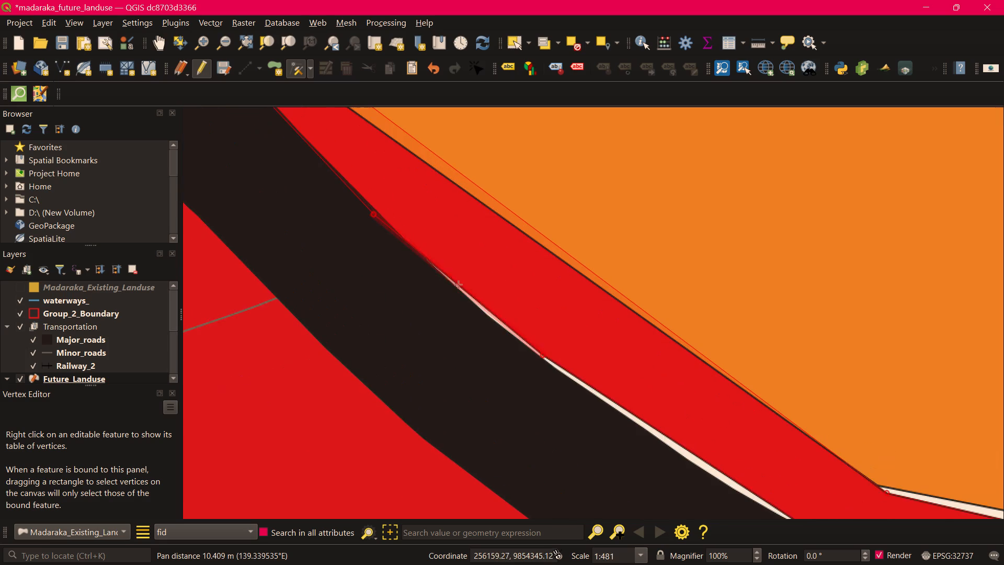
scroll(469, 291, "up", 3)
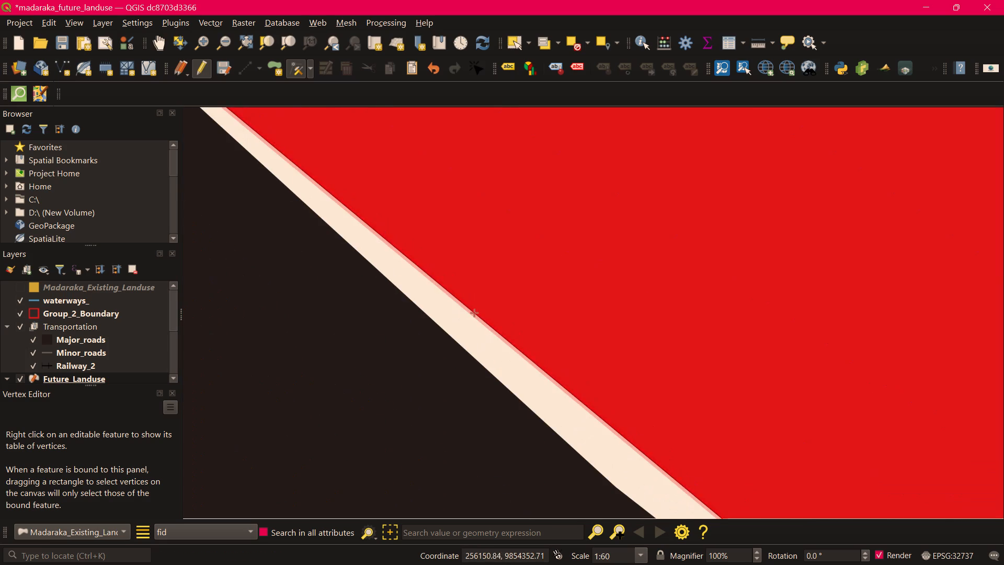
left_click_drag(476, 312, 451, 341)
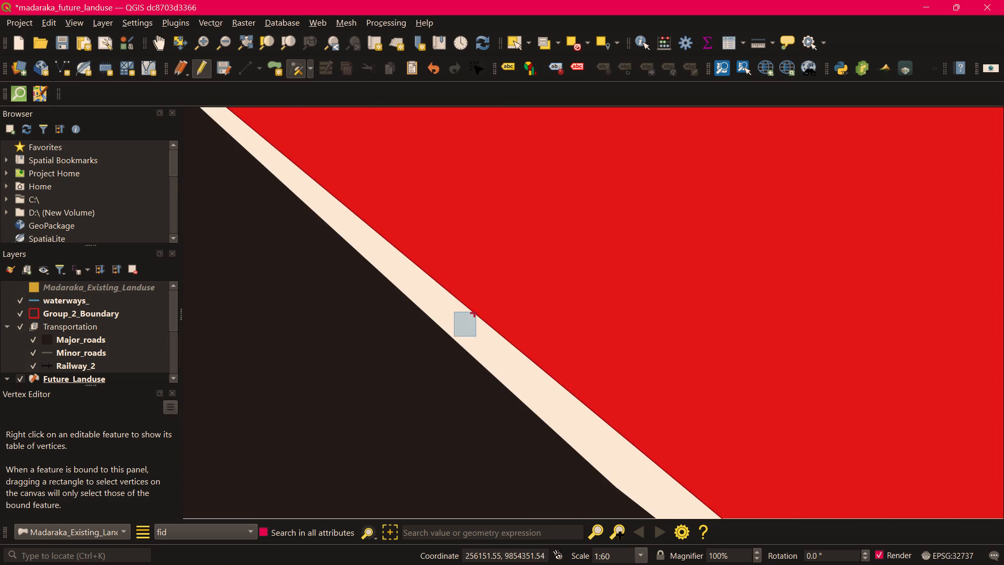
left_click_drag(451, 341, 459, 335)
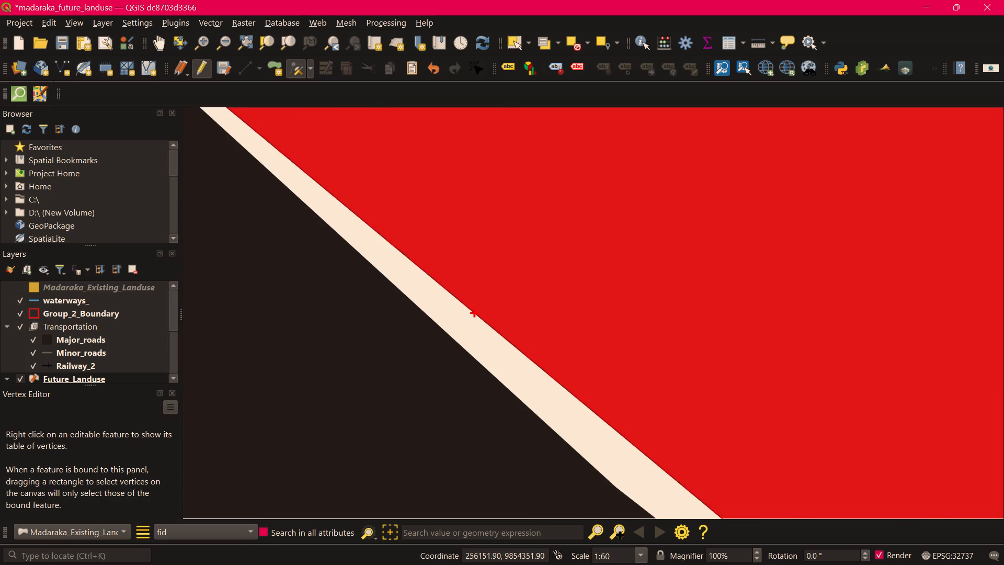
left_click(474, 315)
left_click(443, 341)
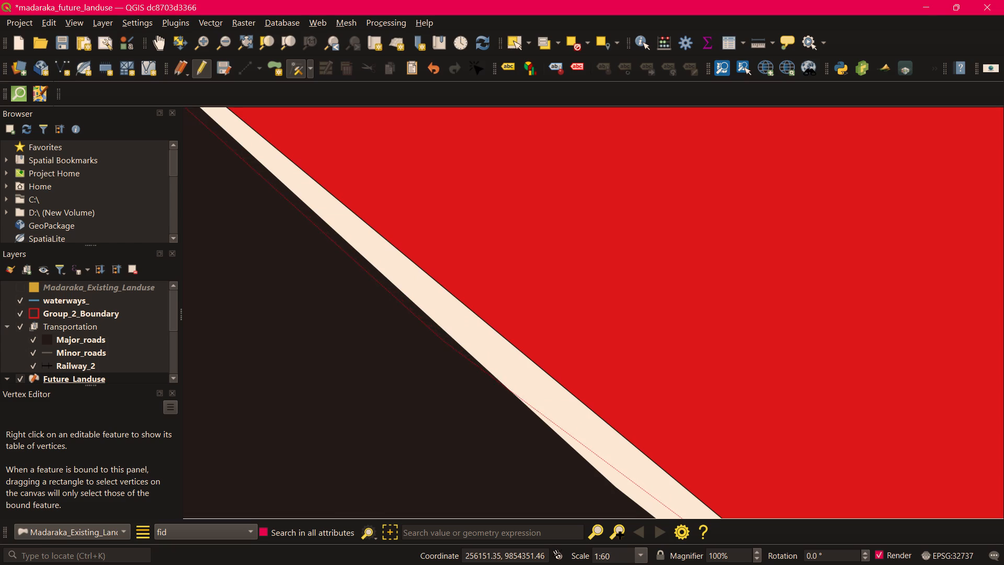
Add another vertex farther southeast on the strip's road-side edge and place it, along with the following existing vertex, inside the major road.
middle_click_drag(546, 329, 384, 133)
scroll(553, 399, "down", 1)
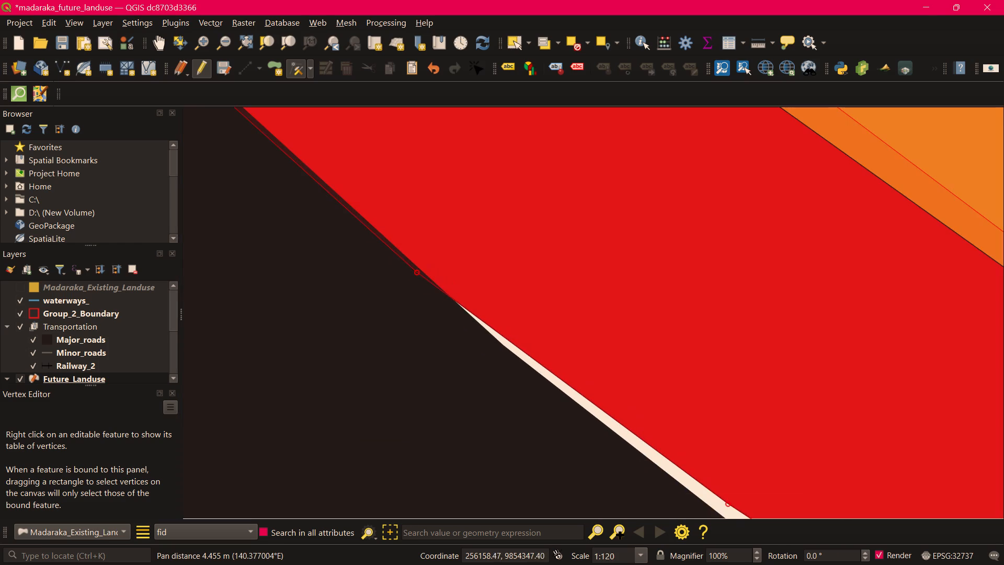
scroll(607, 387, "up", 1)
middle_click_drag(613, 389, 451, 208)
scroll(517, 359, "down", 1)
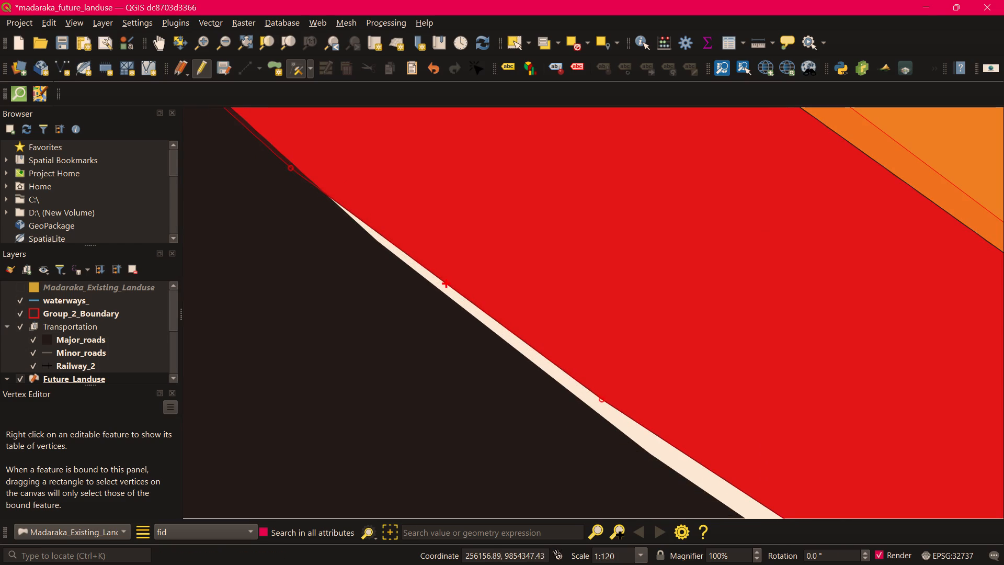
left_click(445, 284)
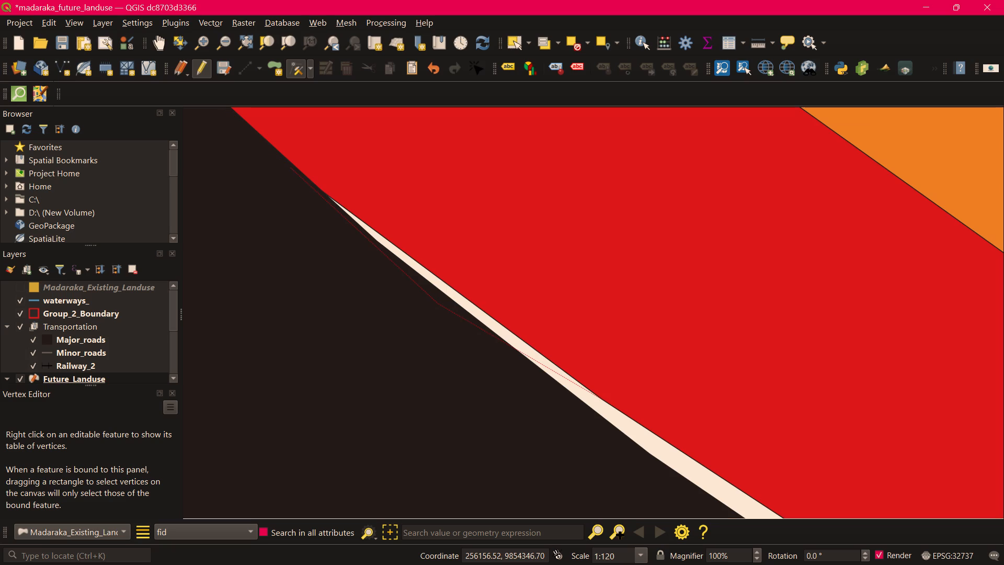
left_click(444, 303)
middle_click_drag(664, 389, 486, 219)
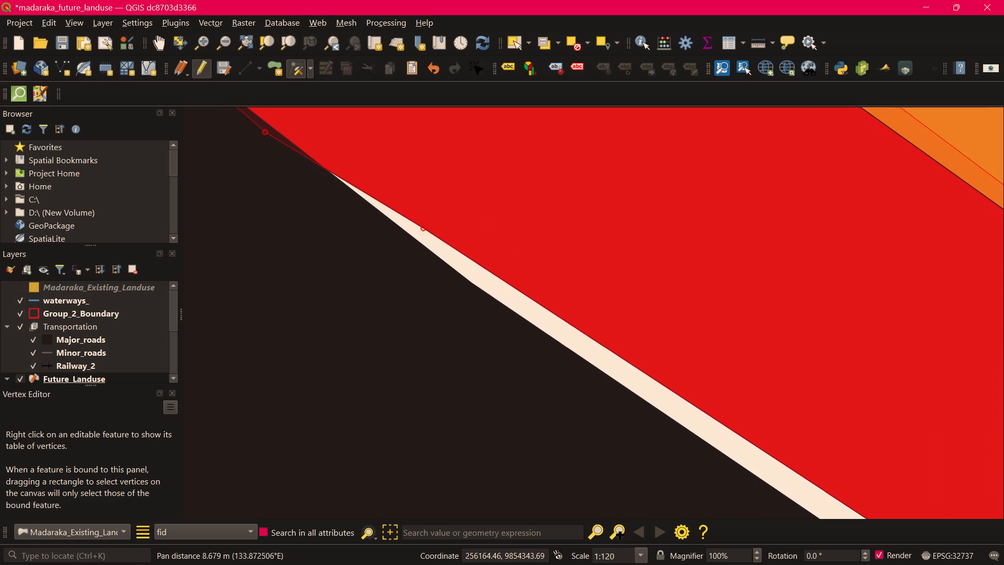
left_click(423, 229)
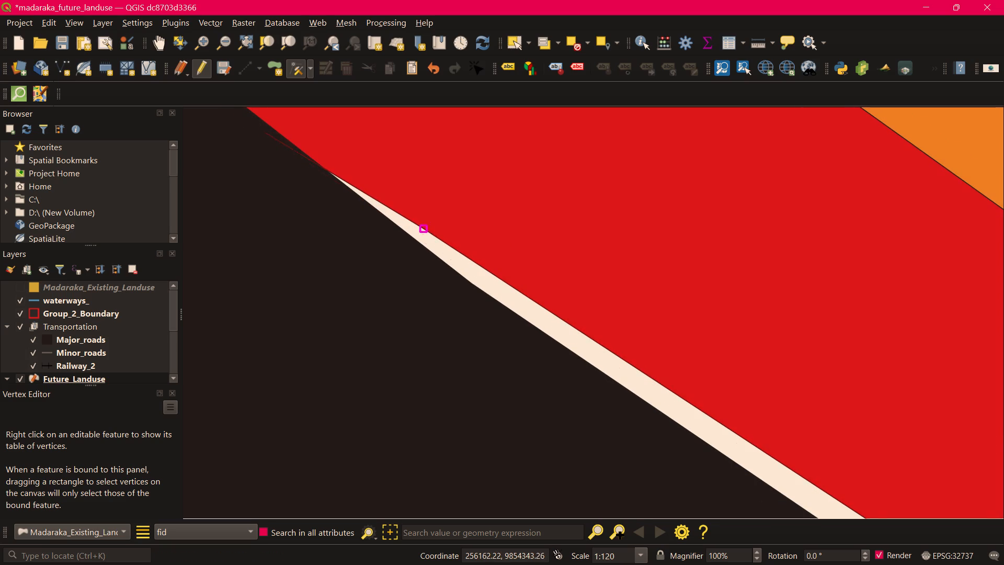
left_click(416, 250)
Pull the next stretch of the strip's road-side edge into the major road at two successive points.
middle_click_drag(644, 322, 459, 205)
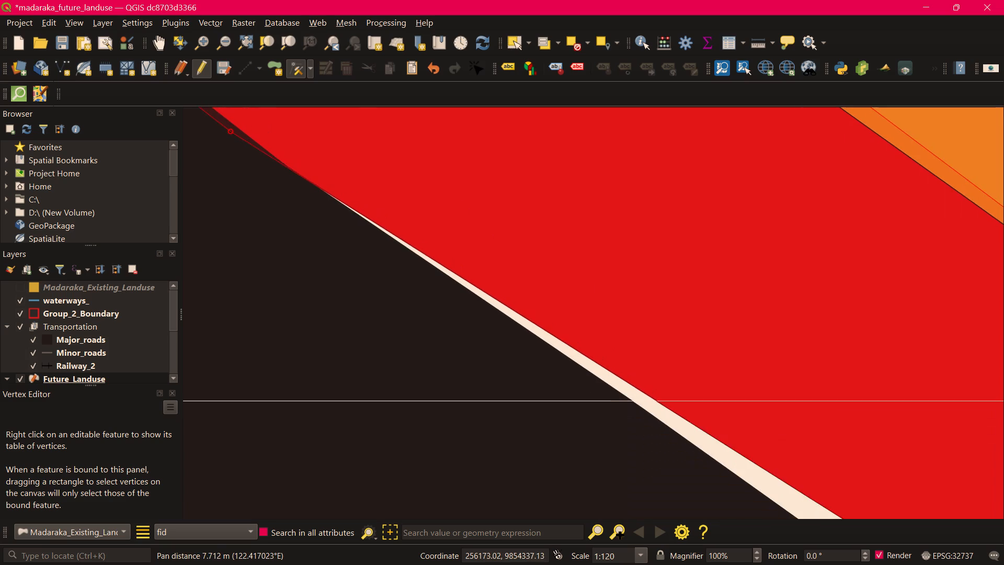
middle_click_drag(659, 354, 570, 293)
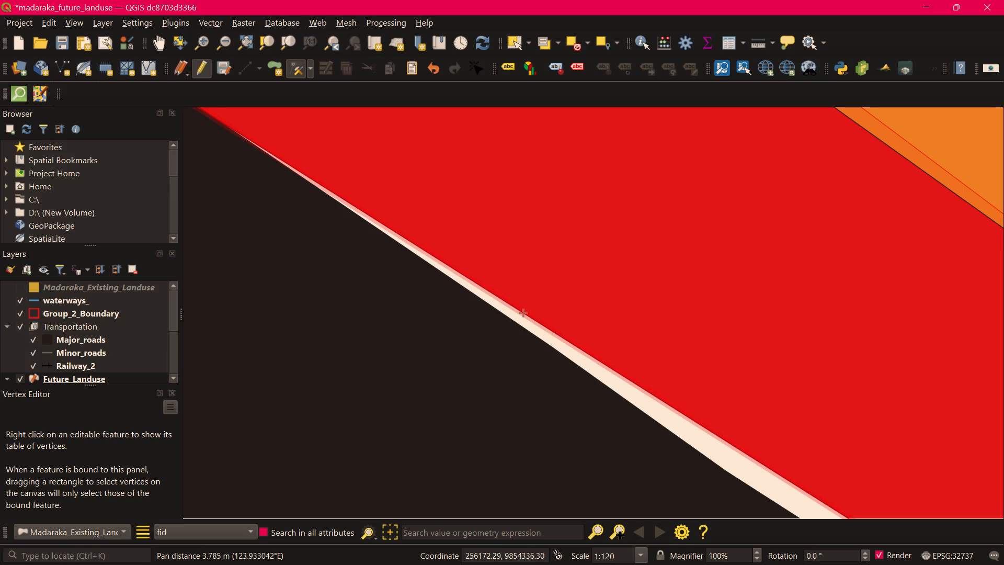
left_click(435, 257)
left_click(430, 270)
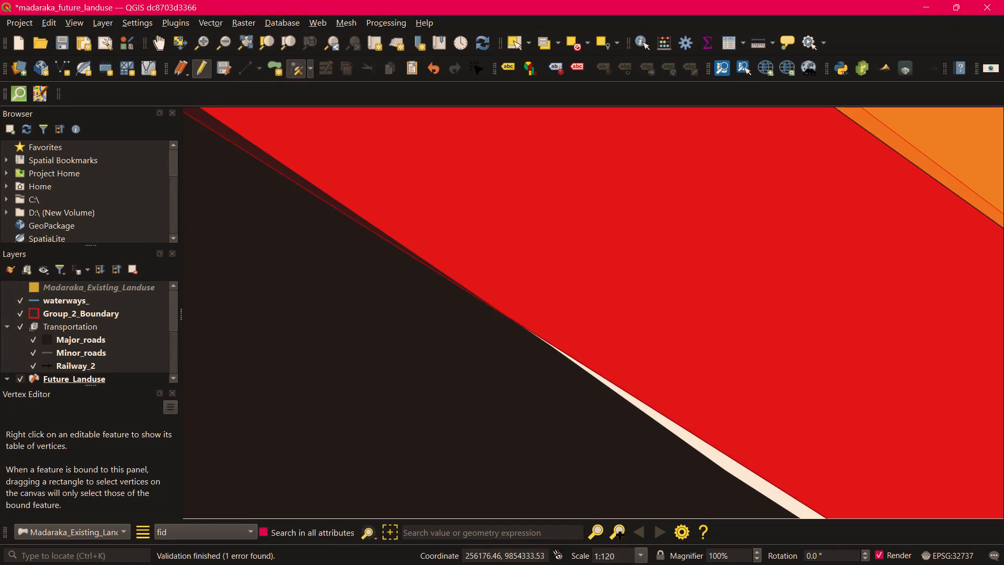
middle_click_drag(650, 380, 430, 214)
middle_click_drag(646, 331, 483, 250)
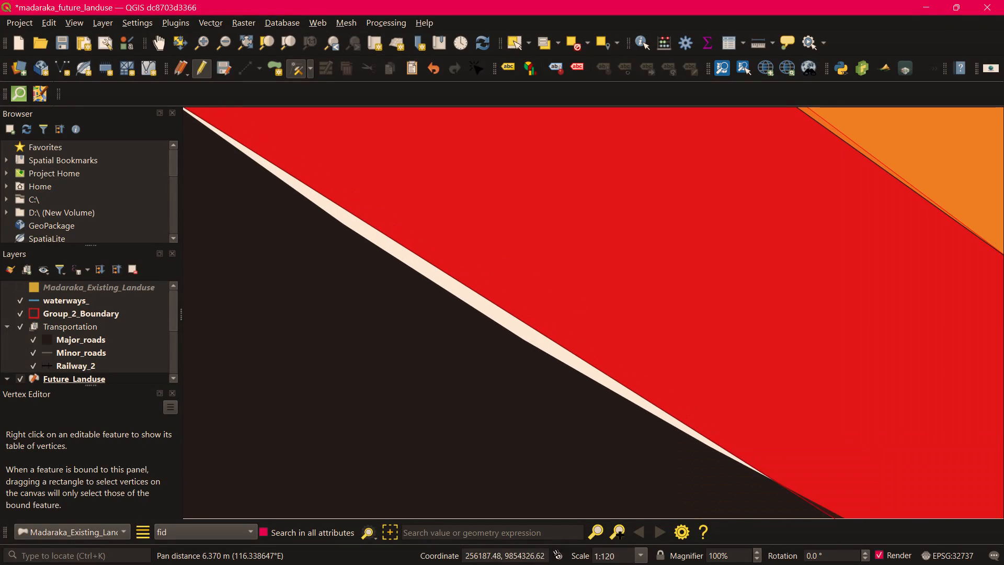
left_click(508, 311)
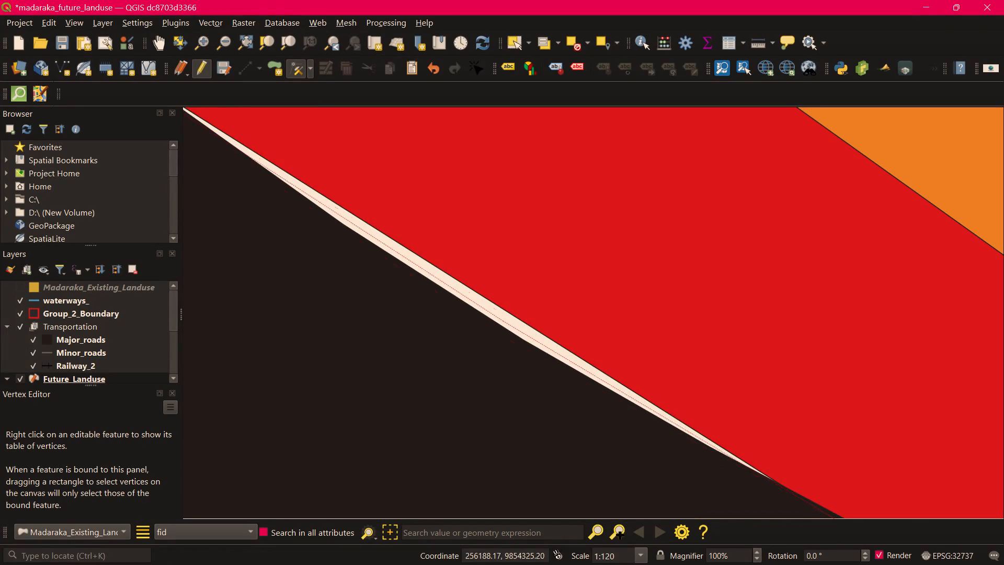
left_click(504, 334)
Add a vertex on the strip's next road-side edge, past the orange polygon's southwestern corner, and place it inside the major road.
middle_click_drag(836, 361, 486, 197)
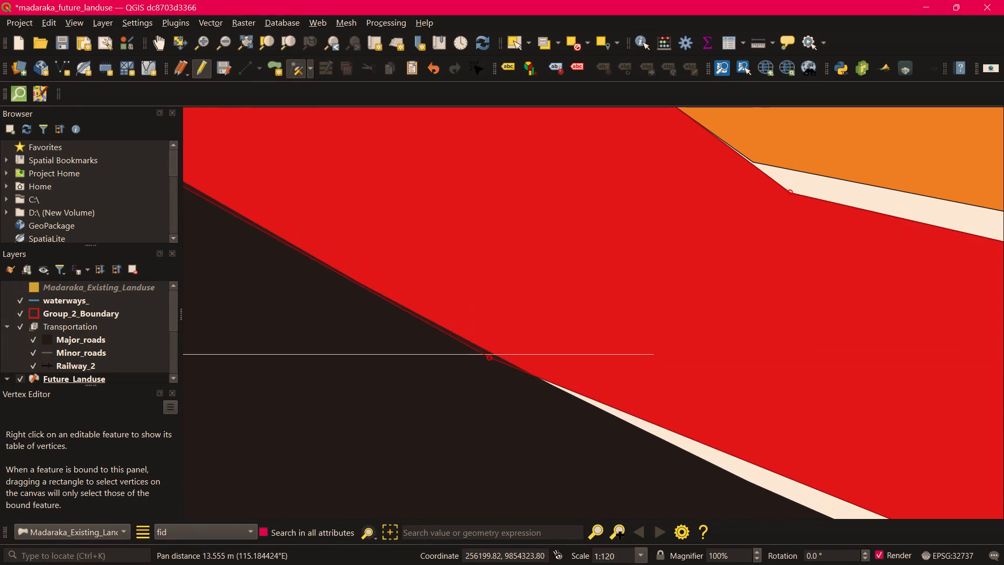
middle_click_drag(752, 383, 397, 162)
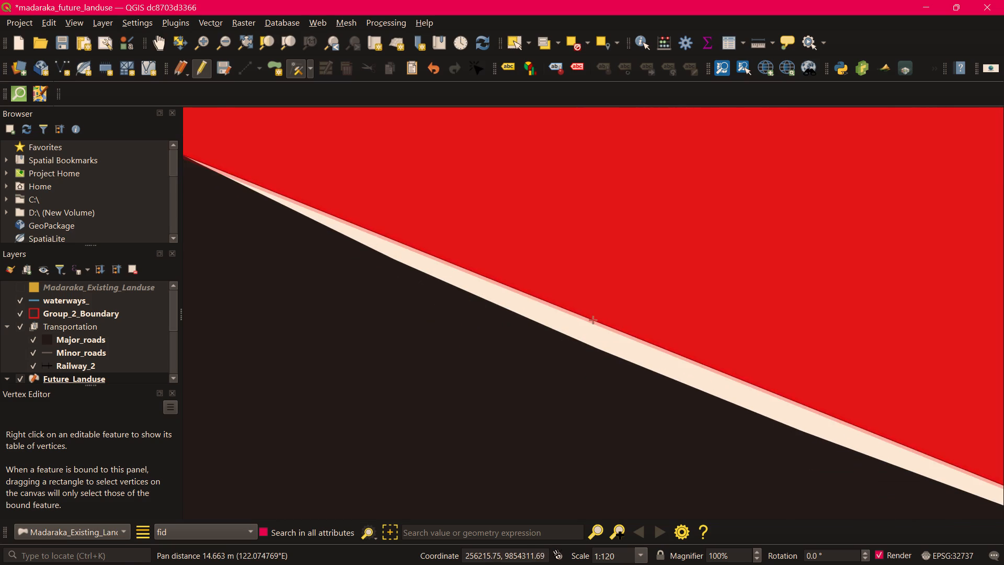
left_click_drag(592, 320, 593, 328)
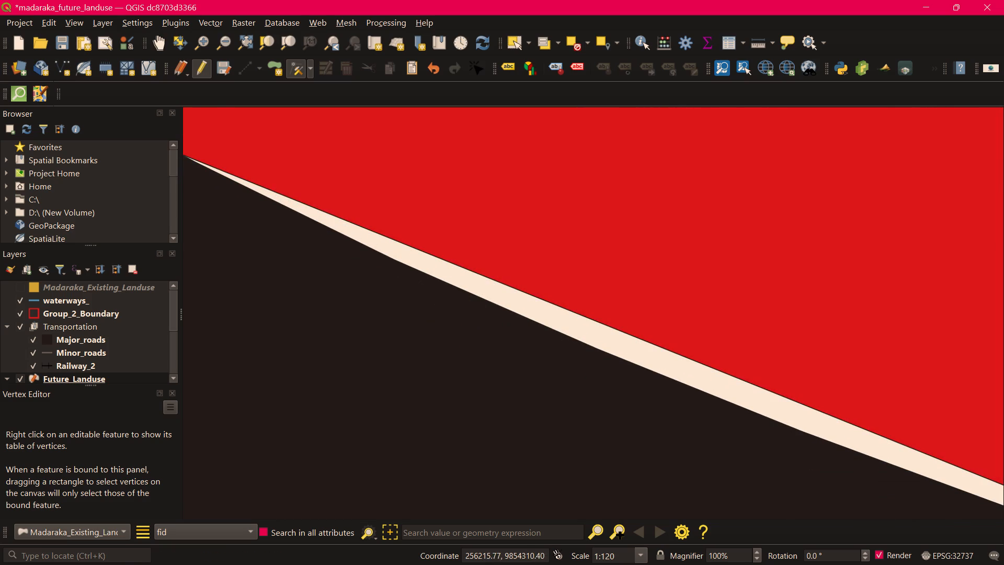
left_click(592, 319)
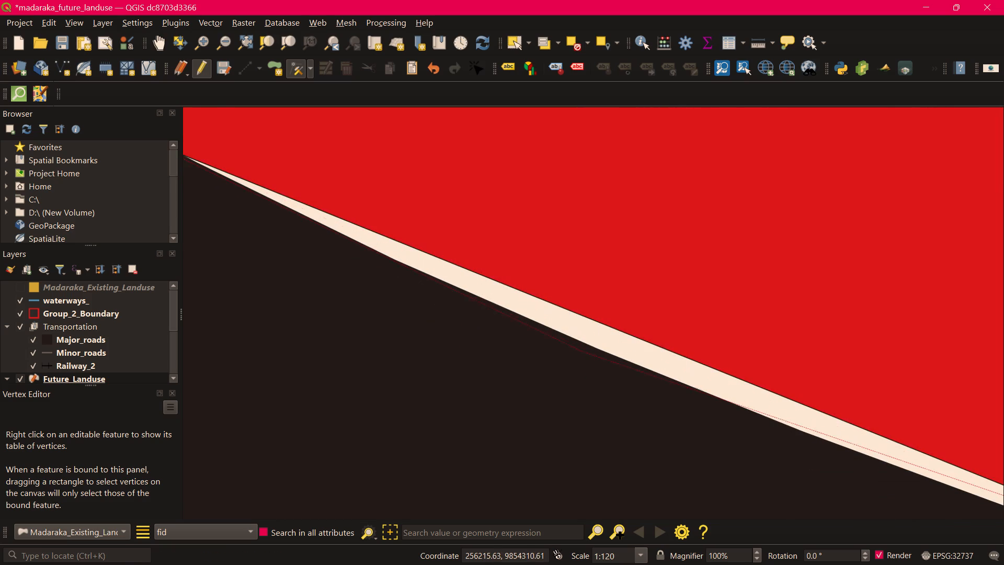
left_click(581, 356)
Move the strip's following road-side vertex, where its edge bends farther east, into the major road.
middle_click_drag(724, 289, 368, 143)
middle_click_drag(666, 287, 386, 185)
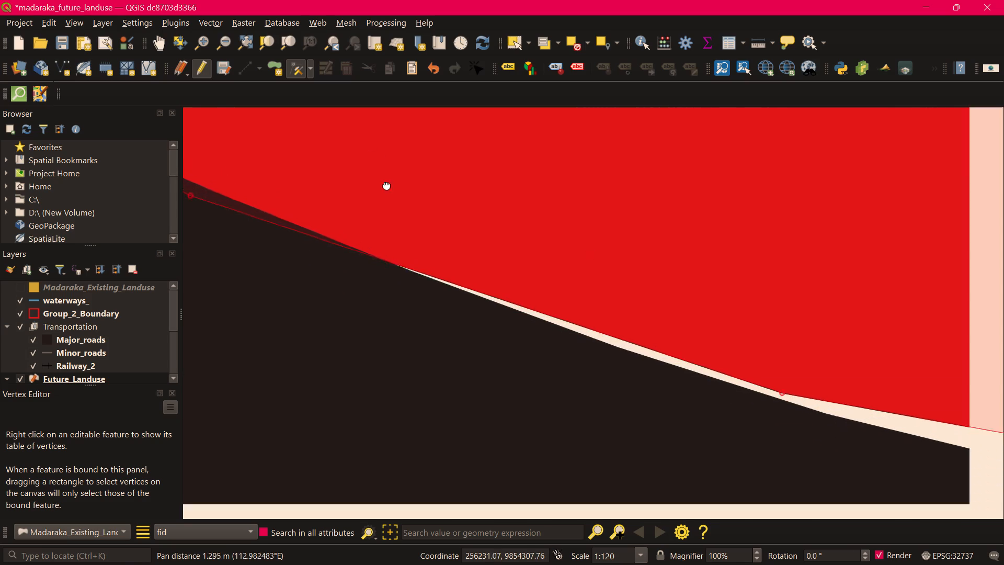
middle_click_drag(386, 185, 376, 179)
left_click(527, 302)
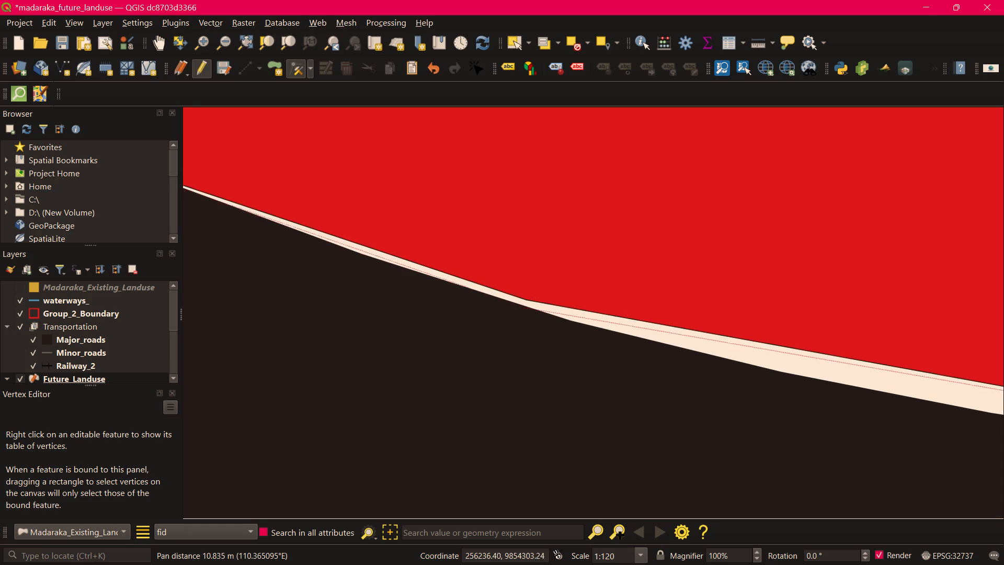
left_click(531, 313)
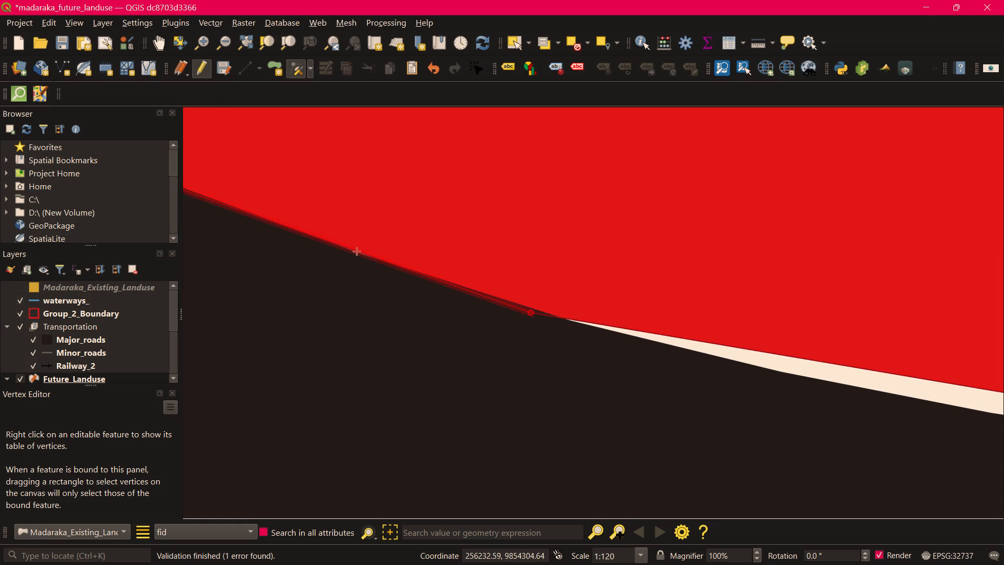
Add a vertex on the red strip's next road-side edge, farther southeast, and place it and the following existing vertex inside the major road.
middle_click_drag(722, 287, 446, 206)
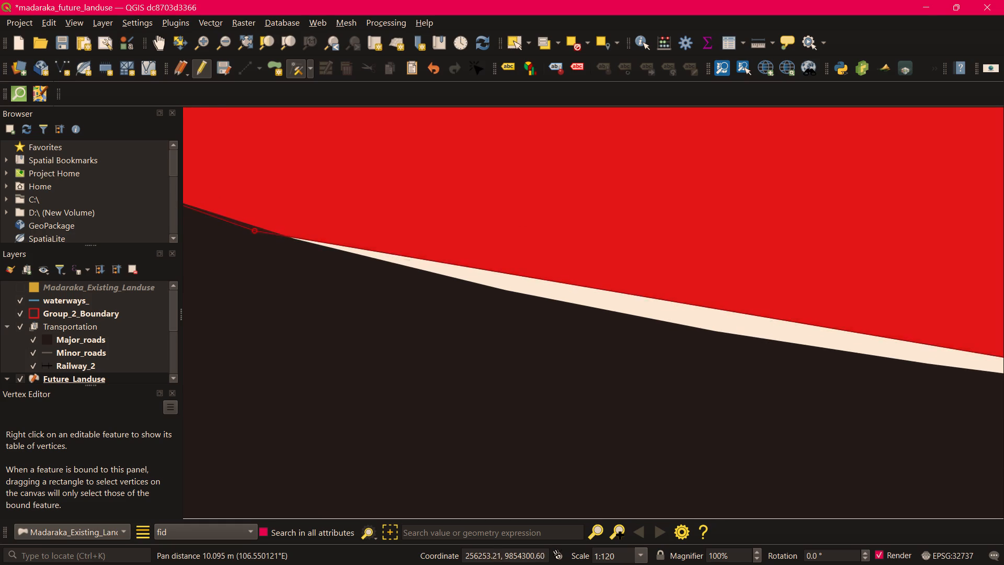
left_click(629, 293)
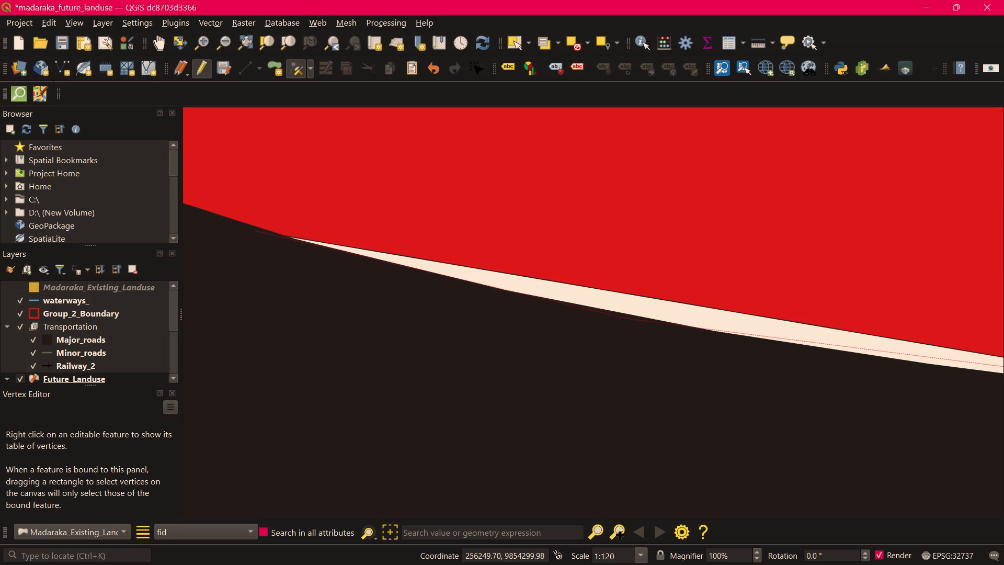
left_click(631, 323)
middle_click_drag(815, 336, 474, 257)
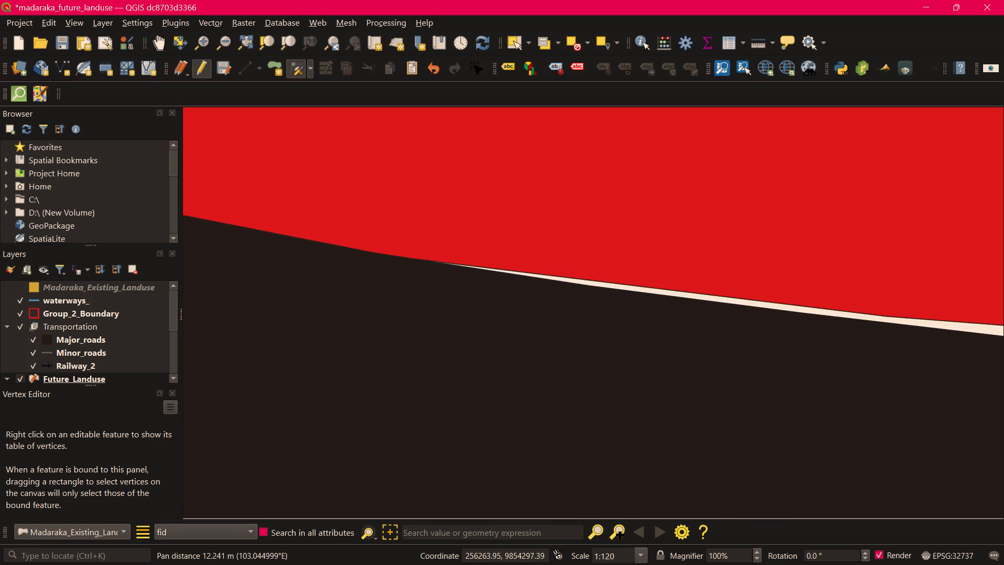
middle_click_drag(767, 308, 624, 281)
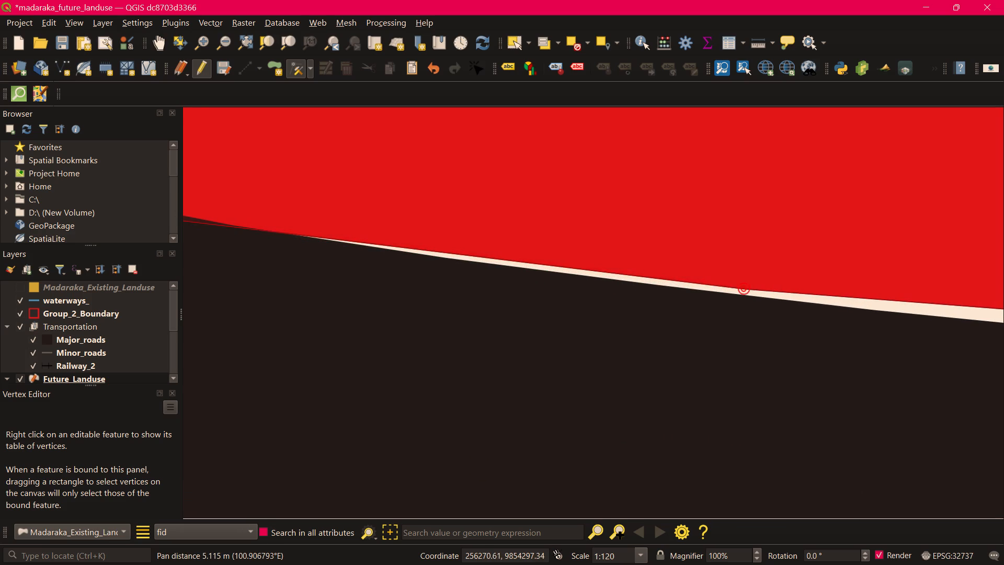
left_click(743, 289)
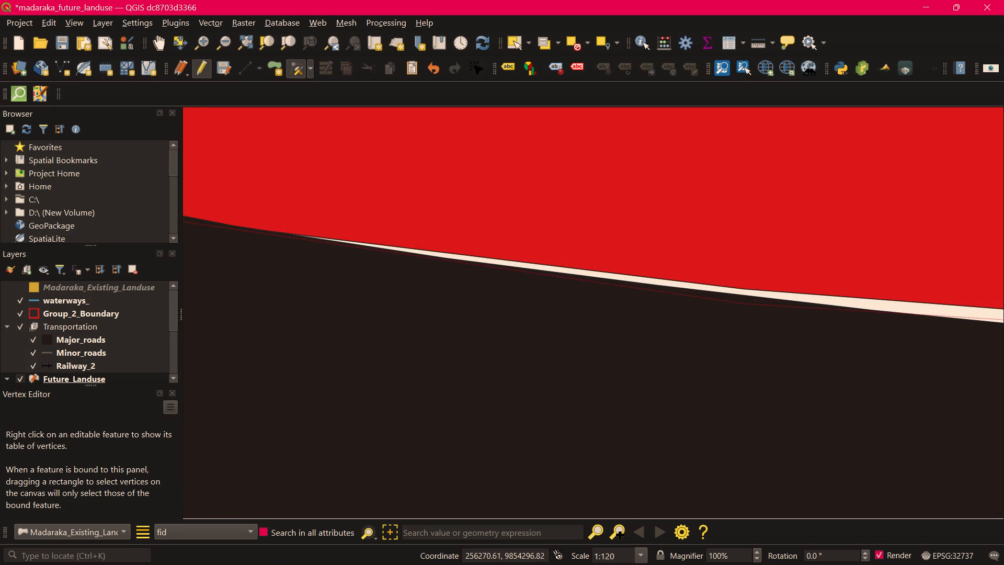
left_click(743, 303)
Add a vertex just before the strip's southern bend, and place it and the bend's own road-side vertex inside the major road.
middle_click_drag(860, 364, 477, 355)
middle_click_drag(849, 337, 468, 231)
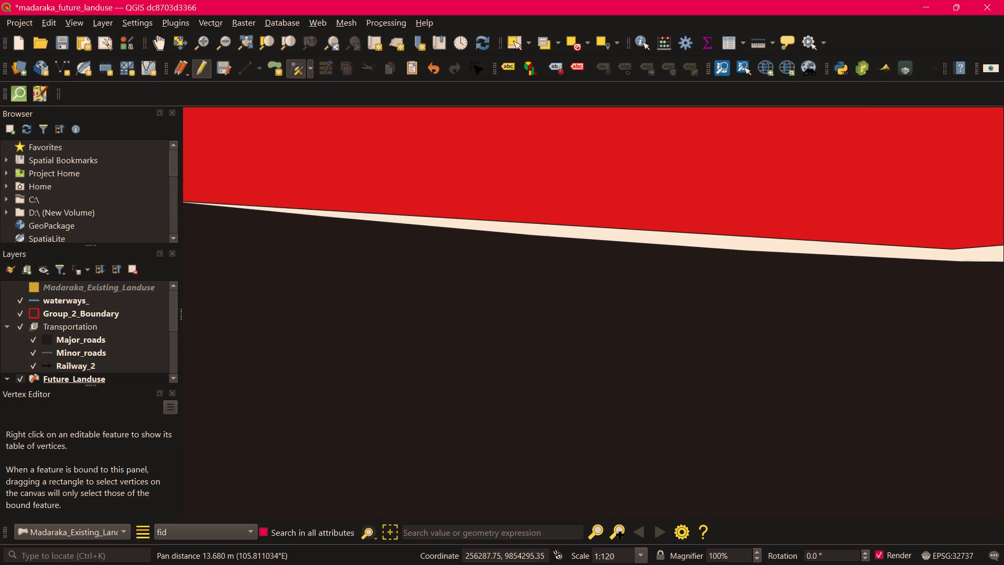
middle_click_drag(468, 231, 466, 229)
scroll(733, 263, "down", 1)
scroll(817, 317, "down", 1)
middle_click_drag(804, 320, 775, 321)
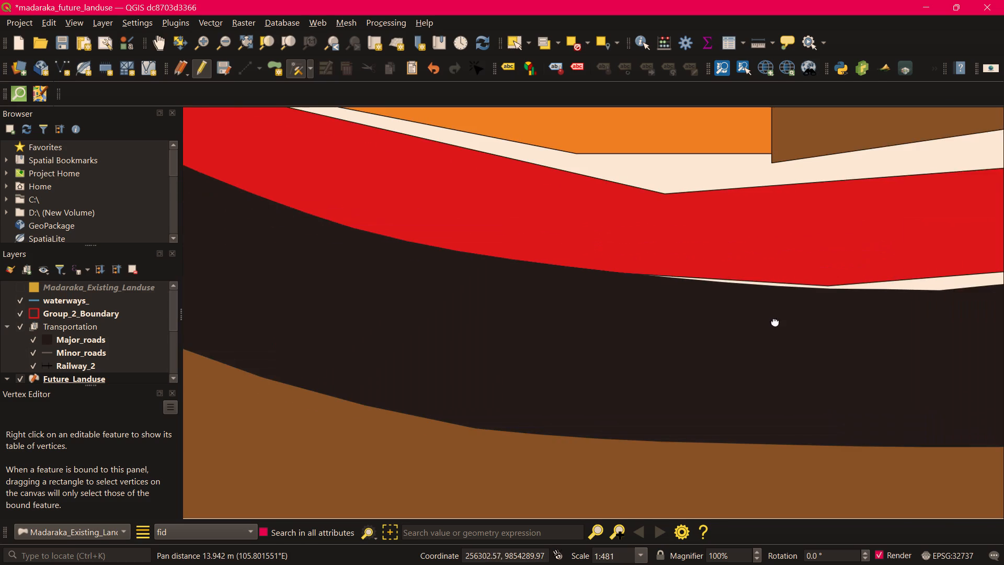
middle_click_drag(775, 321, 672, 324)
scroll(631, 287, "up", 1)
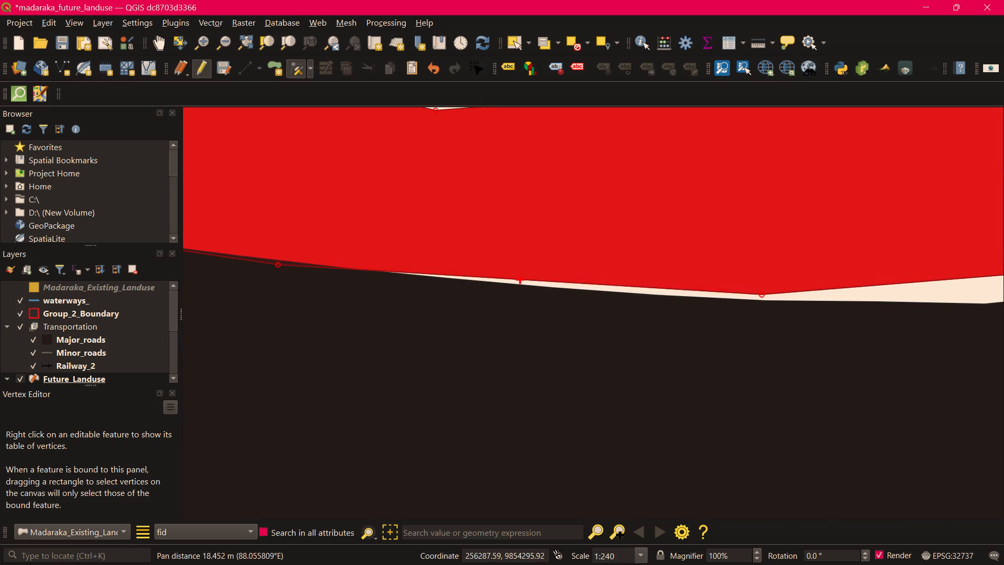
left_click(520, 277)
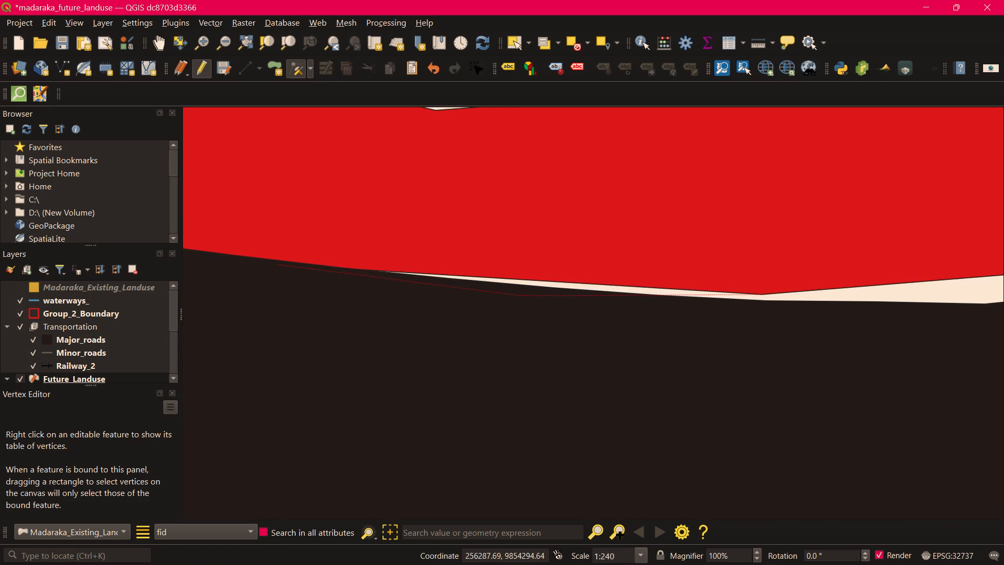
left_click(523, 291)
middle_click_drag(871, 378, 527, 349)
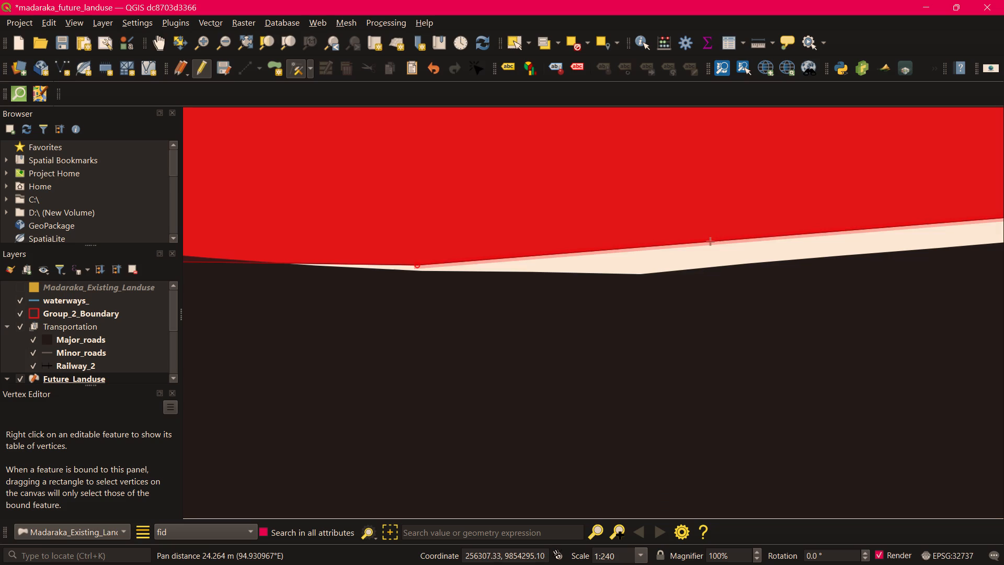
left_click(417, 266)
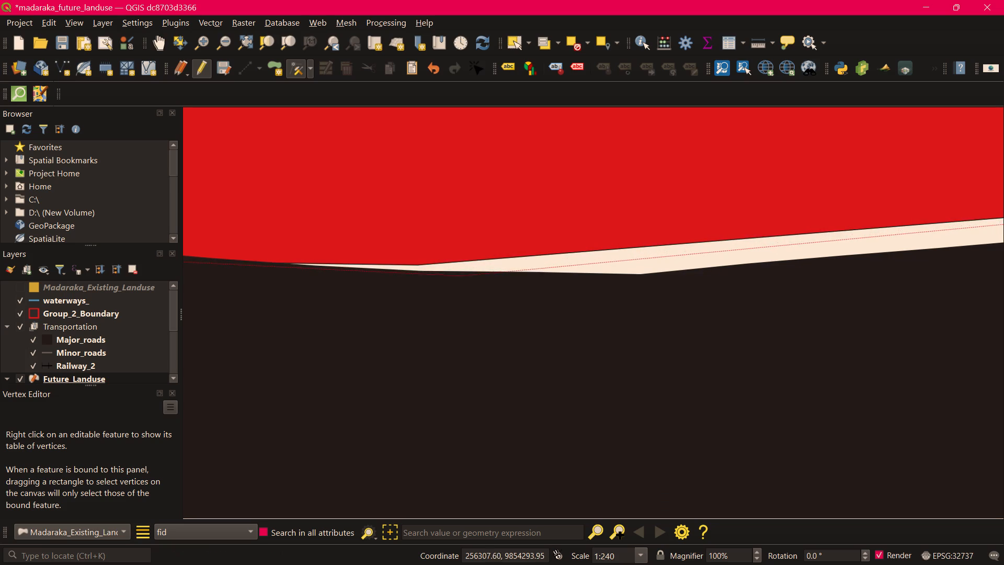
left_click(462, 277)
East of the southern bend, add two vertices on the strip's road-side edge and place them and the existing vertex between them inside the major road.
middle_click_drag(798, 369, 564, 361)
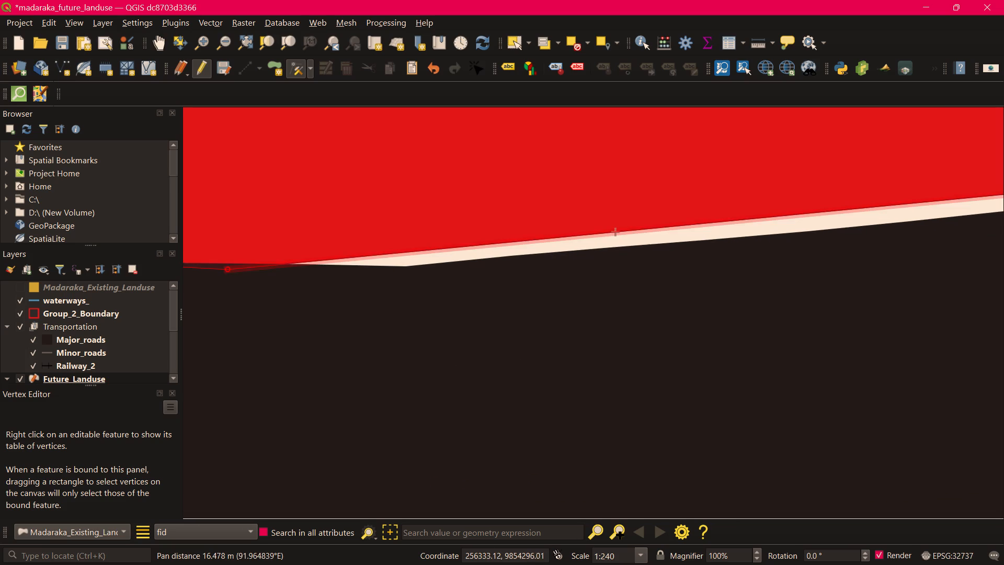
left_click(614, 233)
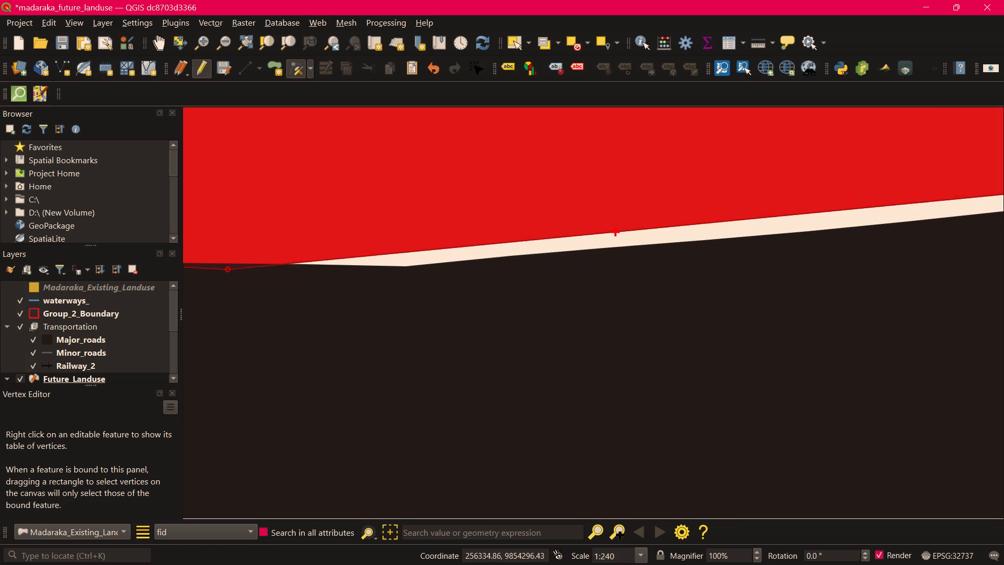
left_click(596, 267)
middle_click_drag(972, 293, 535, 300)
middle_click_drag(806, 286, 679, 366)
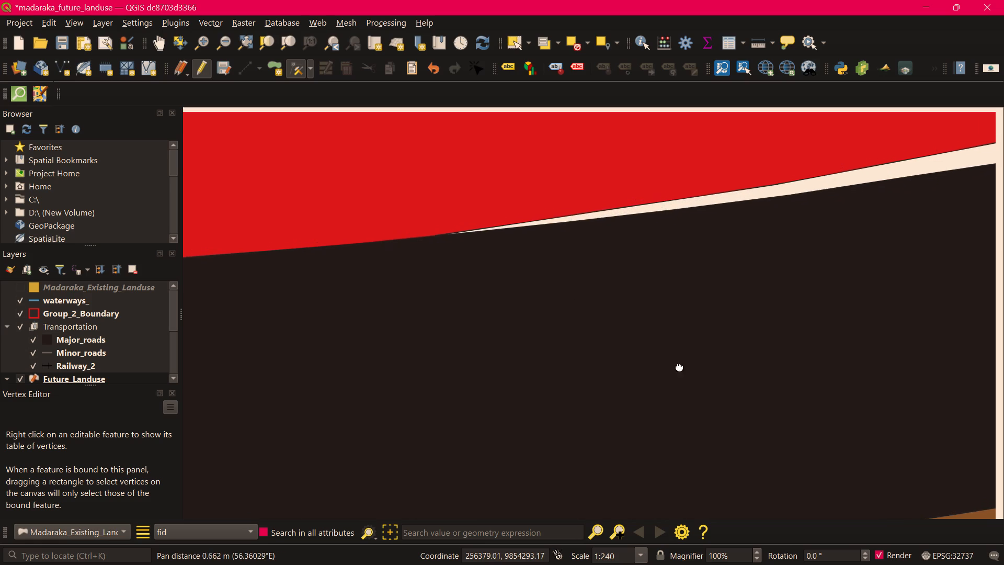
middle_click_drag(679, 366, 581, 408)
scroll(749, 272, "down", 2)
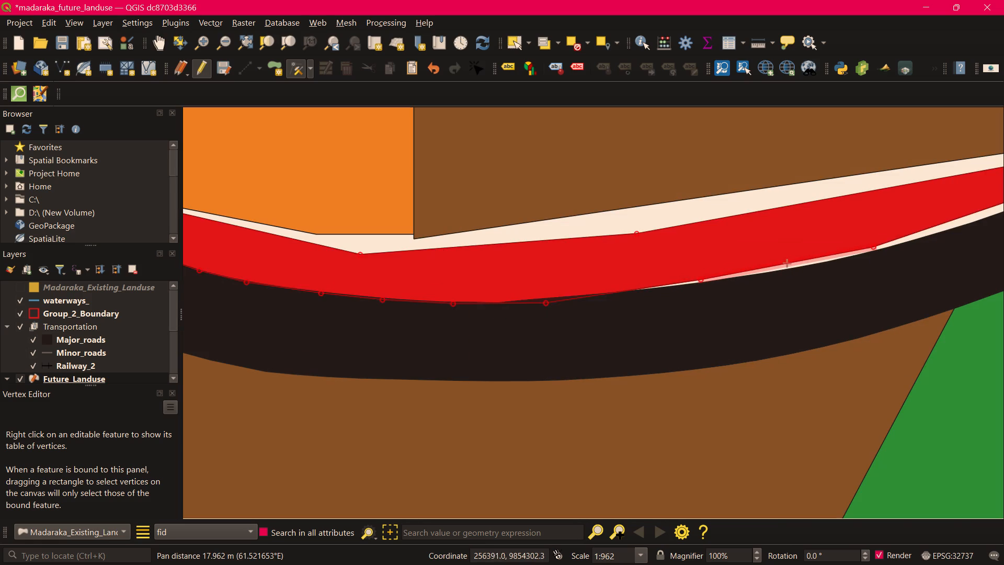
left_click(786, 263)
left_click(790, 274)
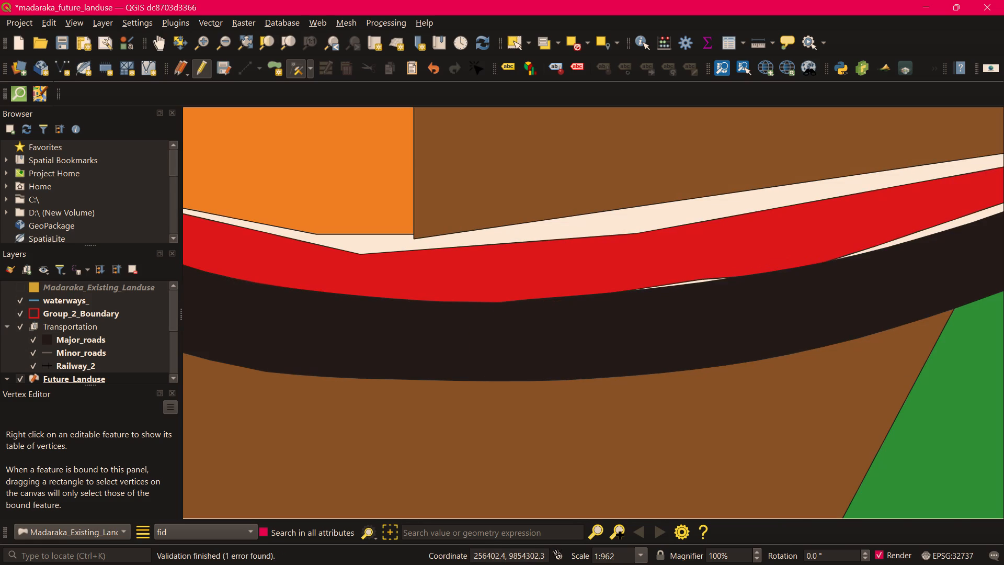
left_click(701, 280)
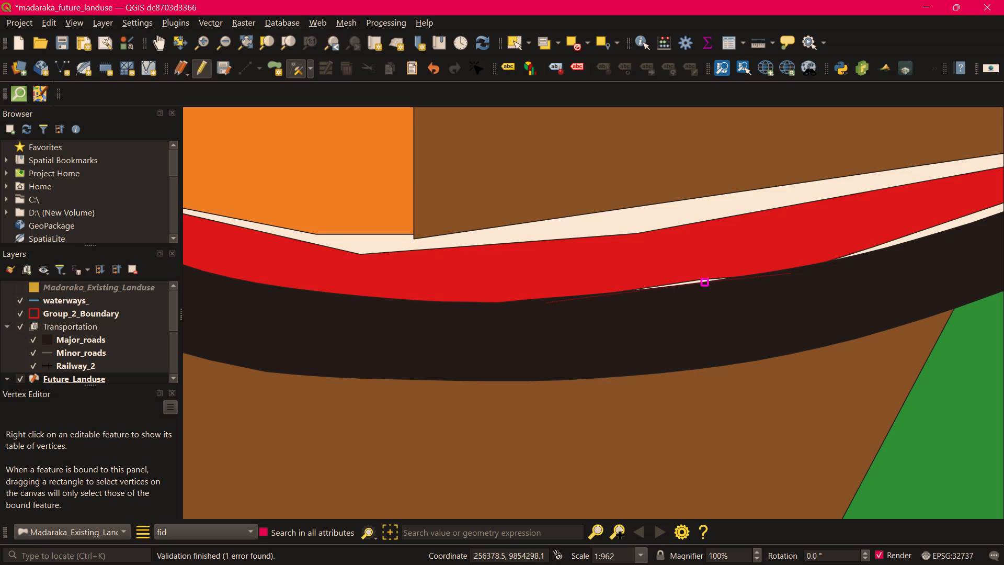
left_click(705, 289)
Move the strip's next road-side vertex, across the road from the green polygon, into the major road.
middle_click_drag(885, 310, 708, 328)
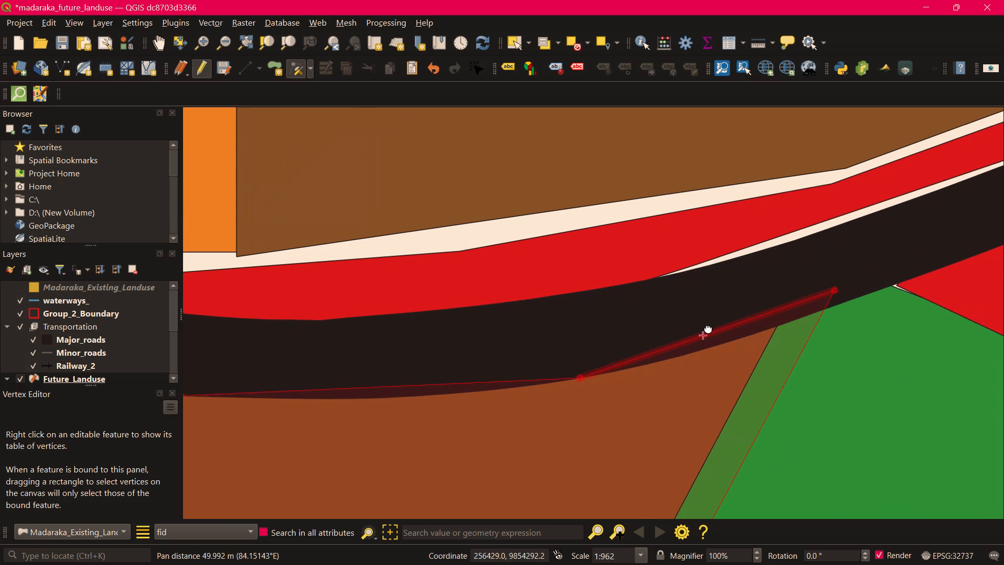
middle_click_drag(708, 328, 708, 328)
middle_click_drag(779, 284, 680, 338)
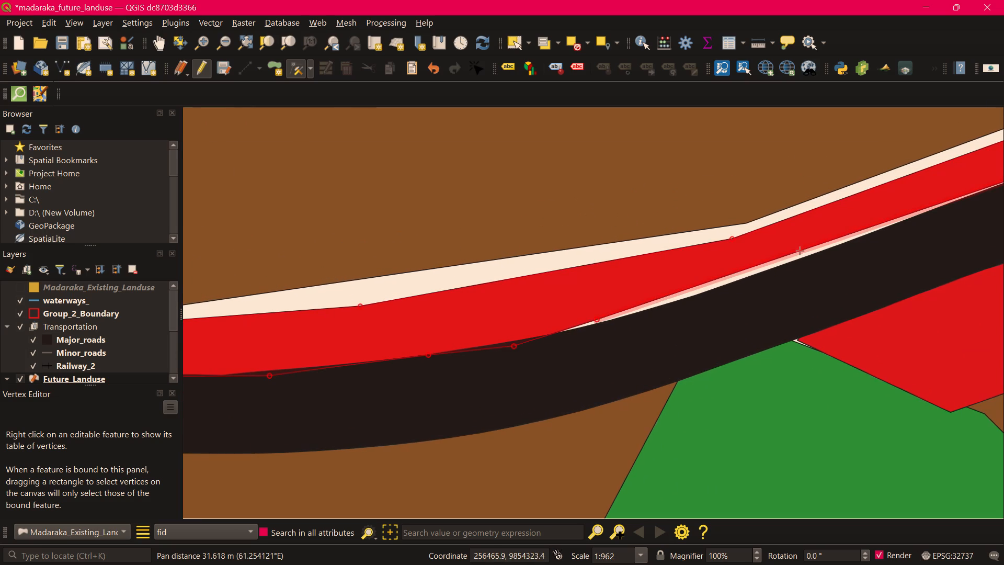
left_click(801, 252)
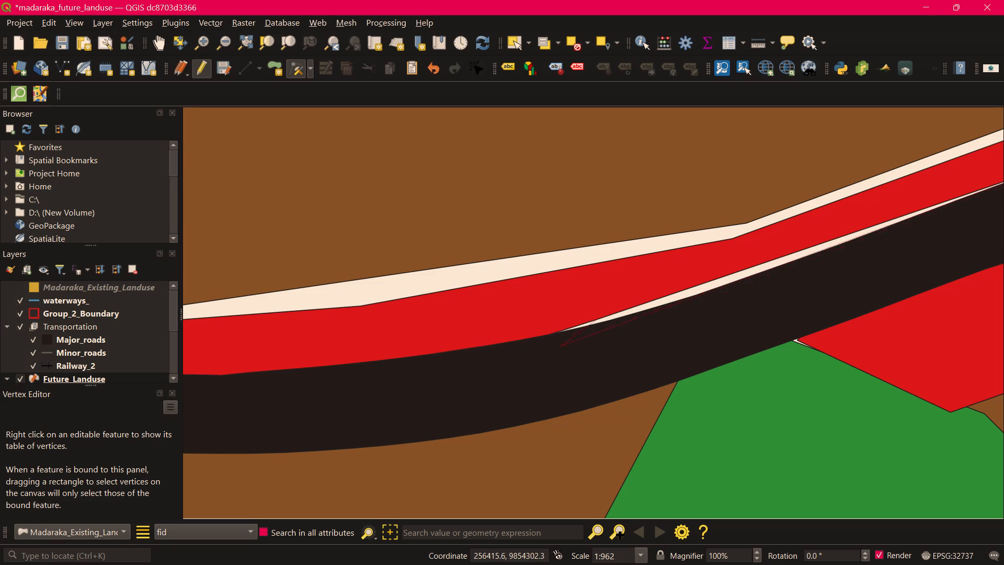
key("Escape")
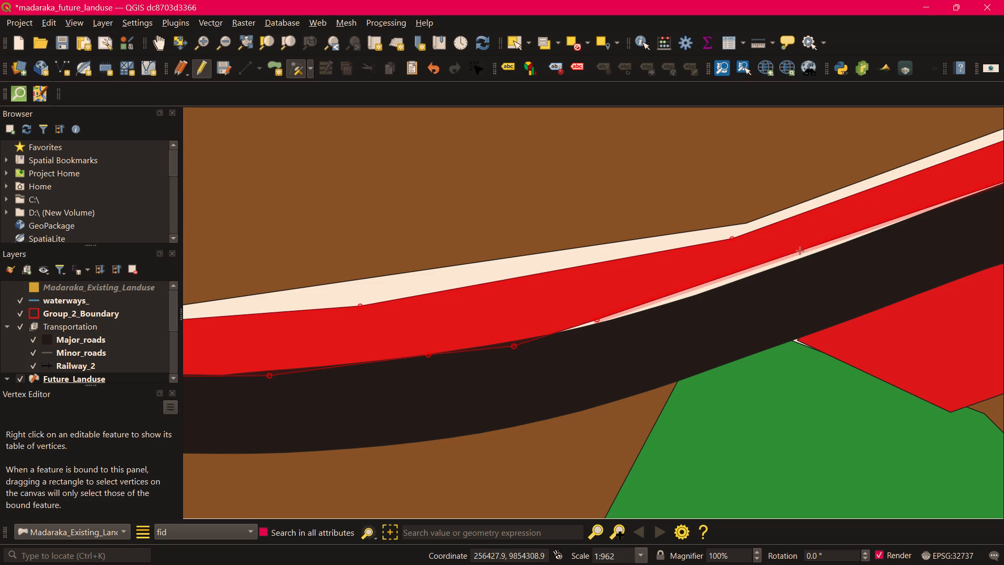
left_click(598, 321)
left_click(620, 326)
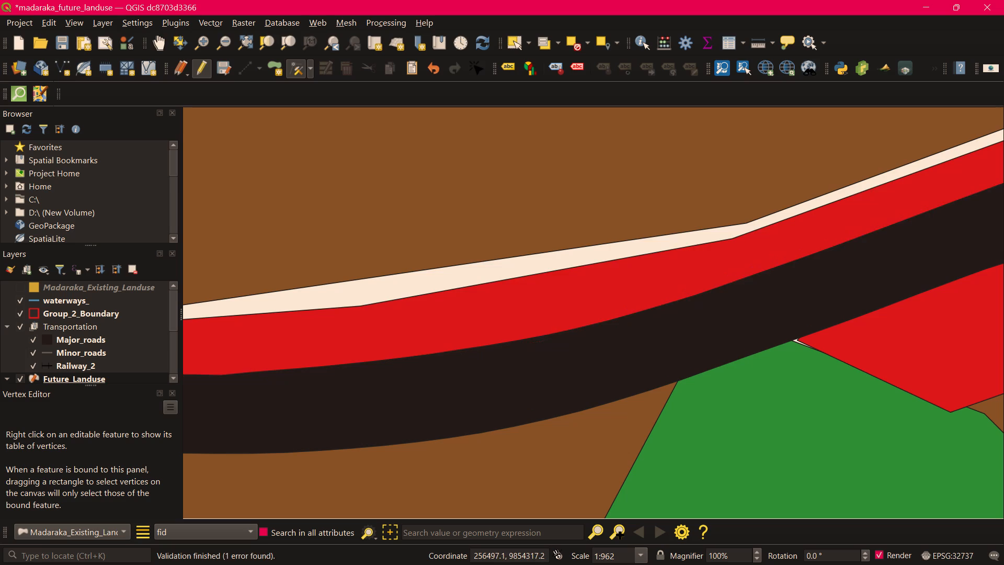
Shift the strip's road-side segment near the minor road crossing, farther northeast, into the major road.
middle_click_drag(848, 293, 414, 456)
scroll(699, 320, "down", 1)
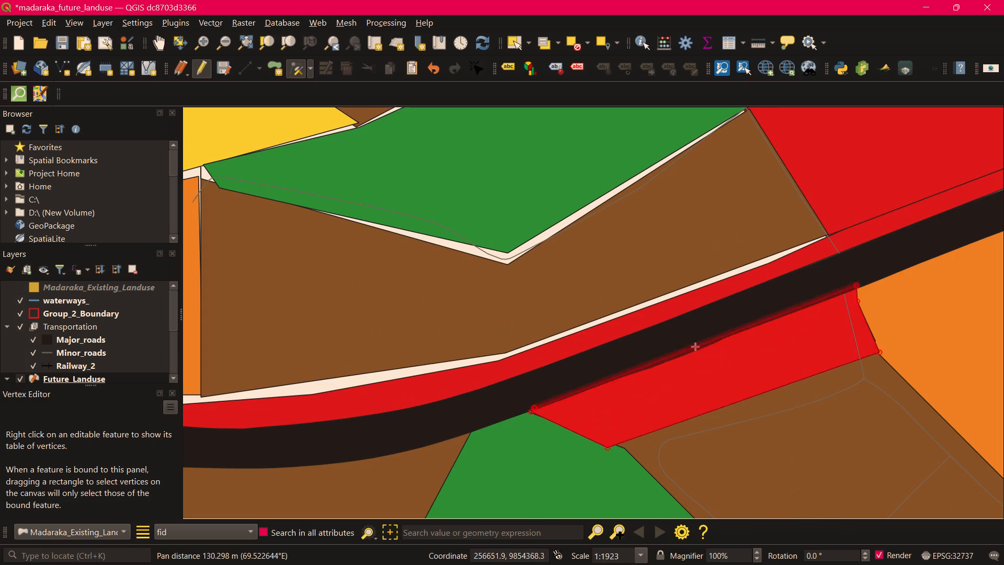
scroll(819, 285, "up", 1)
scroll(836, 228, "up", 1)
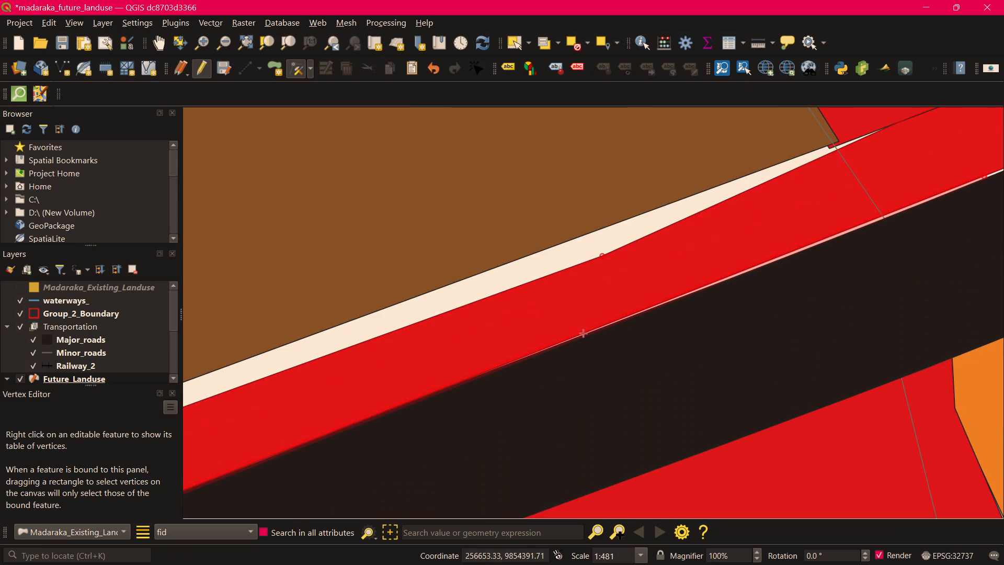
scroll(854, 226, "up", 2)
left_click(833, 239)
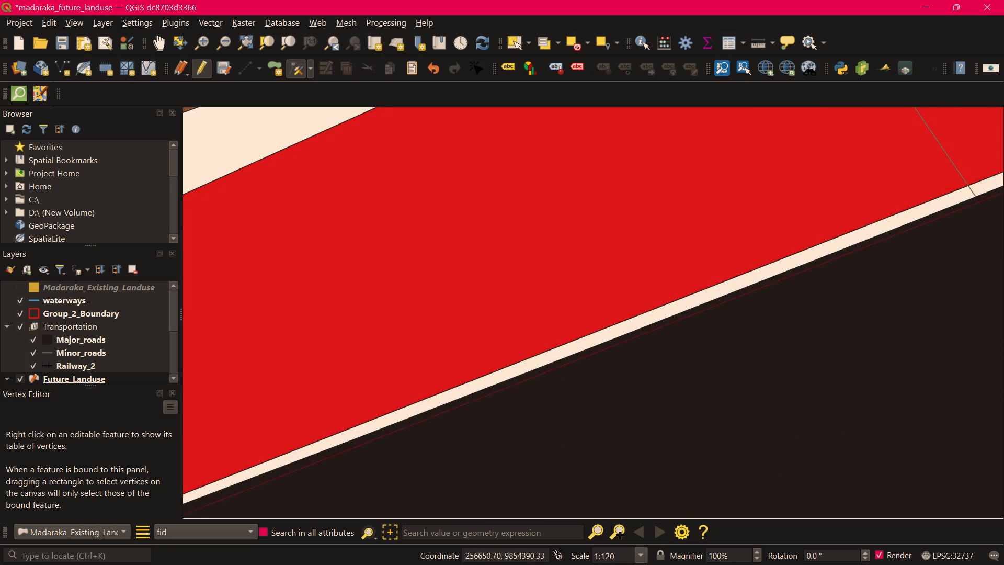
left_click(845, 262)
Move the strip's inner vertex near the brown polygon's eastern corner southwest onto the bend in that polygon's lower edge.
scroll(845, 262, "down", 2)
scroll(894, 276, "down", 1)
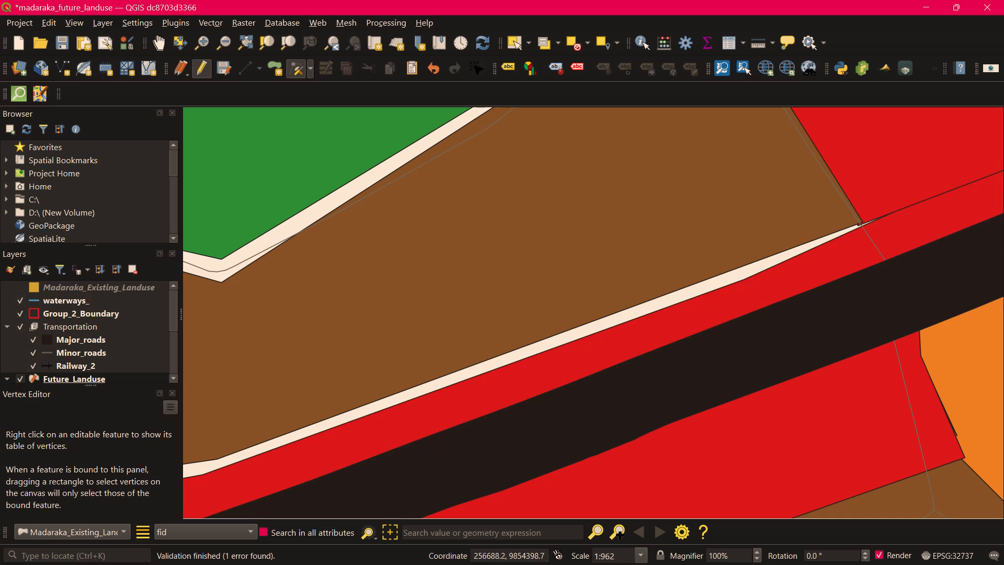
left_click(747, 280)
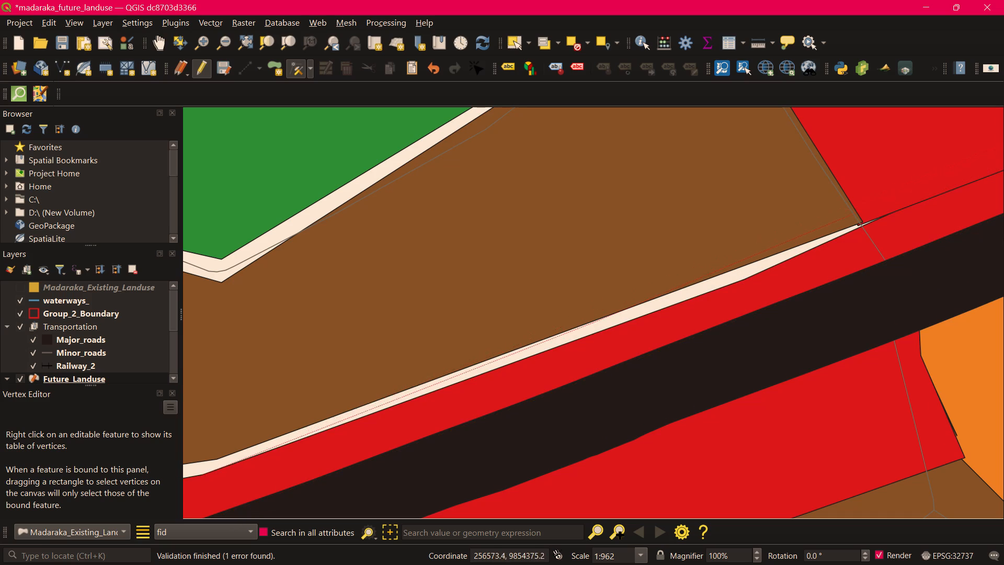
middle_click_drag(339, 404, 686, 213)
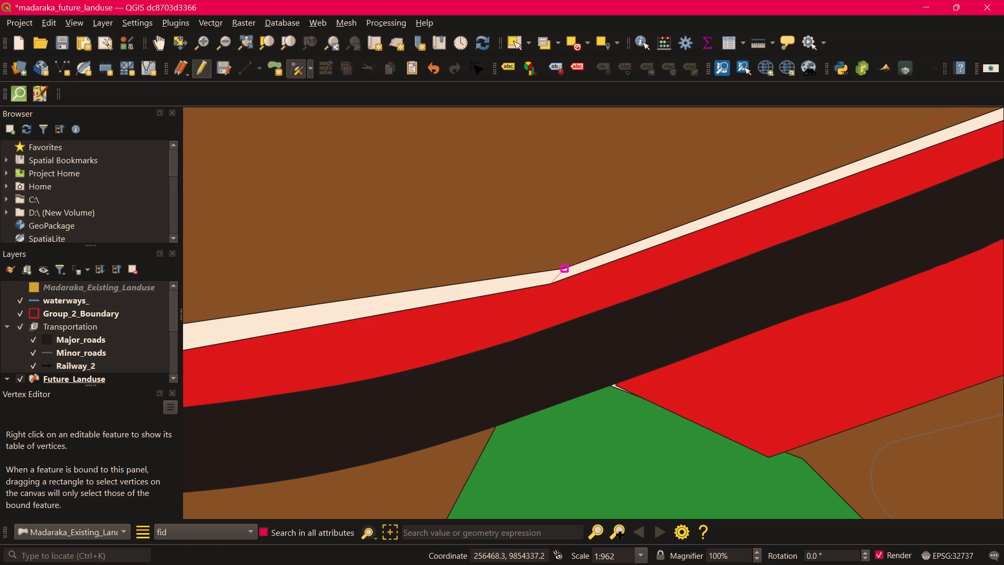
left_click(567, 267)
Close the gap beneath the brown and orange polygons by moving one inner strip vertex past the brown polygon's bend and another into the orange polygon.
scroll(726, 232, "down", 2)
middle_click_drag(636, 242, 687, 228)
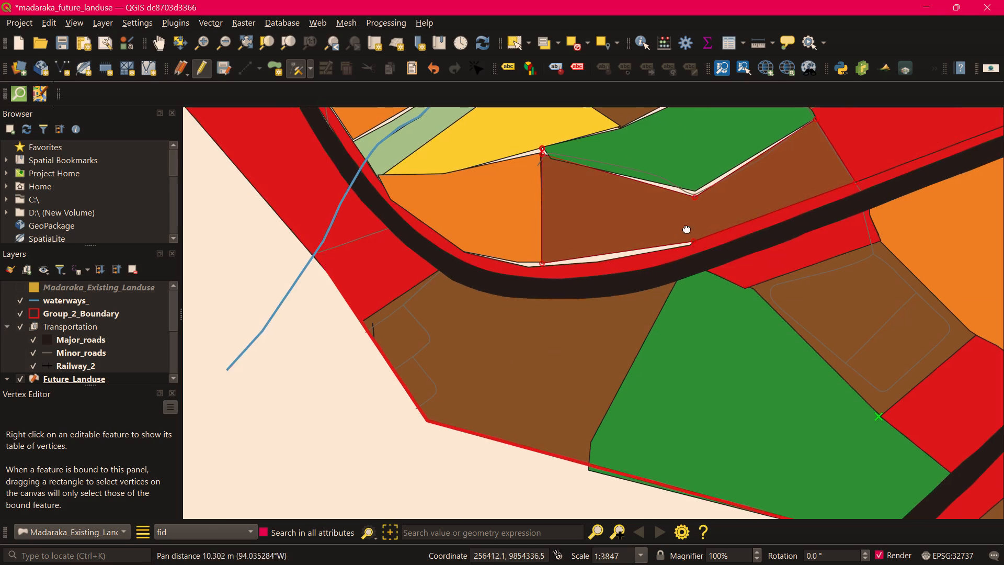
middle_click_drag(687, 228, 692, 228)
scroll(668, 234, "up", 1)
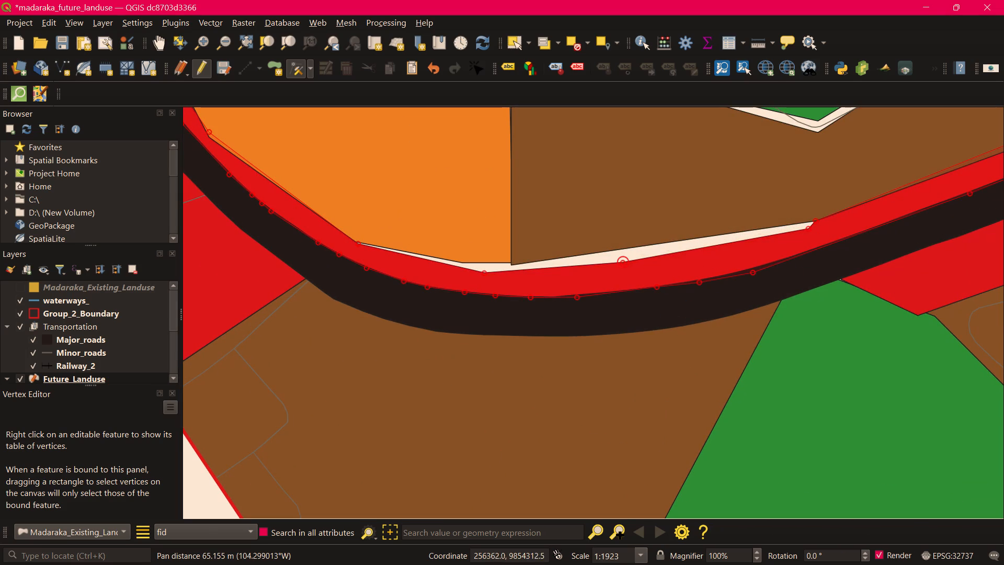
left_click(624, 261)
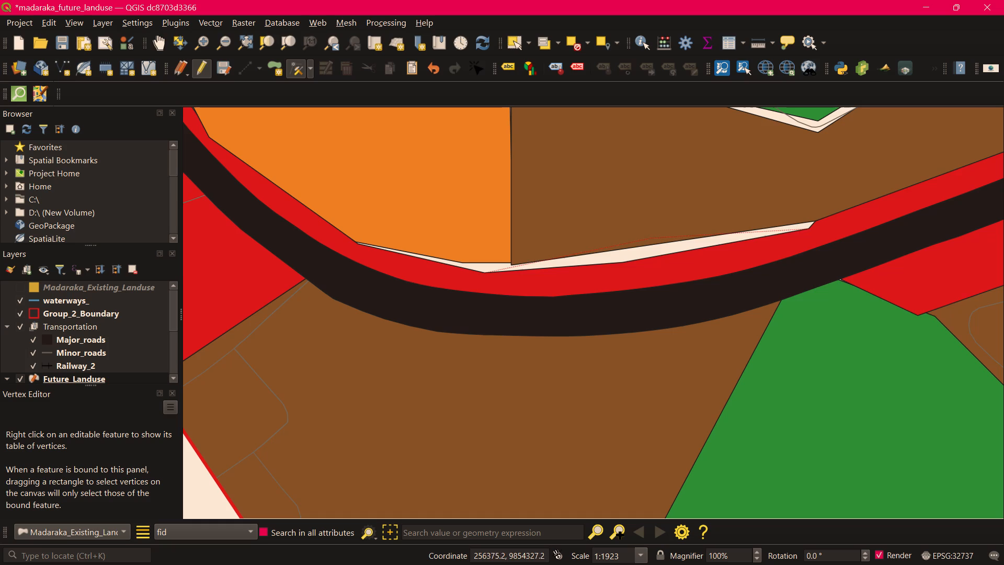
left_click(821, 212)
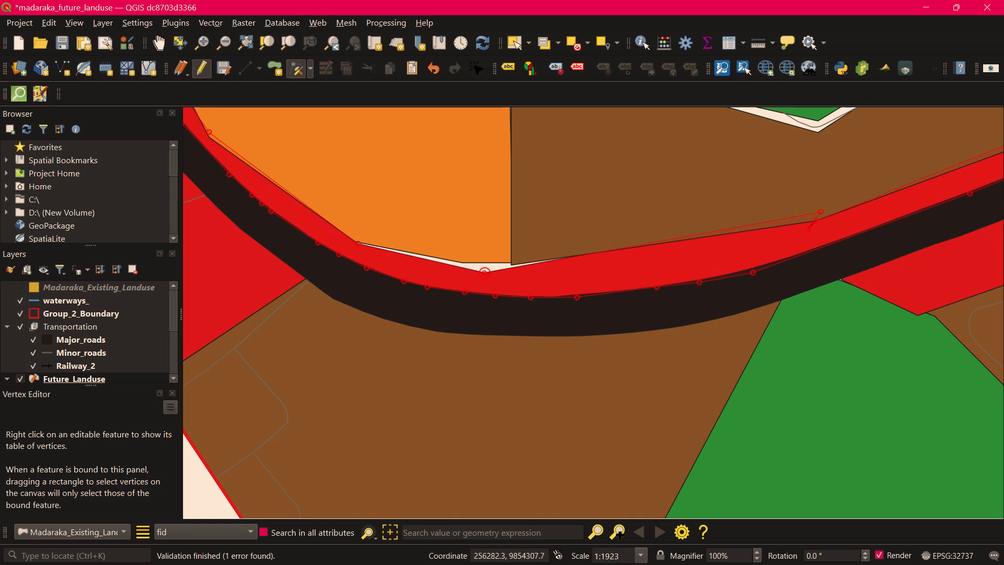
left_click(485, 270)
left_click(484, 251)
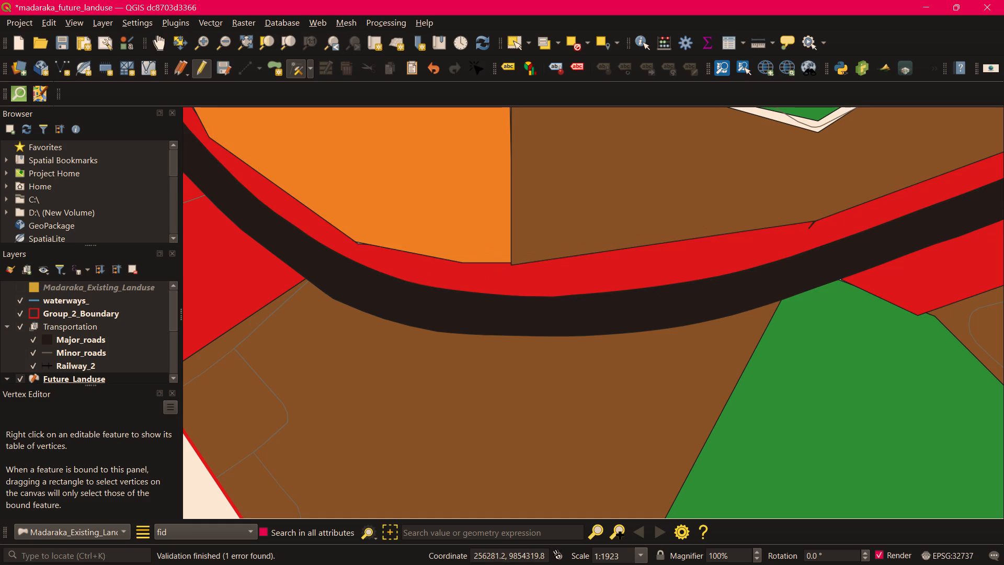
Move the orange polygon's western corner southwest into the red strip to cover the gap between them.
middle_click_drag(474, 196, 671, 252)
scroll(607, 198, "down", 1)
scroll(510, 168, "up", 1)
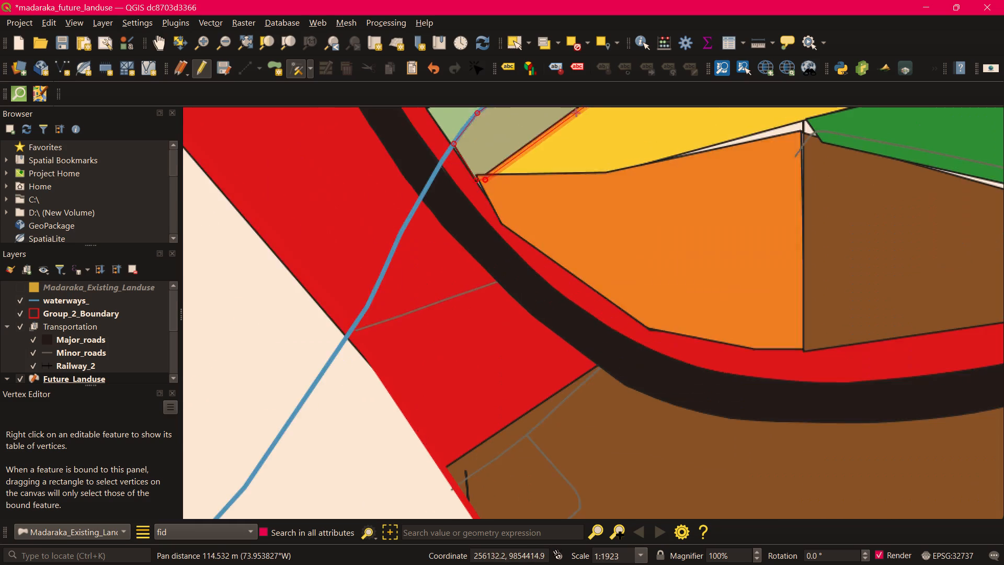
scroll(513, 163, "up", 2)
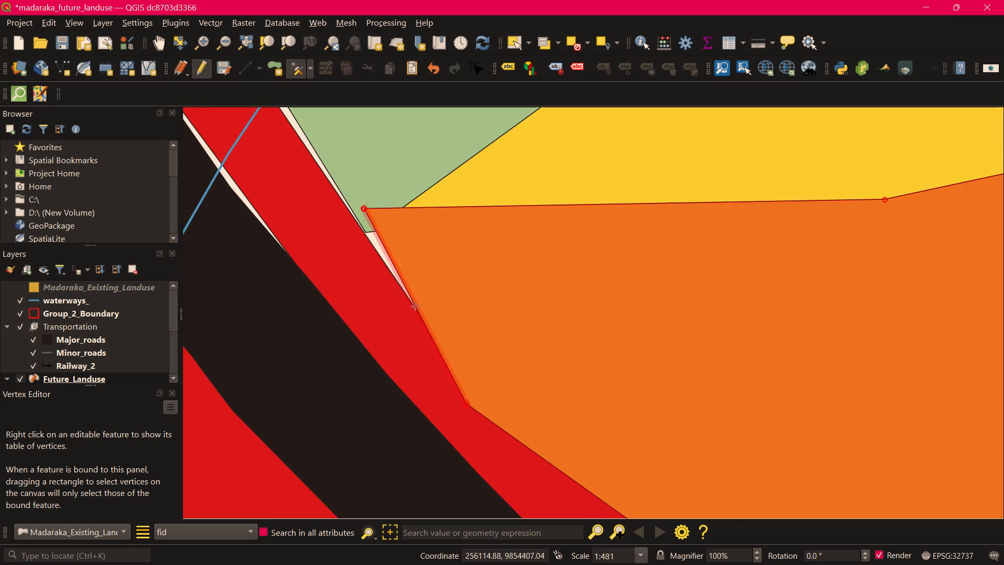
left_click(364, 207)
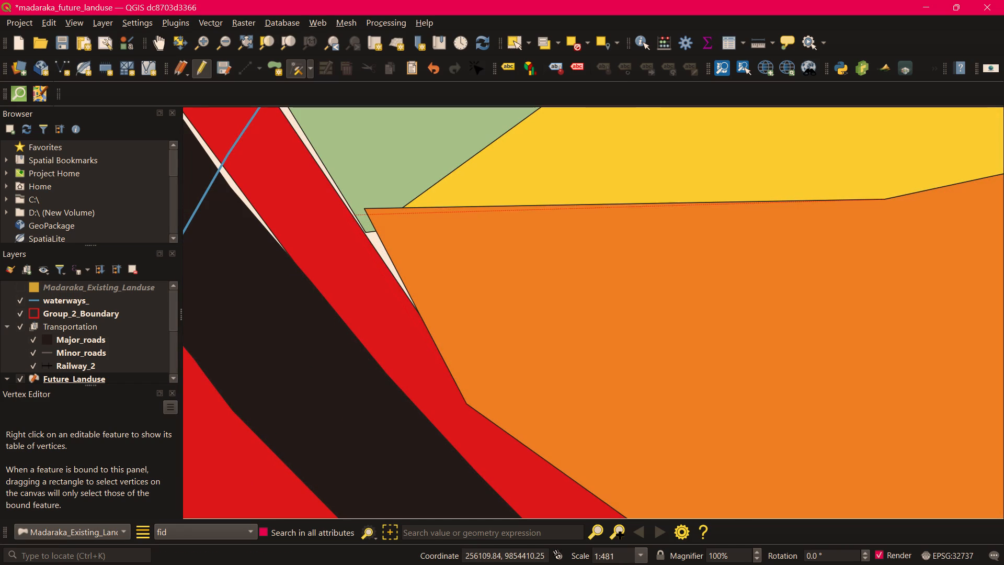
left_click(345, 216)
Move the yellow polygon's western corner slightly south to close the sliver along the orange polygon's upper edge.
left_click(404, 208)
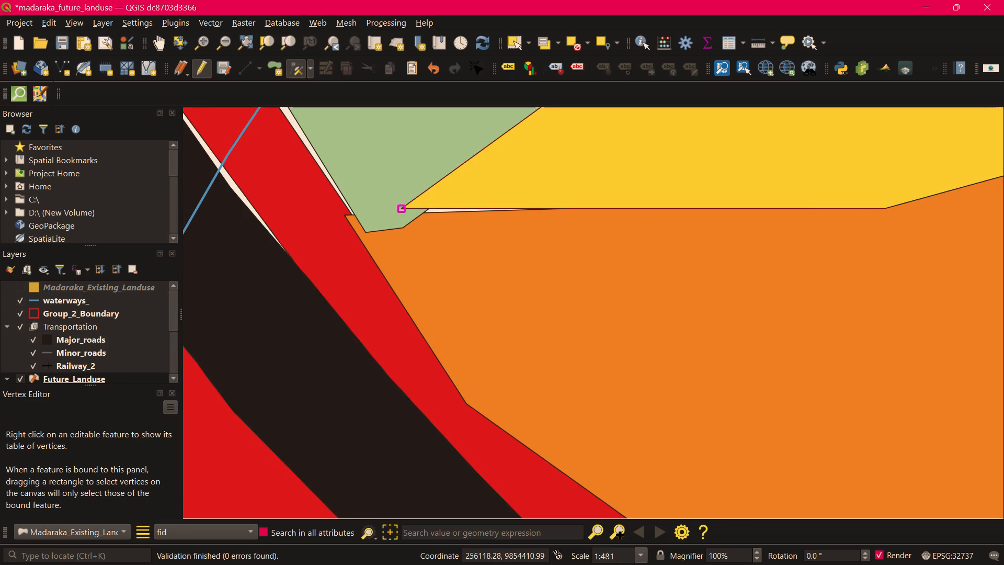
left_click(406, 219)
Move the southern light green polygon's corner beside the waterway west into the red strip.
middle_click_drag(410, 182, 571, 289)
left_click(436, 194)
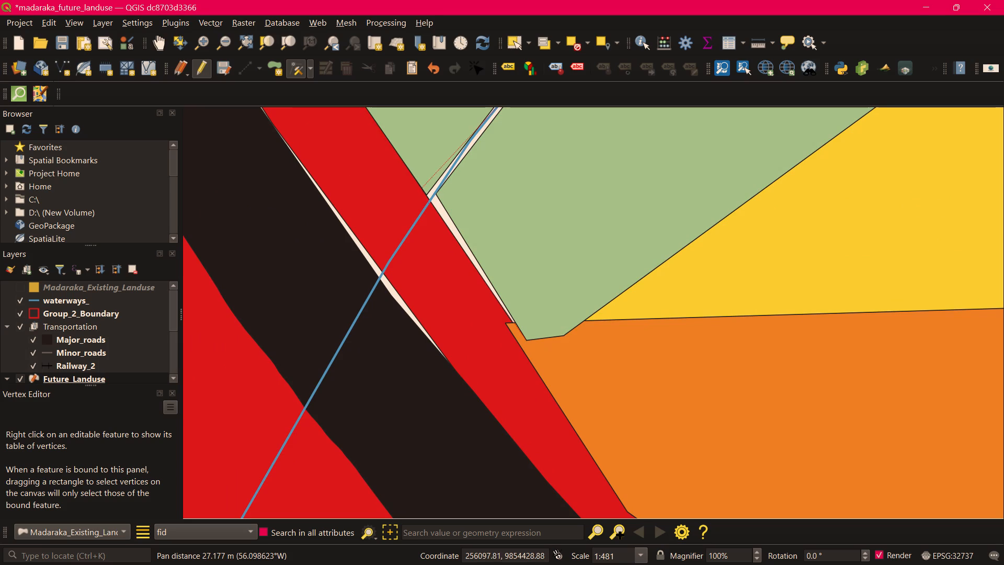
left_click(417, 197)
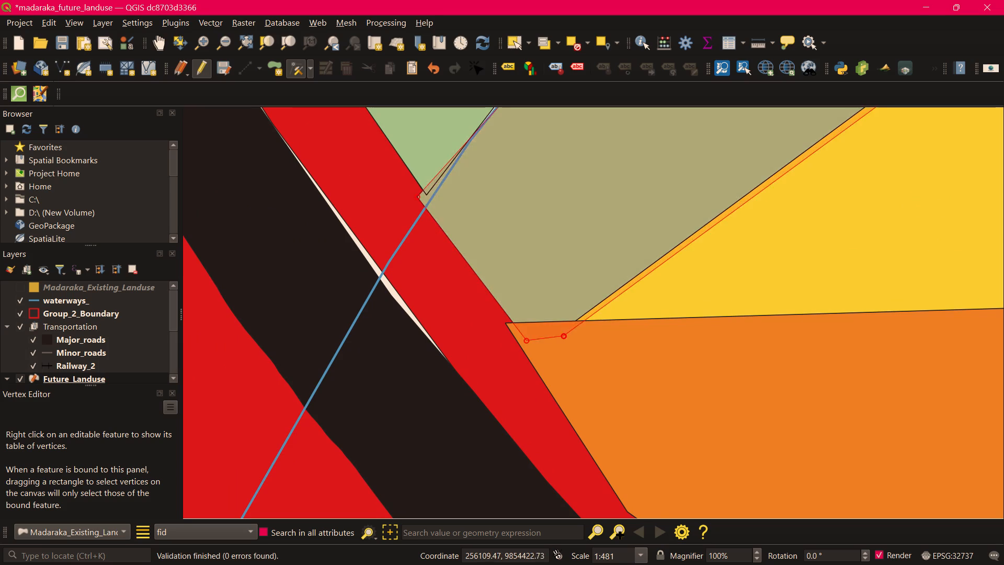
Add vertices to two consecutive road-side segments of the red strip, northwest from the waterway crossing, and place them inside the major road.
middle_click_drag(500, 219, 592, 320)
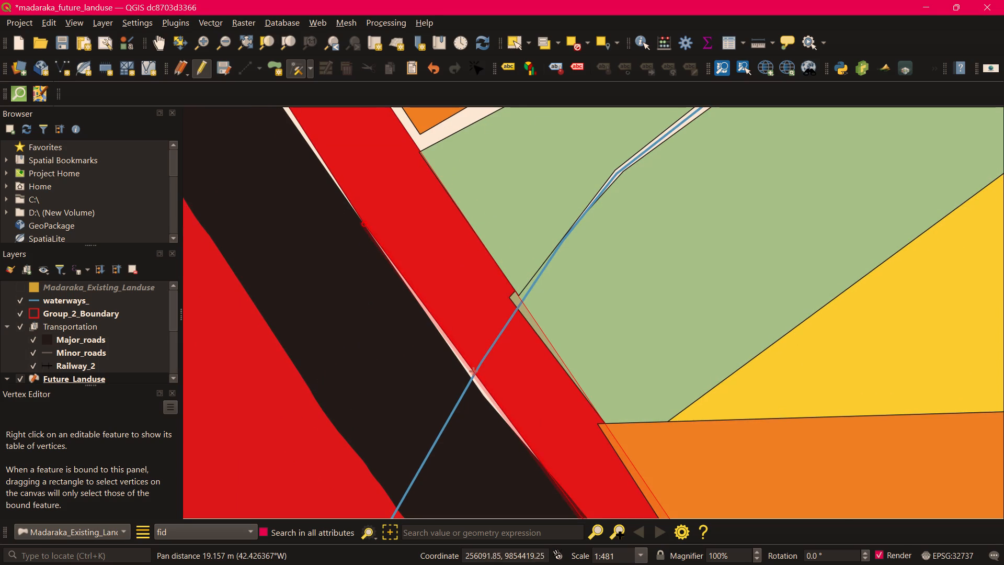
left_click(474, 370)
left_click(466, 382)
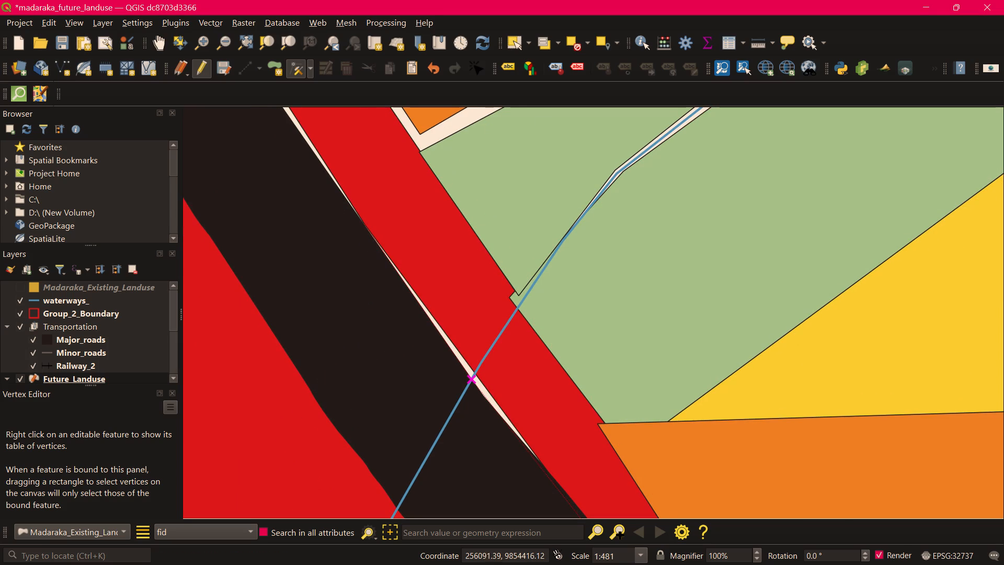
middle_click_drag(459, 284, 575, 403)
middle_click_drag(437, 217, 545, 345)
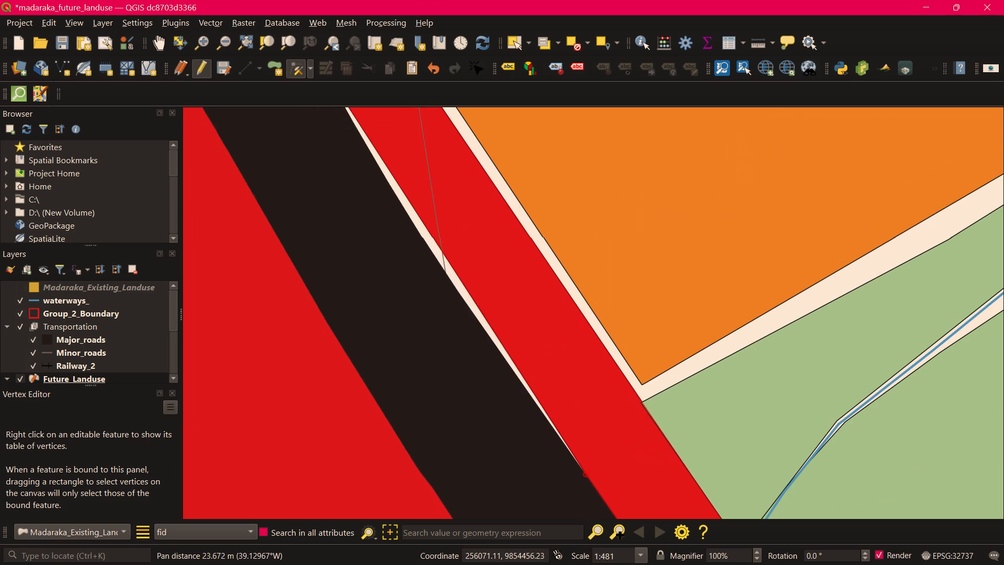
left_click(470, 290)
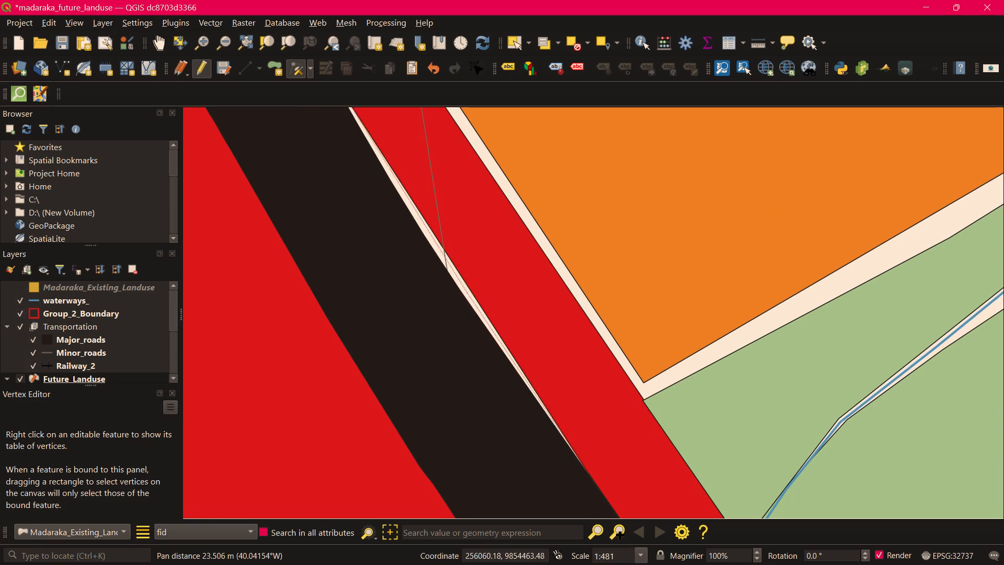
left_click(459, 299)
Continue northwest beside the orange polygon, moving the strip's road-side vertex and adding vertices on its two adjoining segments, all into the major road.
middle_click_drag(472, 277, 623, 488)
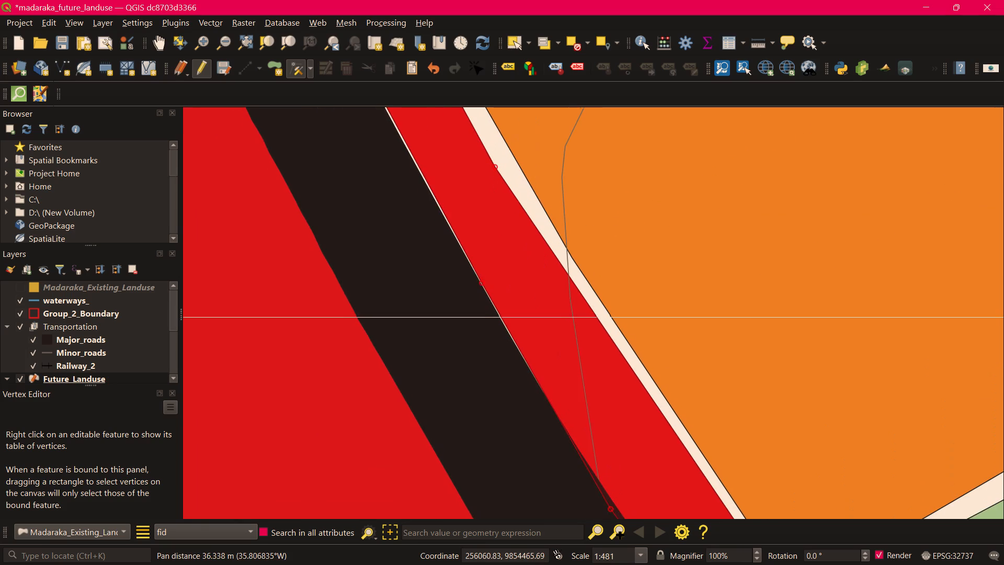
left_click(483, 282)
left_click(477, 284)
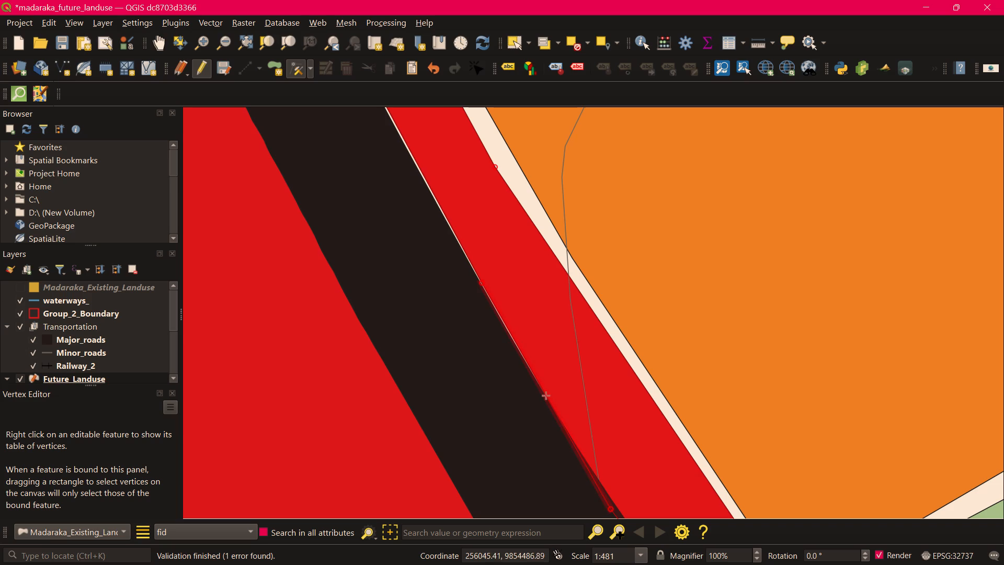
scroll(517, 354, "up", 2)
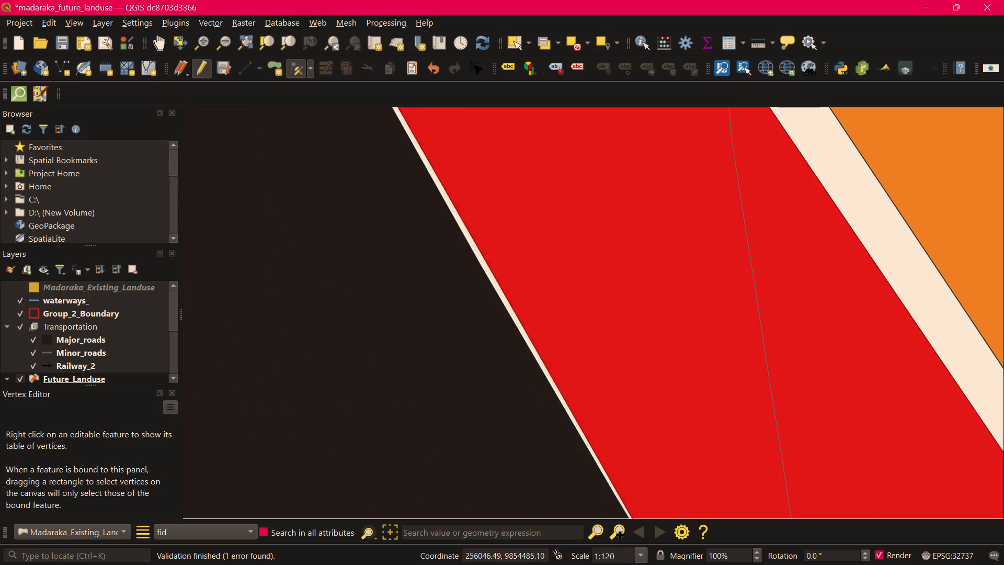
left_click(516, 314)
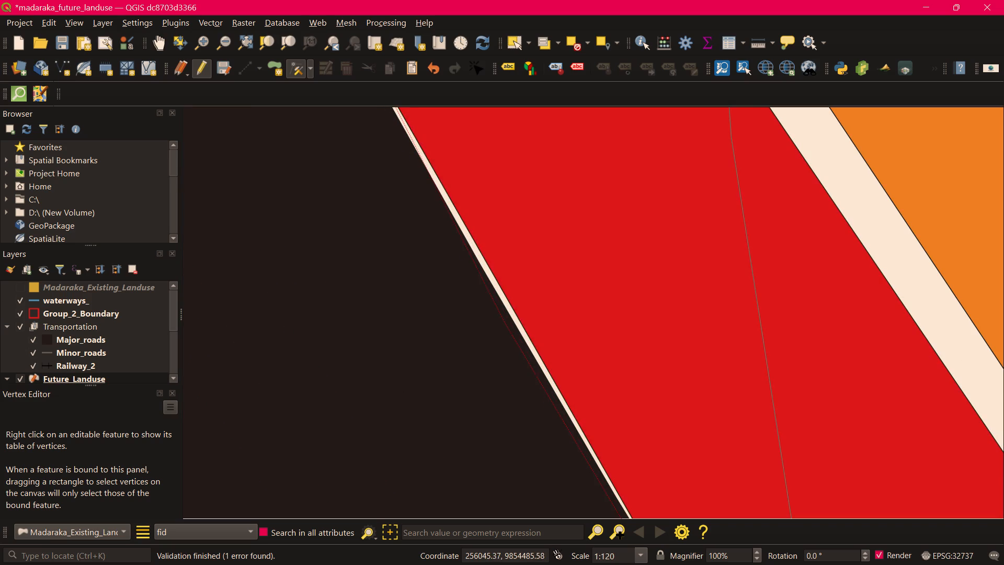
left_click(503, 321)
scroll(526, 312, "down", 2)
middle_click_drag(516, 248, 637, 422)
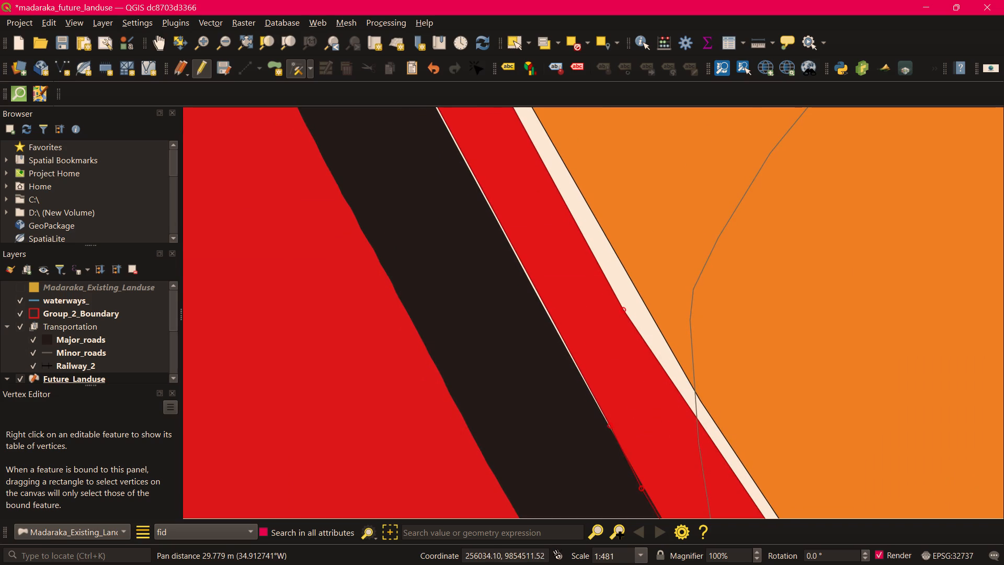
scroll(535, 280, "up", 2)
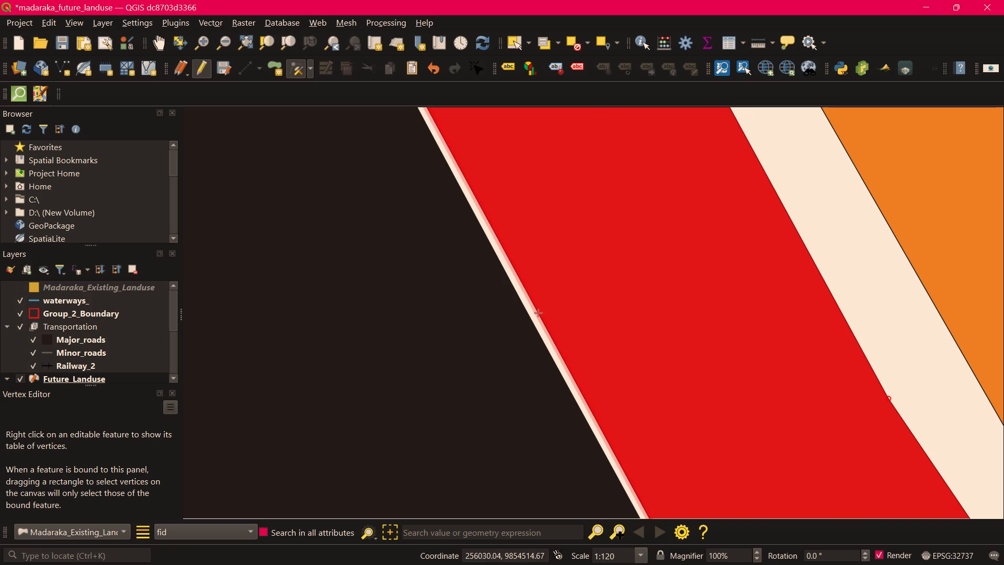
left_click(539, 313)
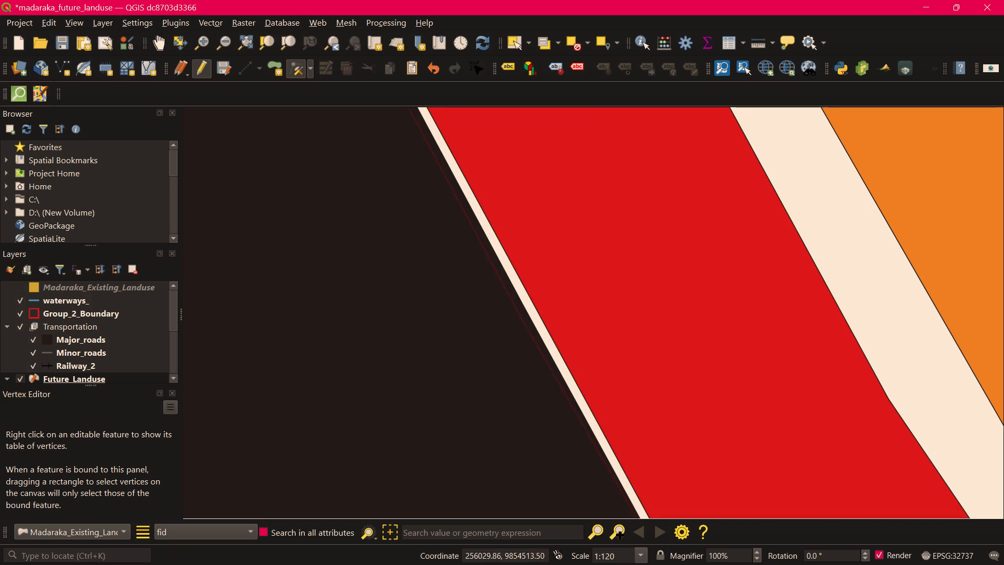
left_click(519, 318)
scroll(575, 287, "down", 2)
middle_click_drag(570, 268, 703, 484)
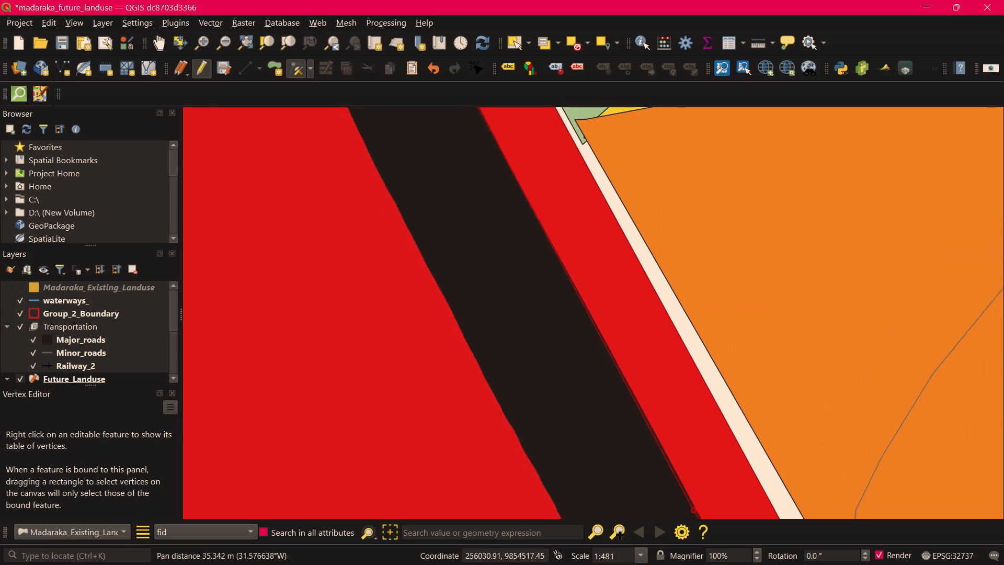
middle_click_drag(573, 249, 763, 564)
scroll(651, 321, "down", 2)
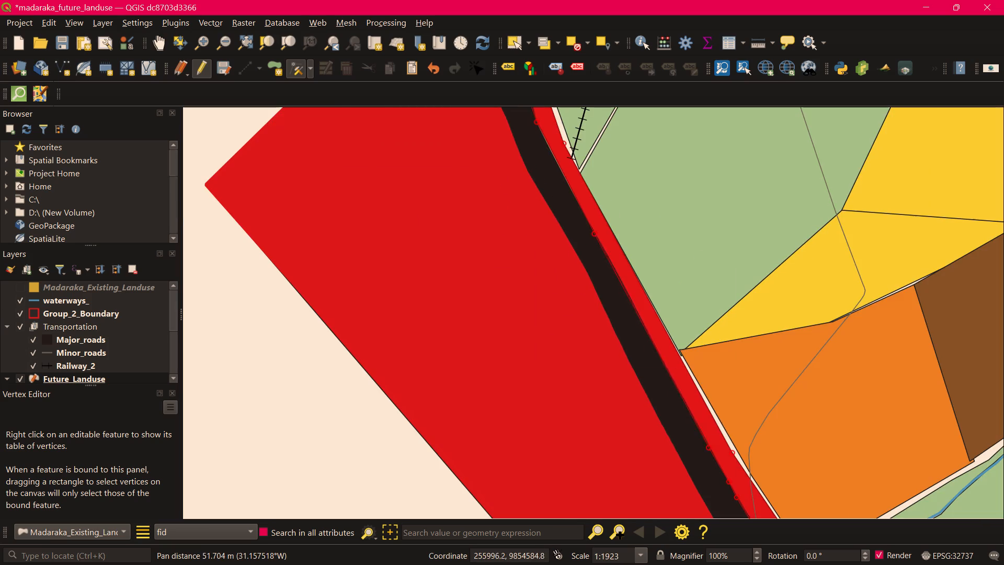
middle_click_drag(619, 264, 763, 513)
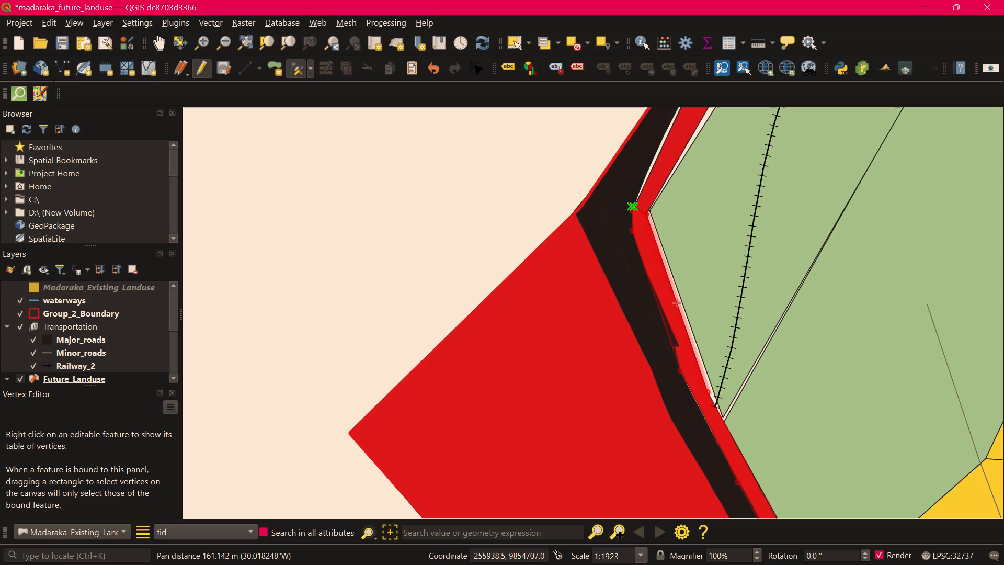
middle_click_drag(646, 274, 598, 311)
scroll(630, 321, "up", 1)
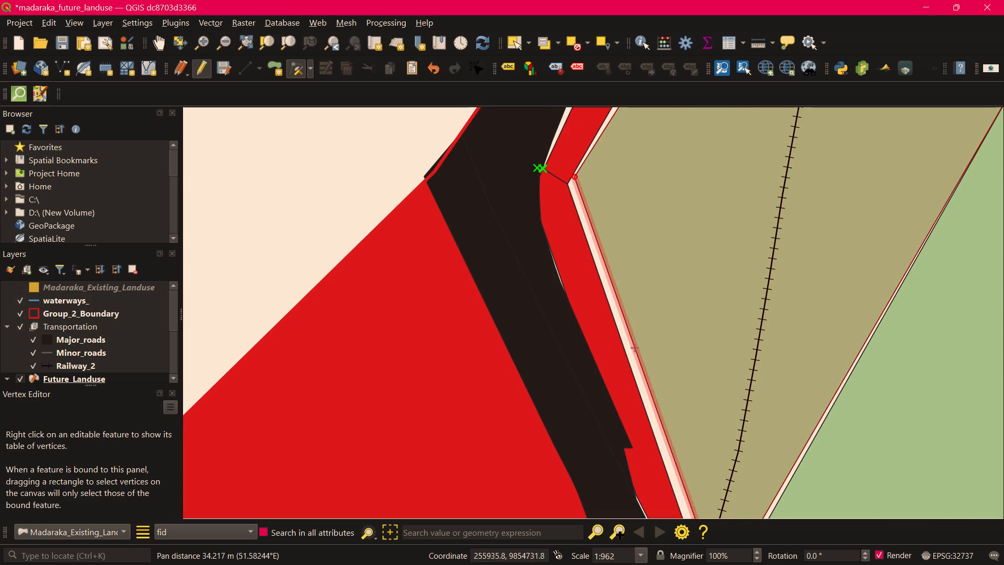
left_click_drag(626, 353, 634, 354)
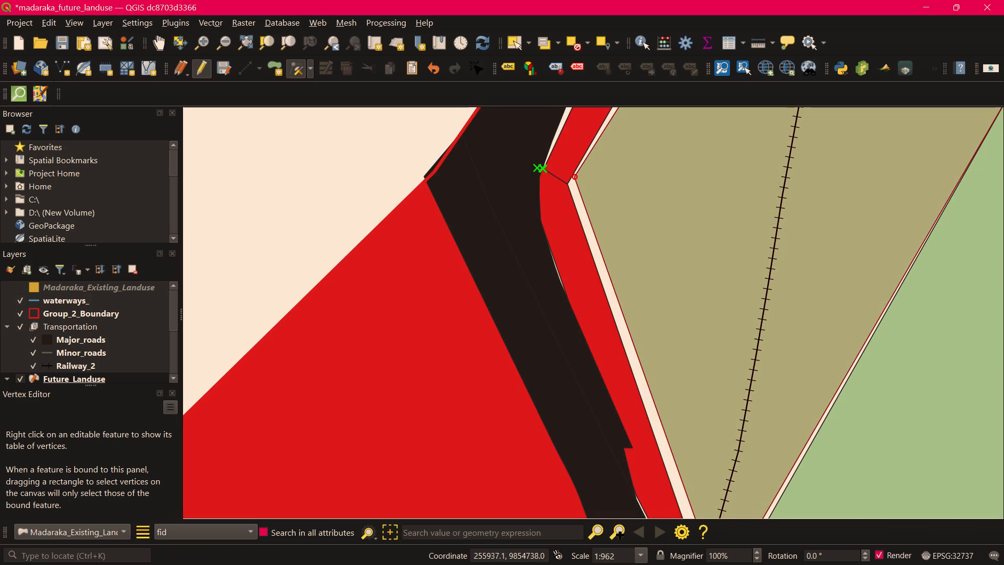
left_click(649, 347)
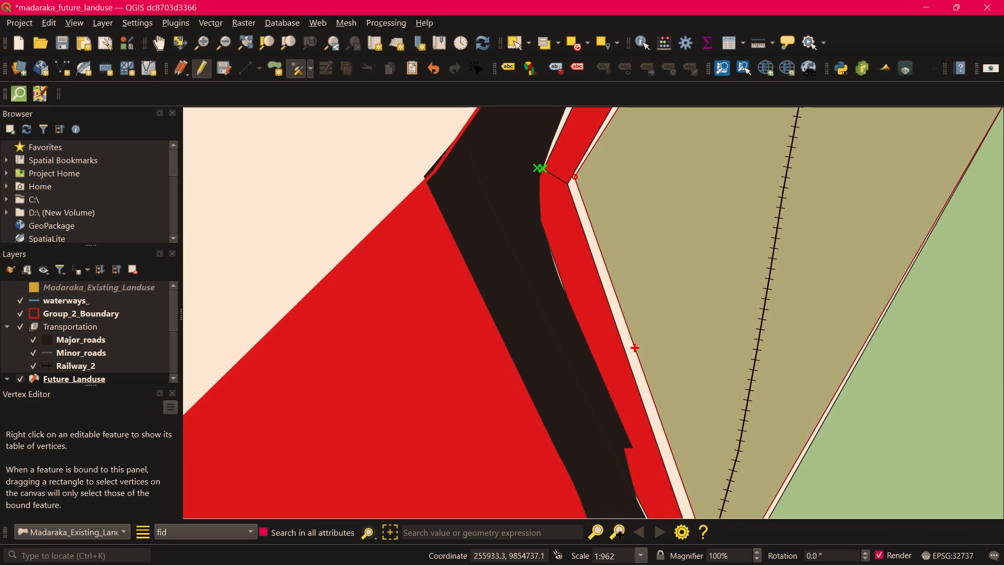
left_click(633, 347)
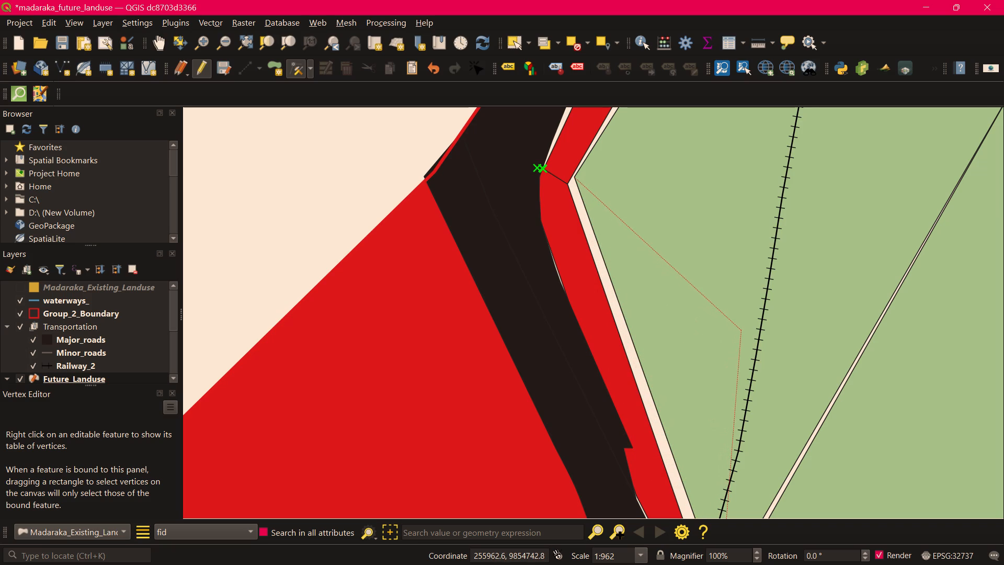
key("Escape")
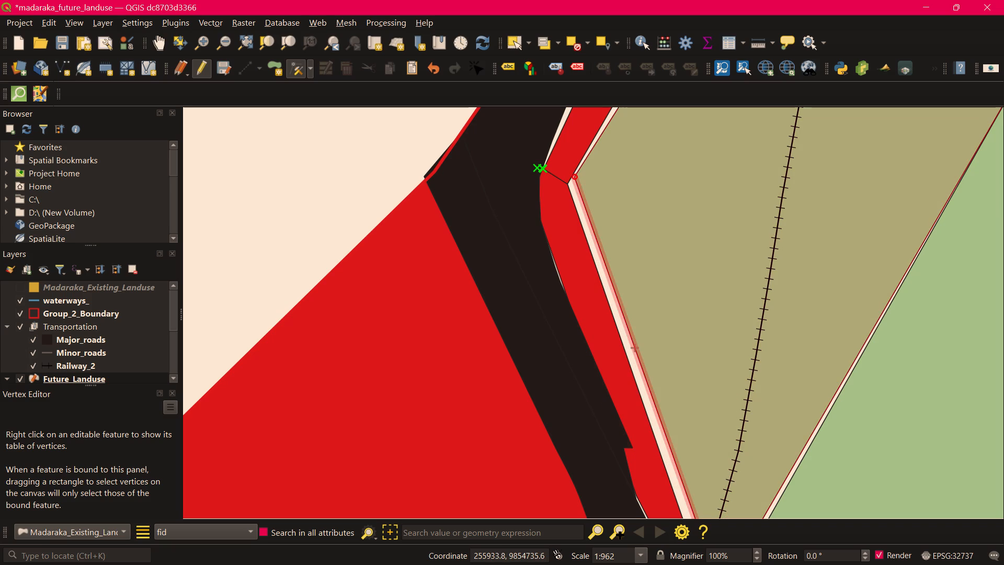
Add a vertex on the strip's edge facing the railway's green polygon and place it at that polygon's western corner.
left_click(626, 351)
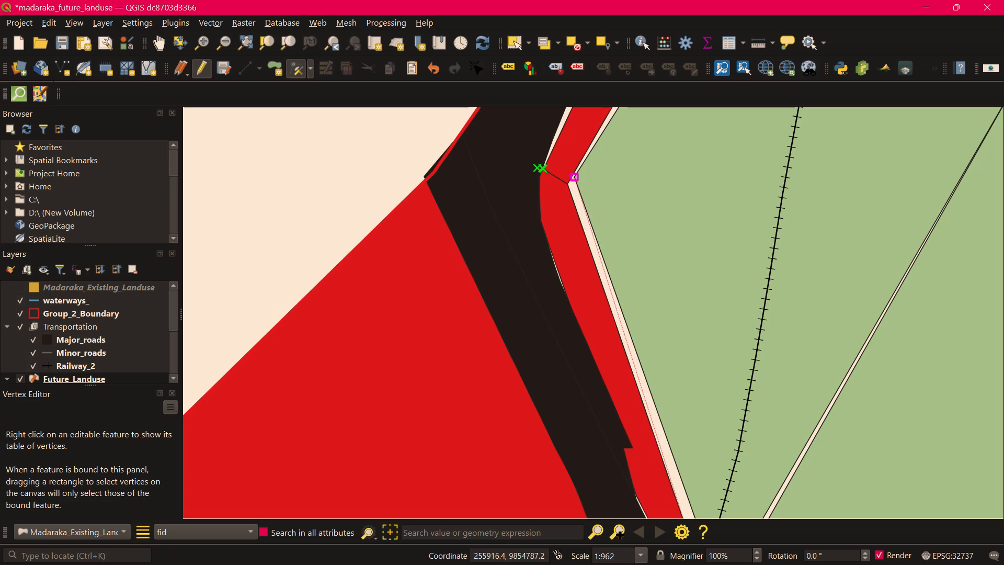
left_click(576, 172)
Add a vertex on the strip's road-side edge just south of the road bend and place it inside the major road.
middle_click_drag(661, 341, 655, 329)
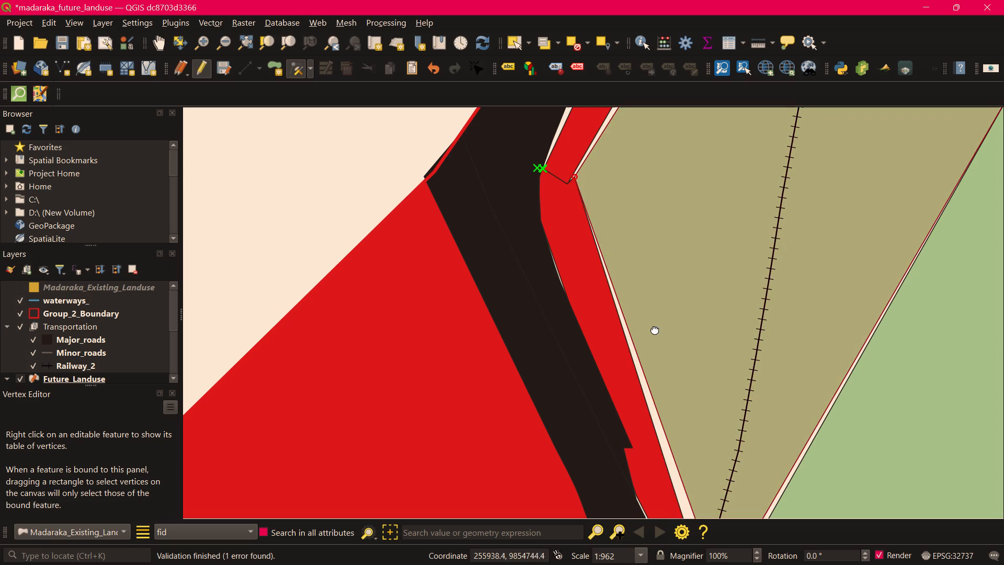
middle_click_drag(655, 329, 601, 252)
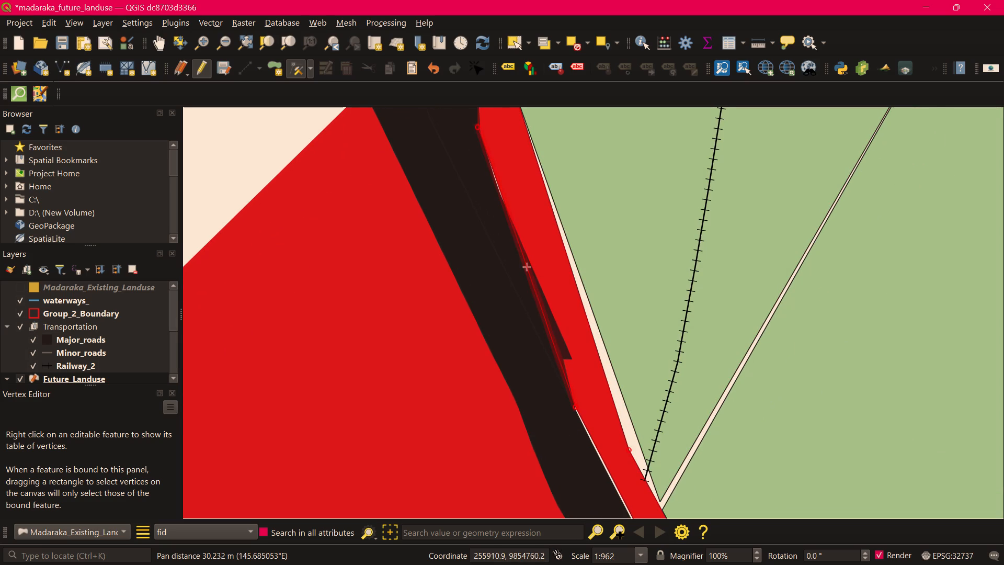
scroll(496, 179, "up", 2)
left_click(496, 179)
left_click(484, 184)
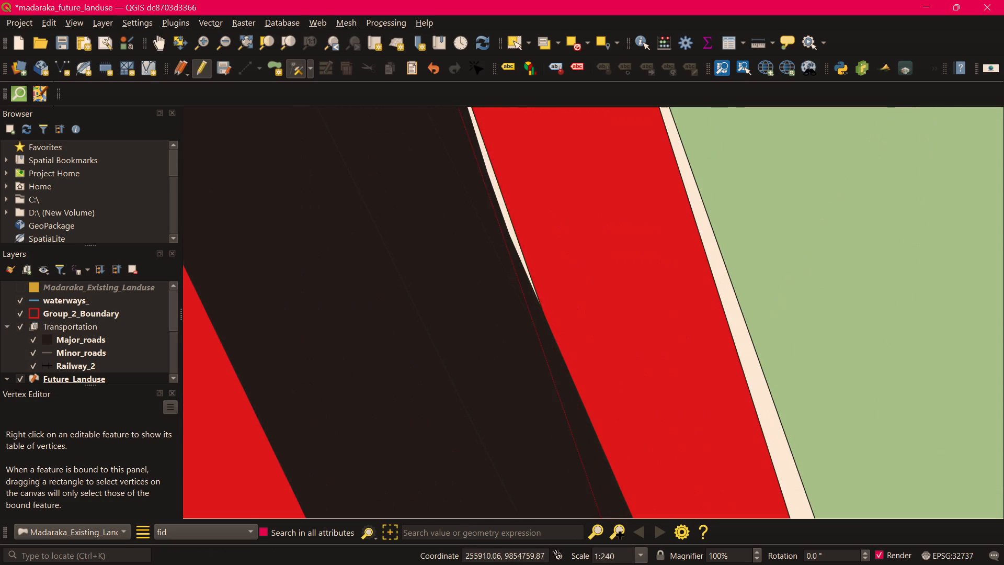
Close the gap beside the railway's green polygon by adding one strip vertex inside it and moving the vertex near the railway's end east.
middle_click_drag(612, 271, 438, 314)
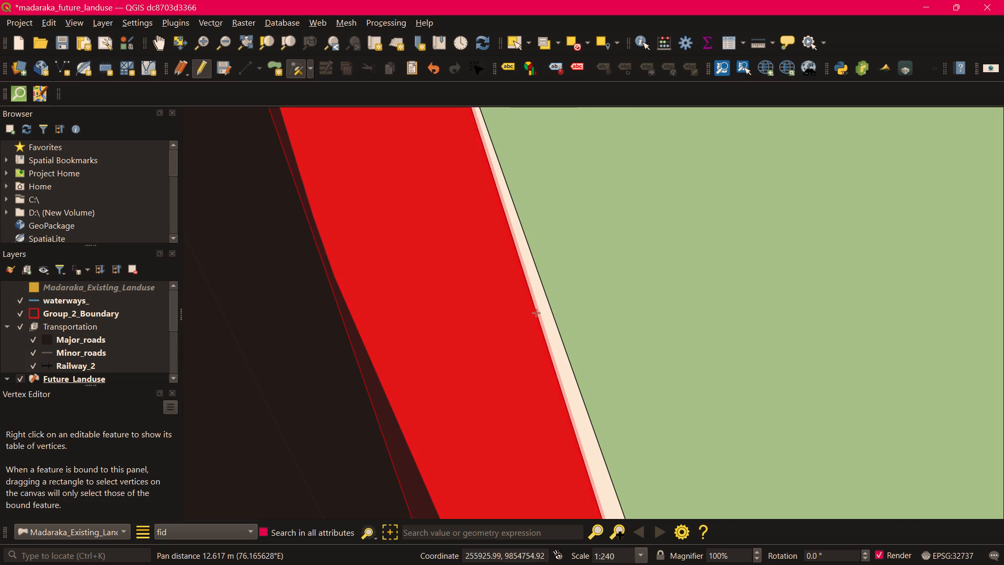
left_click(538, 313)
left_click(566, 307)
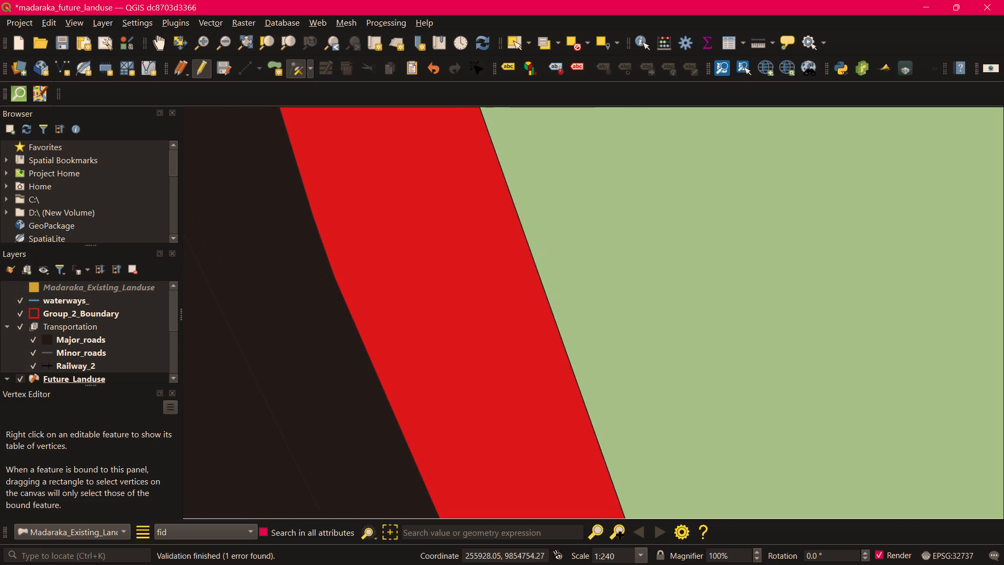
scroll(632, 346, "down", 2)
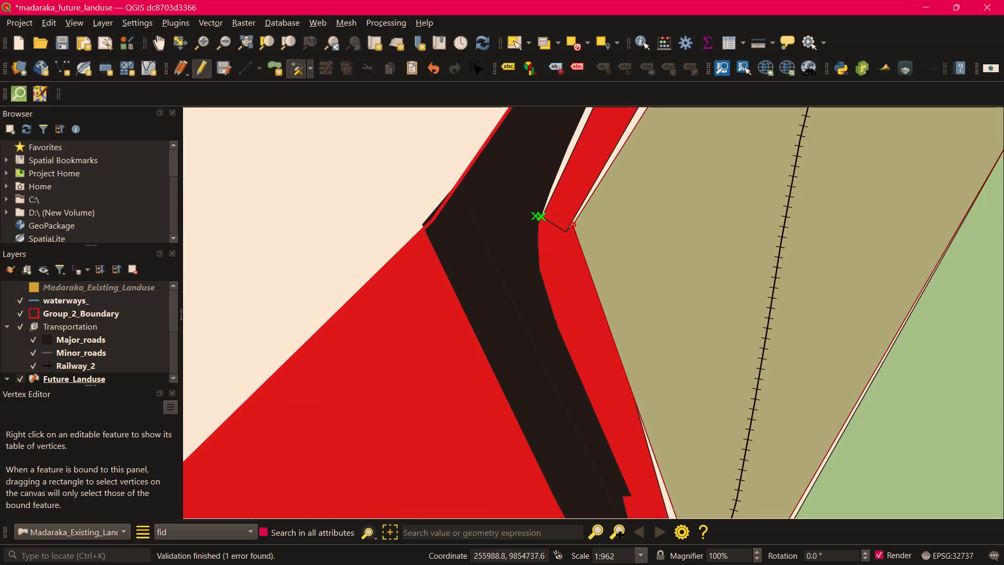
middle_click_drag(672, 390, 541, 182)
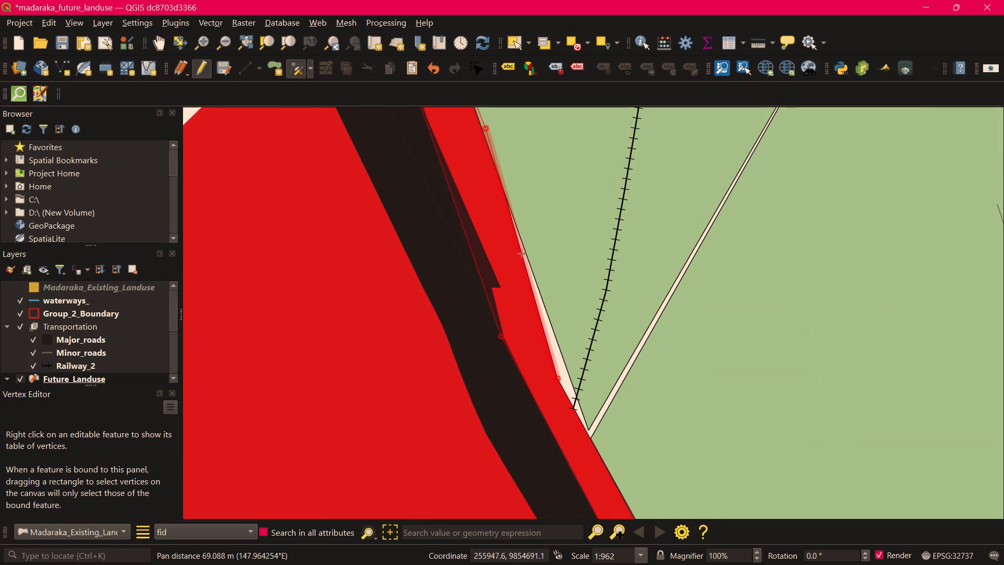
left_click(557, 379)
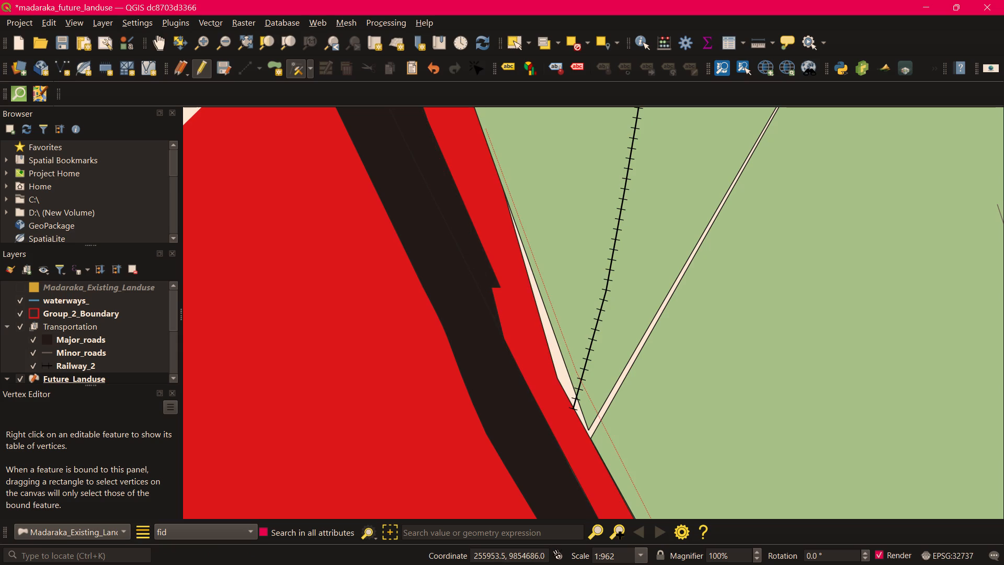
left_click(572, 376)
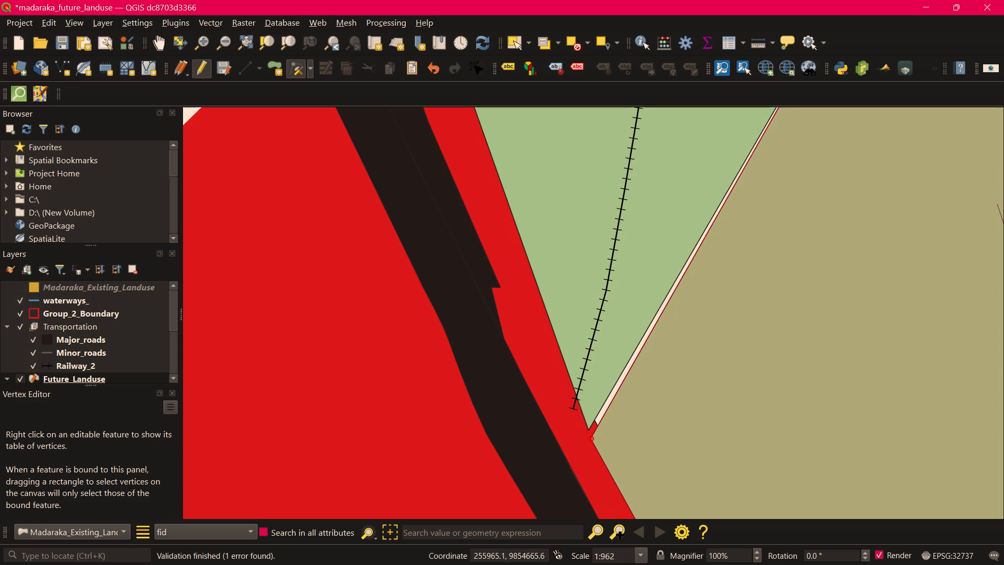
Move the southern tip vertex of the railway's green polygon onto the western corner of the adjoining green polygon.
left_click(589, 428)
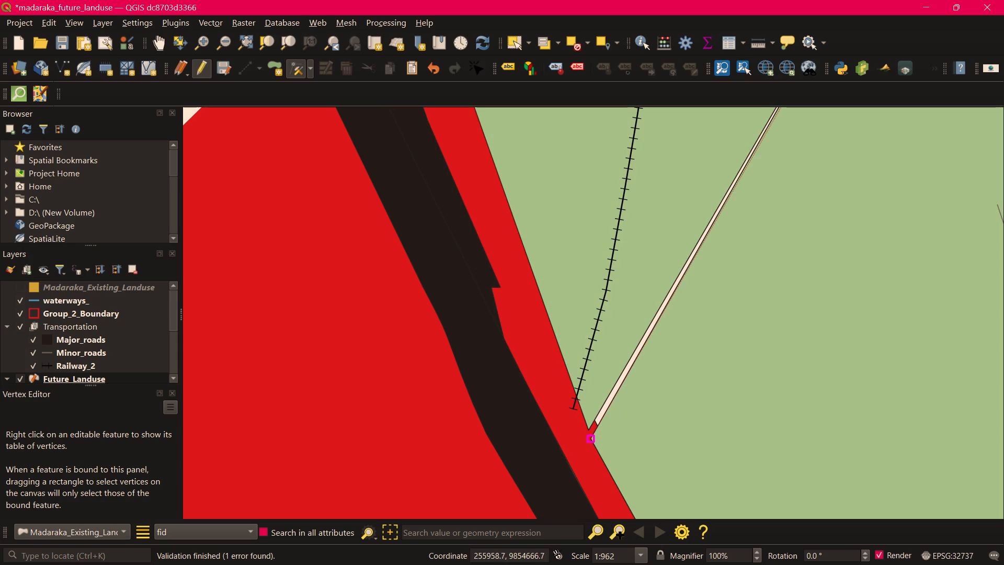
left_click(592, 439)
Move two edge vertices of the green strip north of the waterway onto the adjoining orange polygon, one at its southwestern road-side corner.
scroll(675, 406, "down", 2)
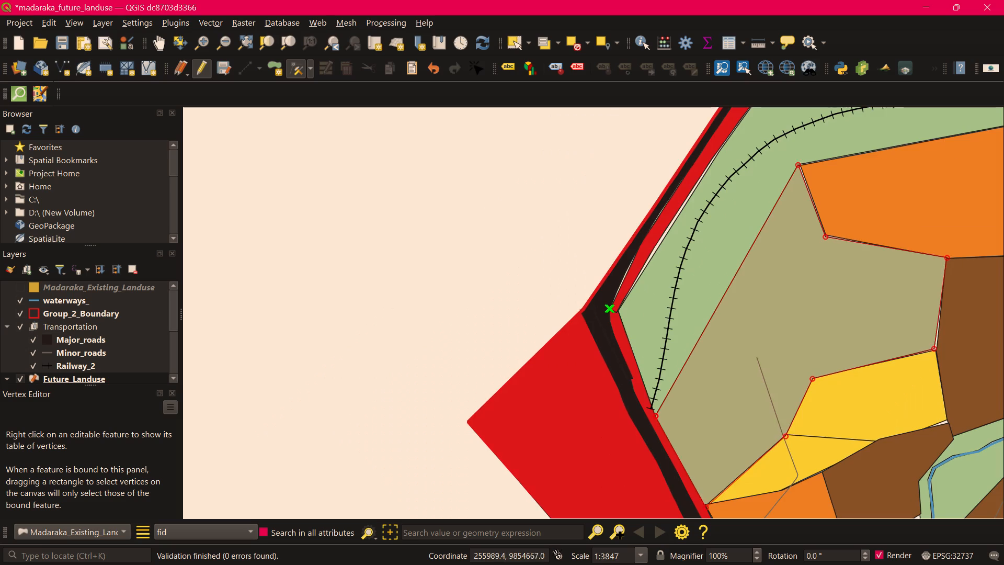
middle_click_drag(781, 371, 565, 282)
scroll(586, 289, "down", 1)
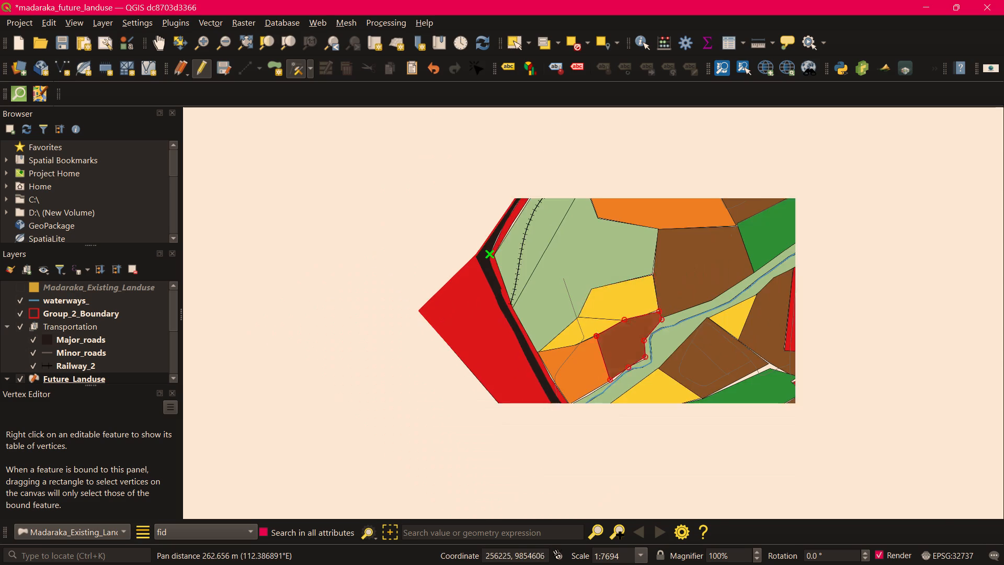
scroll(711, 345, "down", 1)
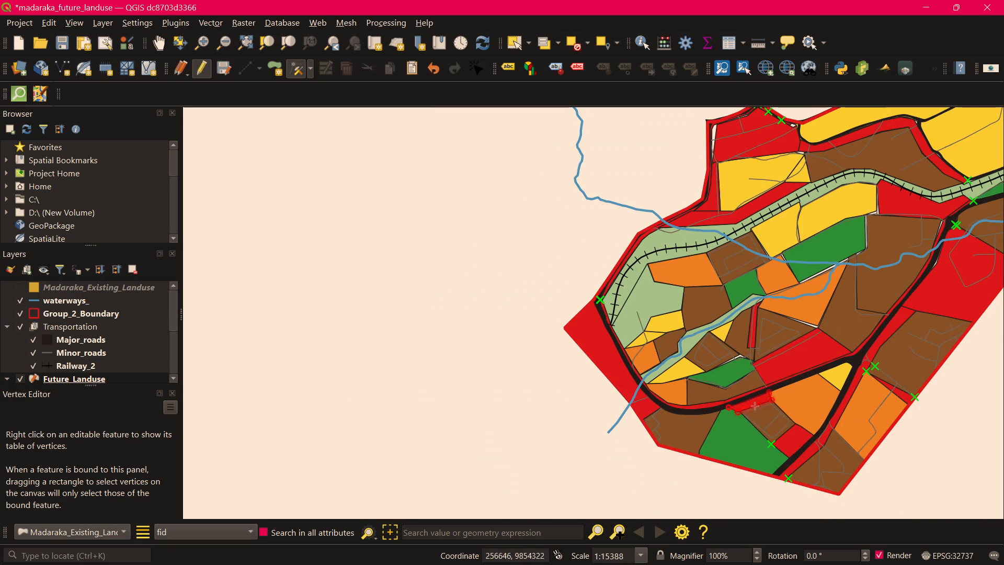
scroll(746, 368, "up", 2)
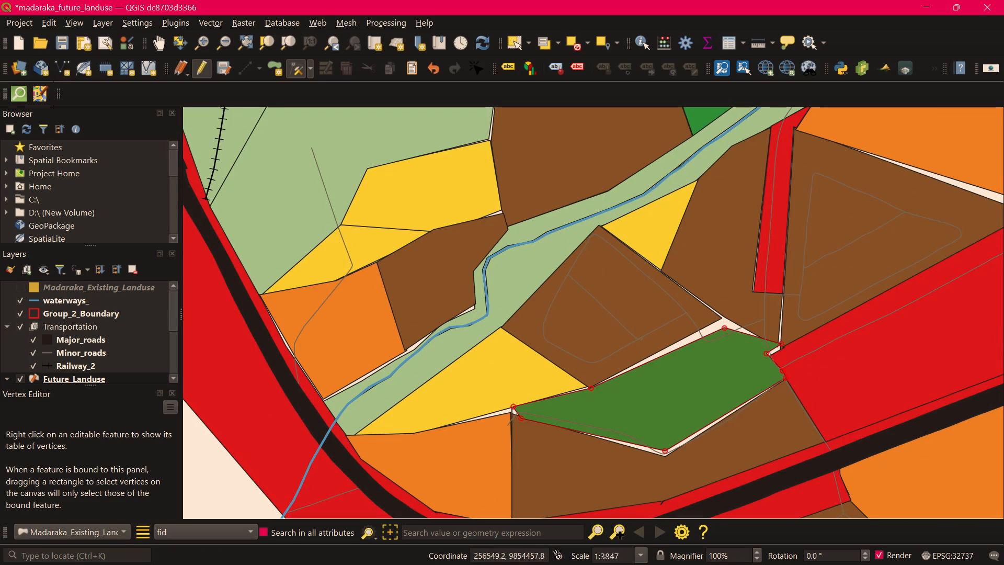
scroll(365, 384, "up", 2)
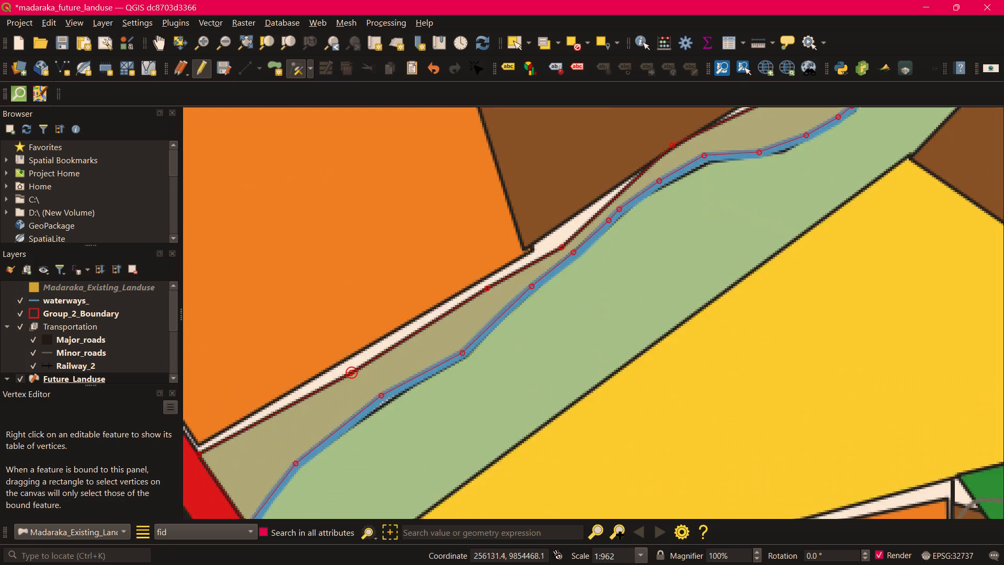
left_click(351, 373)
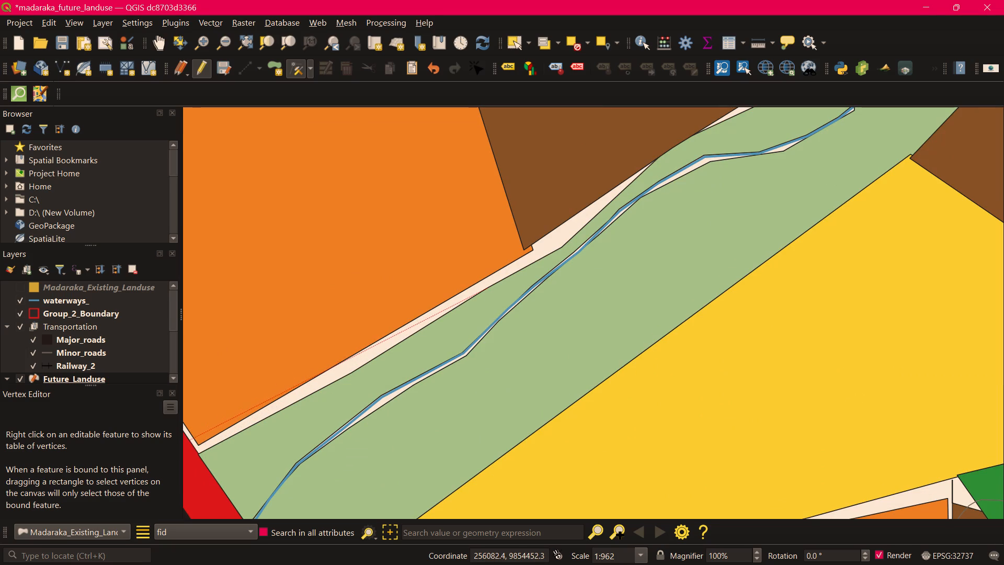
left_click(189, 440)
left_click(486, 291)
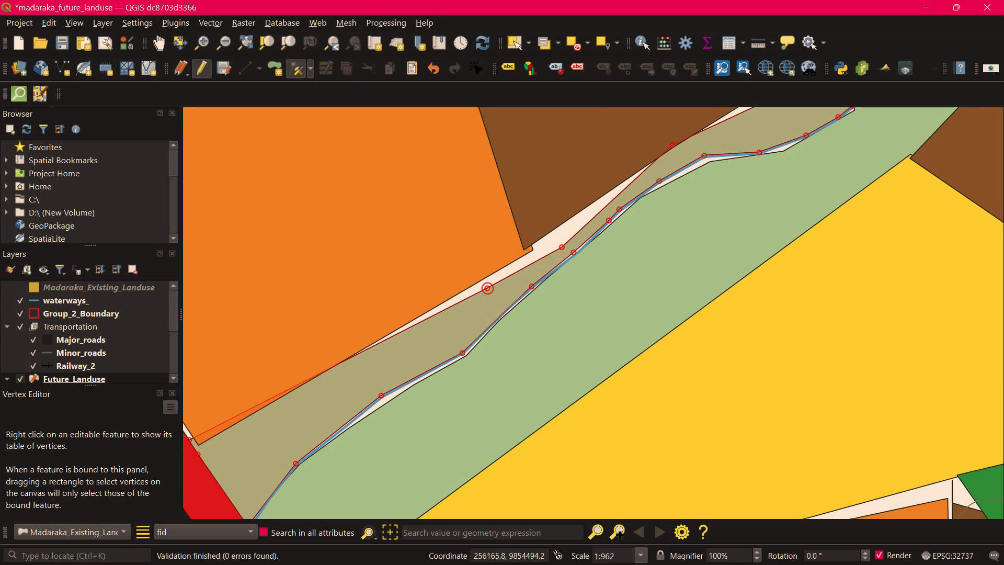
left_click(485, 273)
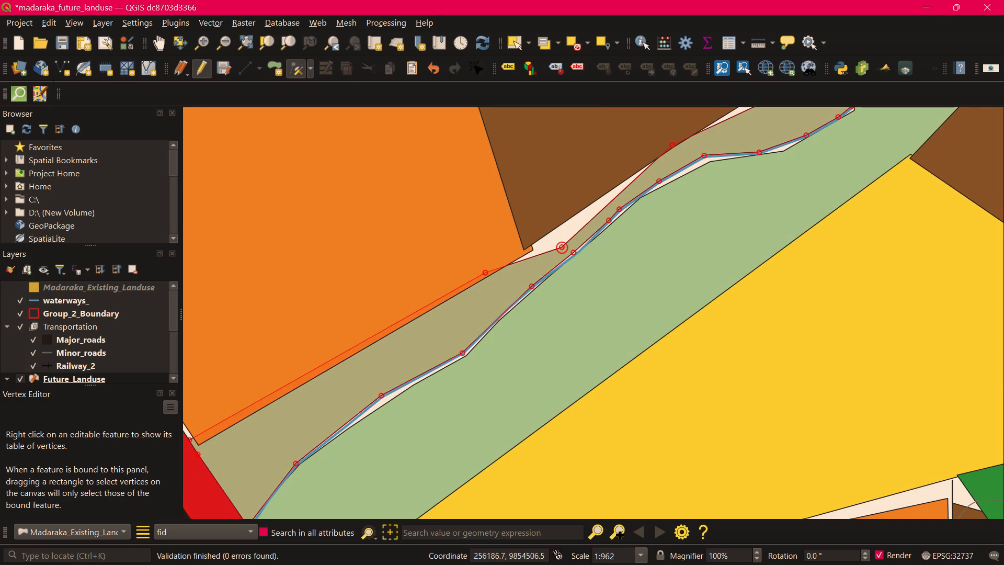
Move two further vertices of that green strip northeastward along its edge into the adjoining brown polygon.
left_click(561, 247)
left_click(557, 222)
middle_click_drag(619, 228, 451, 396)
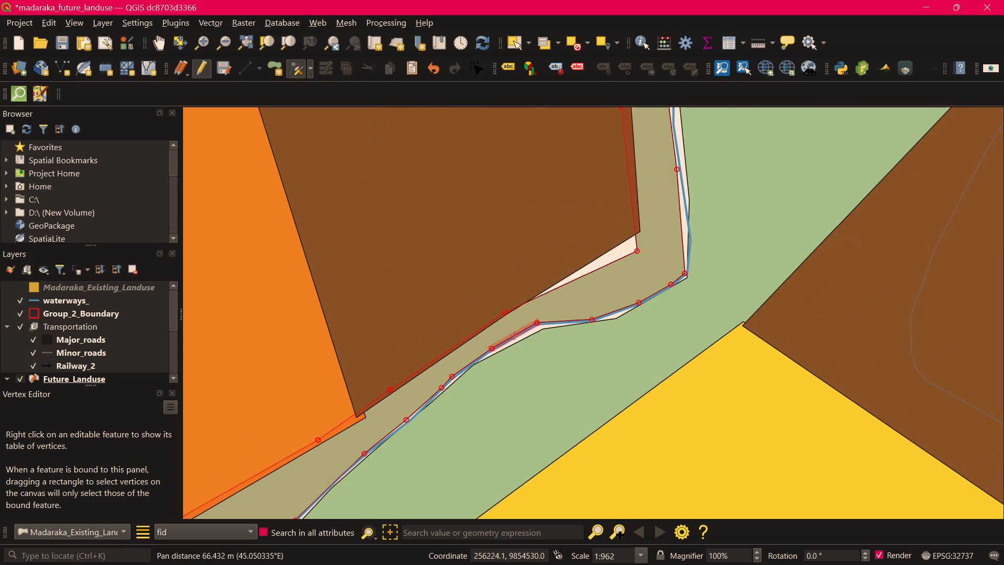
left_click(637, 251)
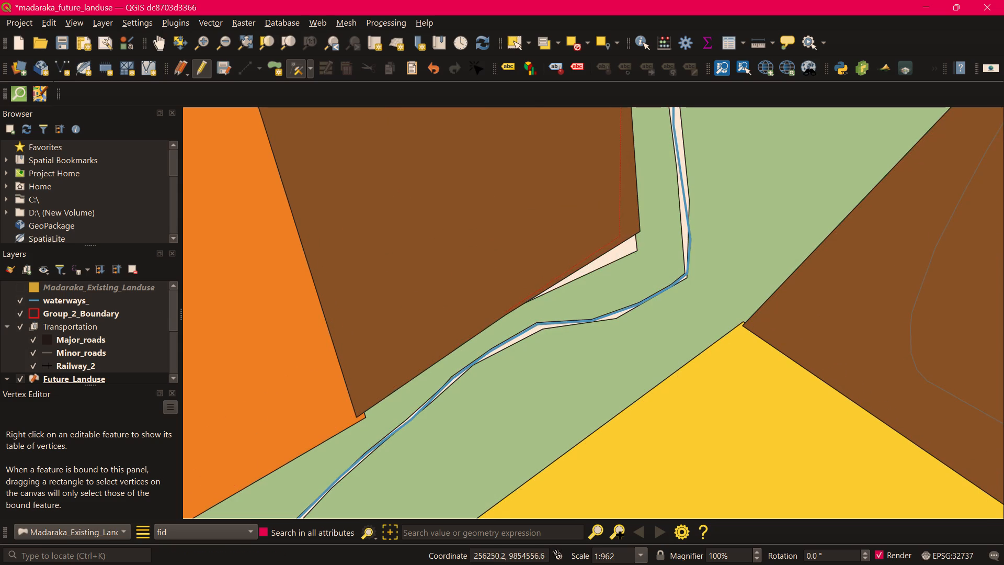
left_click(620, 235)
Close slivers around the waterway bend by moving one northern green polygon vertex south and three southern green polygon vertices across the waterway.
left_click(538, 322)
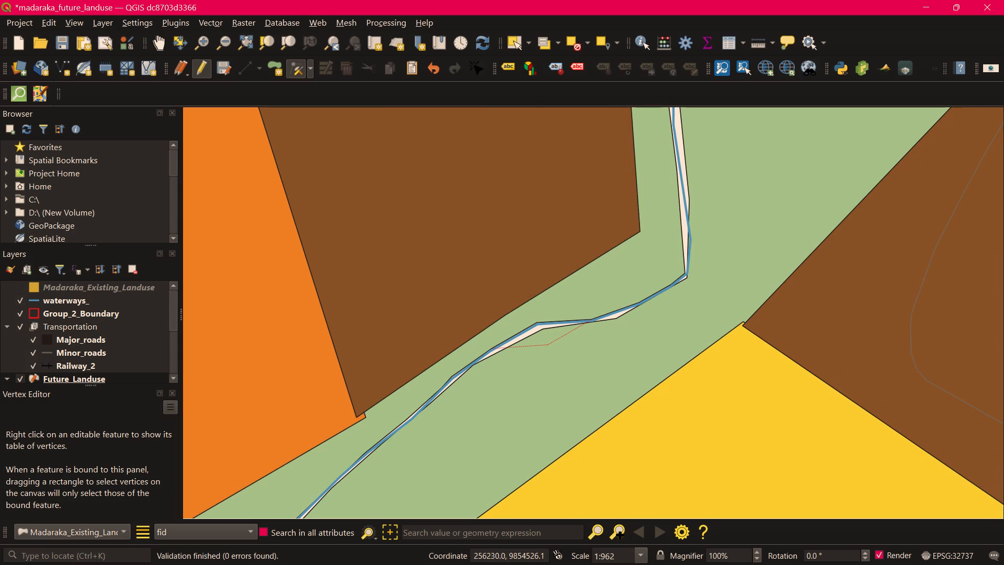
left_click(519, 358)
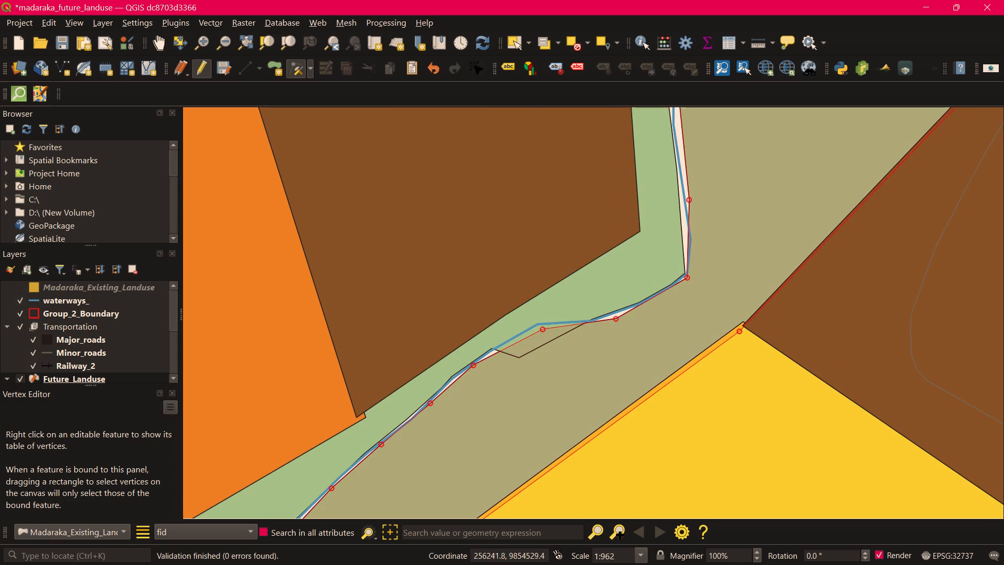
left_click(616, 320)
left_click(613, 307)
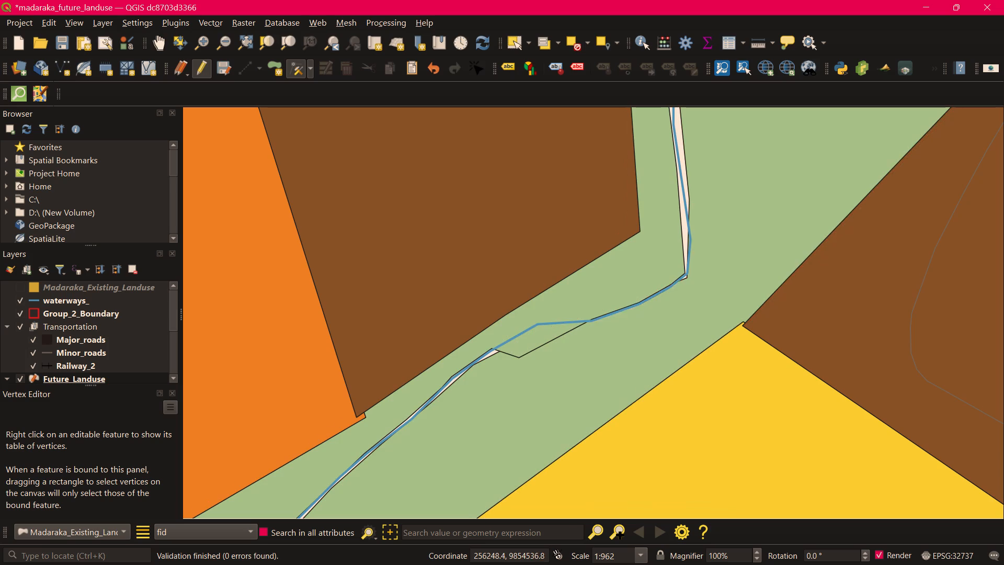
left_click(688, 199)
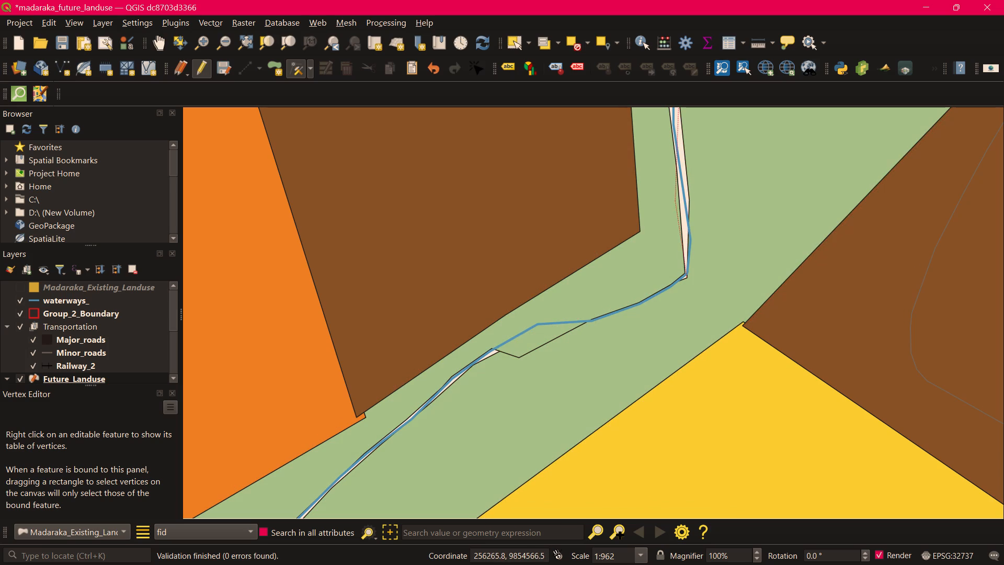
left_click(675, 201)
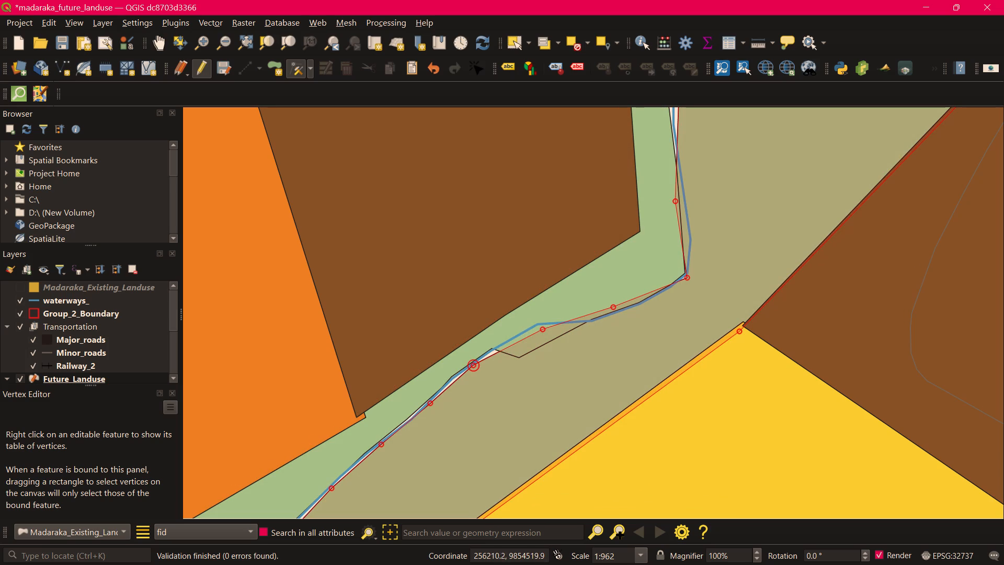
left_click(473, 367)
left_click(477, 354)
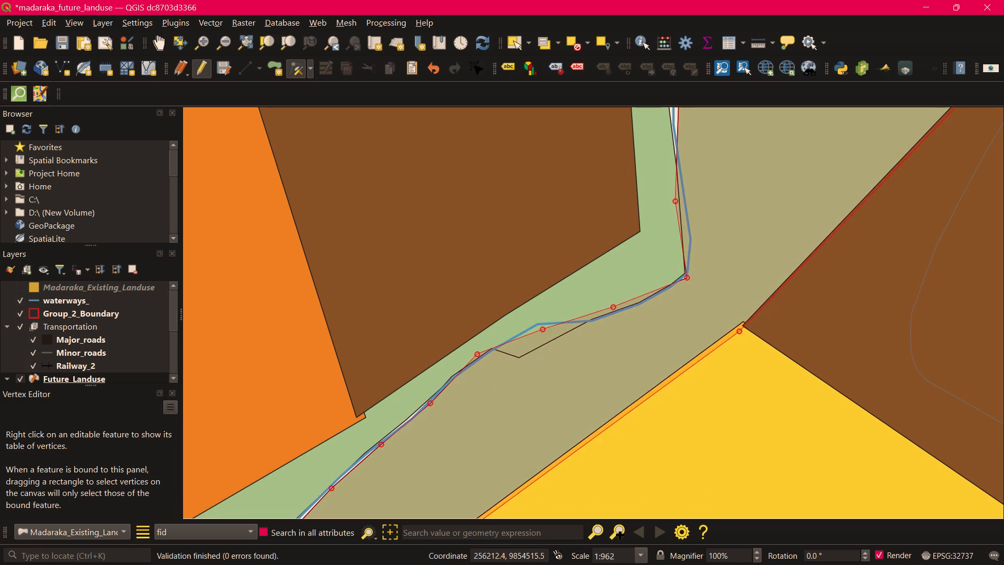
Continue southwest along the waterway, moving three southern green polygon vertices and adding one, all placed inside the northern green polygon.
middle_click_drag(485, 383, 700, 282)
left_click(645, 306)
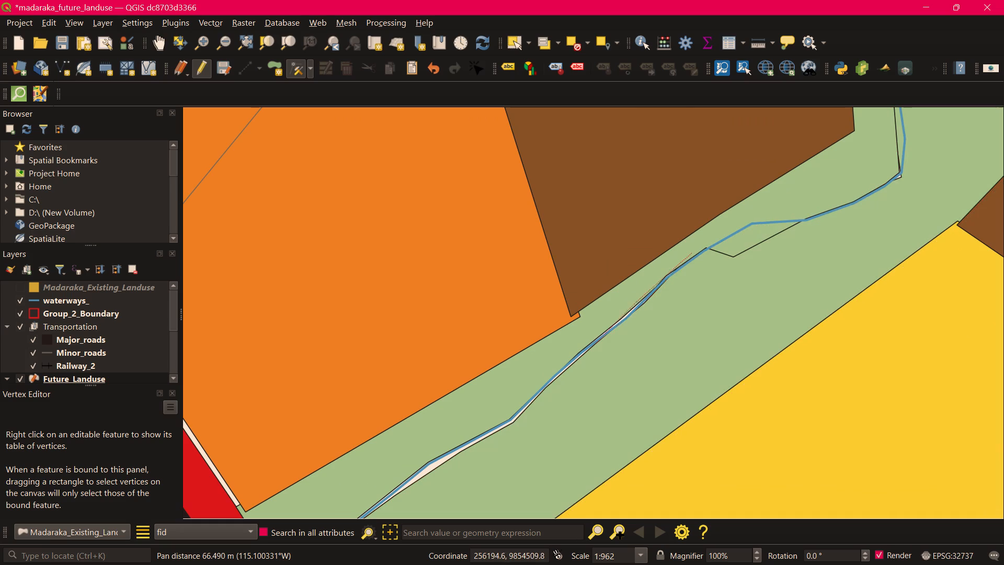
left_click(635, 302)
left_click(548, 388)
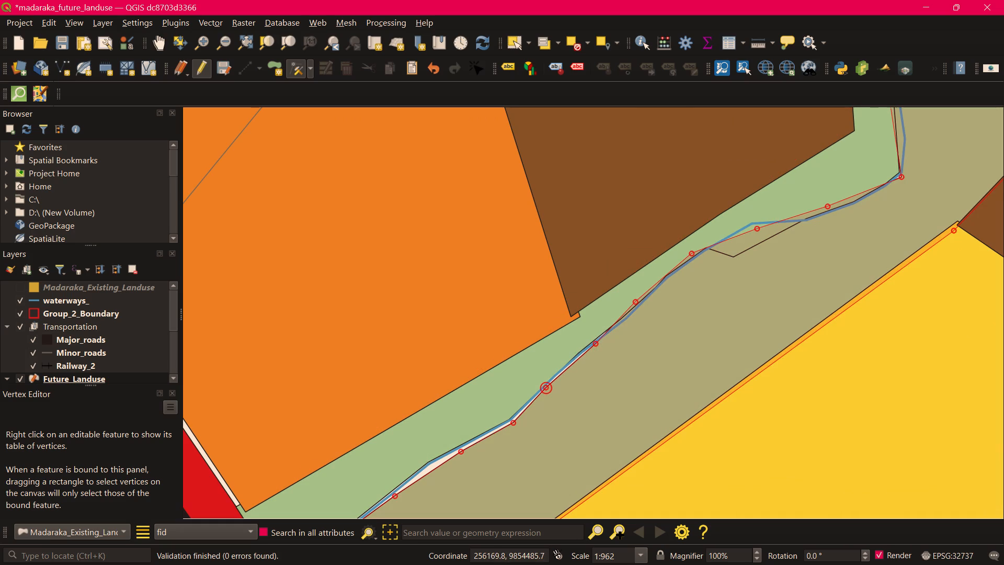
left_click(540, 376)
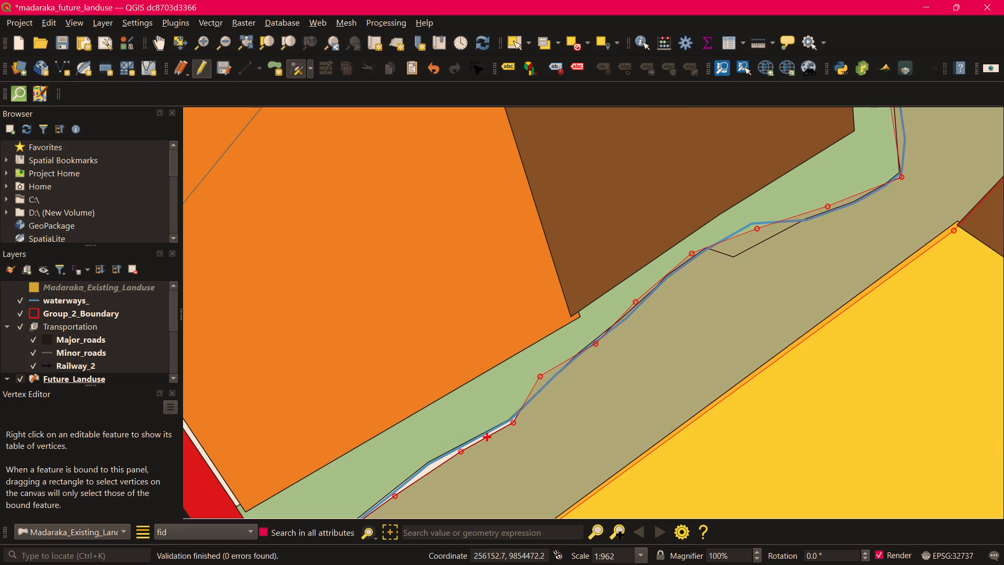
left_click(486, 436)
left_click(477, 425)
middle_click_drag(556, 391, 602, 337)
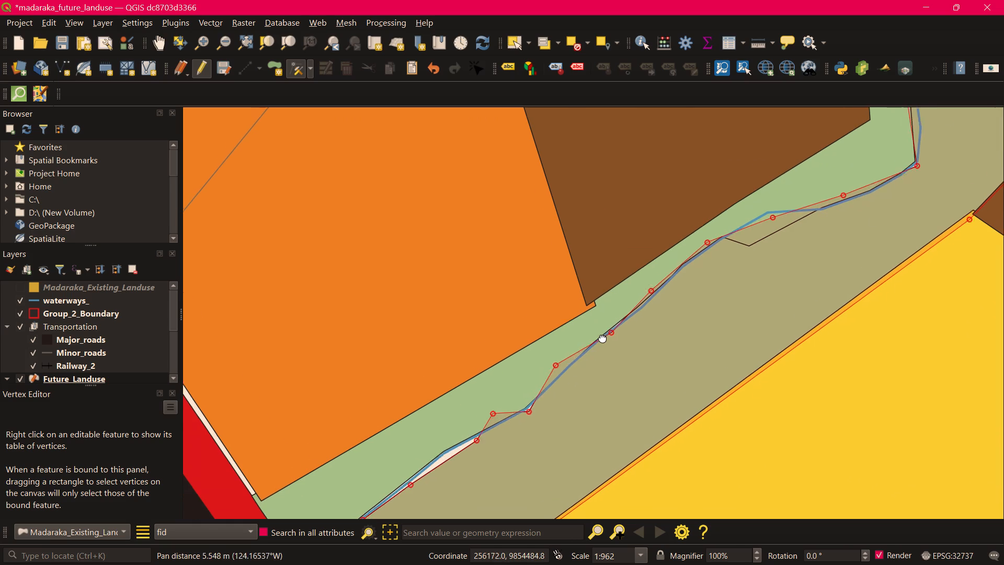
middle_click_drag(602, 337, 604, 335)
left_click(562, 368)
left_click(558, 355)
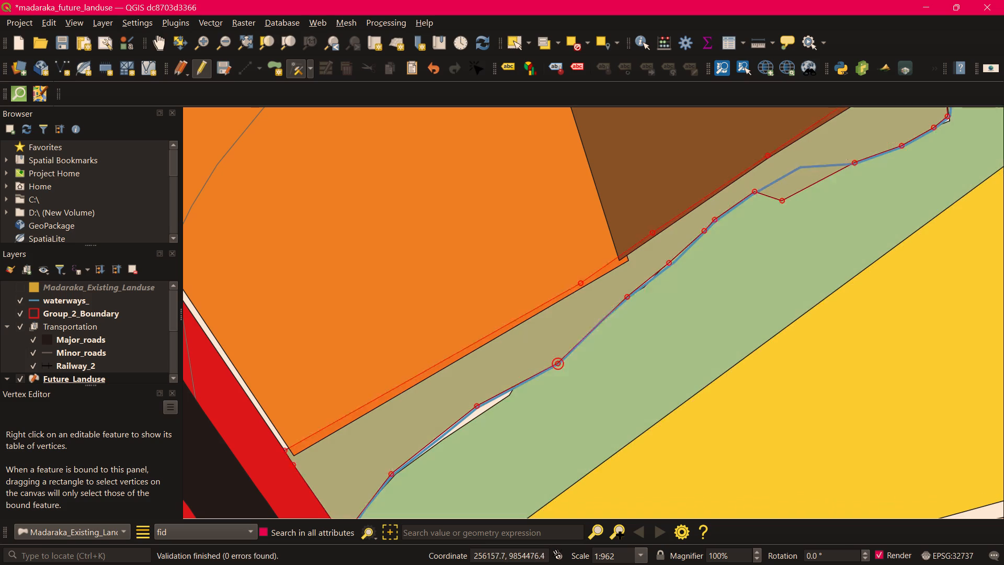
Close the remaining waterway gap toward the major road by adding one southern green polygon vertex and moving two others into the northern polygon.
middle_click_drag(541, 399, 634, 342)
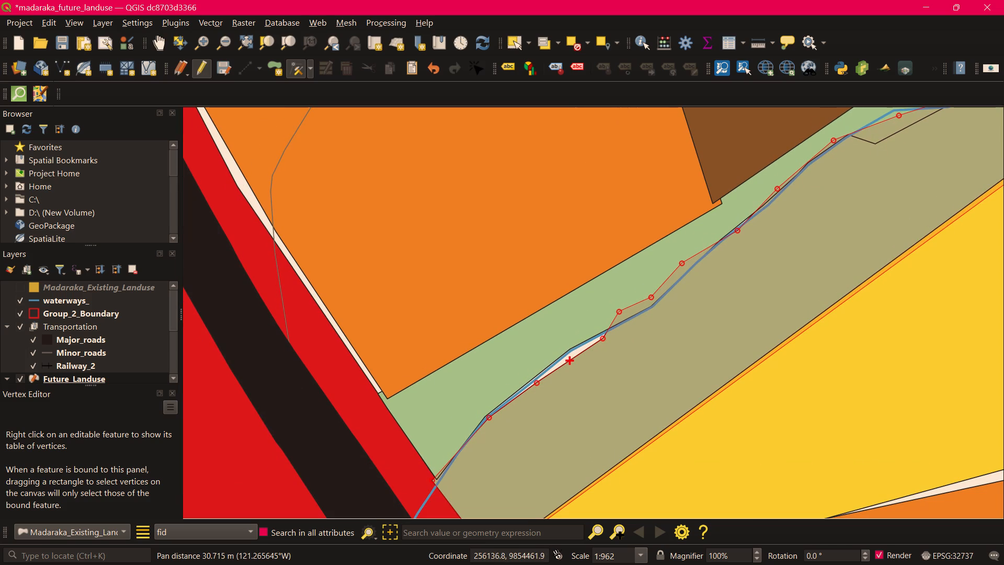
left_click(569, 360)
left_click(558, 344)
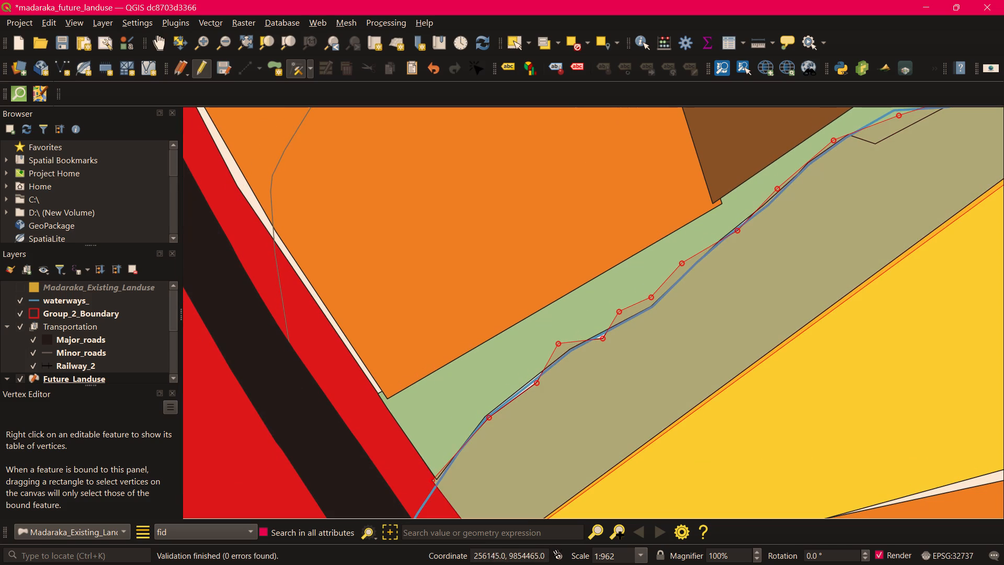
left_click(602, 338)
left_click(599, 332)
left_click(603, 339)
left_click(599, 328)
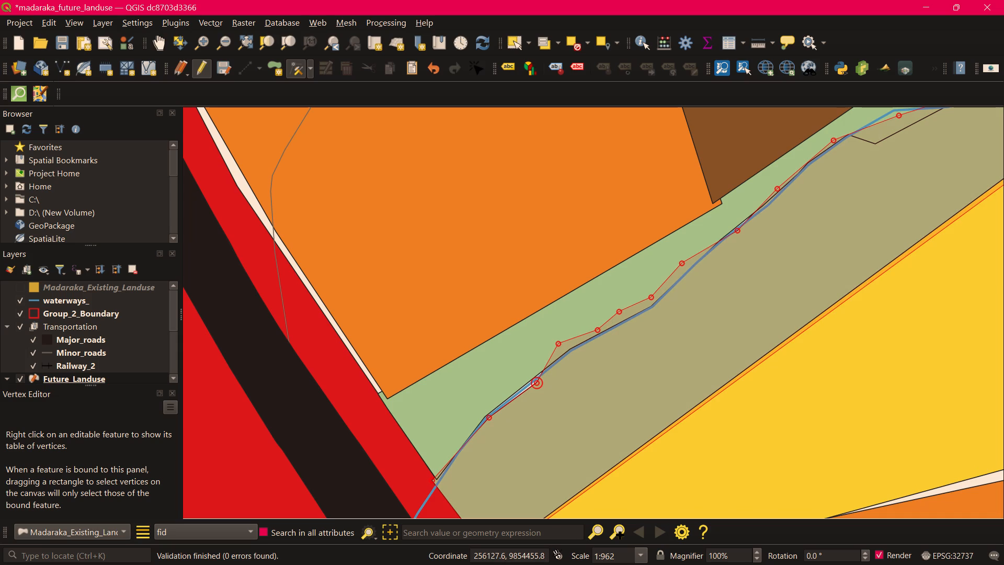
left_click(539, 381)
left_click(527, 372)
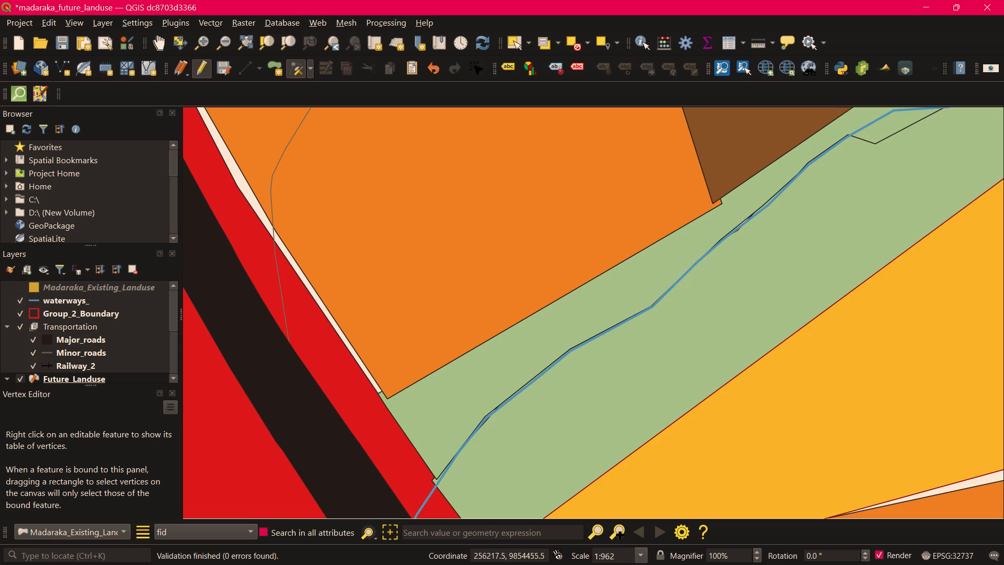
Move the orange polygon's southwestern corner and the middle vertex of its road-facing edge onto the edge of the red road strip.
left_click(386, 399)
left_click(379, 393)
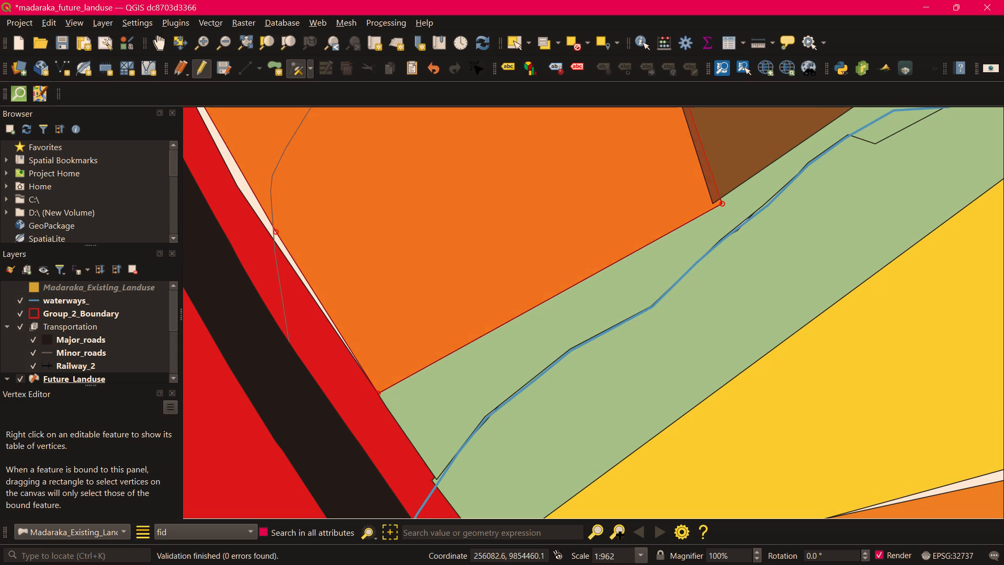
middle_click_drag(390, 322, 544, 431)
left_click(430, 342)
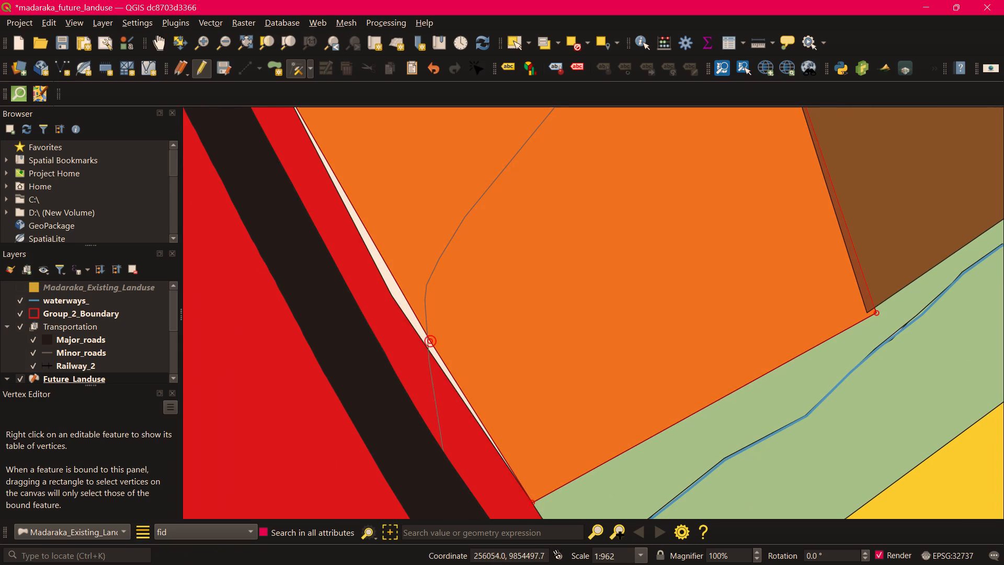
left_click(429, 341)
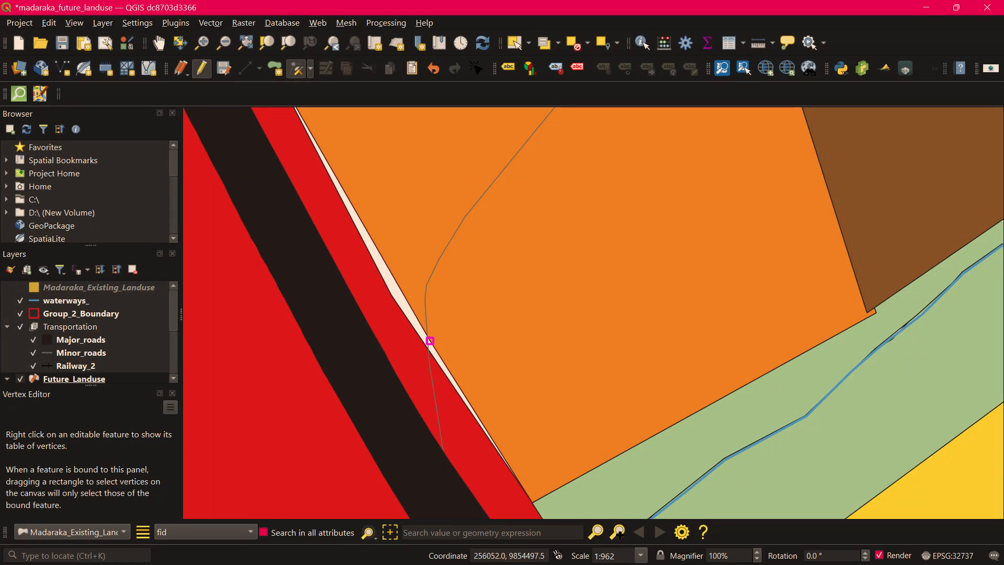
scroll(424, 342, "up", 2)
left_click(419, 345)
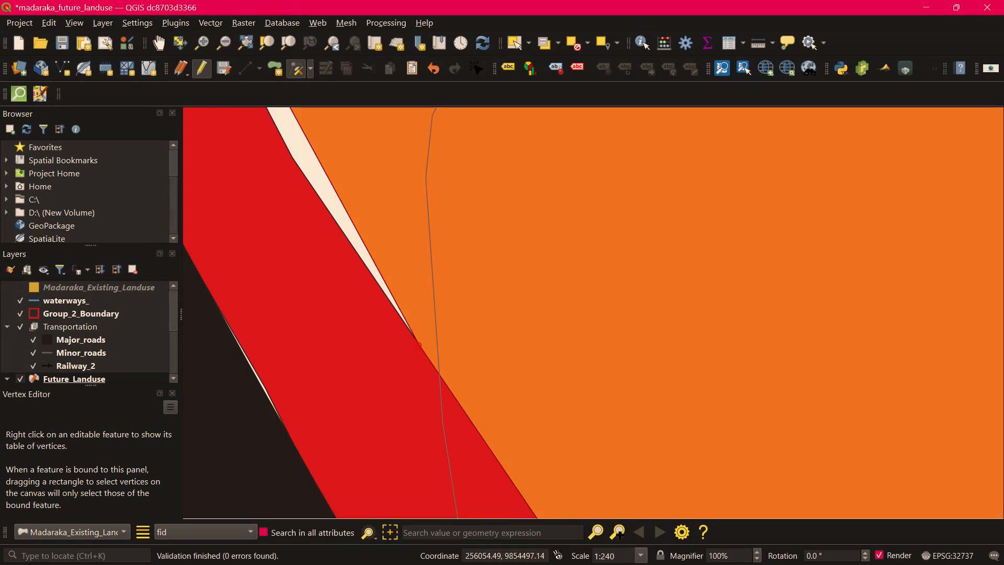
Move the red road strip's vertex beside the remaining sliver into the orange polygon.
scroll(543, 341, "down", 2)
middle_click_drag(542, 351, 608, 454)
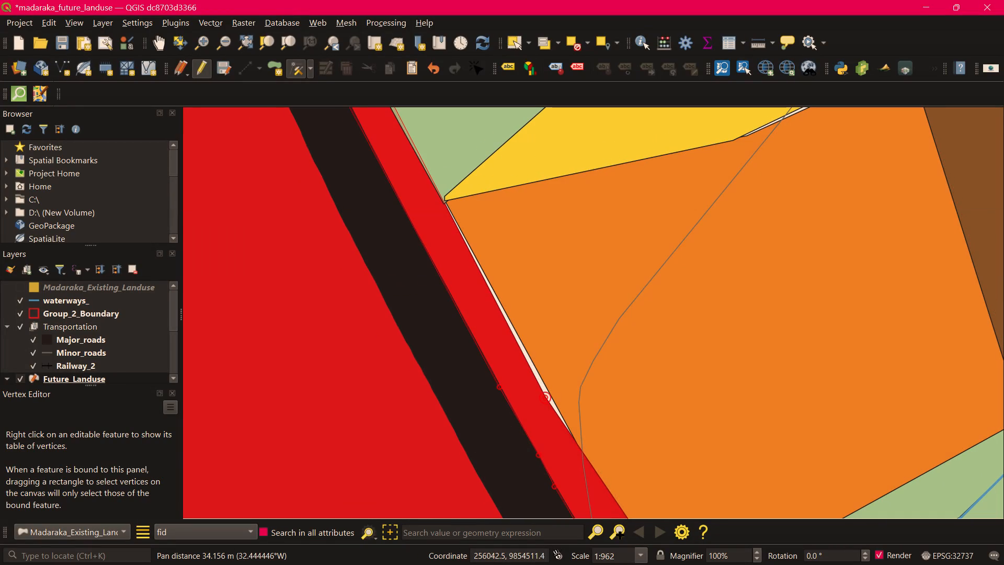
left_click(544, 398)
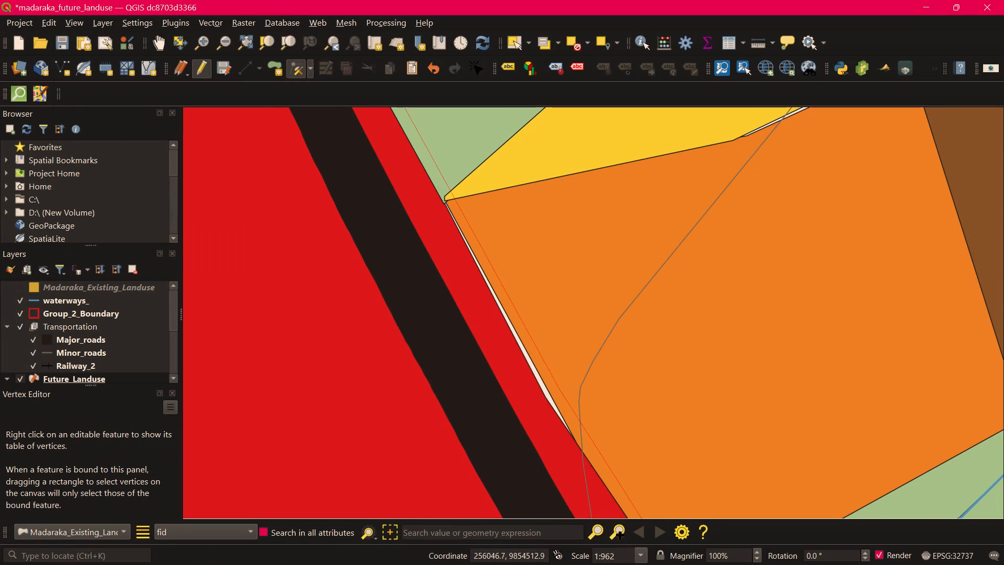
left_click(554, 393)
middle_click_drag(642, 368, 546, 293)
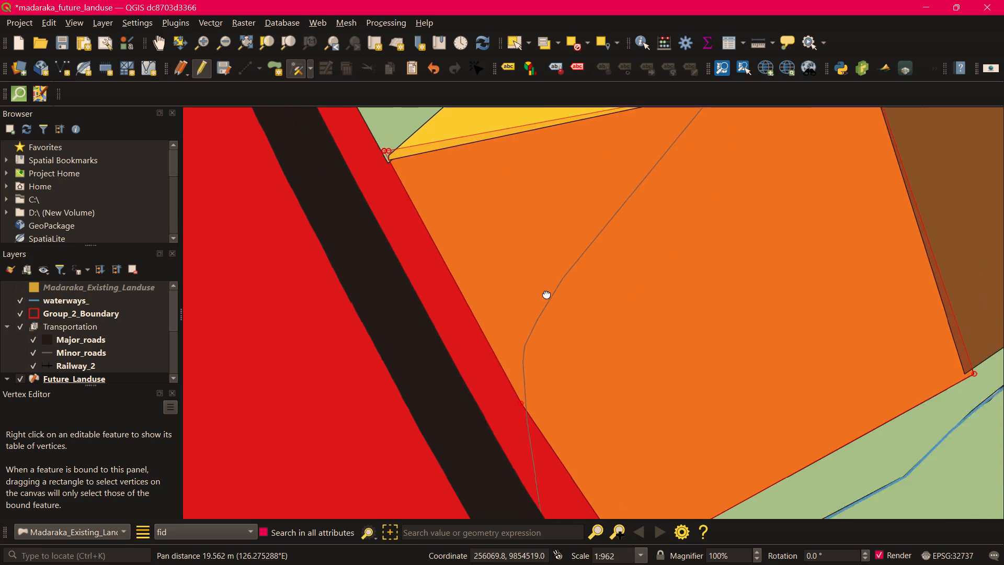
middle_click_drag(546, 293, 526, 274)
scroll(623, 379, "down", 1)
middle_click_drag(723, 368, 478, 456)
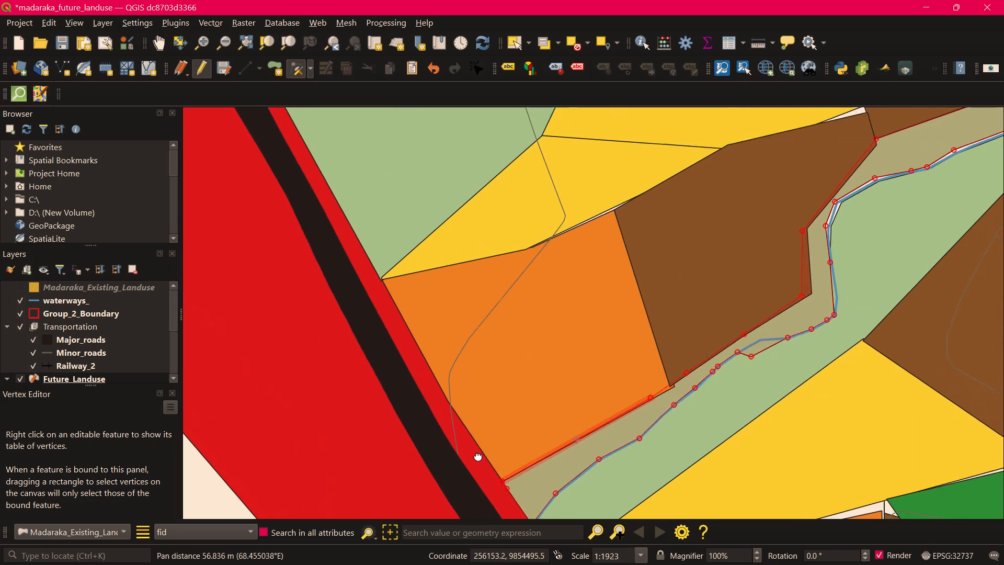
Close the gap south of the yellow polygon by moving the brown corner and an orange vertex into it and adding an orange vertex there.
middle_click_drag(478, 456, 478, 457)
scroll(452, 299, "up", 2)
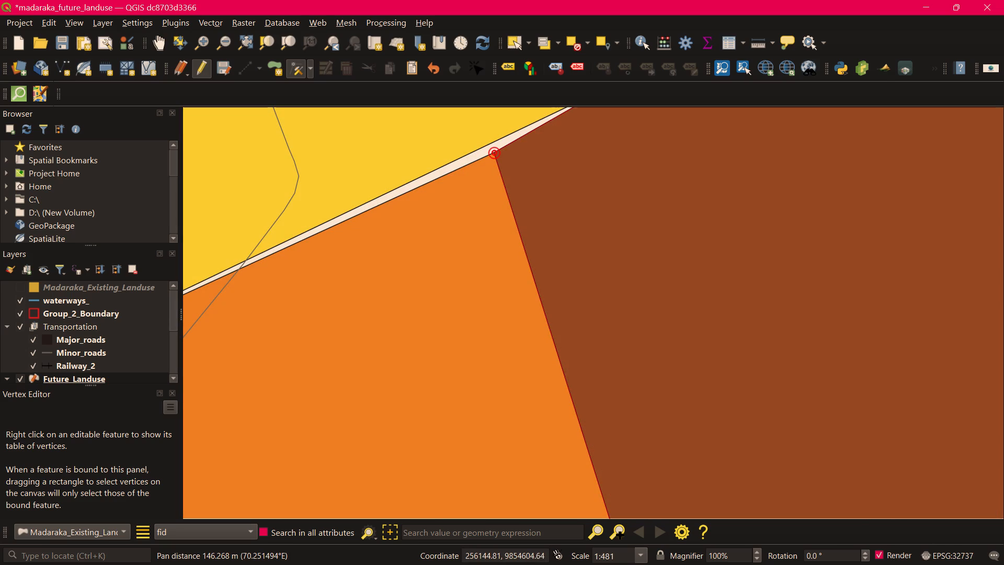
left_click(495, 153)
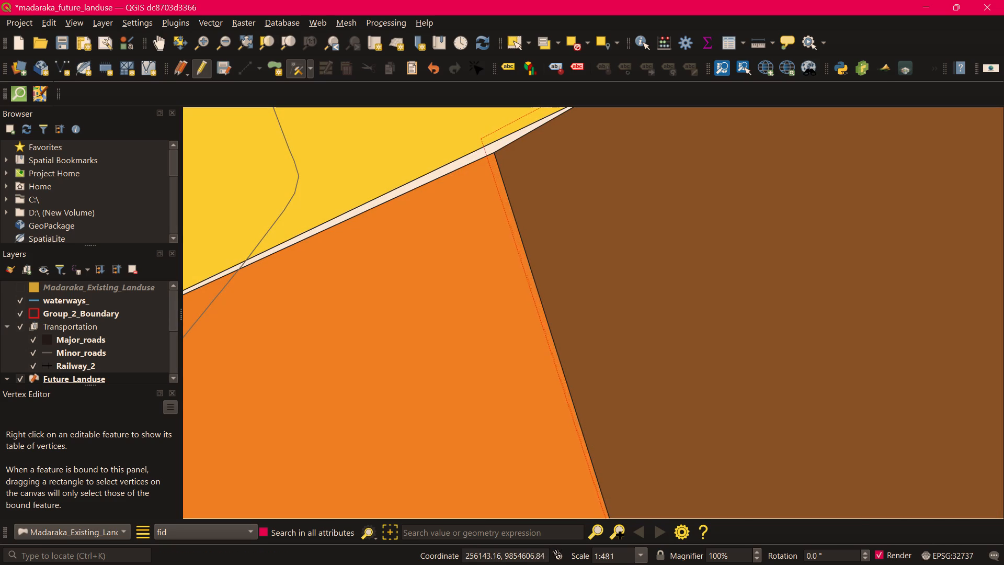
left_click(483, 143)
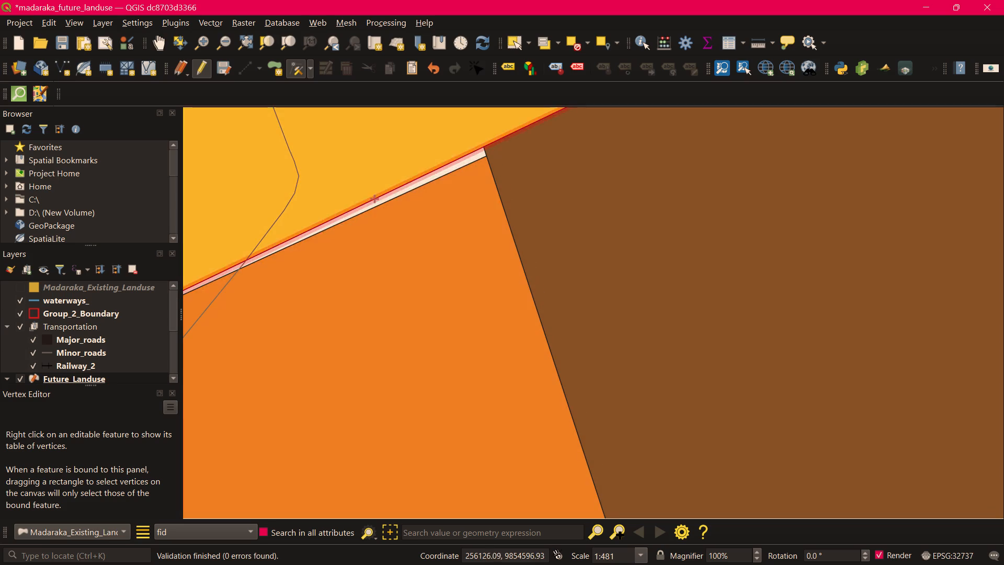
left_click(338, 223)
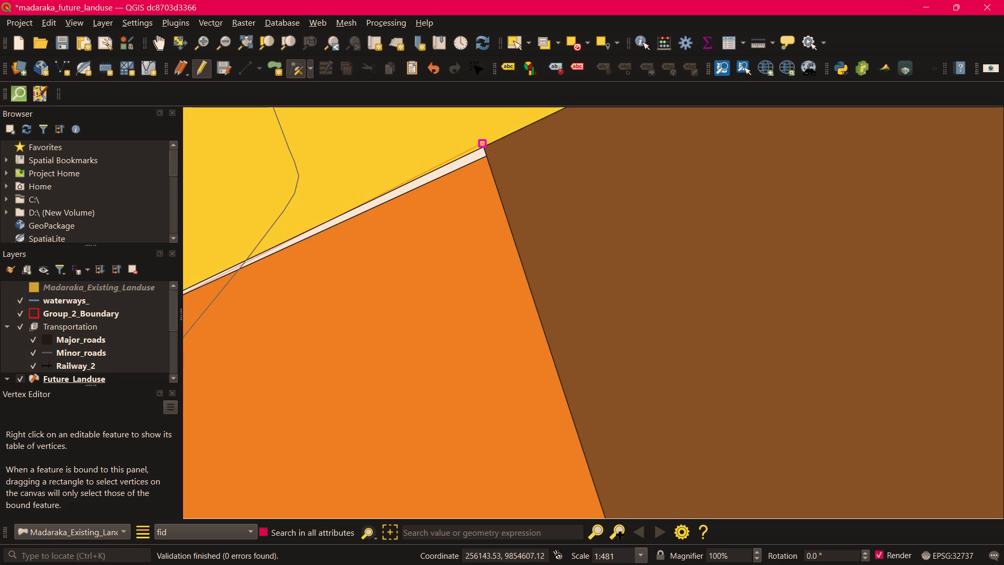
left_click(480, 135)
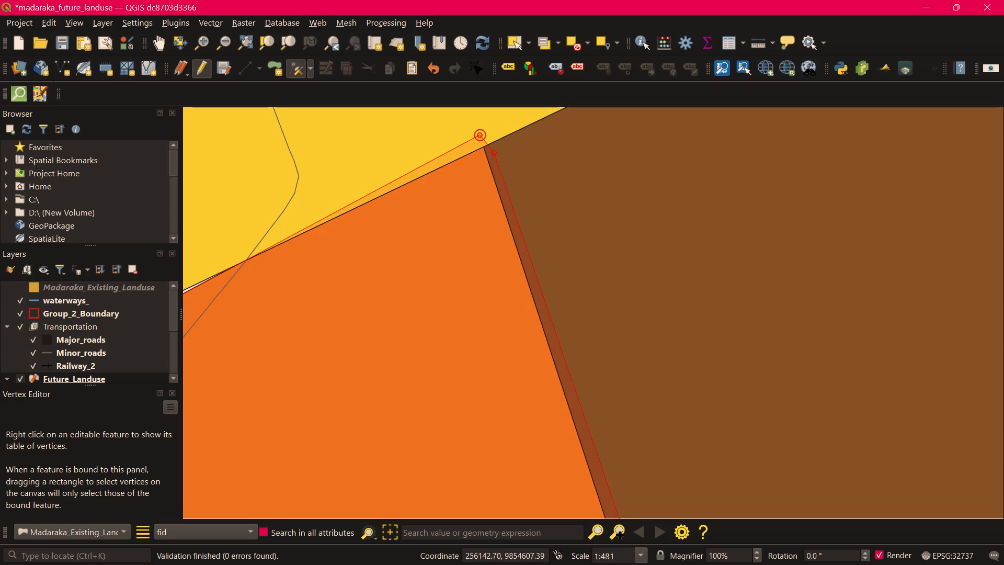
scroll(433, 360, "down", 1)
scroll(323, 363, "up", 1)
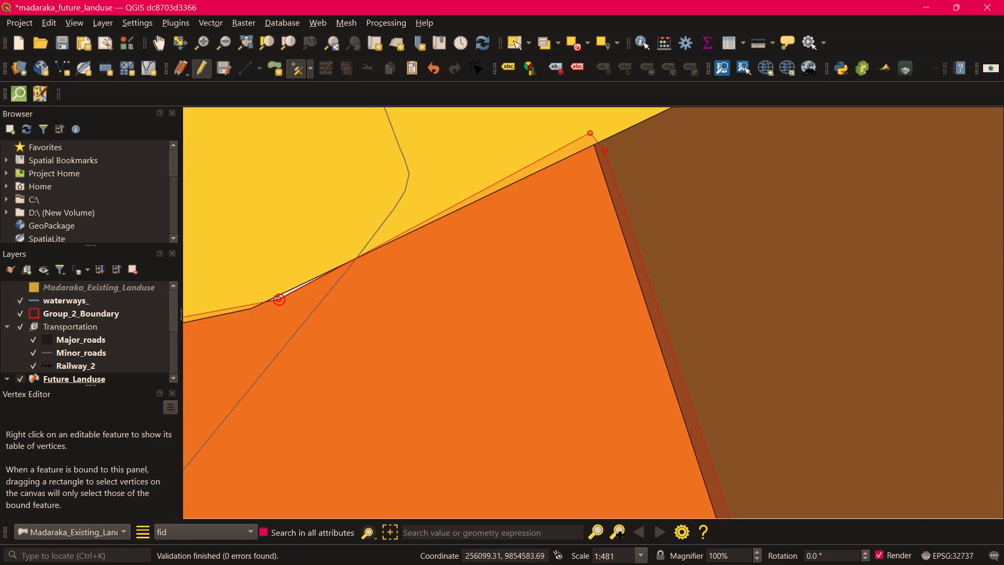
left_click(279, 300)
left_click(280, 289)
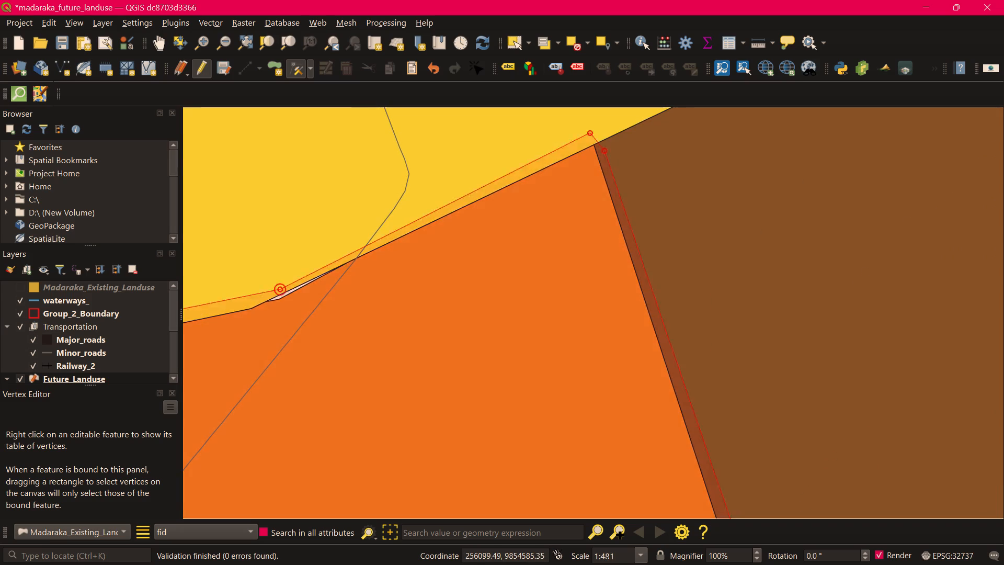
Move the same brown polygon's northern edge north into the yellow polygon to cover the sliver at its northeastern corner.
scroll(431, 410, "down", 2)
middle_click_drag(608, 394, 495, 502)
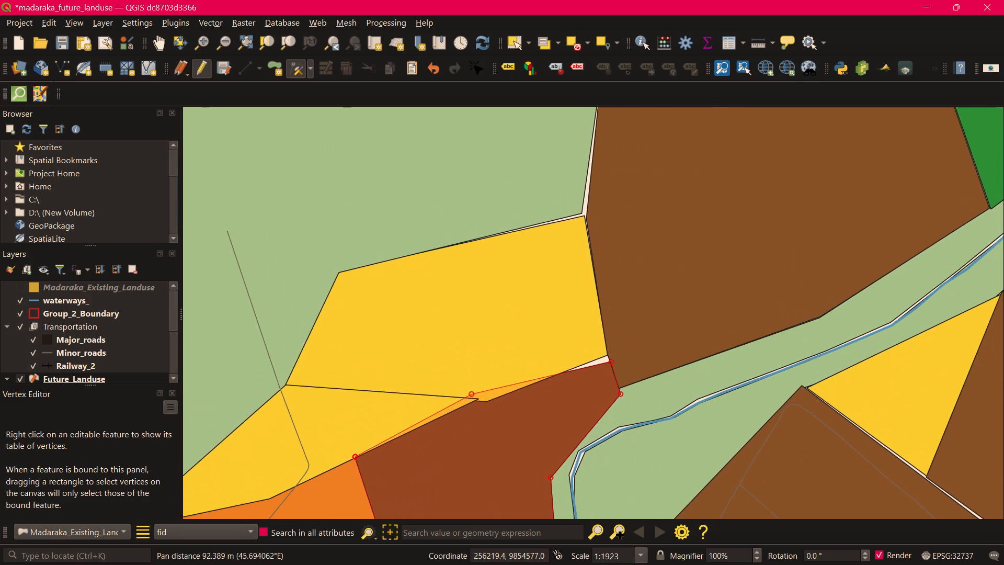
scroll(580, 332, "up", 1)
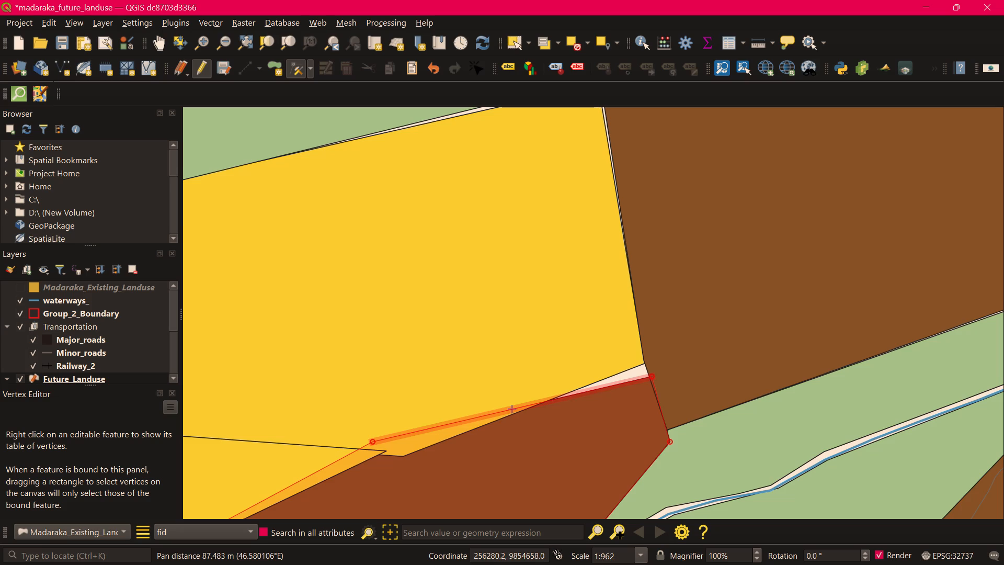
left_click(618, 383)
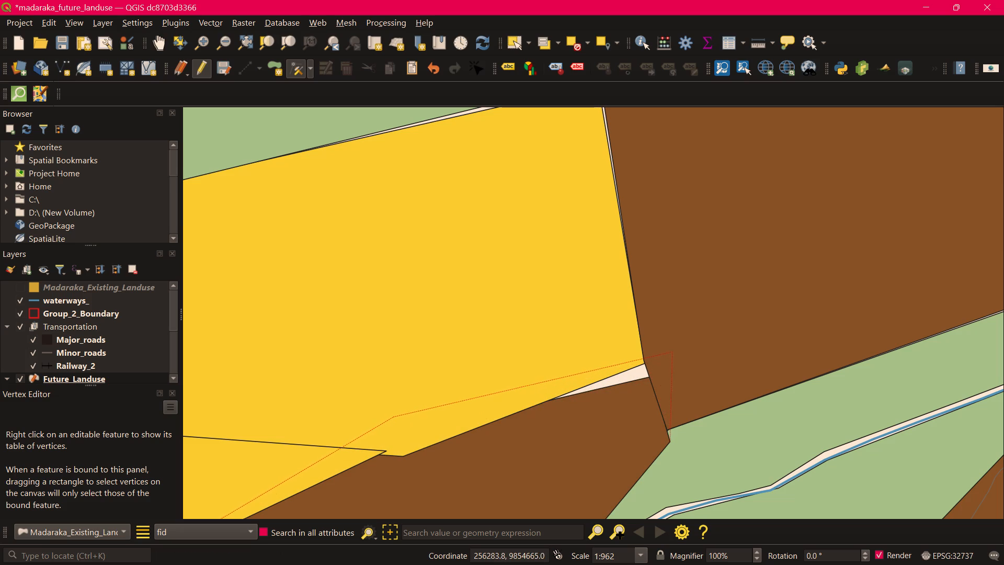
left_click(634, 360)
Shift the large brown polygon's western edge into the light green polygon and move the yellow polygon's northeastern corner north across the gap.
scroll(705, 439, "down", 2)
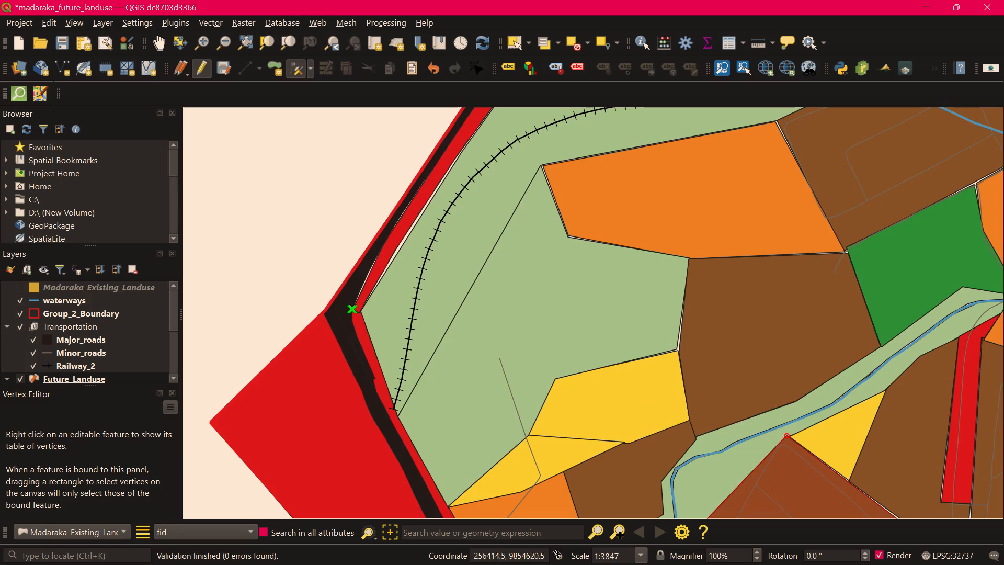
scroll(685, 328, "up", 2)
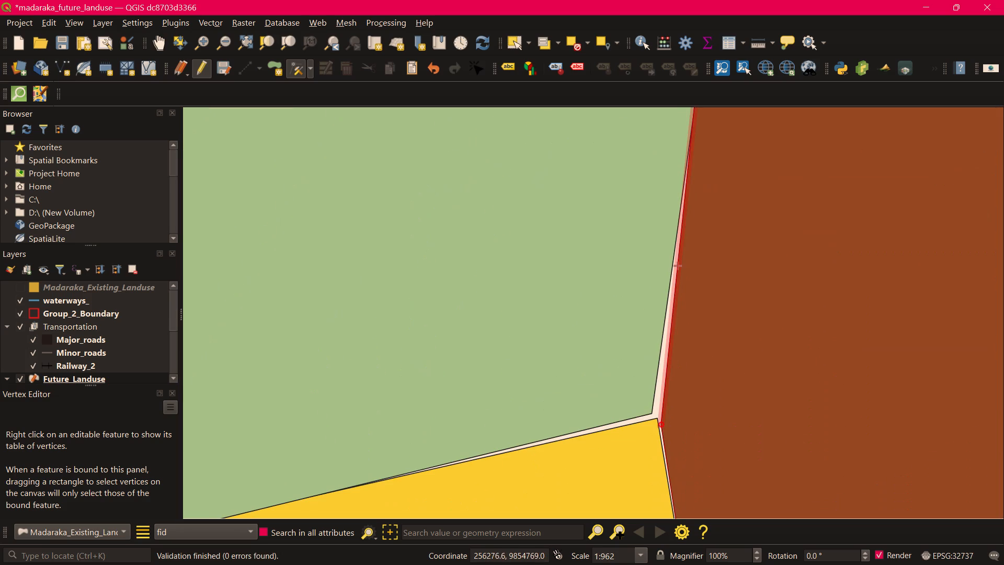
left_click(672, 323)
left_click(659, 320)
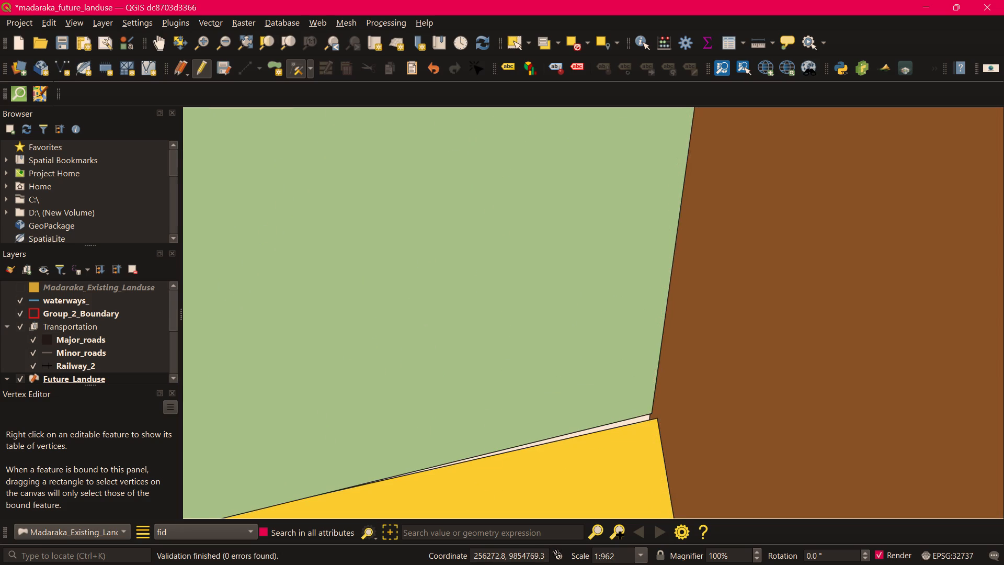
left_click(657, 419)
left_click(657, 403)
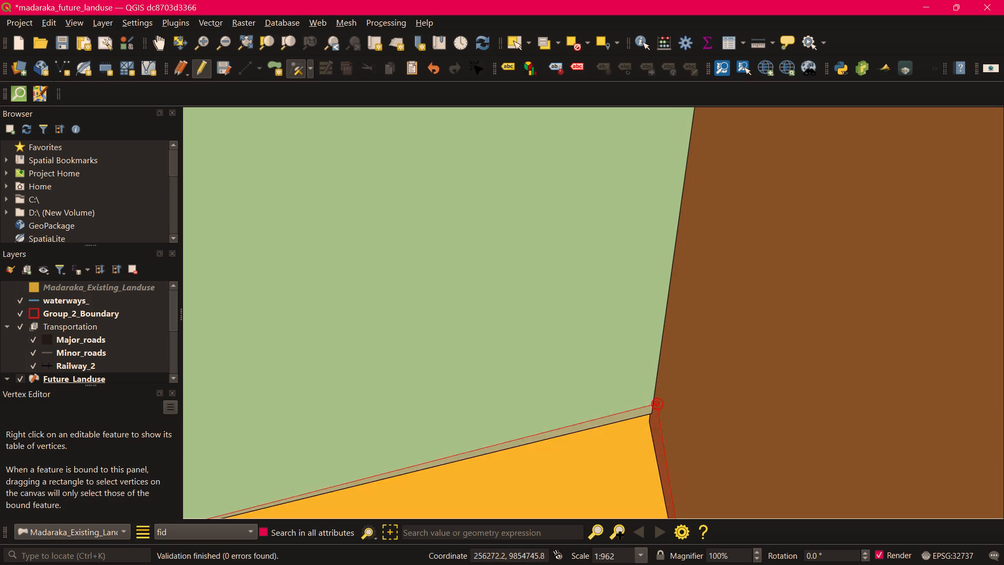
Move the southernmost vertex of the dark green polygon north of the major road bend into the brown polygon below it.
scroll(654, 474, "down", 3)
middle_click_drag(712, 487, 581, 333)
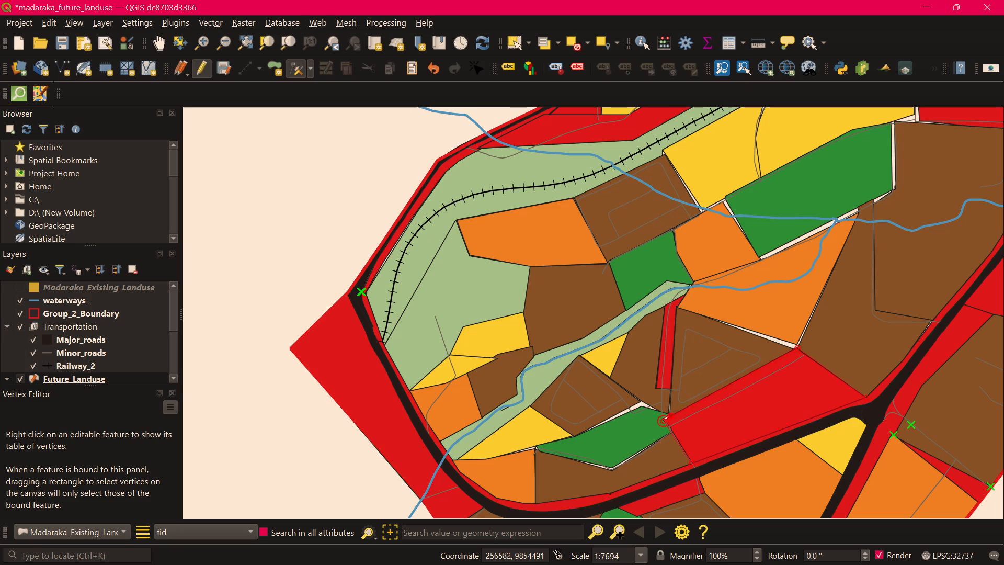
middle_click_drag(609, 434, 603, 353)
scroll(609, 376, "up", 1)
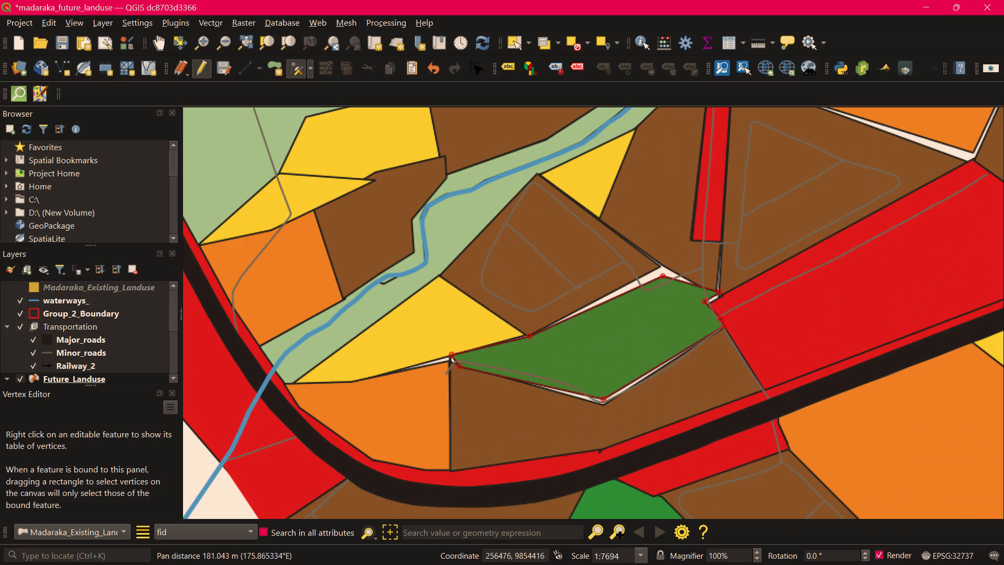
left_click(602, 397)
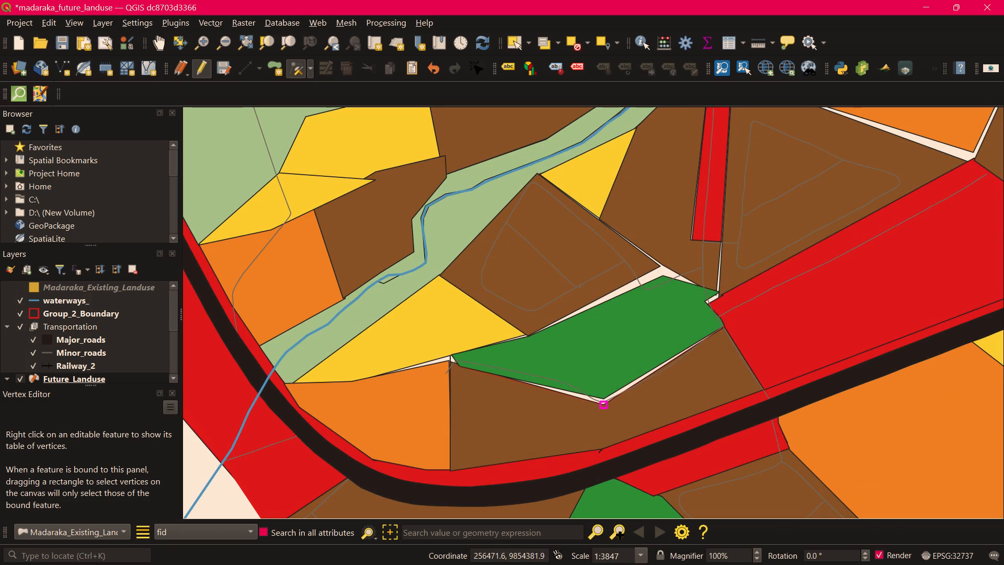
left_click(609, 416)
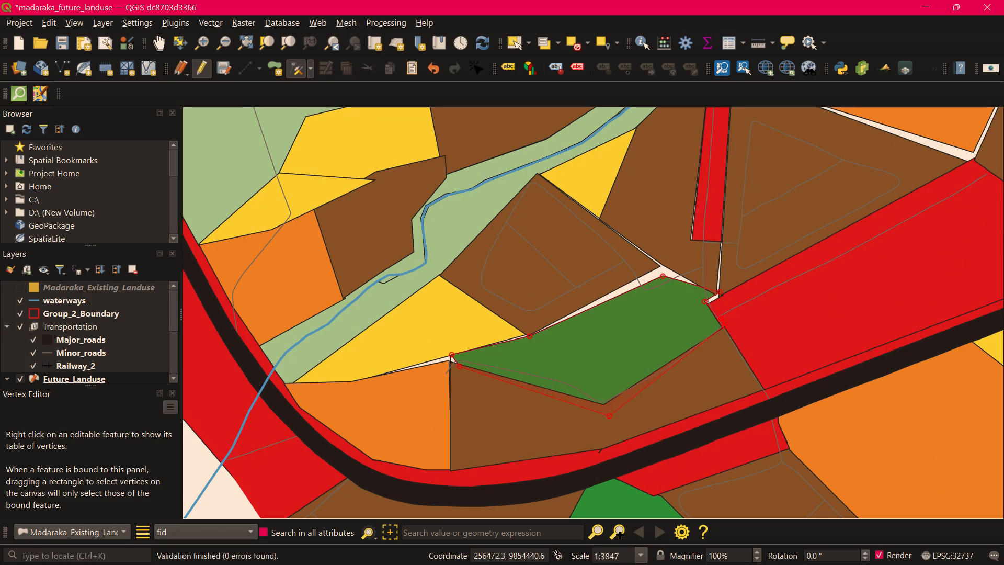
Move the orange polygon's northeastern corner and the adjoining brown polygon's northwestern vertex to the yellow polygon at the dark green polygon's western tip.
left_click(449, 361)
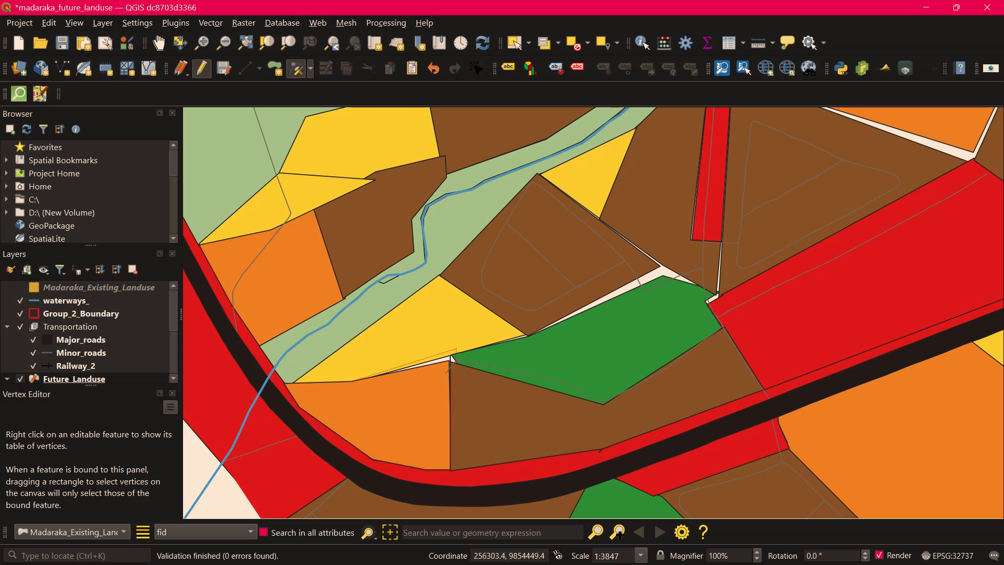
left_click(453, 355)
scroll(457, 366, "up", 2)
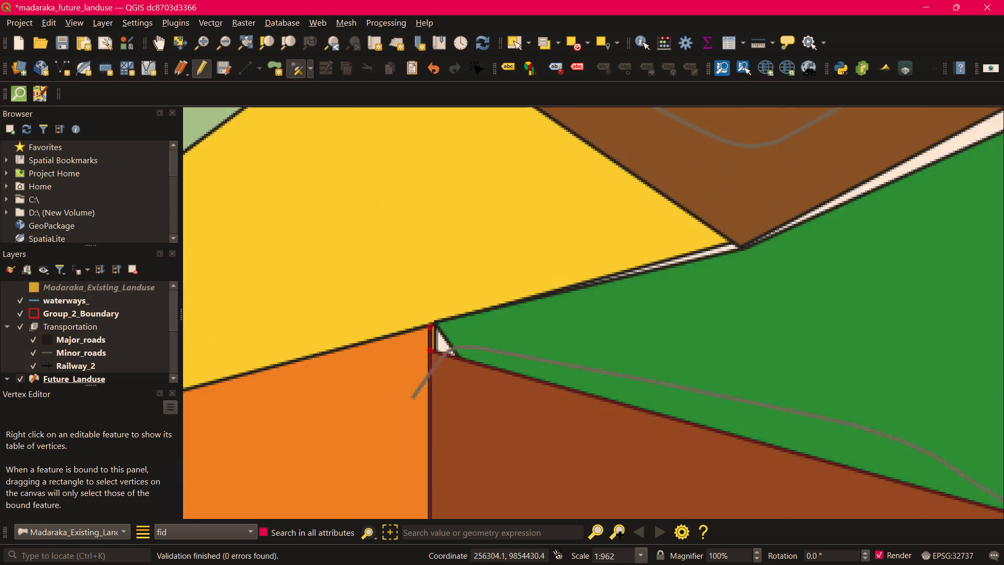
scroll(456, 365, "up", 1)
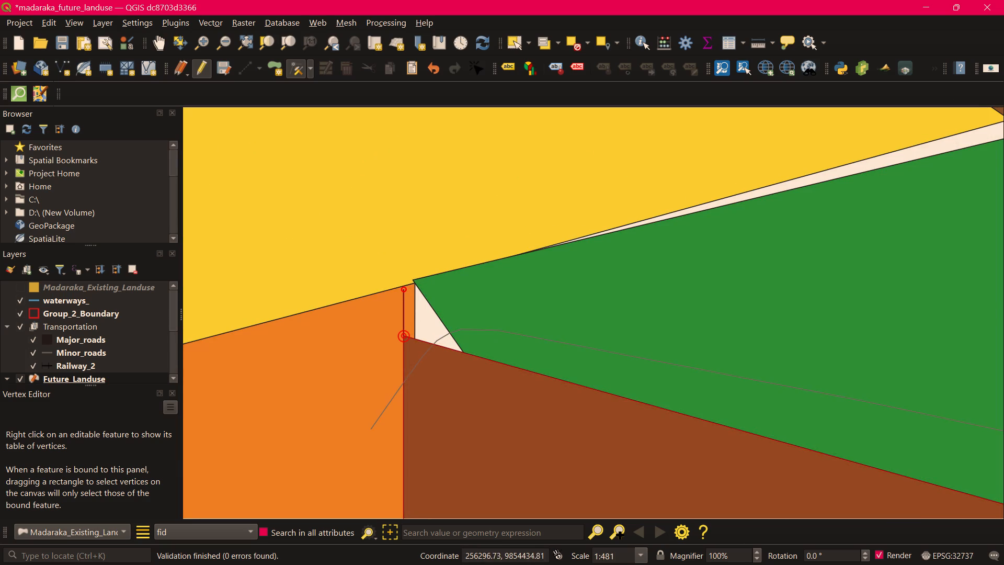
left_click(404, 337)
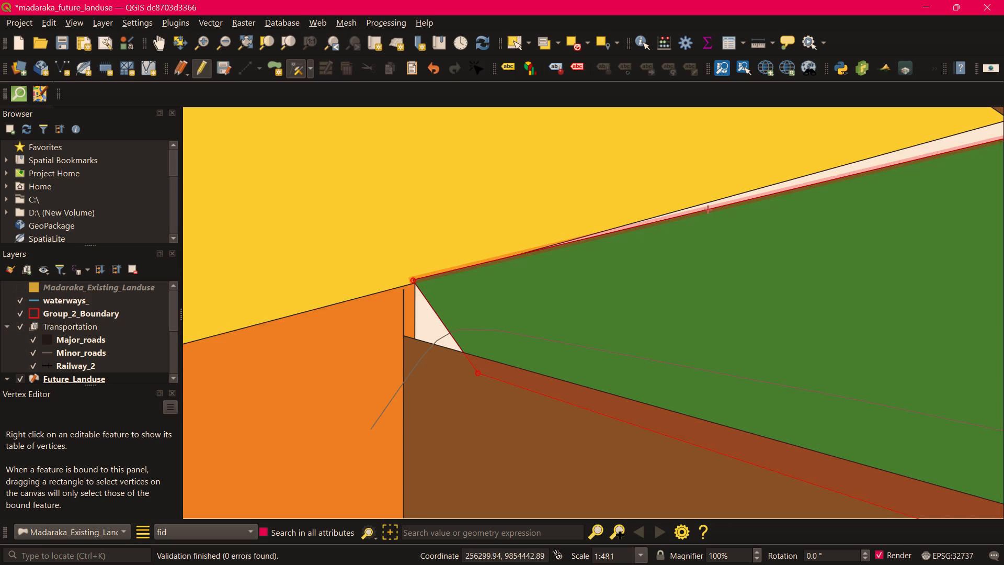
left_click(405, 335)
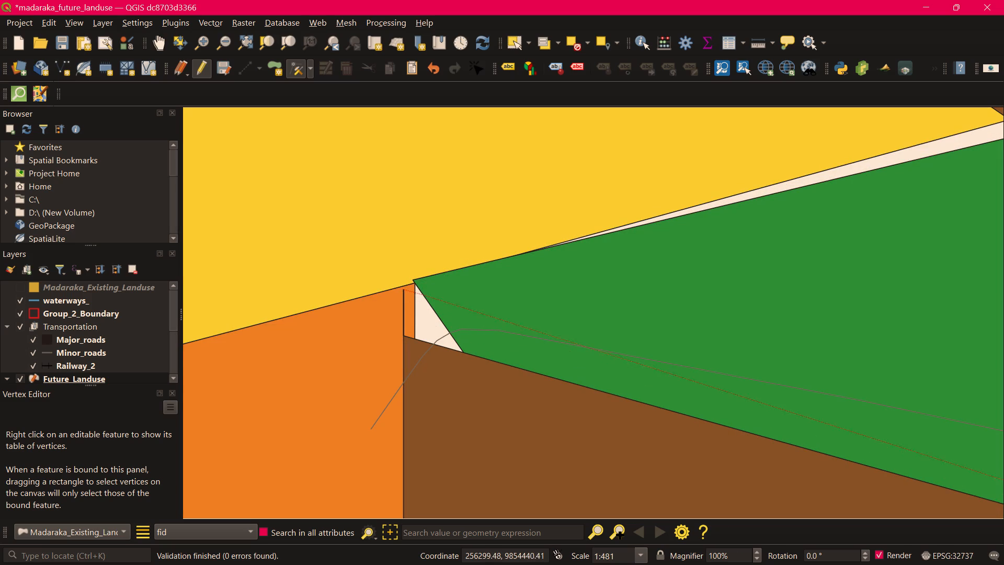
left_click(414, 270)
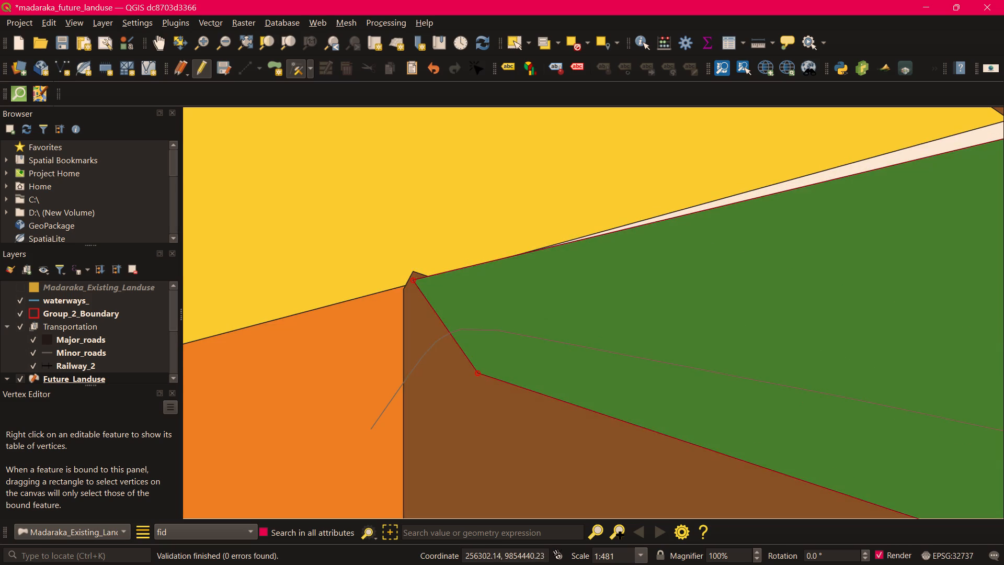
Move the dark green polygon's northern vertex to the apex of the gap between the two brown polygons.
scroll(710, 383, "down", 2)
middle_click_drag(824, 404, 515, 400)
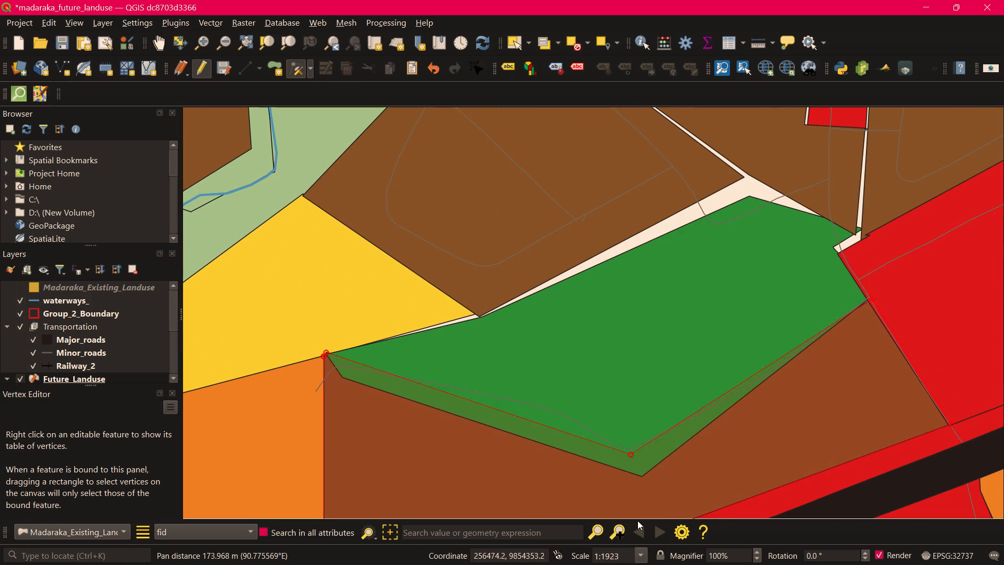
scroll(561, 424, "down", 2)
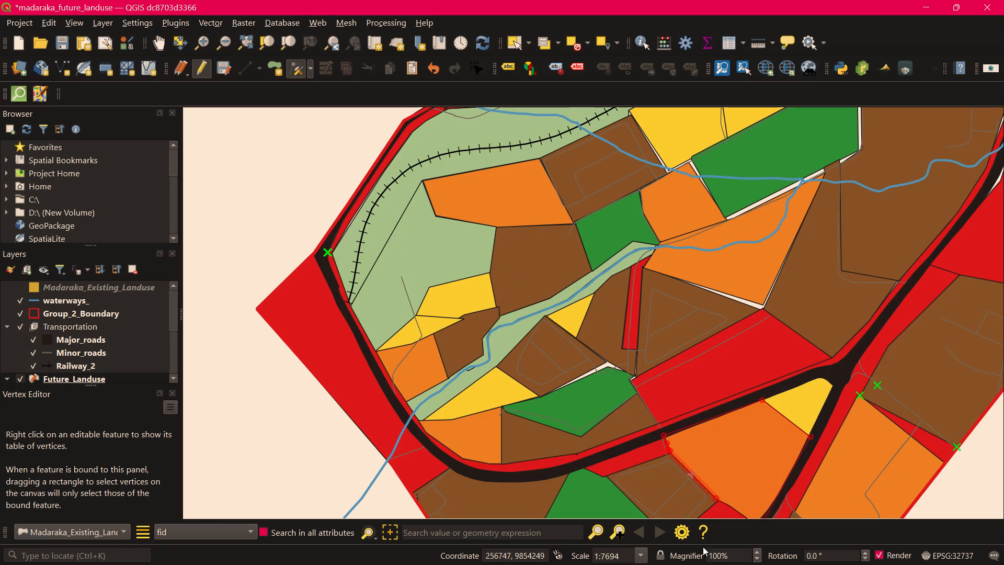
scroll(596, 371, "up", 2)
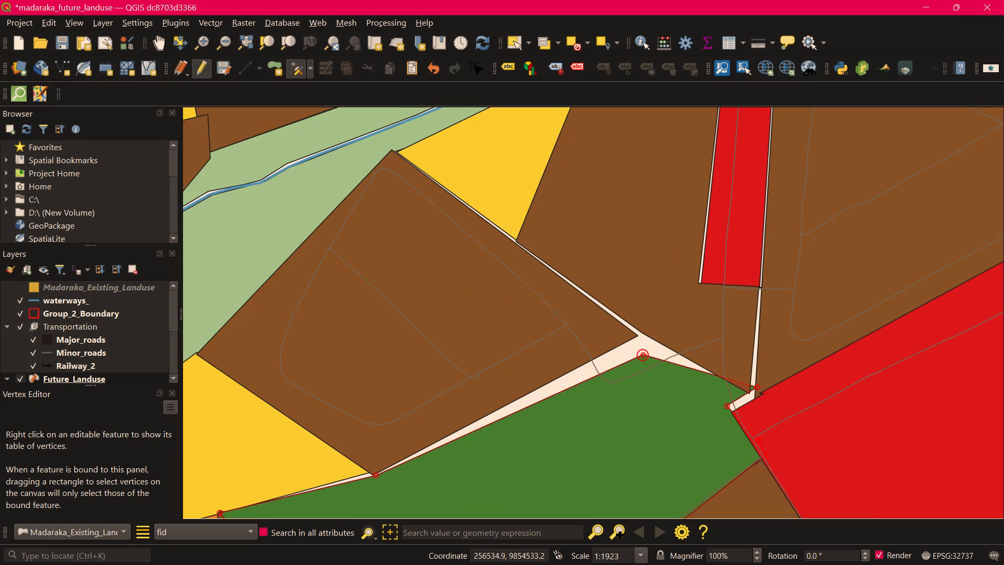
left_click(644, 355)
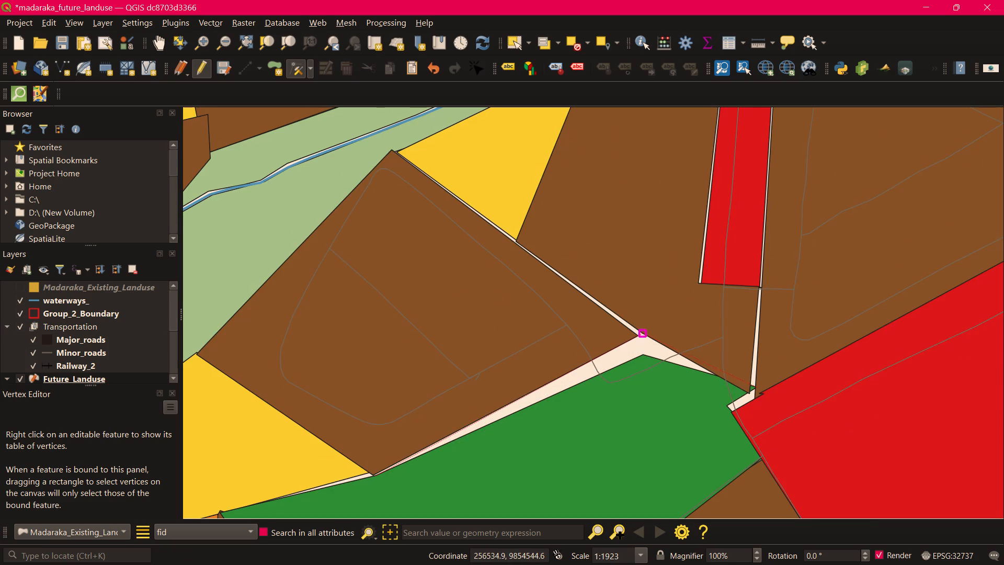
left_click(642, 331)
Shift the dark green polygon's northwestern edge against the yellow polygon, extending its eastern end into the brown polygon.
scroll(373, 468, "up", 1)
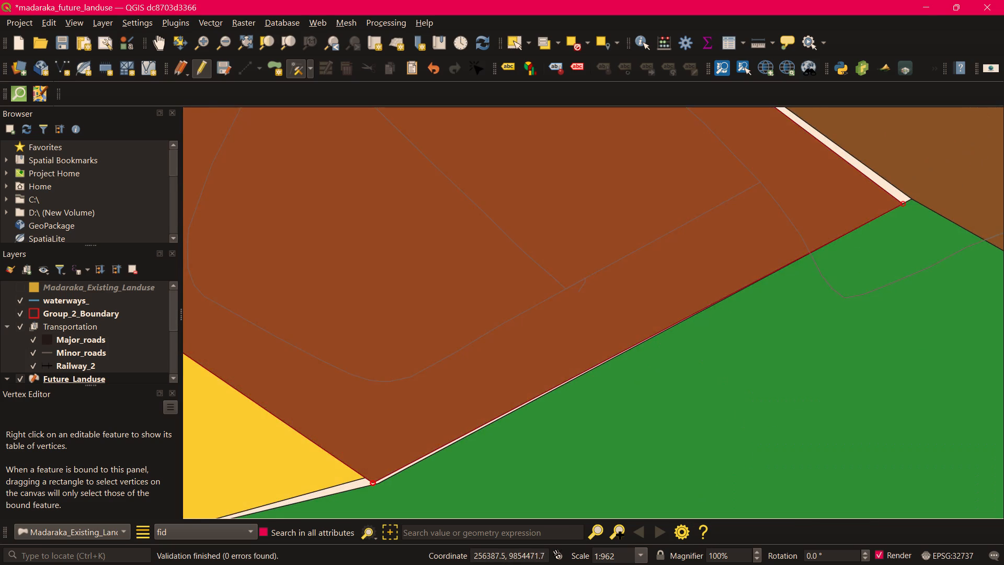
middle_click_drag(386, 453, 425, 350)
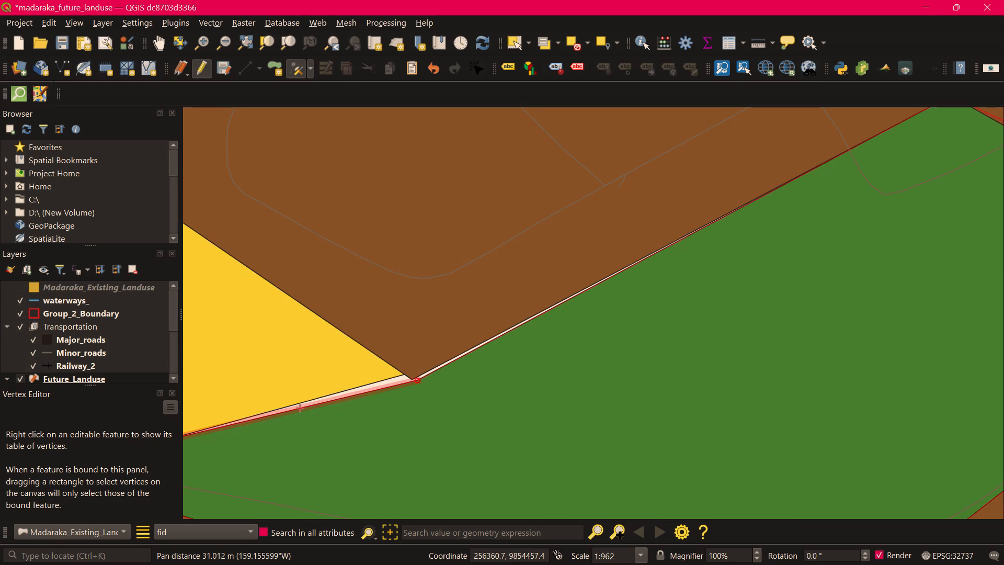
left_click(330, 401)
left_click(373, 377)
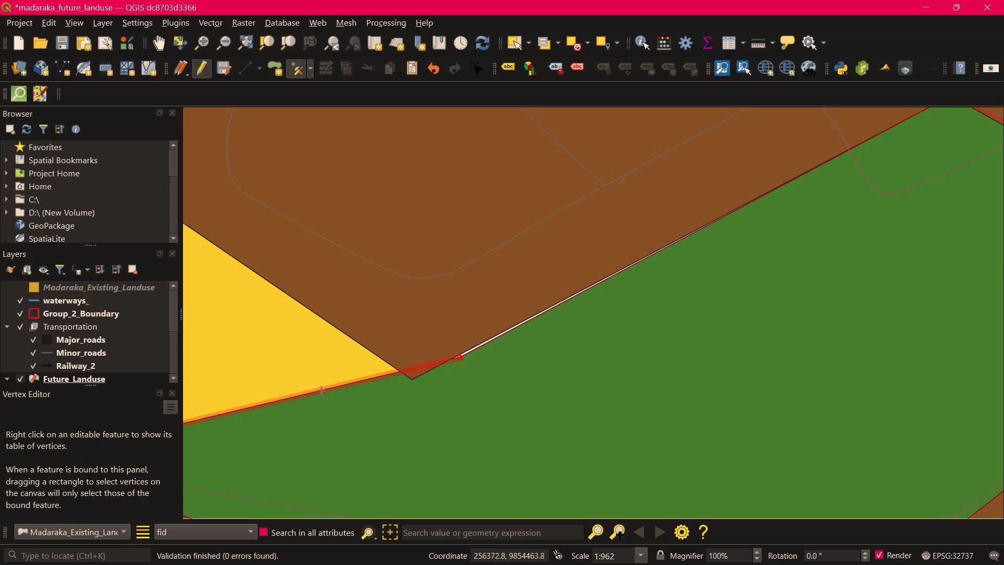
Shift the brown polygon's southeastern edge slightly north, and add a vertex on the dark green polygon's facing edge, placed inside the brown polygon.
left_click(694, 232)
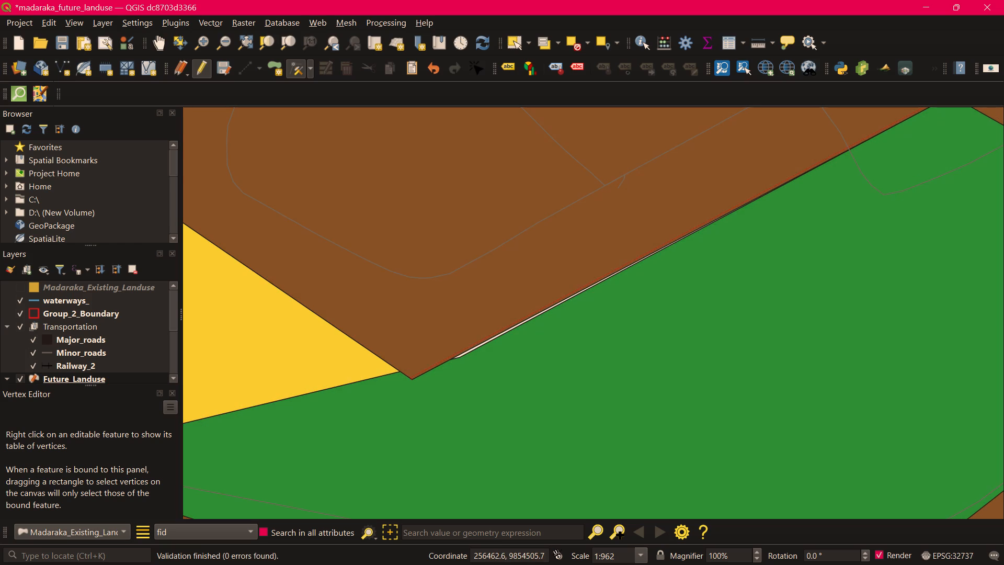
left_click(692, 230)
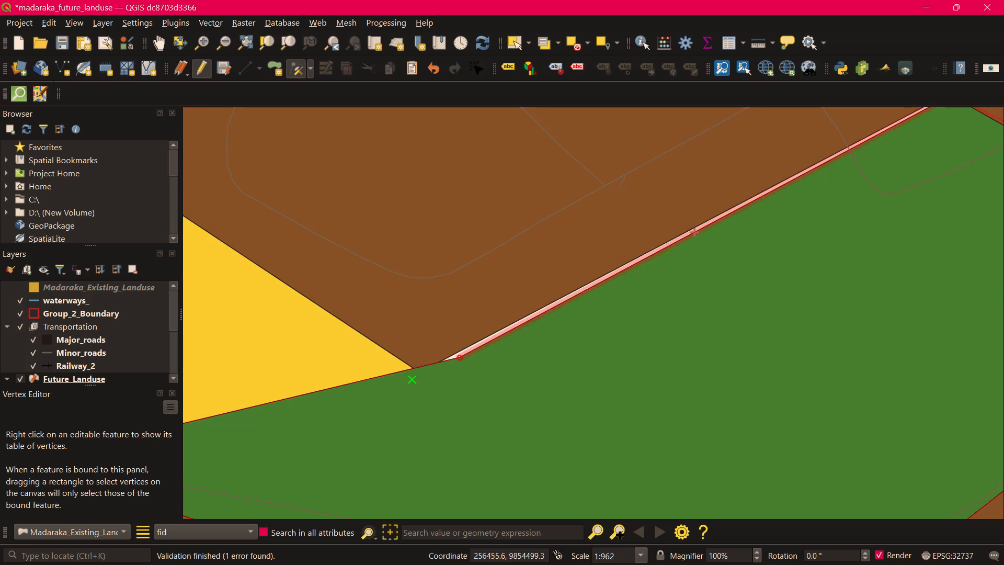
left_click(695, 233)
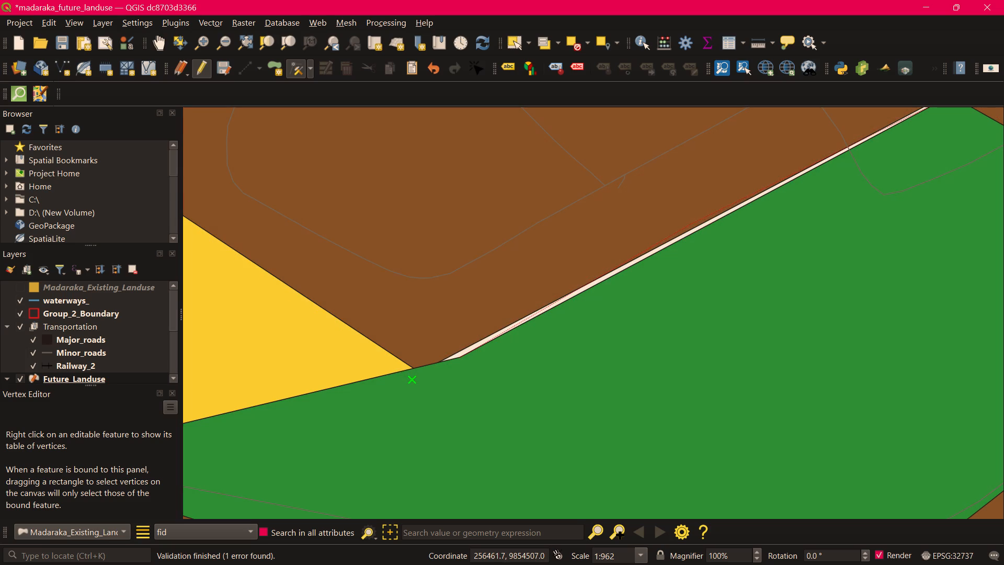
left_click(689, 225)
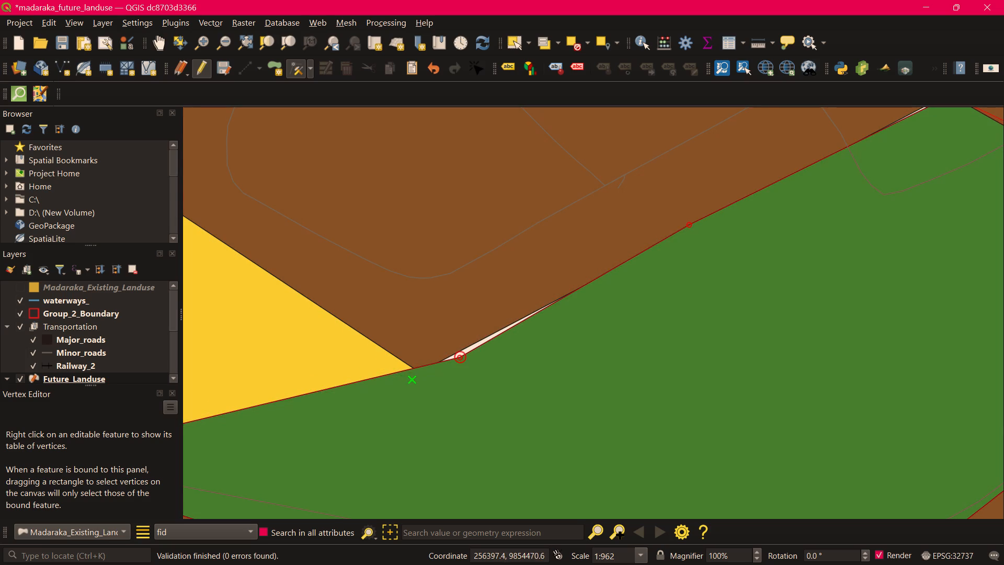
Move the dark green polygon's added northwestern vertex across the sliver into the brown polygon.
left_click(460, 358)
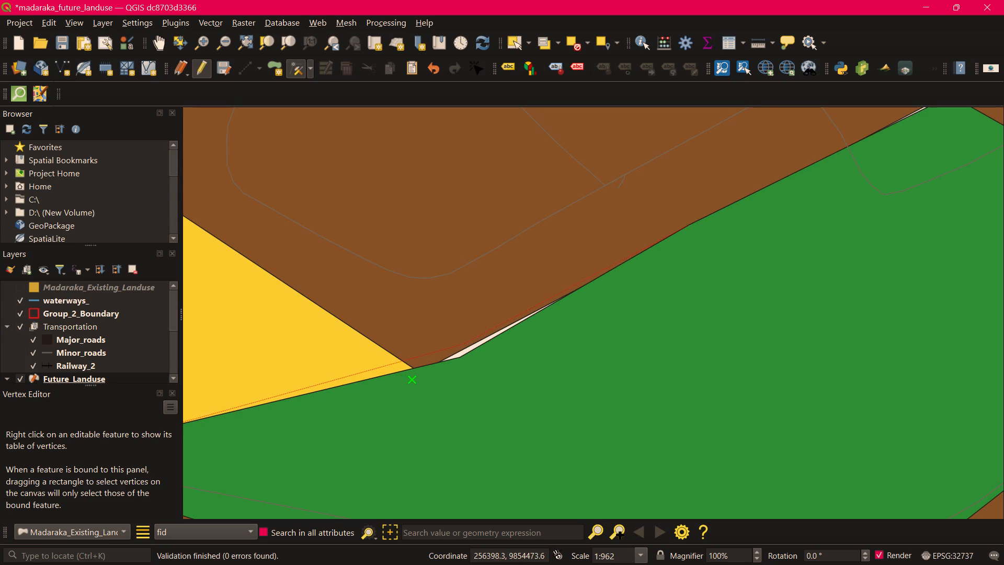
left_click(465, 341)
Shift the brown polygon's northeastern edge across the long gap and move its eastern corner to the dark green polygon's northern apex.
scroll(692, 390, "down", 2)
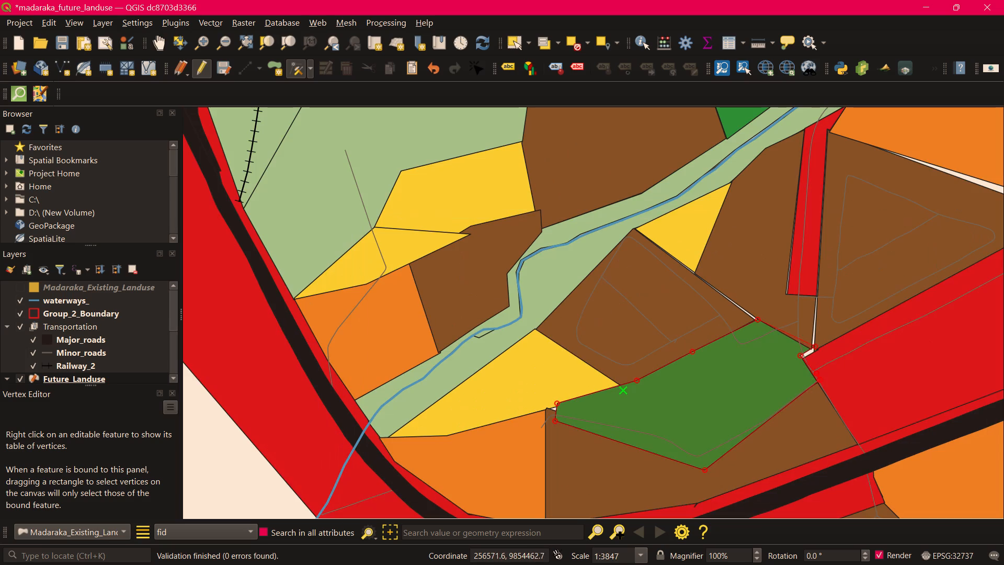
middle_click_drag(783, 383, 717, 445)
scroll(681, 343, "up", 2)
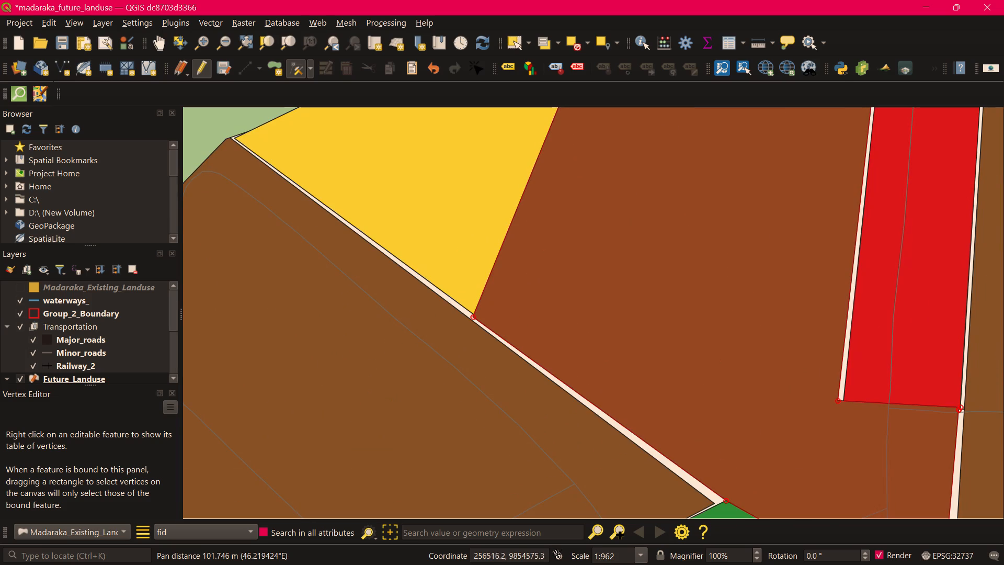
left_click(610, 423)
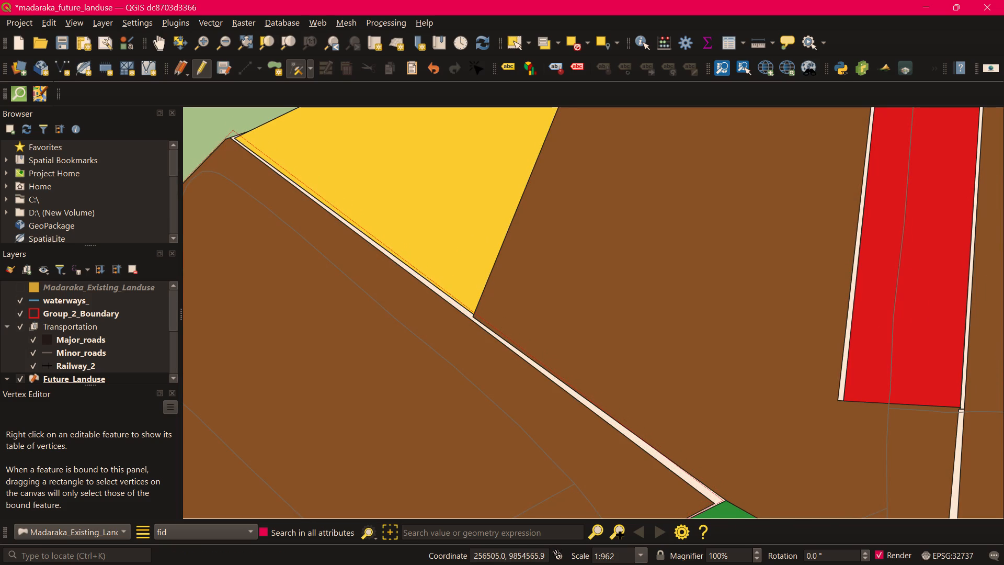
left_click(619, 420)
middle_click_drag(665, 439, 509, 366)
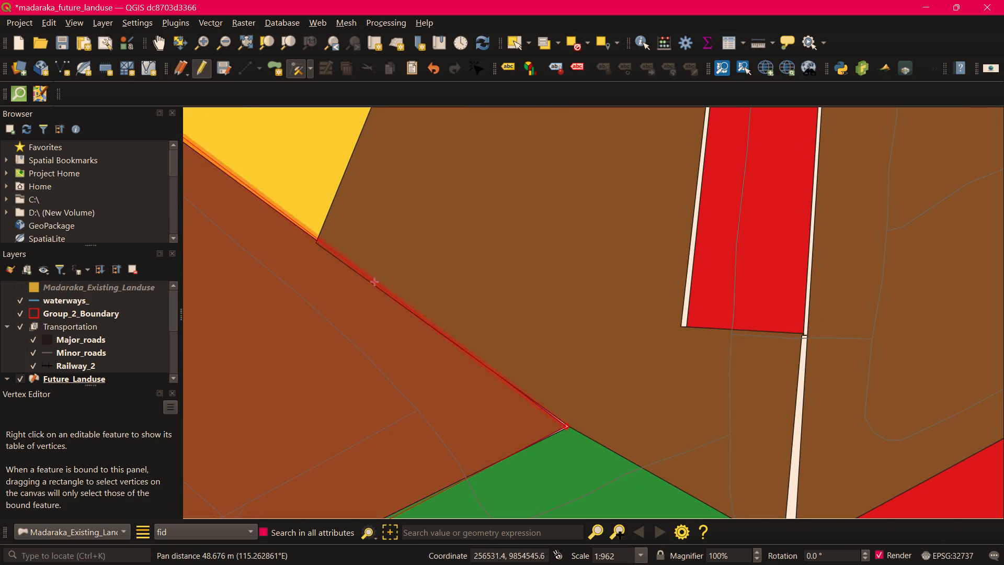
scroll(562, 428, "up", 2)
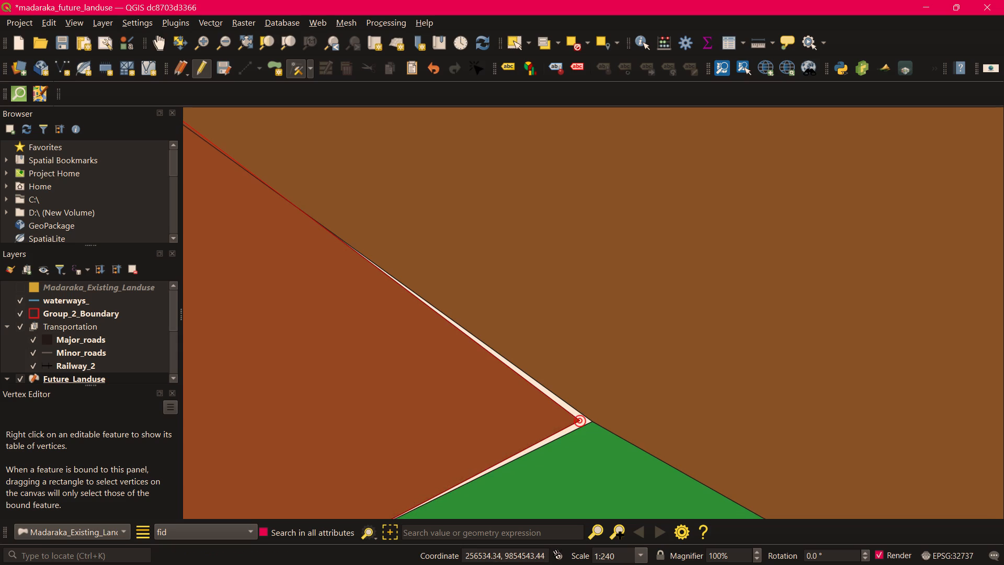
left_click(578, 420)
left_click(591, 421)
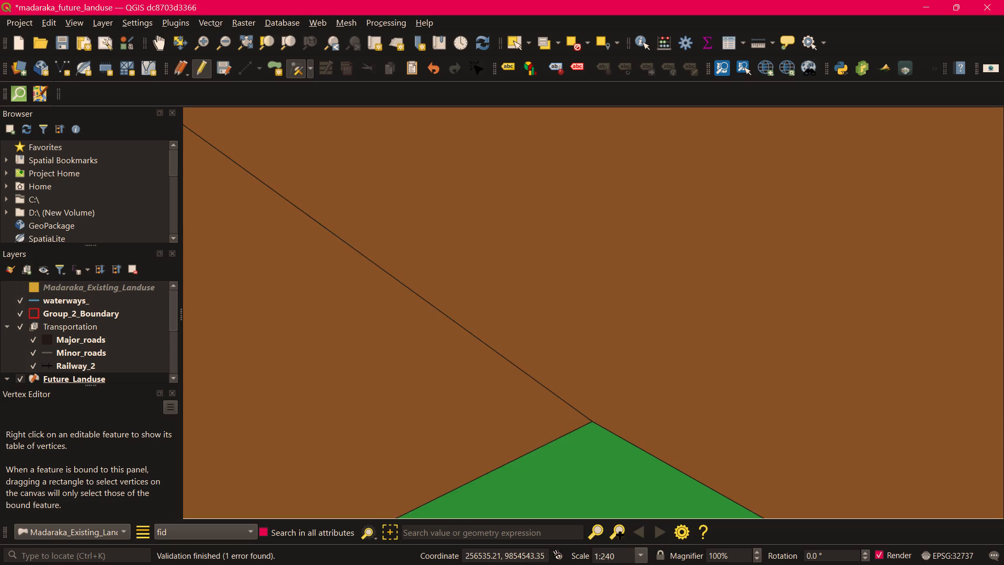
Move the dark green polygon's two eastern vertices onto the red polygon, at the brown-red notch and the red polygon's western corner.
scroll(701, 395, "down", 2)
middle_click_drag(734, 512, 455, 447)
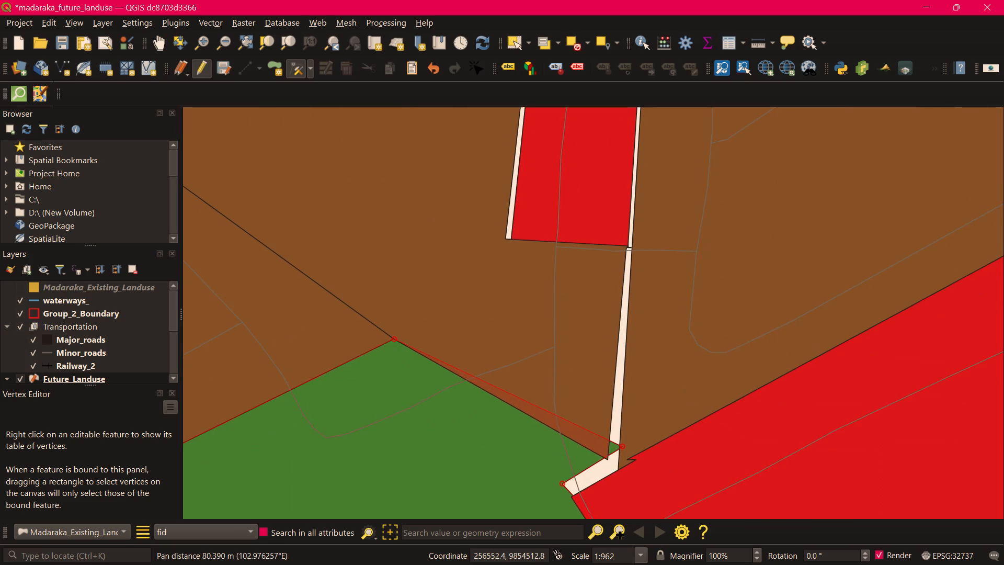
middle_click_drag(567, 462, 511, 440)
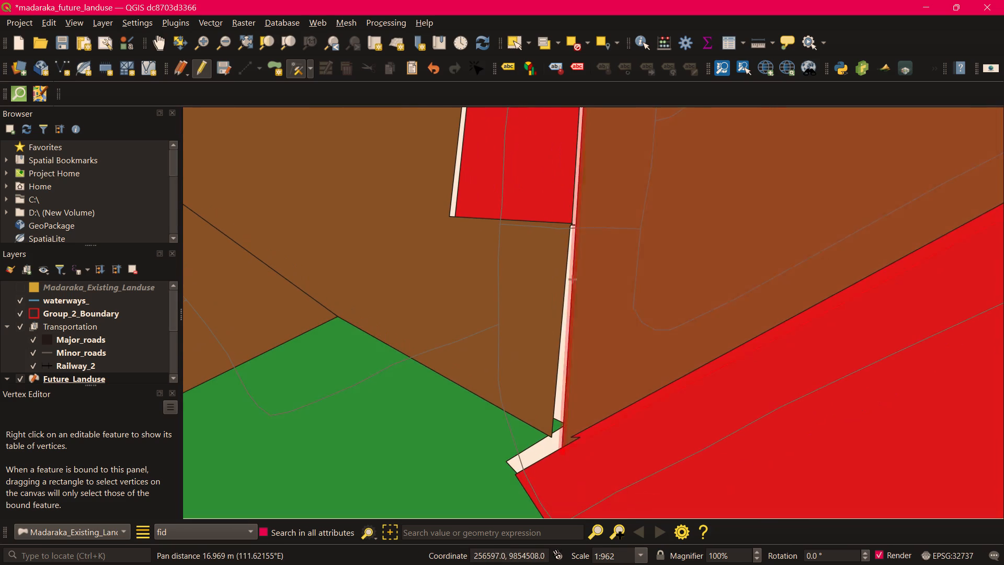
left_click(564, 424)
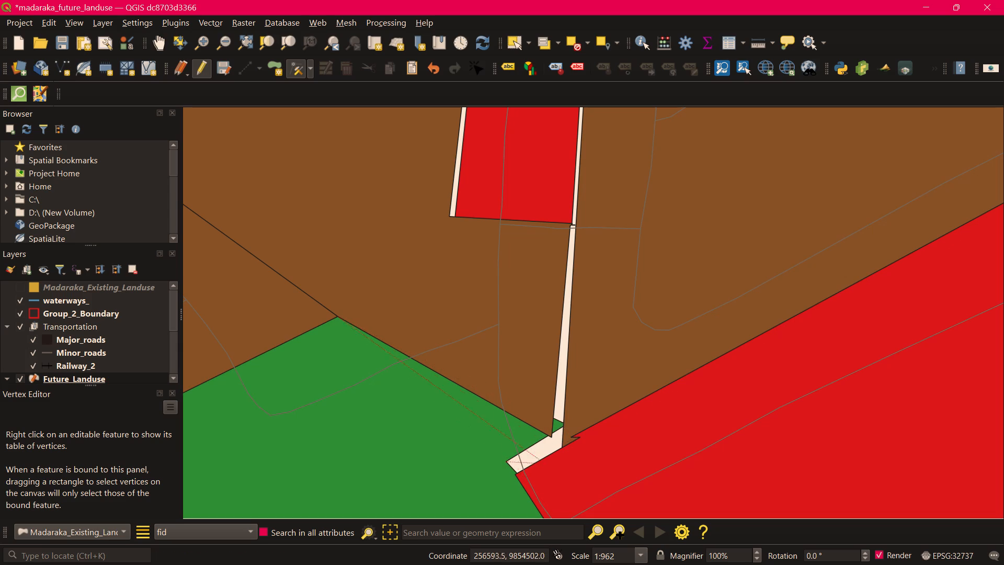
left_click(579, 439)
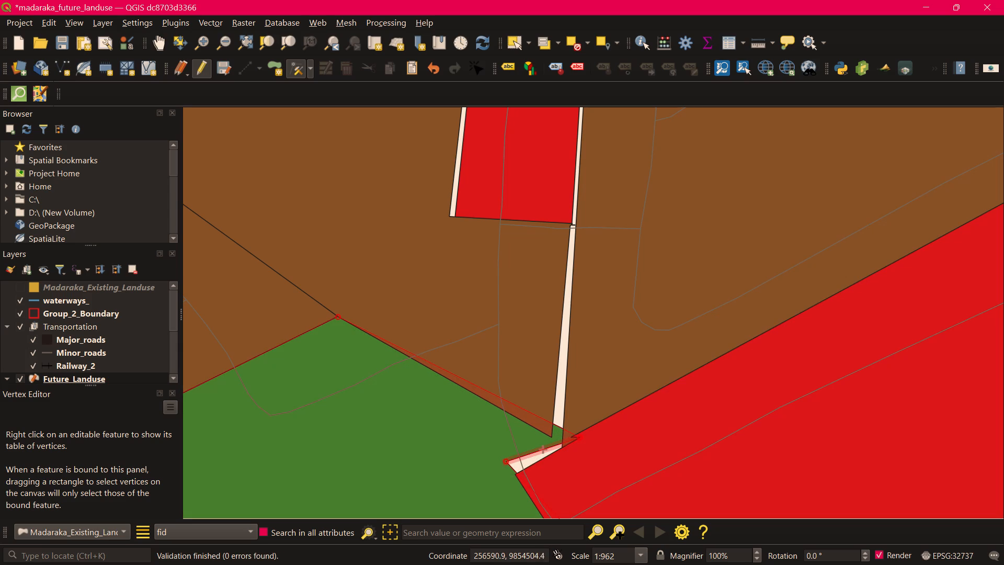
left_click(544, 448)
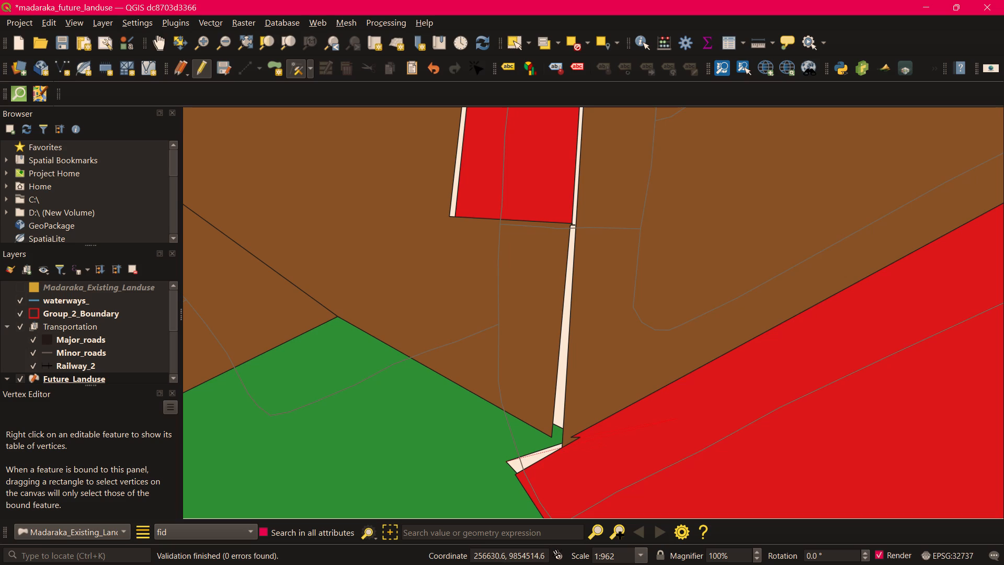
key("Escape")
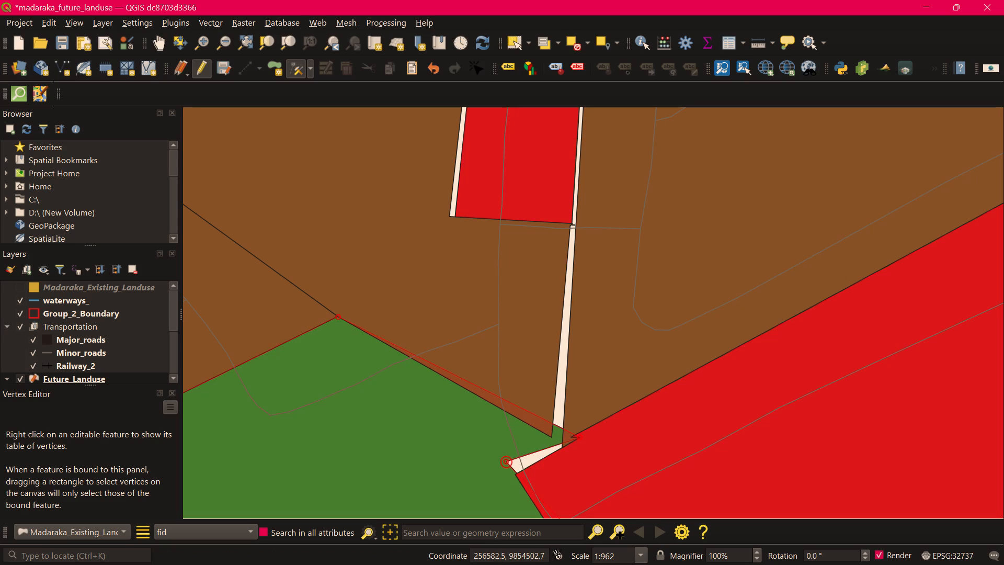
left_click(506, 461)
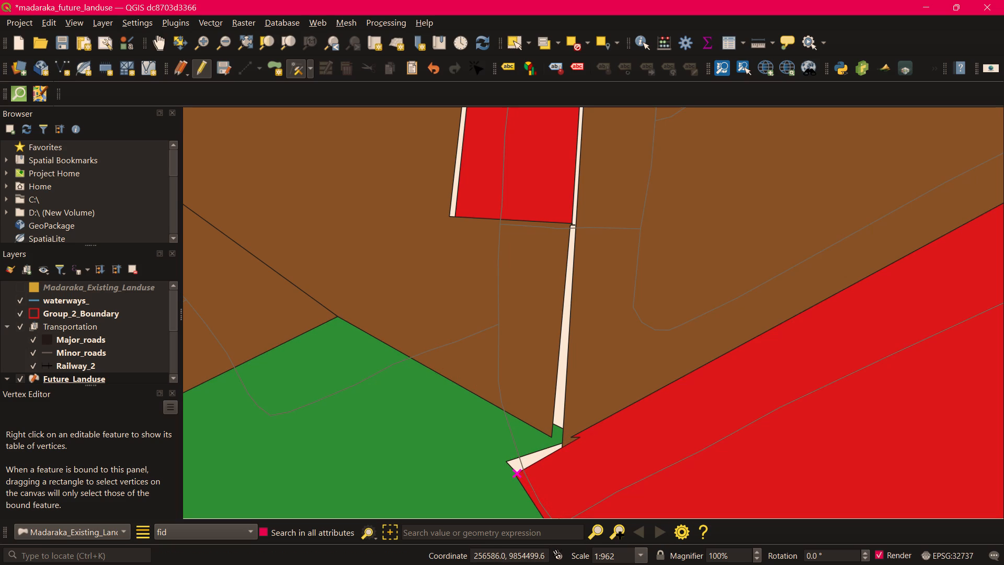
left_click(518, 472)
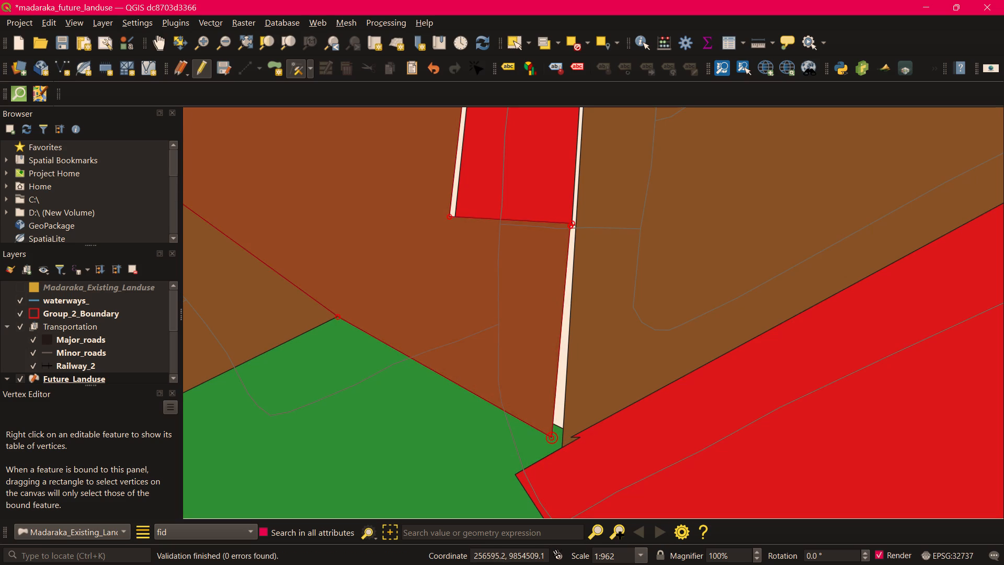
Move the southeastern corner of the brown polygon above the dark green one across the gap to the brown-red notch.
left_click(551, 436)
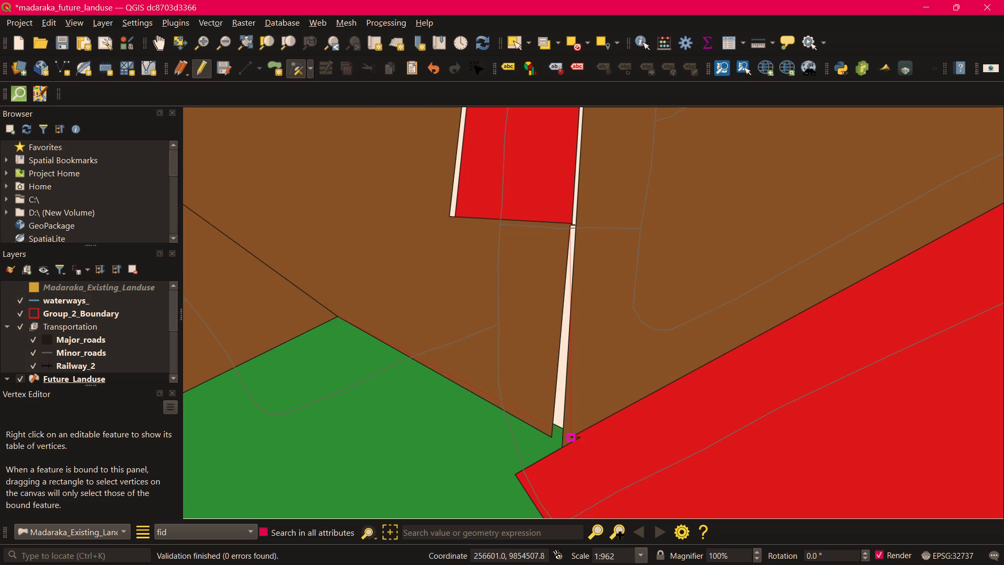
left_click(569, 441)
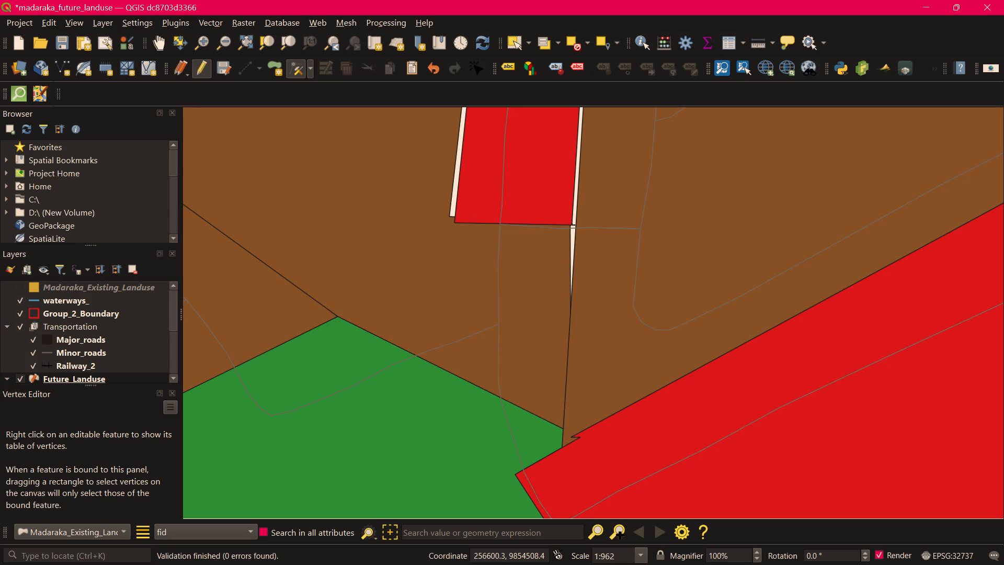
Move the red strip's two southern corners onto the adjoining brown polygons and shift the western brown polygon's eastern edge over the gap.
middle_click_drag(501, 304, 433, 404)
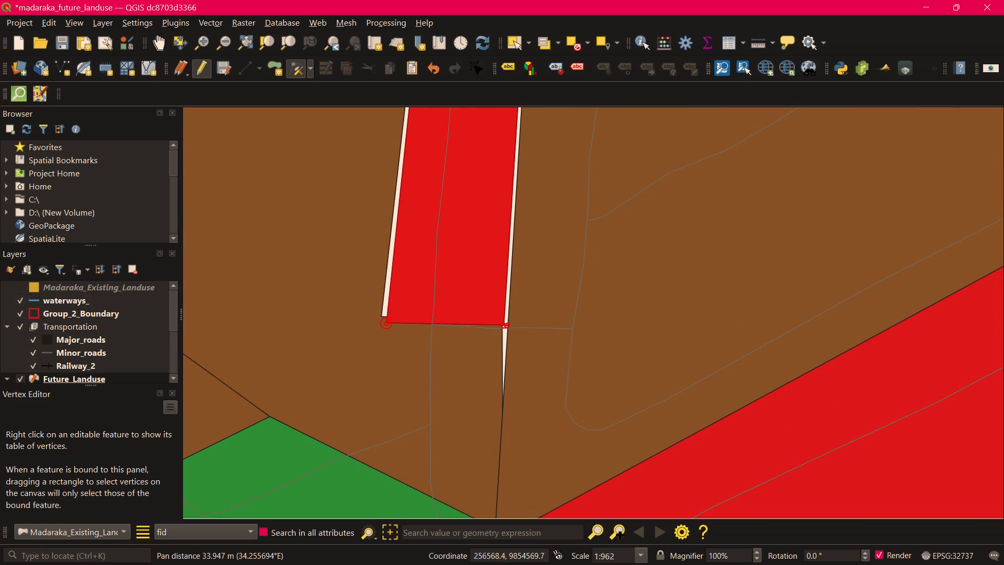
left_click(385, 323)
left_click(381, 318)
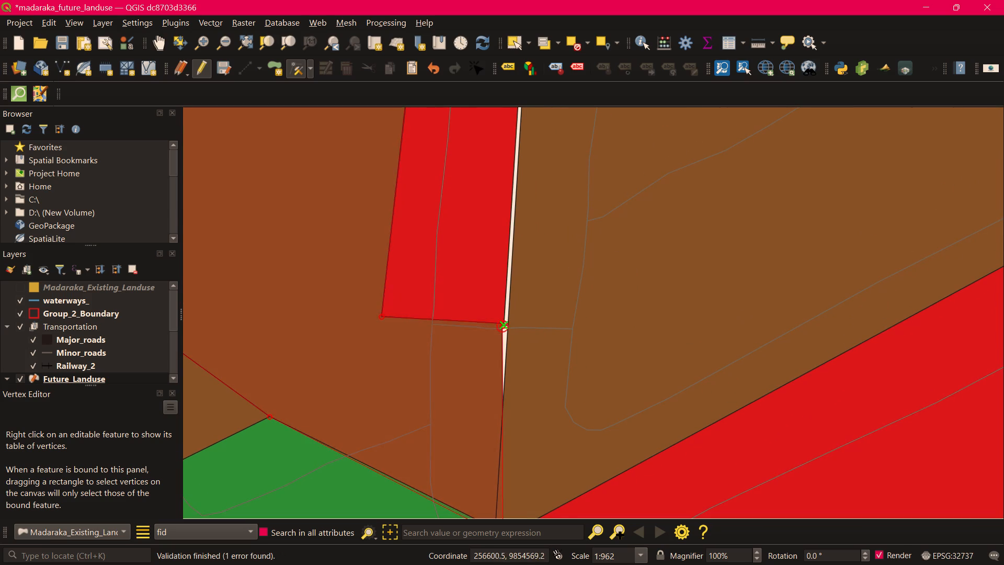
left_click(503, 352)
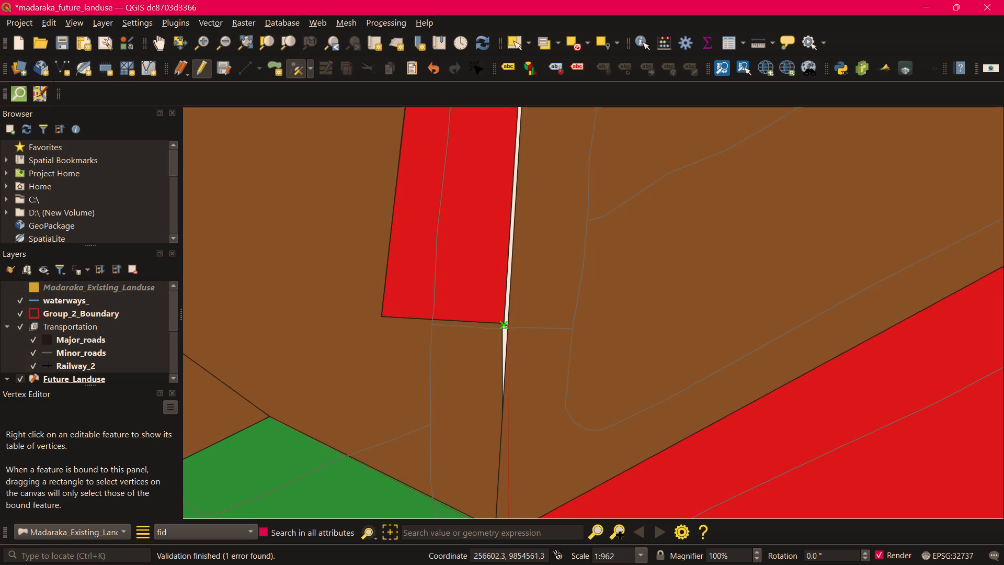
left_click(509, 353)
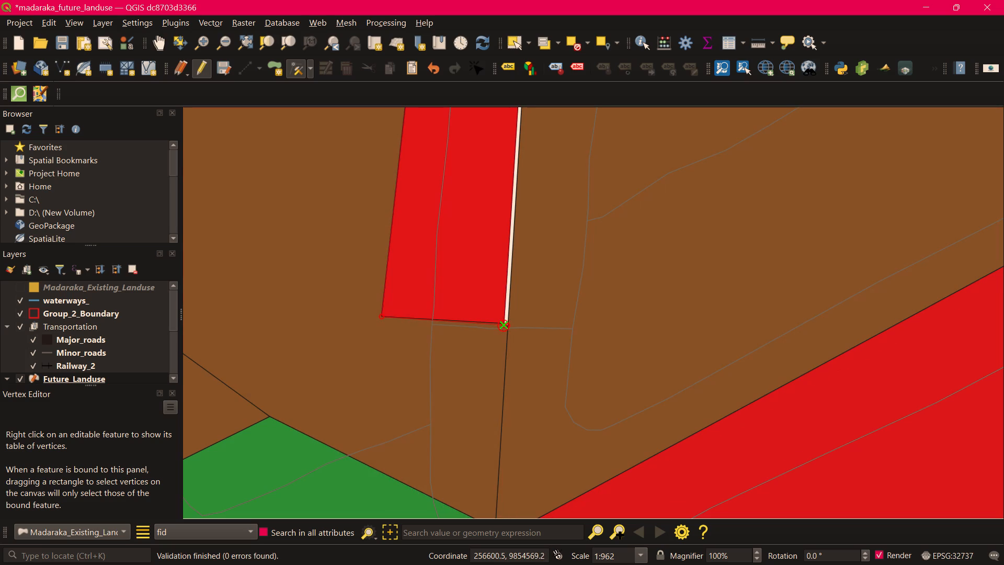
left_click(502, 324)
left_click(508, 326)
Move the northwestern corner of the brown polygon east of the red strip to the red polygon's inner corner near the orange polygon.
middle_click_drag(576, 273, 482, 469)
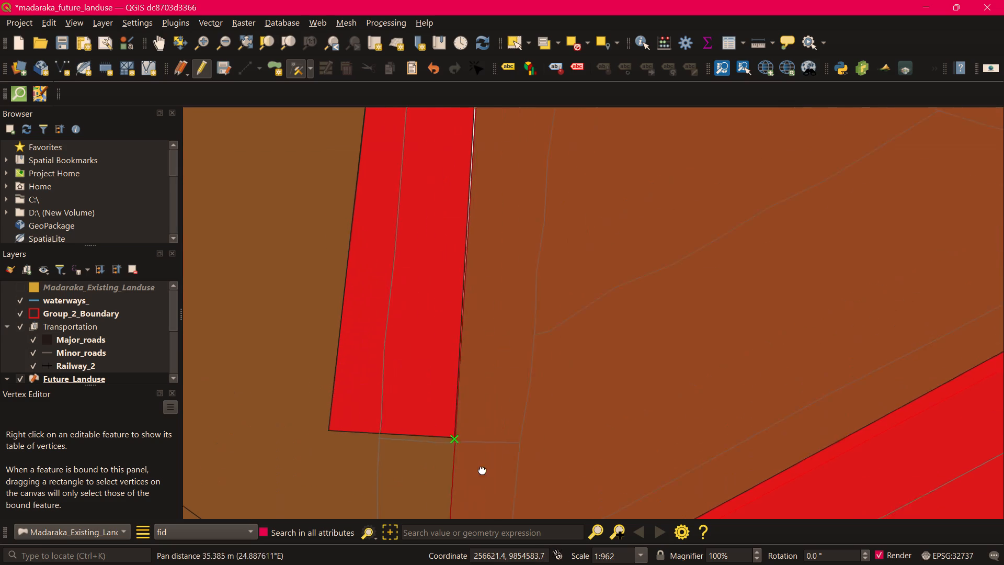
middle_click_drag(482, 469, 478, 496)
scroll(494, 253, "down", 1)
middle_click_drag(496, 259, 590, 538)
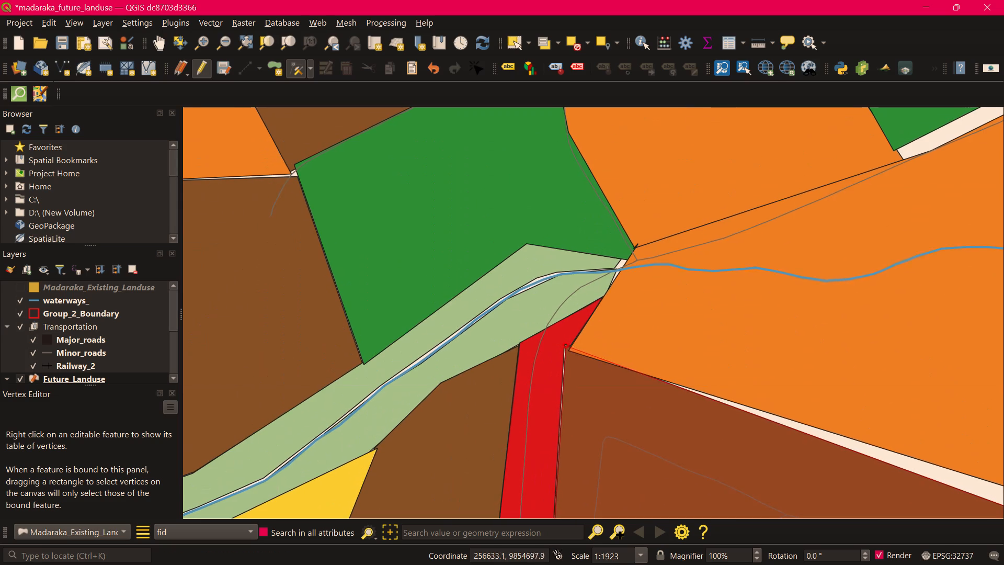
scroll(574, 358, "up", 3)
left_click_drag(559, 323, 564, 329)
left_click(568, 336)
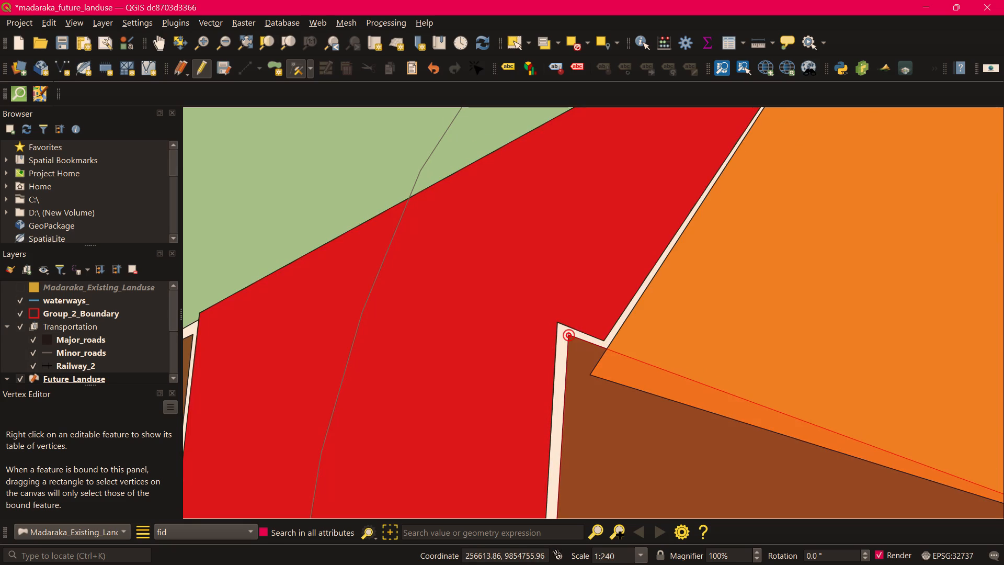
left_click(557, 323)
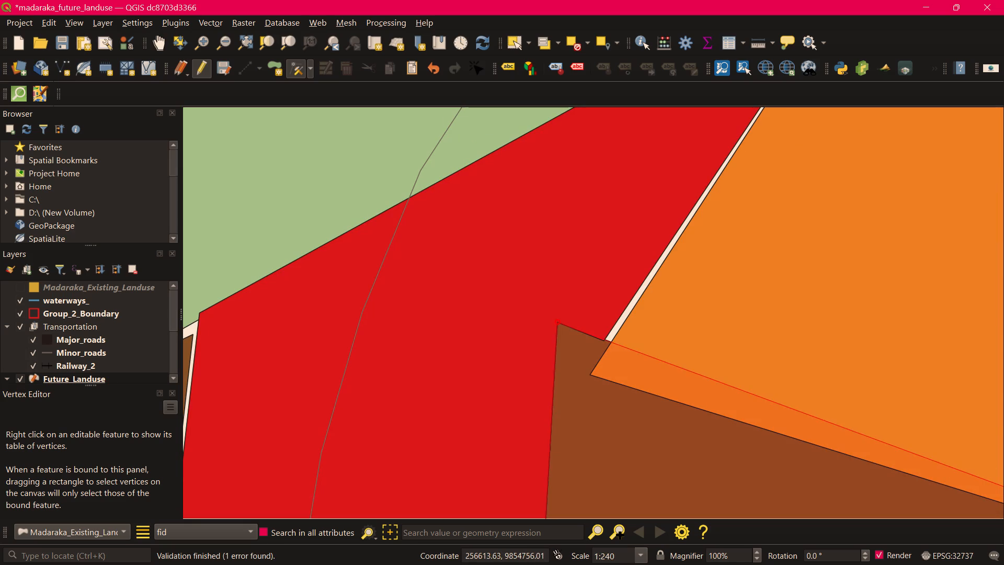
Move the northeastern corner of the brown polygon west of the red strip to the light green and red polygons' junction.
scroll(618, 327, "down", 2)
middle_click_drag(628, 433, 699, 403)
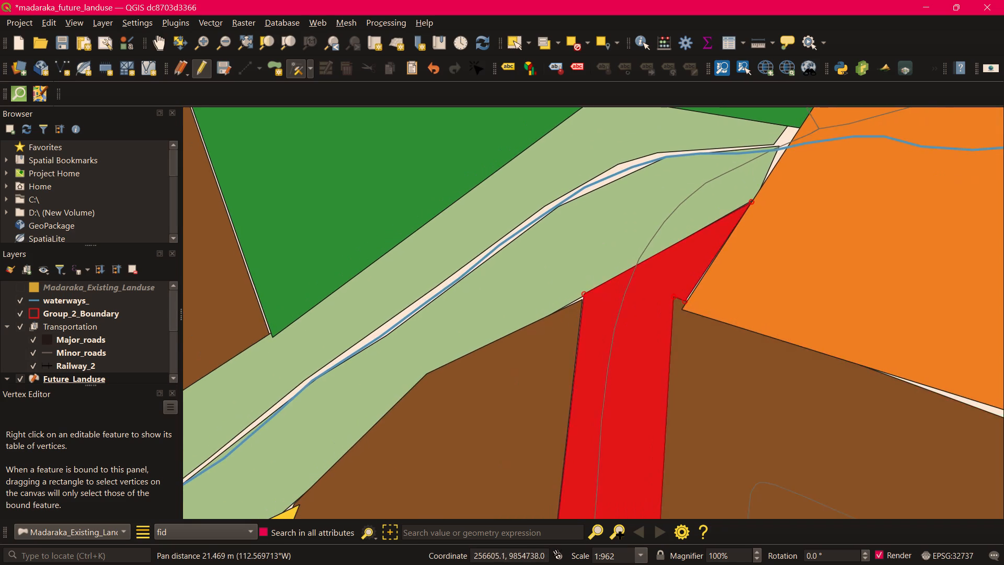
scroll(576, 296, "up", 2)
left_click(600, 311)
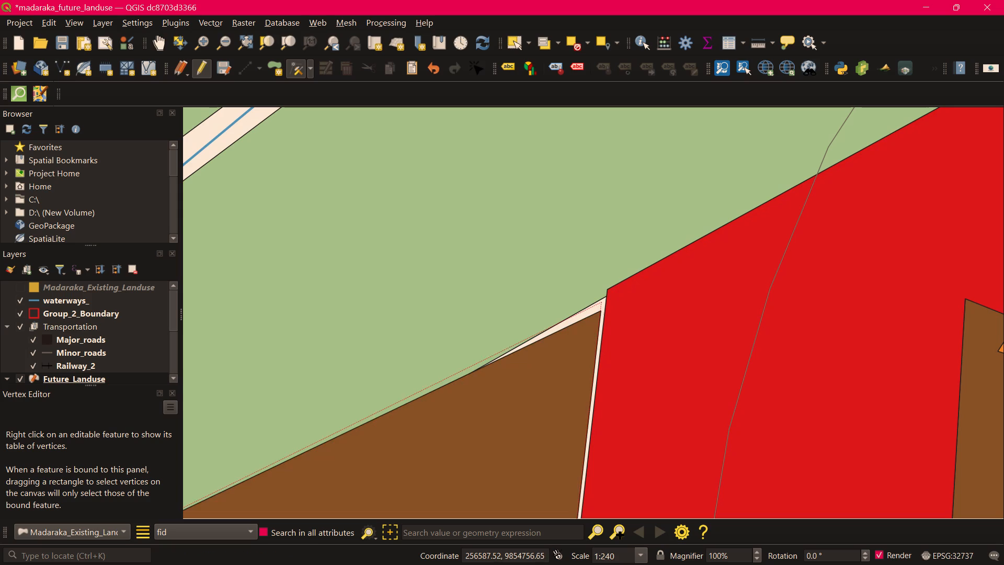
left_click(604, 297)
Close the sliver at the yellow triangle's northern tip by adjusting the light green polygon's southeastern edge and the brown polygon's northwestern vertex.
scroll(546, 295, "down", 2)
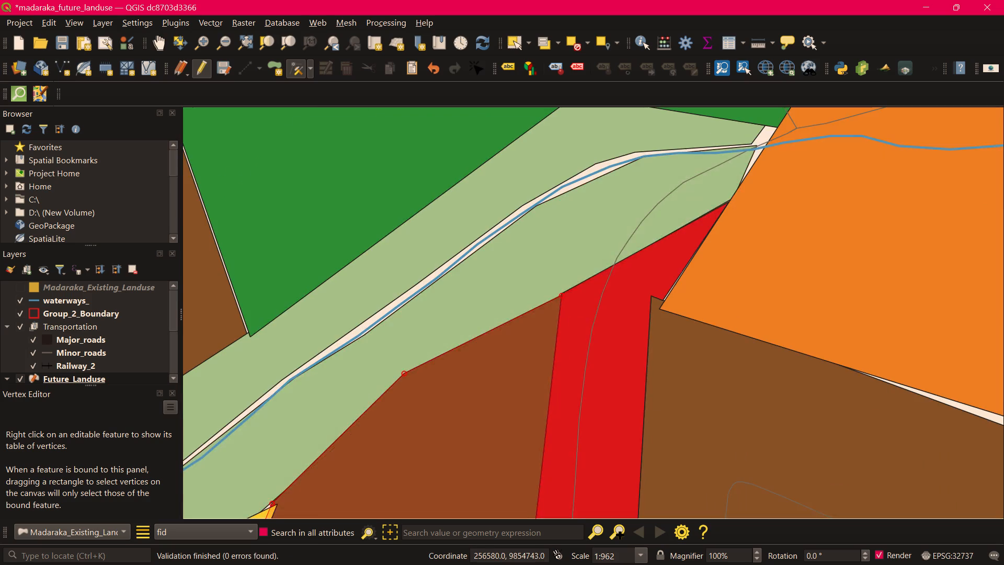
middle_click_drag(533, 345, 778, 358)
middle_click_drag(562, 400, 620, 288)
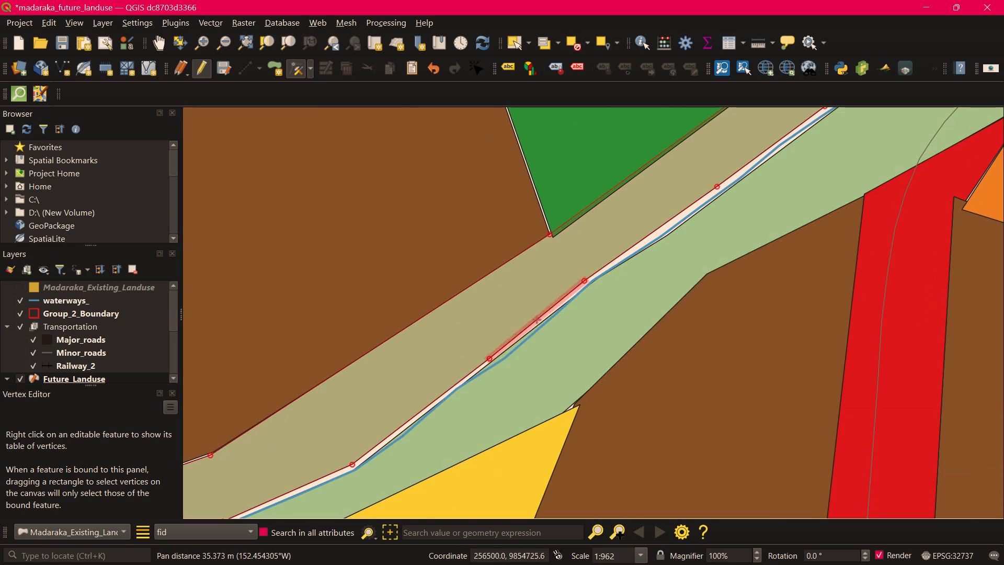
middle_click_drag(507, 403, 817, 180)
middle_click_drag(840, 221, 691, 382)
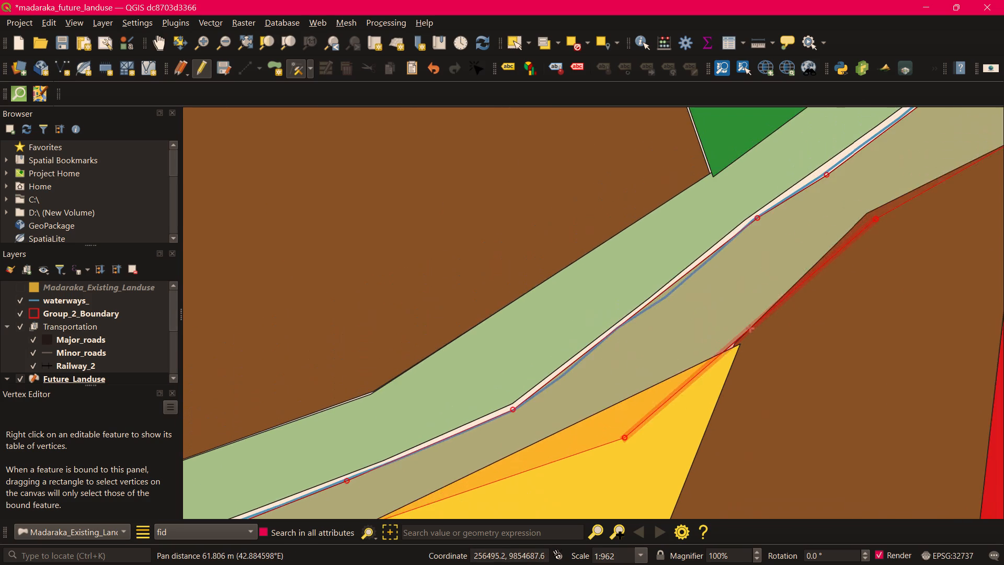
scroll(737, 340, "up", 2)
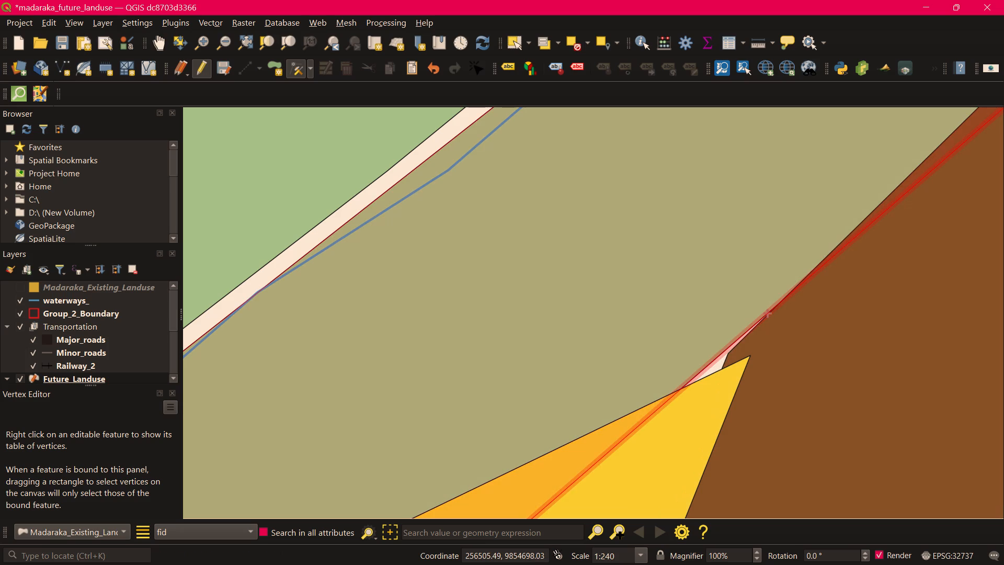
left_click(711, 360)
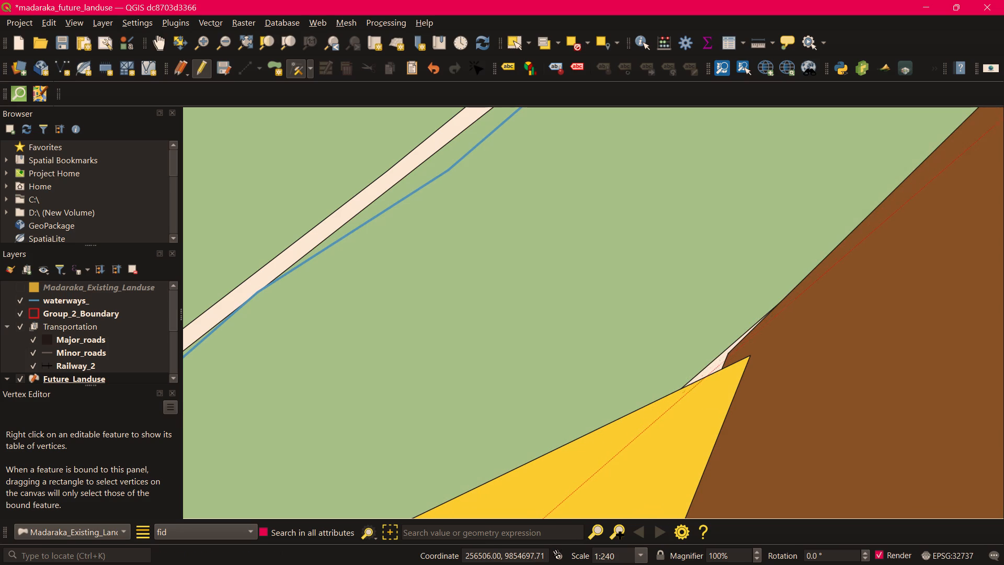
left_click(715, 361)
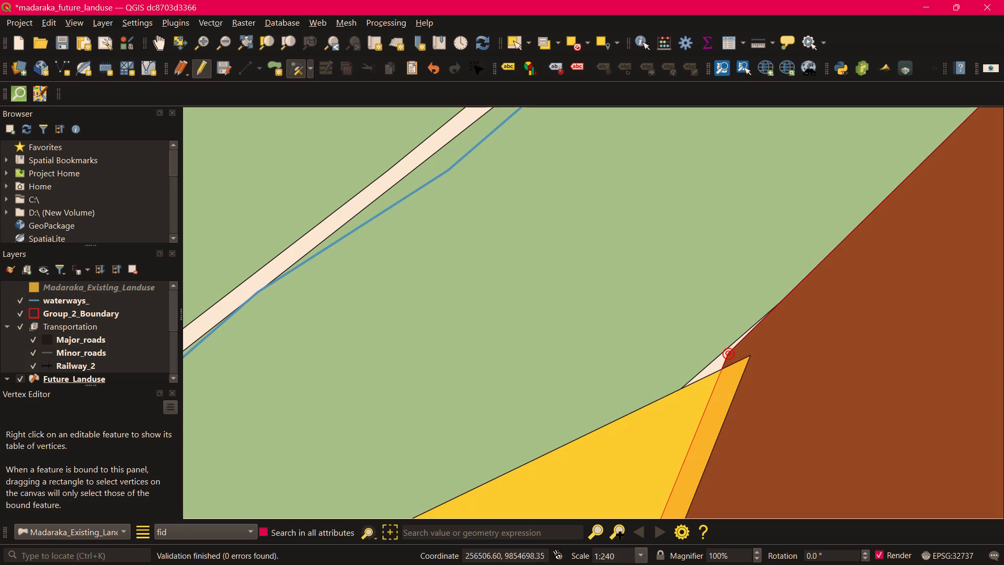
left_click(729, 352)
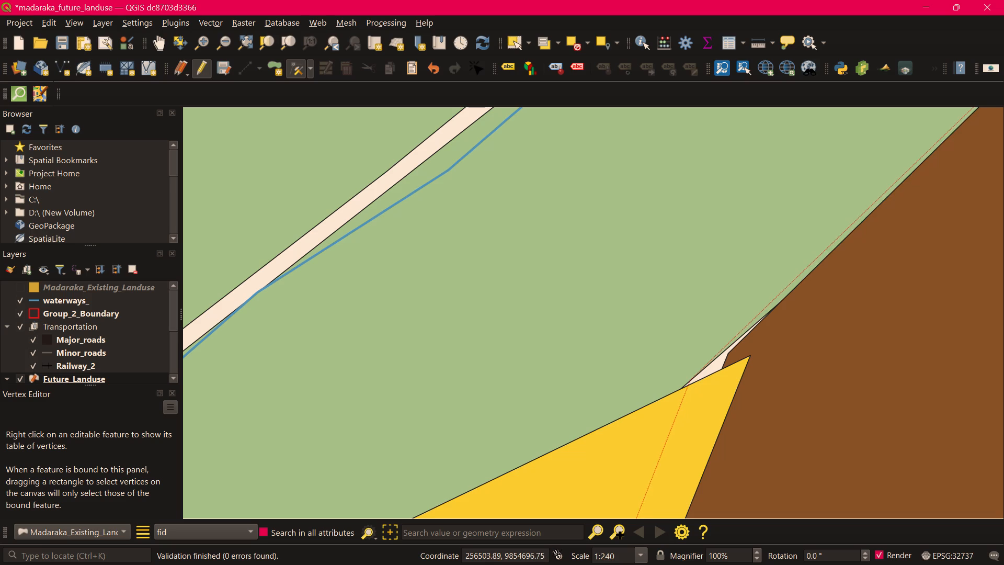
left_click(686, 386)
scroll(700, 380, "down", 2)
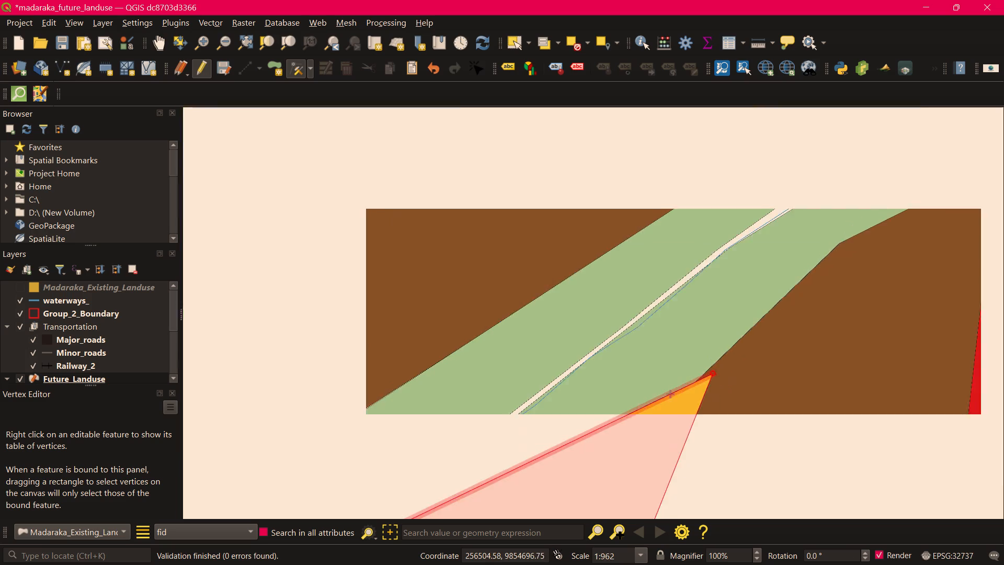
scroll(762, 410, "down", 2)
middle_click_drag(772, 436, 818, 308)
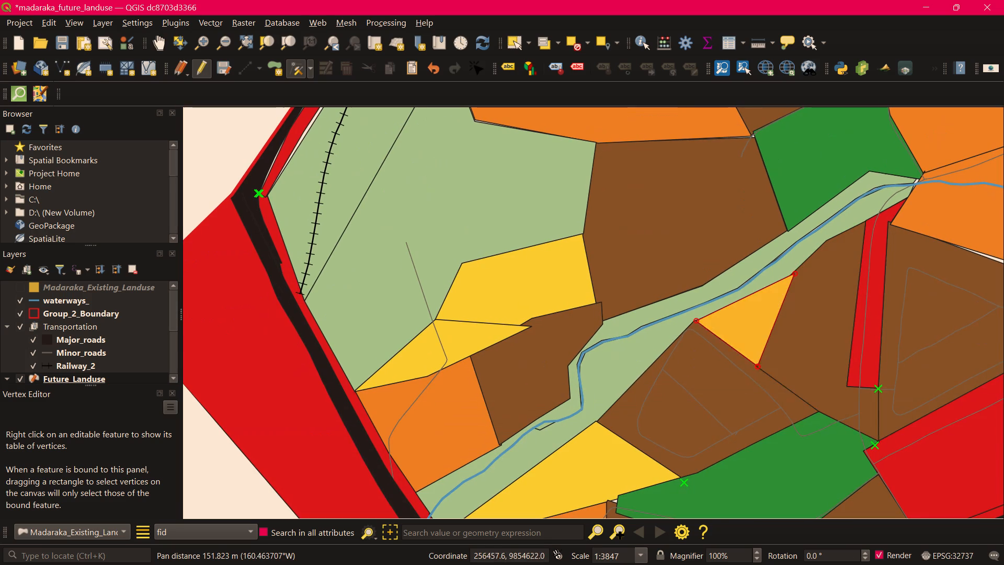
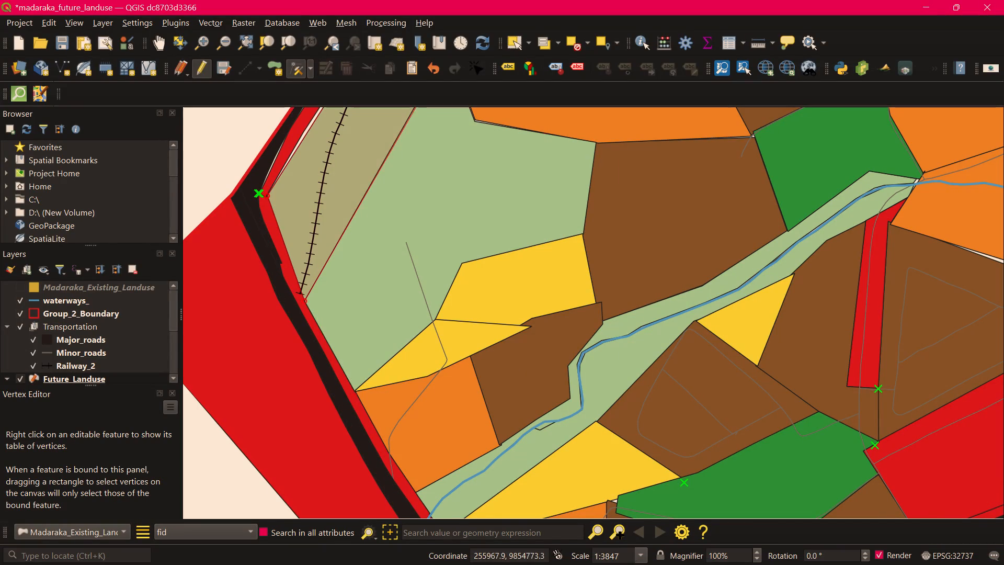
Add a vertex to the red strip's road-side edge near its southern end and shift the adjoining segment to meet the black major road.
middle_click_drag(603, 468, 603, 424)
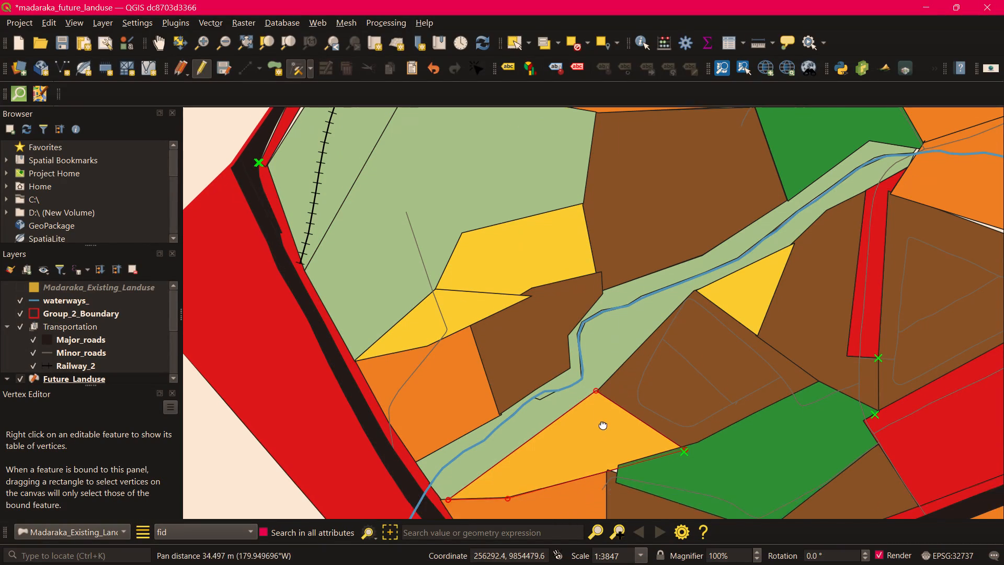
middle_click_drag(603, 424, 767, 564)
right_click(767, 564)
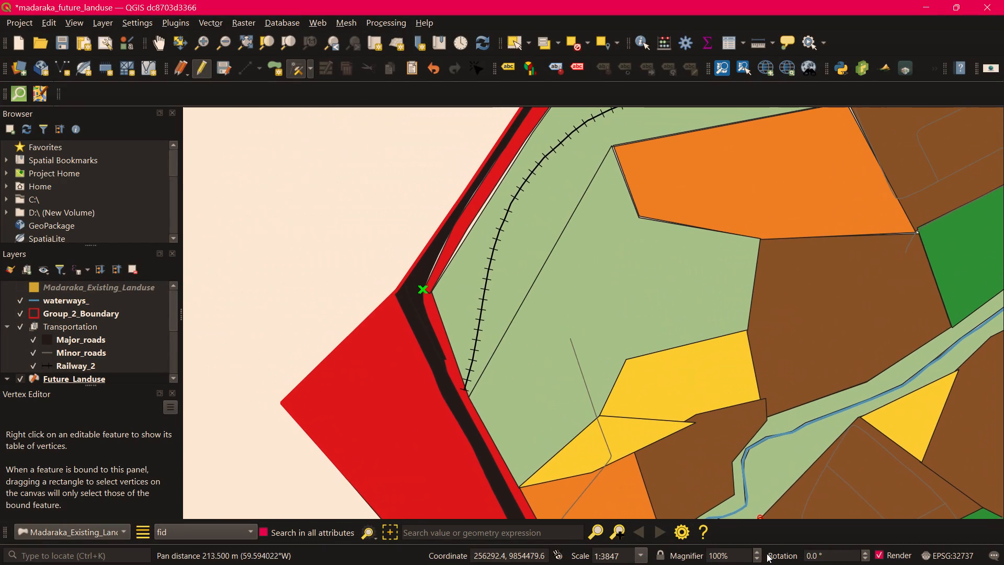
scroll(461, 242, "up", 2)
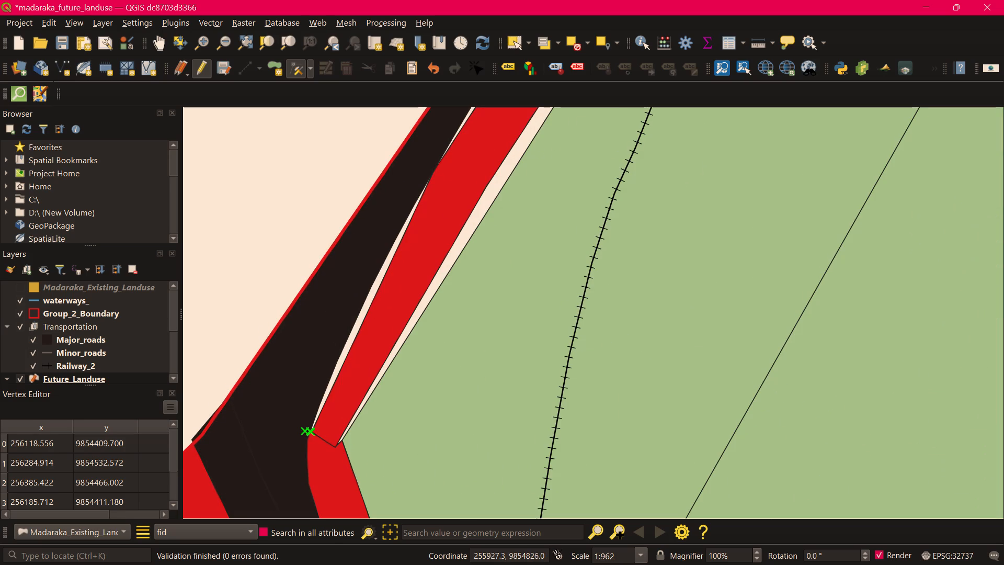
right_click(383, 289)
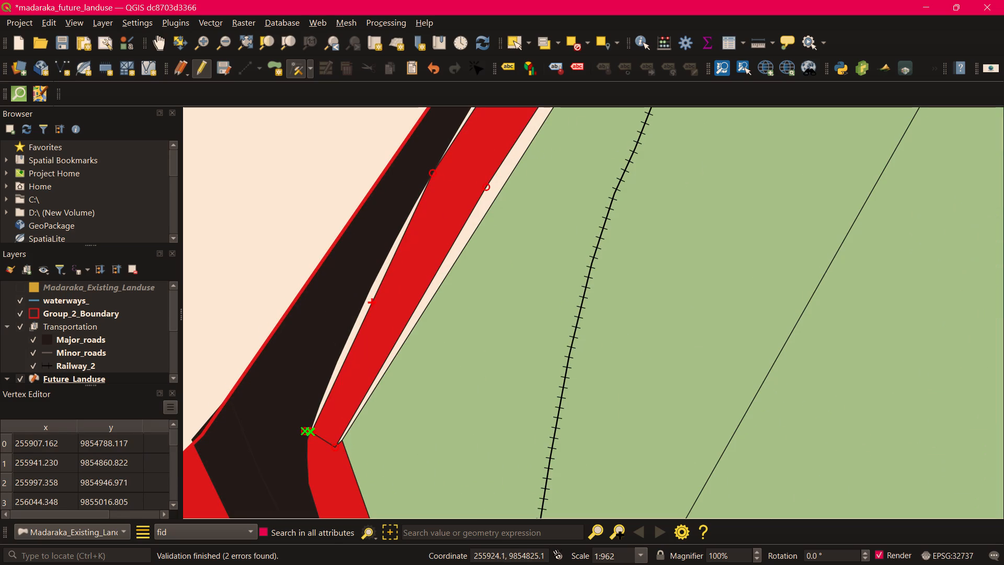
left_click(372, 302)
left_click(362, 298)
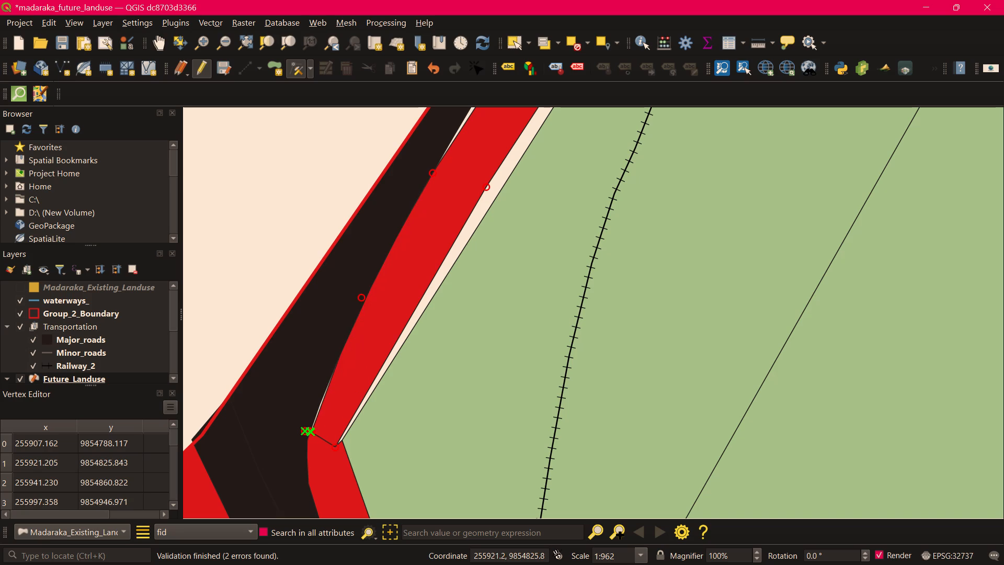
scroll(320, 404, "up", 2)
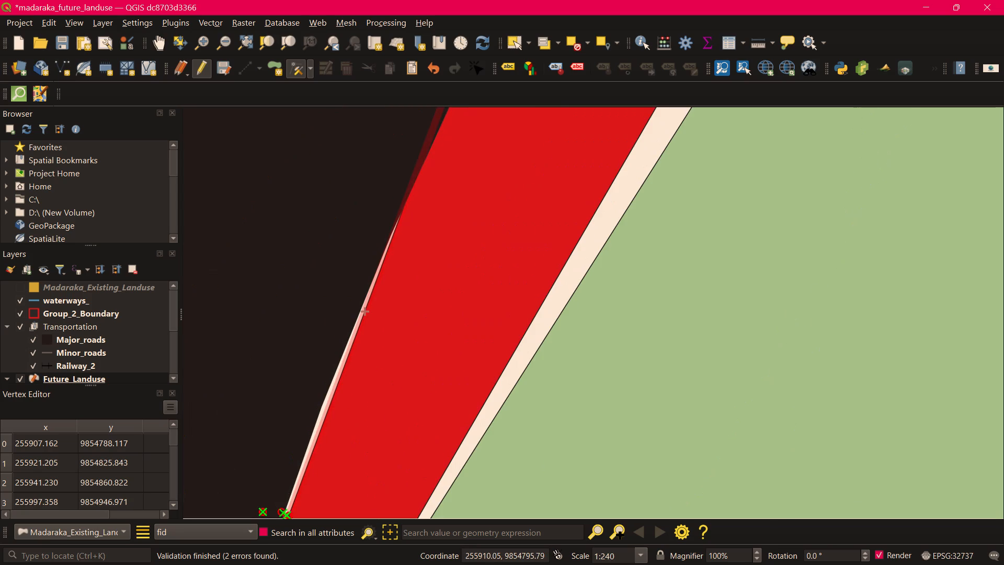
left_click(329, 405)
left_click(320, 400)
Add two vertices farther northeast on the red strip's road-side edge and place them against the black major road.
scroll(419, 345, "down", 2)
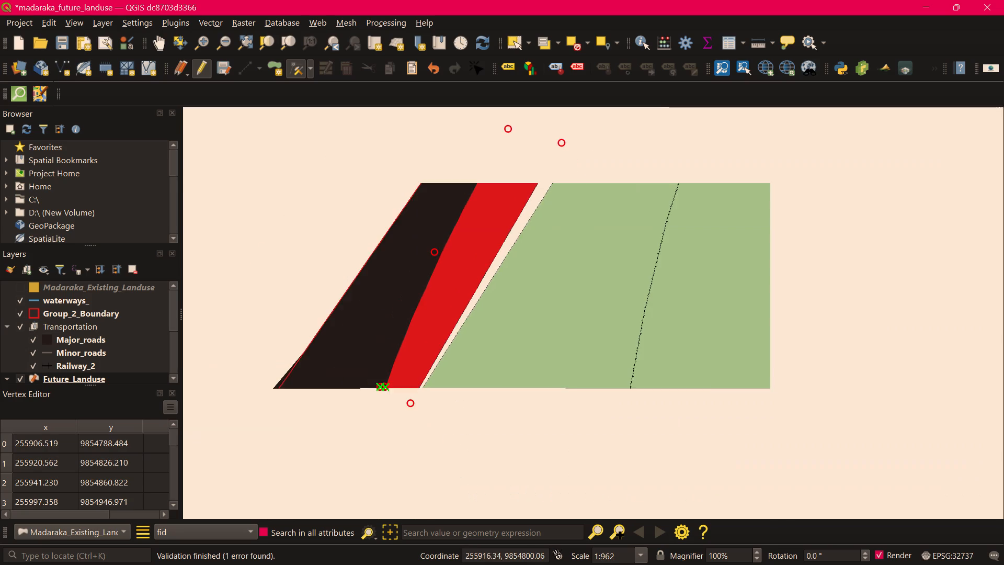
middle_click_drag(423, 319, 329, 532)
middle_click_drag(482, 282, 427, 394)
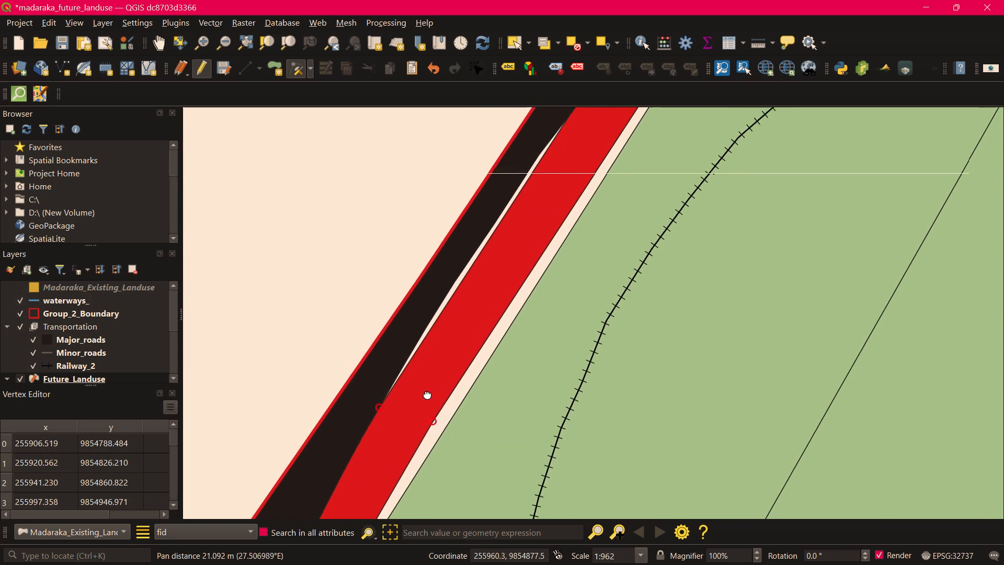
middle_click_drag(427, 394, 413, 434)
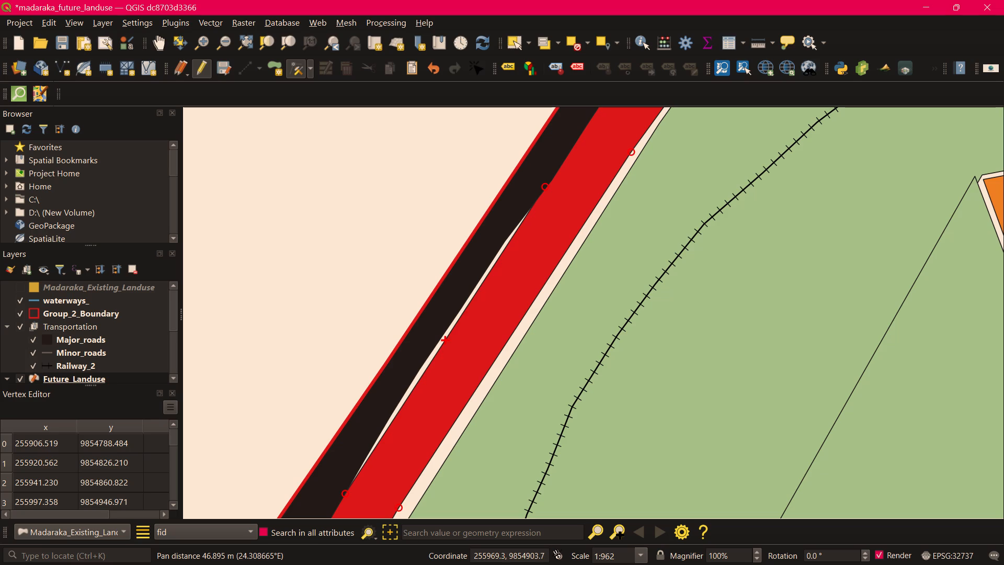
left_click(444, 341)
left_click(435, 335)
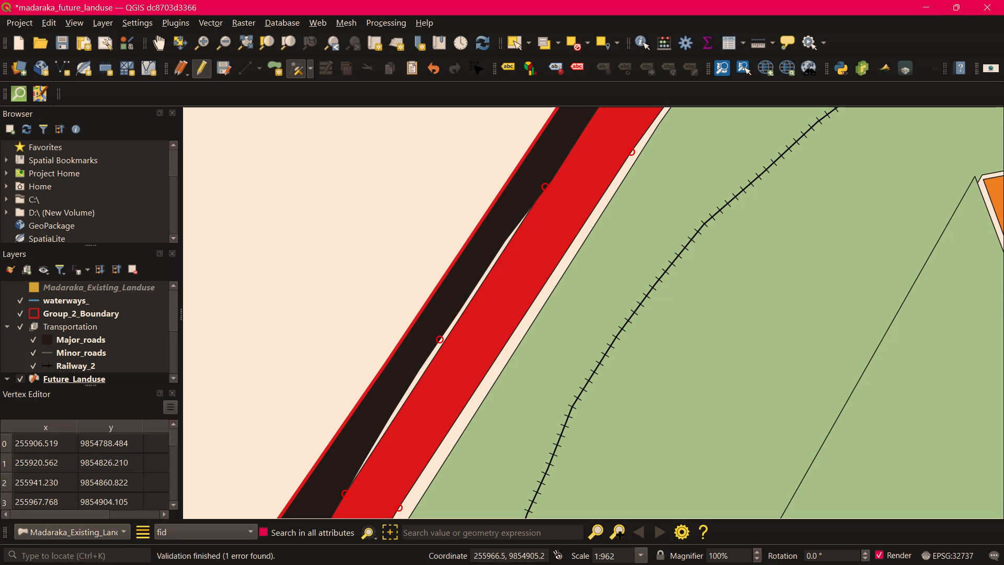
left_click(392, 416)
left_click(390, 411)
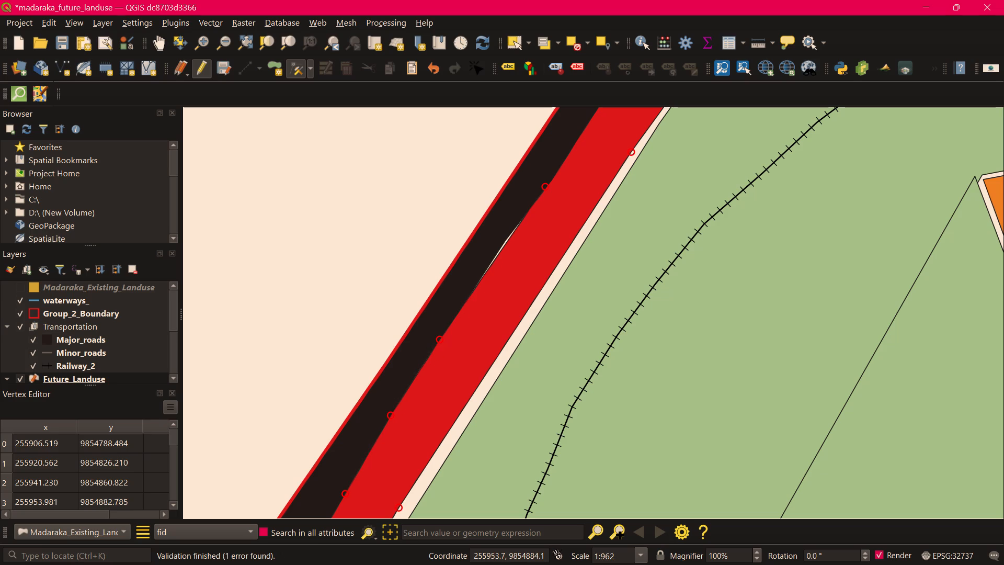
Shift the next road-side segment of the red strip outward to close the thin gap with the black major road.
middle_click_drag(514, 252, 497, 327)
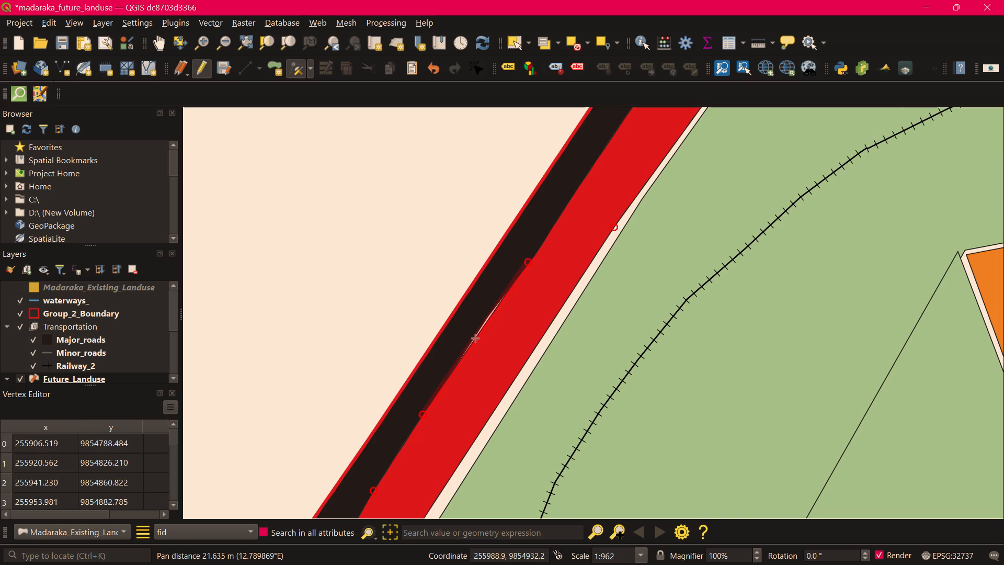
left_click(487, 320)
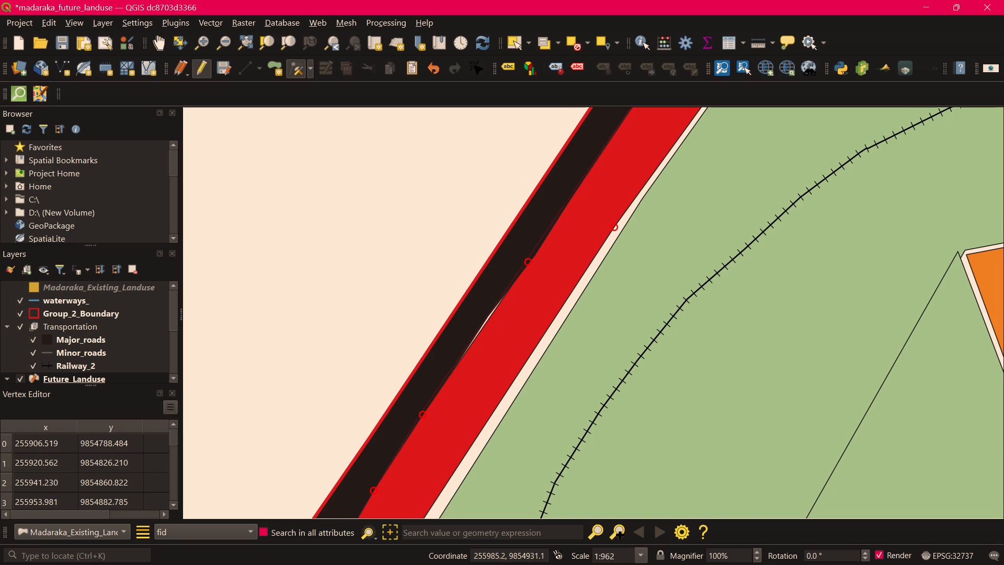
scroll(485, 319, "up", 3)
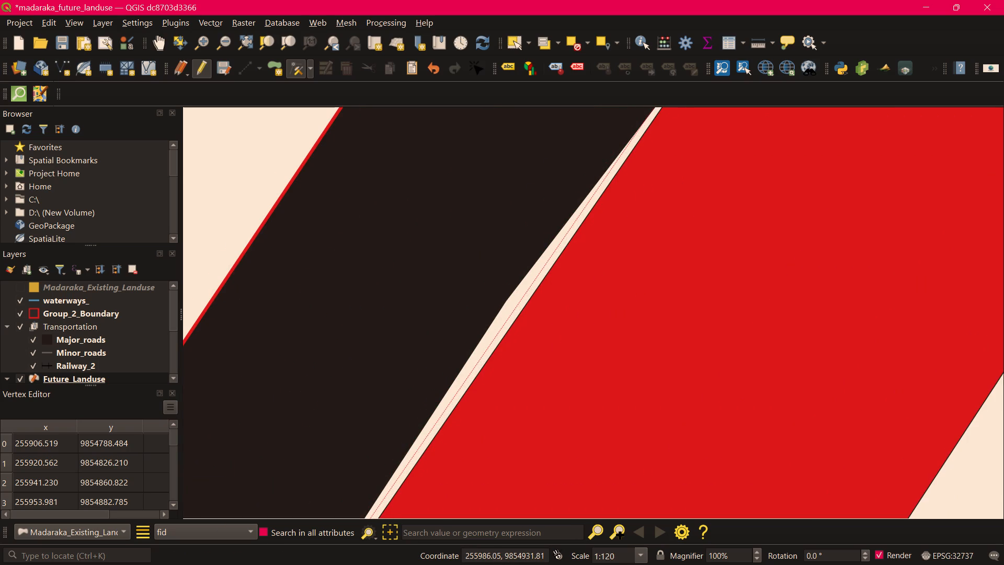
left_click(494, 295)
Add a vertex on the red strip's road-side edge at the northern bend and pull it to the black major road.
scroll(557, 309, "down", 4)
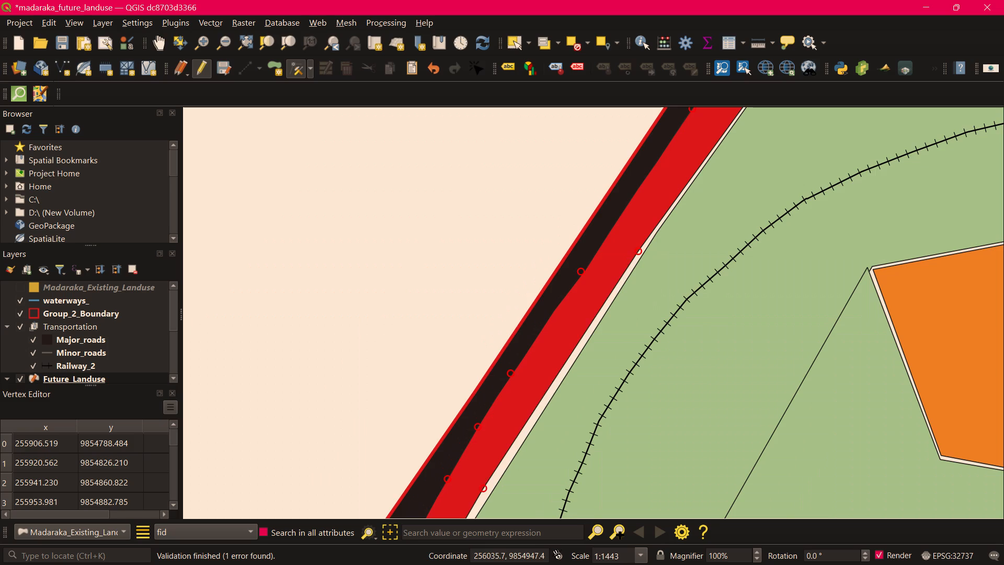
middle_click_drag(597, 292, 546, 348)
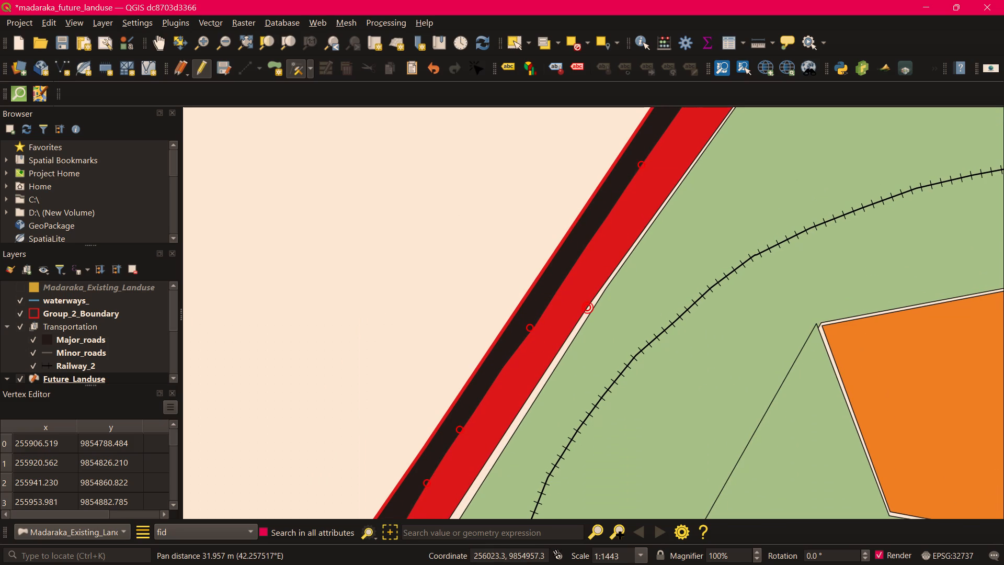
scroll(592, 301, "down", 2)
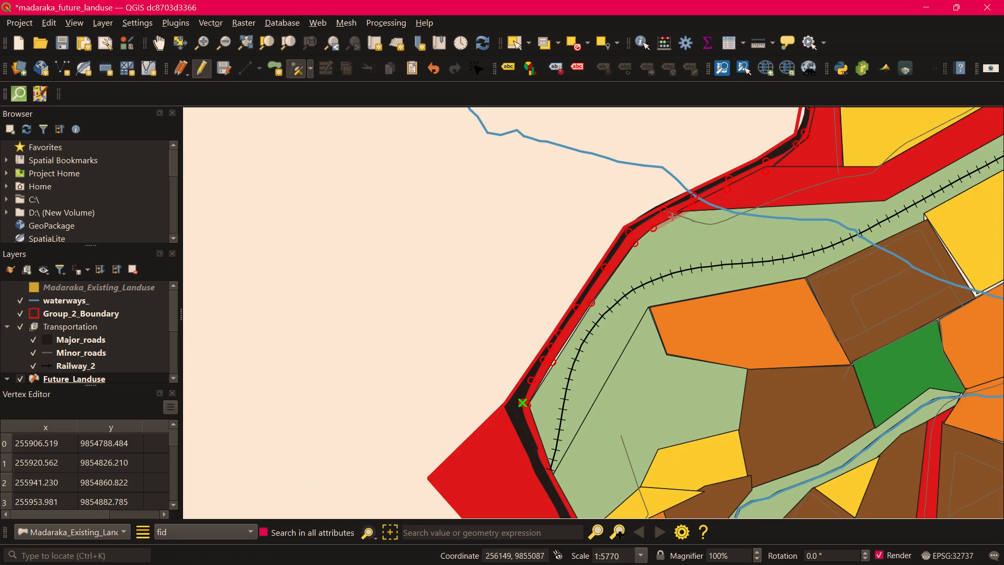
scroll(664, 225, "up", 2)
scroll(595, 196, "up", 1)
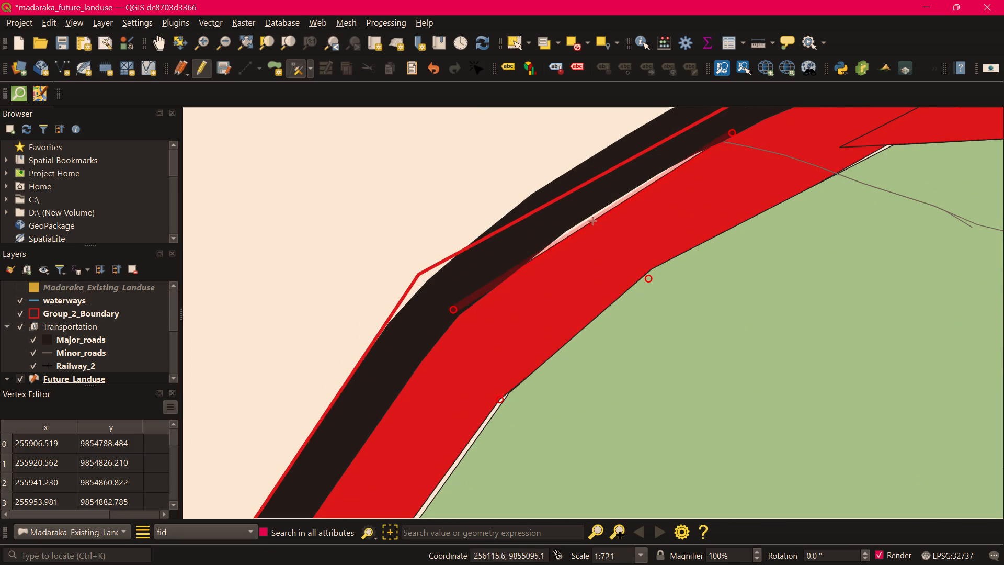
left_click(592, 222)
left_click(589, 213)
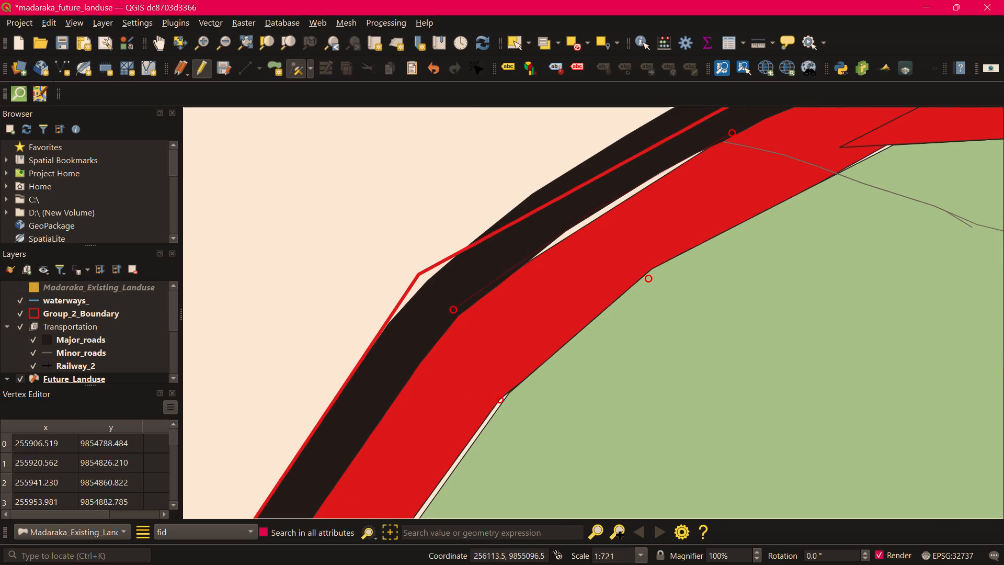
Shift the red strip's inner segment beyond the bend toward the green polygon to close the wedge-shaped gap between them.
scroll(782, 183, "down", 1)
scroll(870, 171, "up", 2)
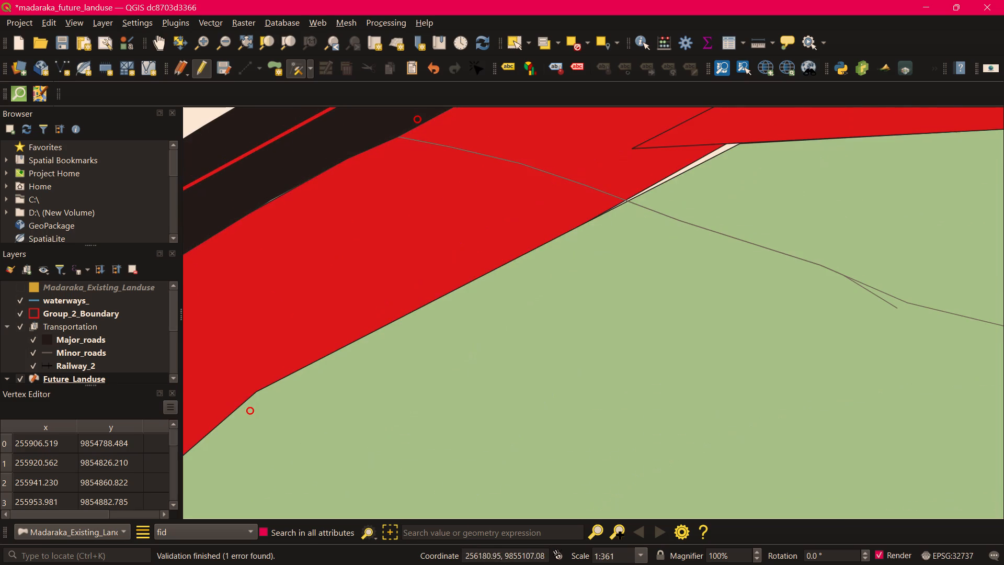
scroll(731, 147, "up", 2)
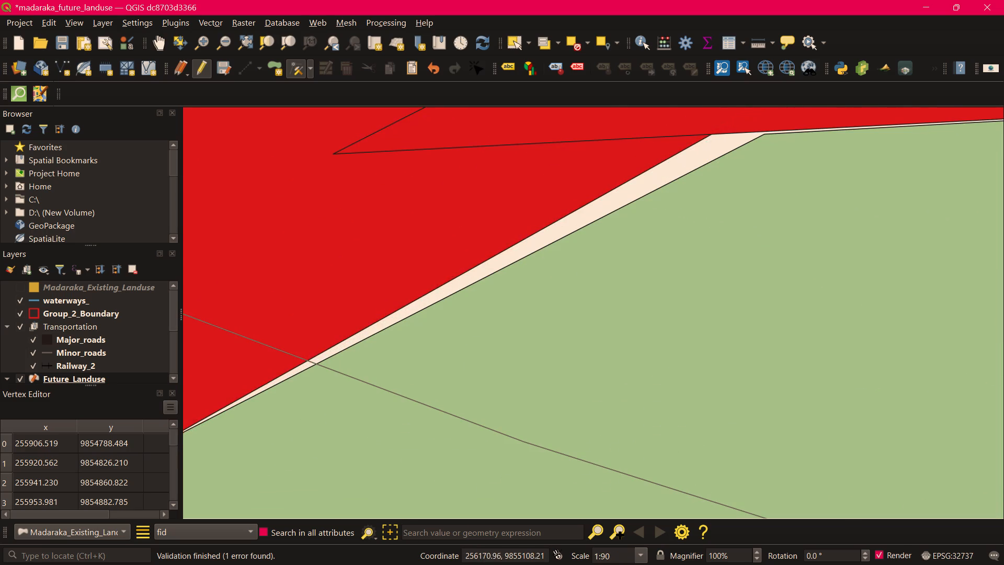
left_click(615, 187)
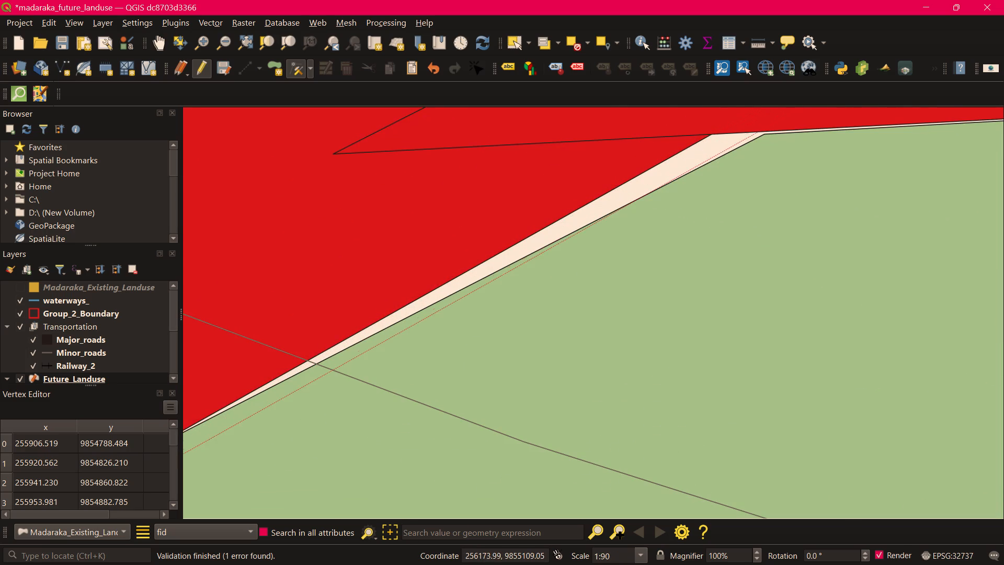
left_click(634, 201)
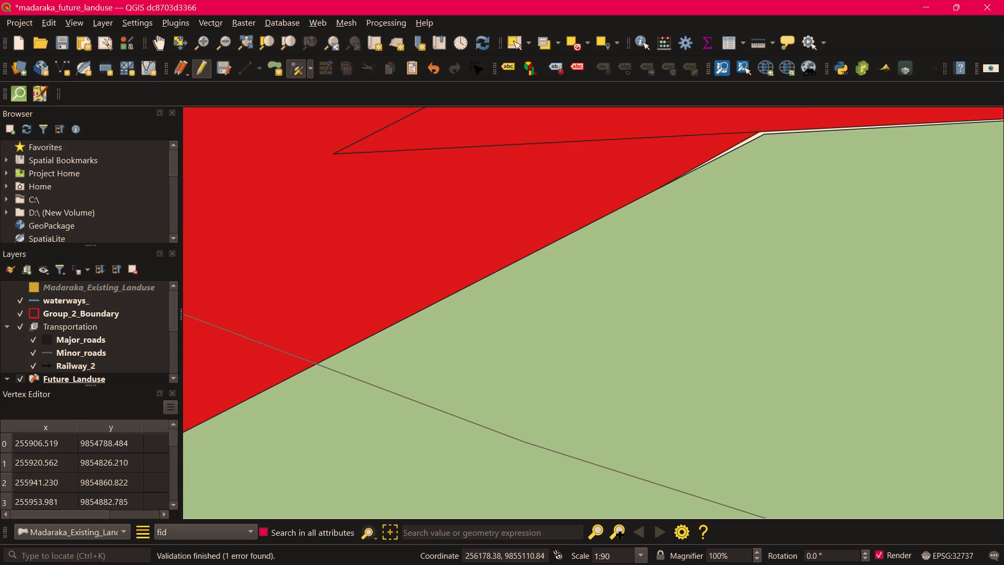
Open the green polygon for vertex editing and snap its corner onto the red strip's corner at the end of the wedge-shaped gap.
scroll(765, 134, "up", 1)
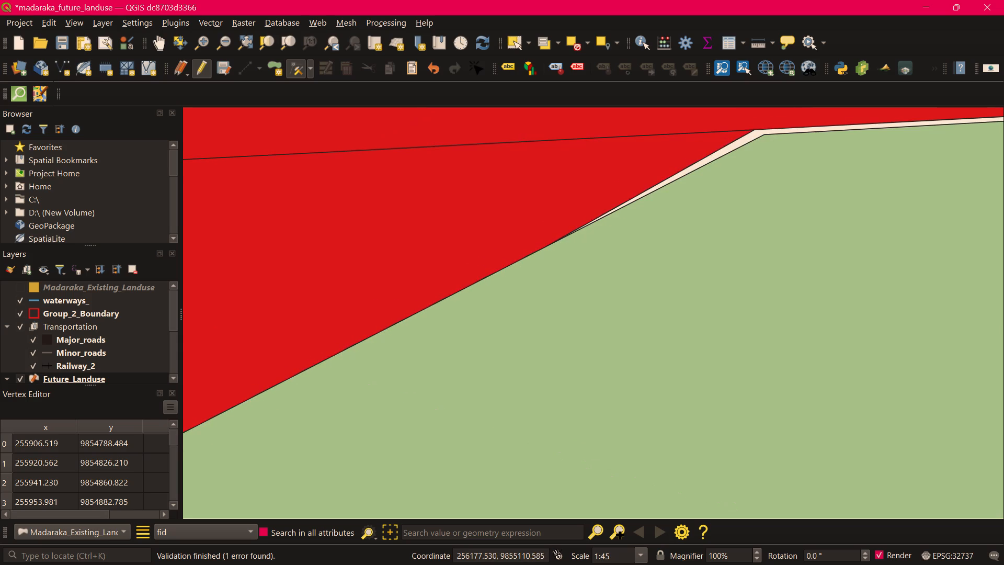
left_click(766, 134)
right_click(770, 153)
left_click(766, 136)
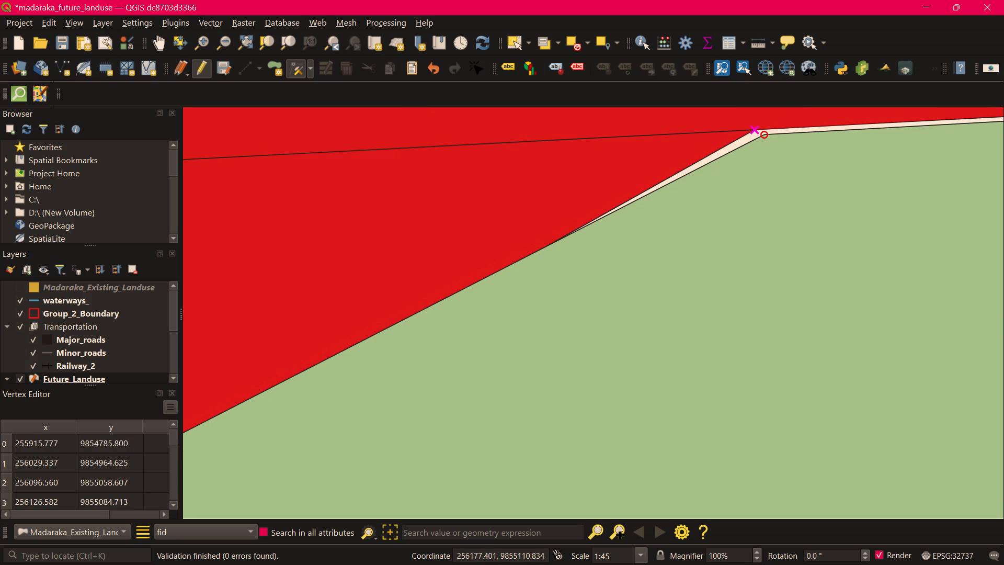
left_click(755, 130)
Add a vertex to the green polygon's edge along the straight red strip, then move its bend vertex onto the strip's inner corner.
scroll(769, 195, "down", 2)
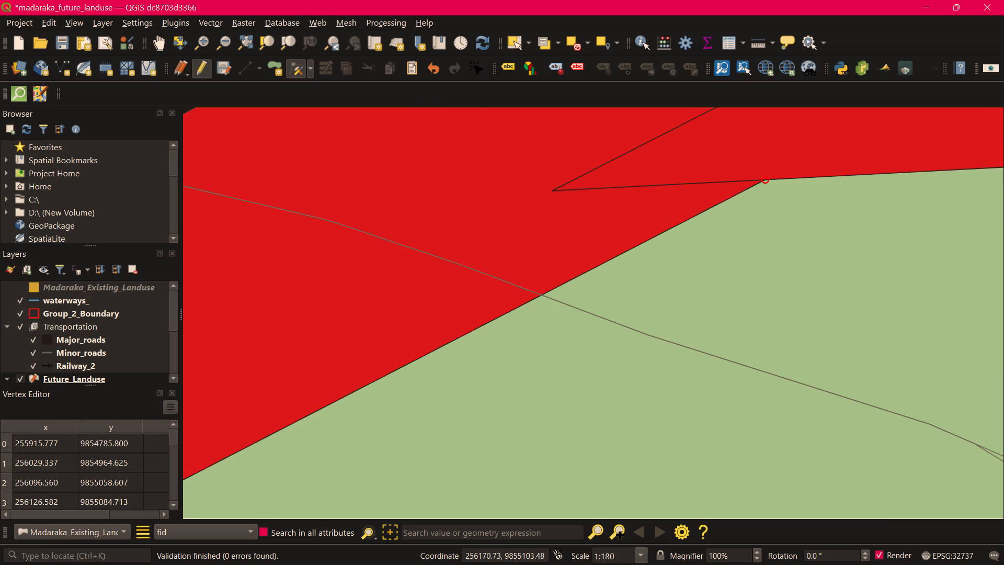
scroll(645, 322, "down", 2)
middle_click_drag(647, 337, 726, 208)
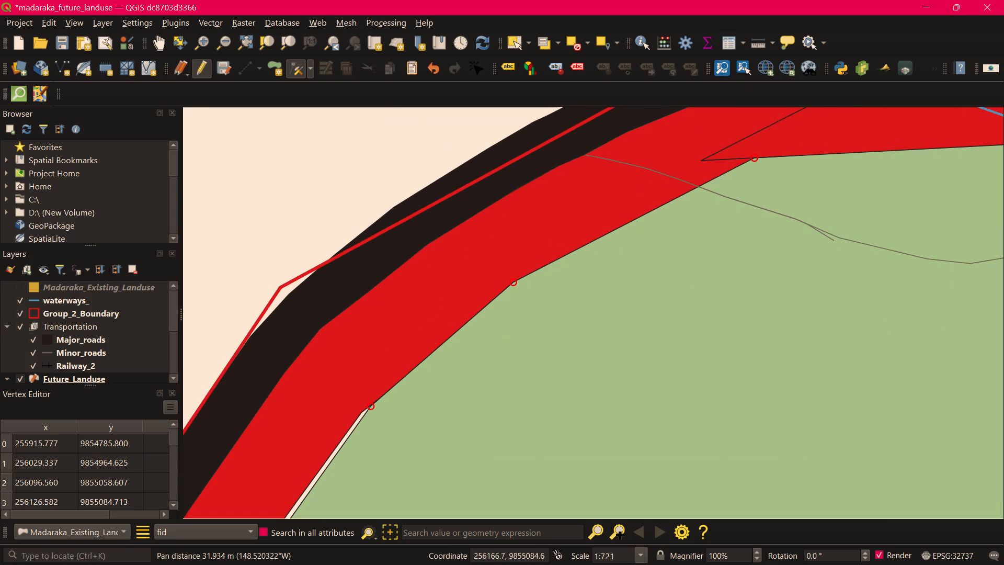
middle_click_drag(498, 393, 911, 121)
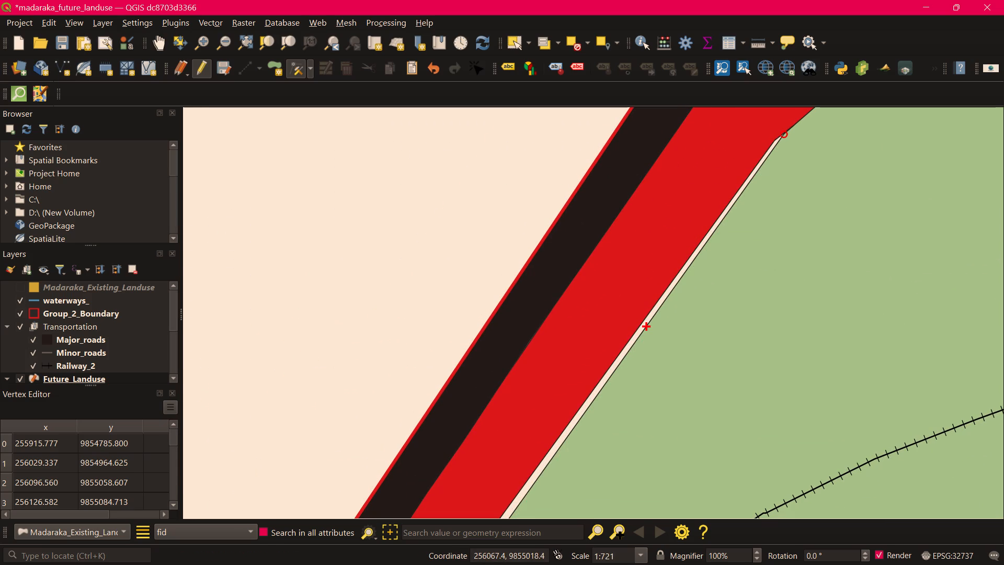
left_click(646, 326)
left_click(636, 321)
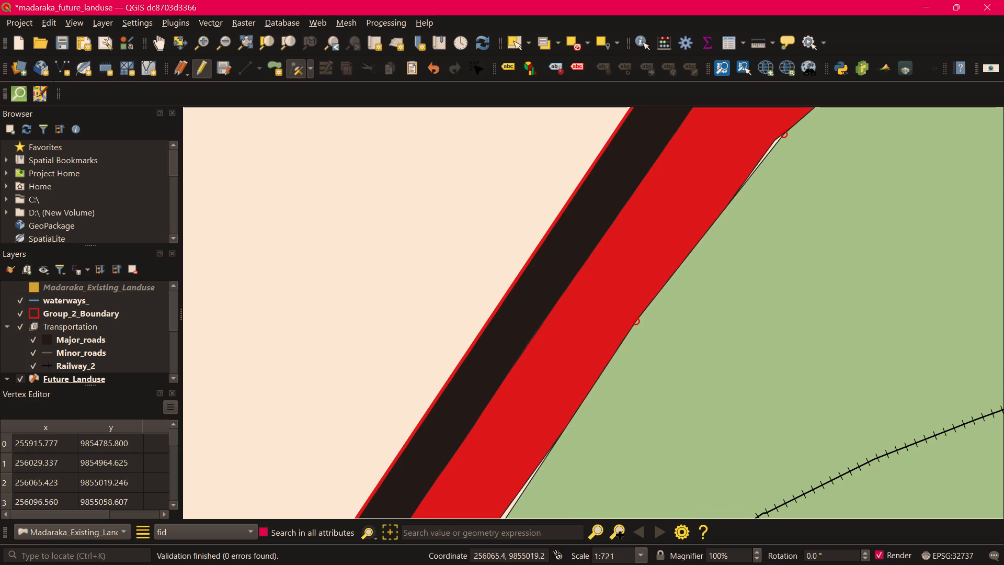
scroll(782, 137, "up", 2)
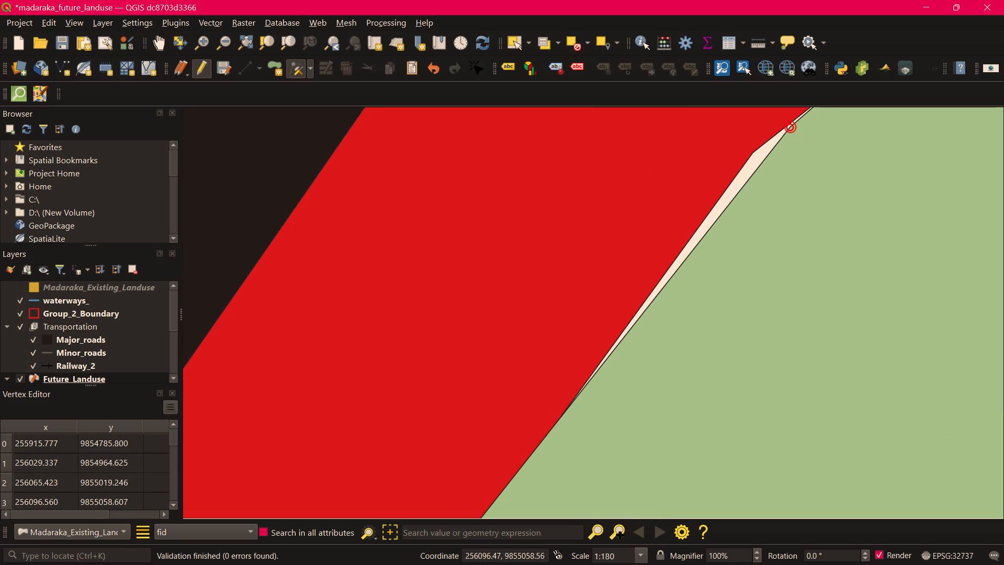
left_click(789, 128)
left_click(752, 151)
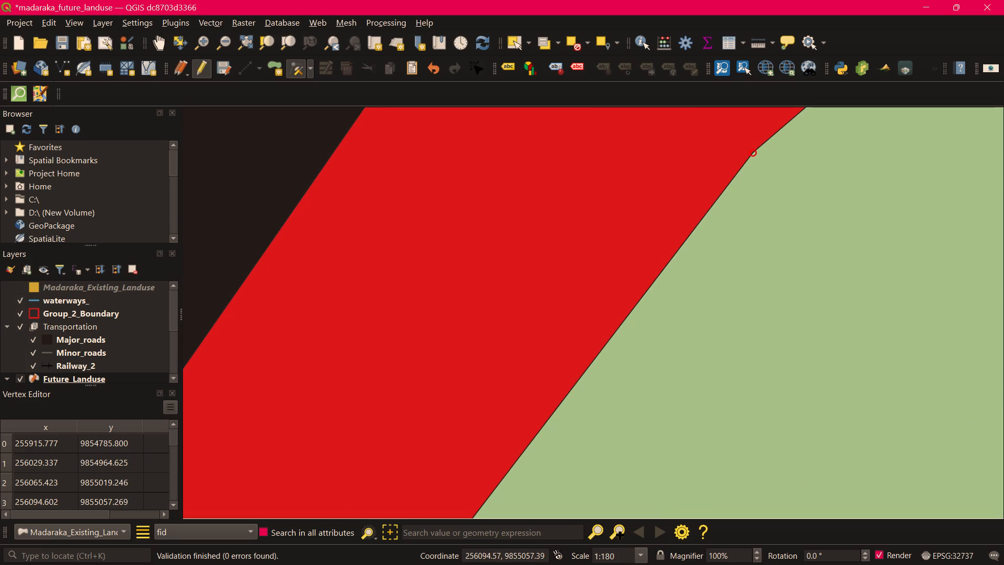
Move the green polygon's next vertex to the southwest onto the red strip's inner edge.
middle_click_drag(693, 295, 764, 100)
scroll(638, 311, "down", 2)
middle_click_drag(625, 353, 771, 120)
scroll(687, 244, "down", 1)
middle_click_drag(615, 338, 694, 231)
scroll(676, 249, "up", 1)
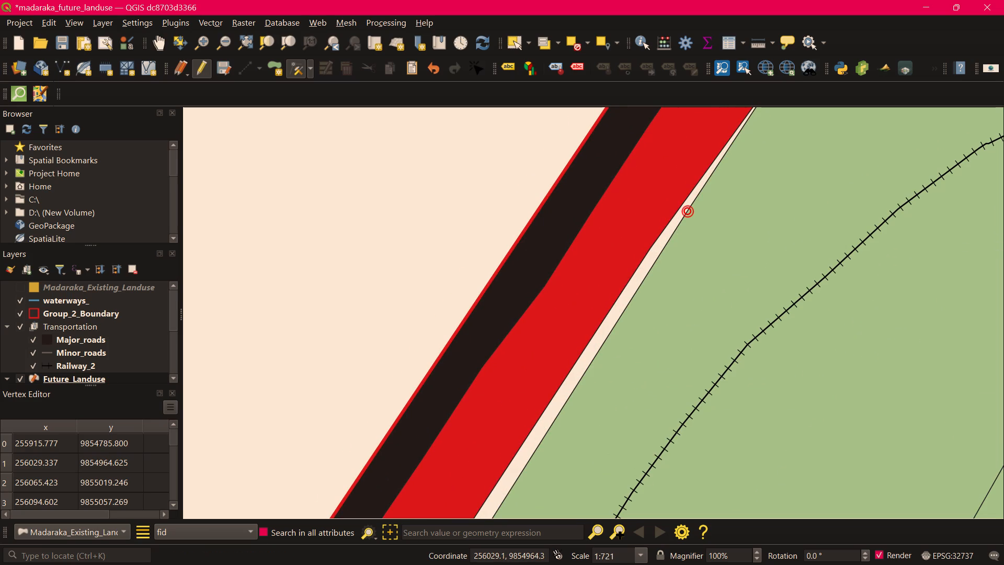
left_click(687, 213)
left_click(677, 211)
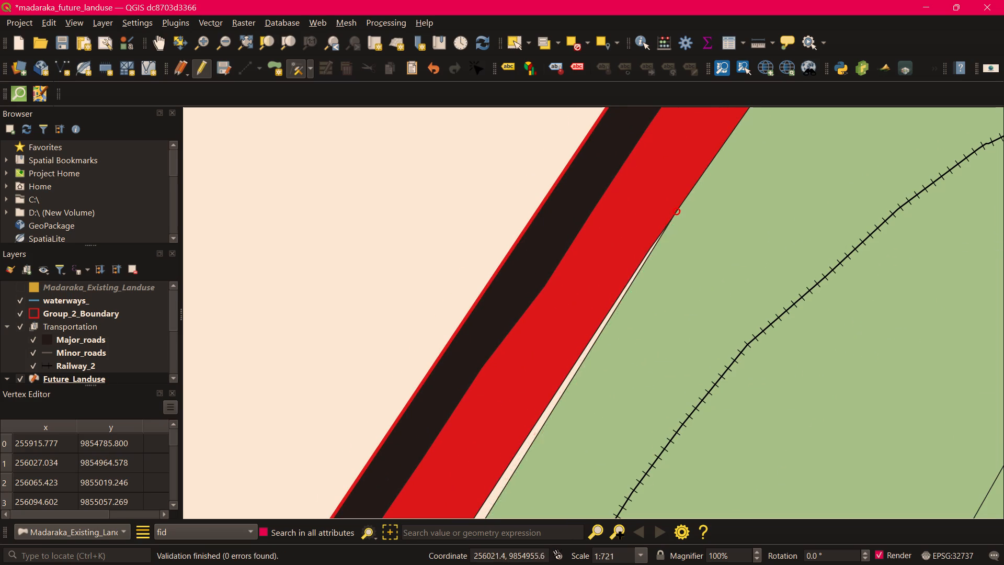
middle_click_drag(621, 300, 677, 191)
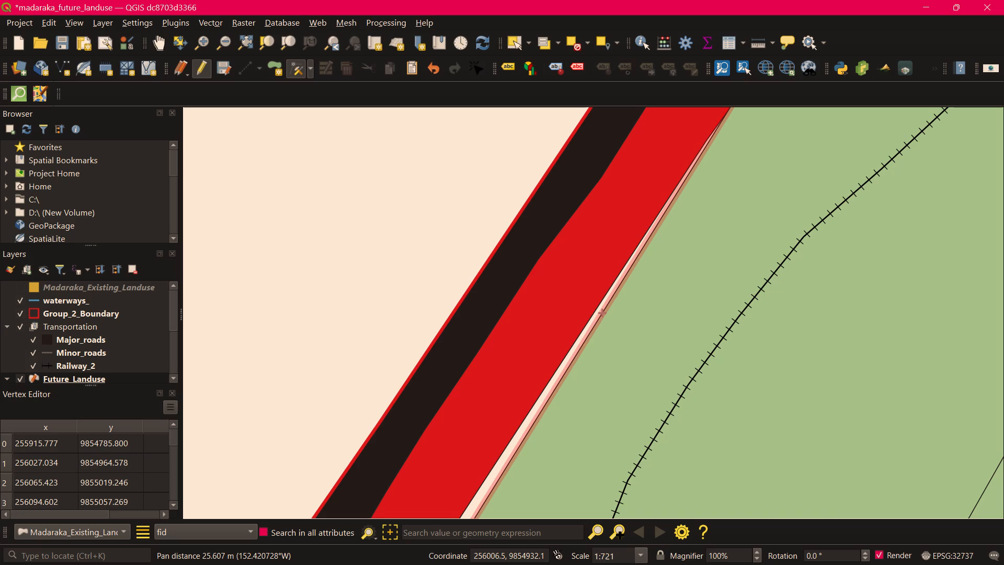
Shift the green polygon's long straight edge northwest onto the red strip in two moves to close the thin gap.
left_click(635, 259)
left_click(629, 252)
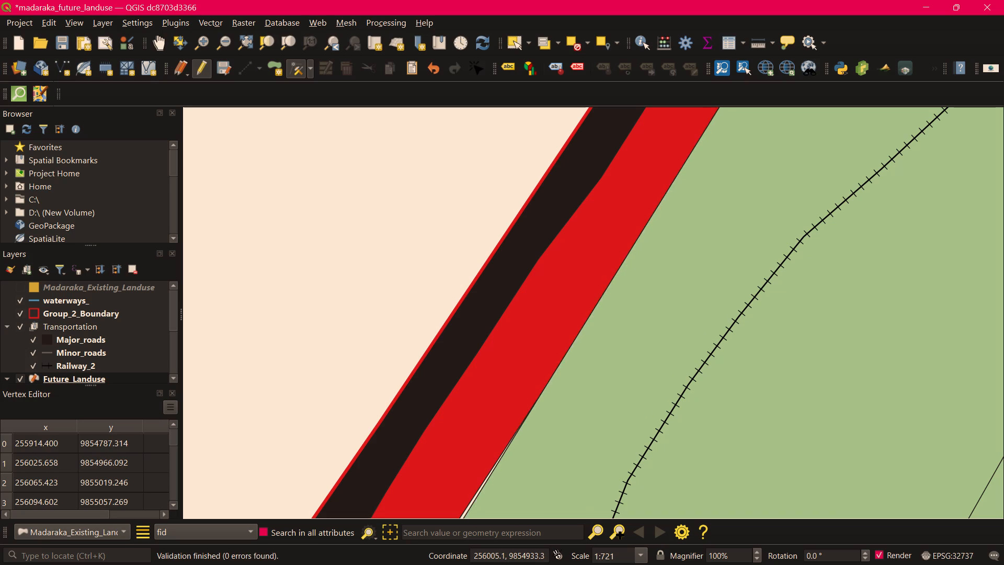
middle_click_drag(654, 271, 715, 121)
middle_click_drag(519, 384, 550, 318)
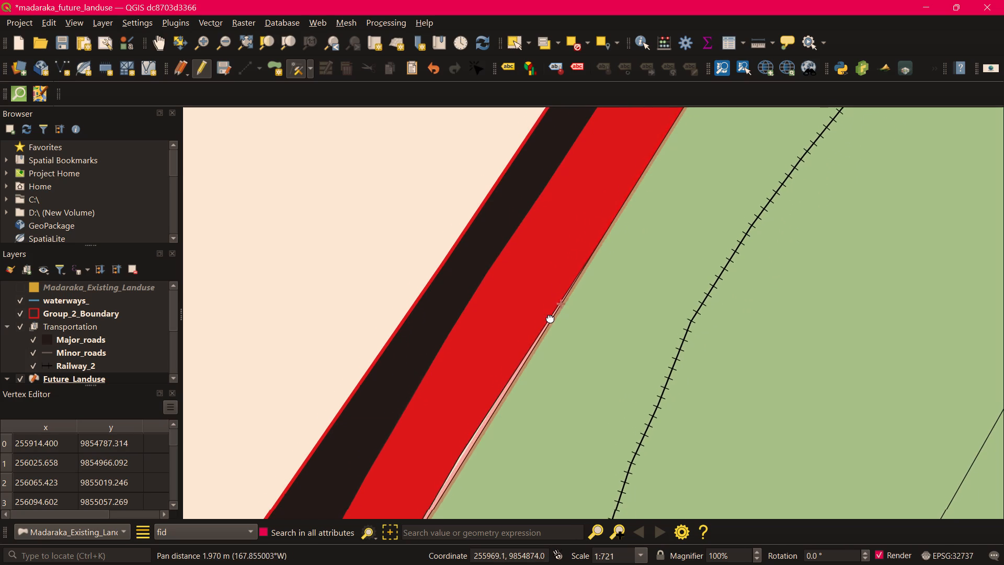
middle_click_drag(550, 318, 584, 262)
left_click(555, 303)
left_click(546, 295)
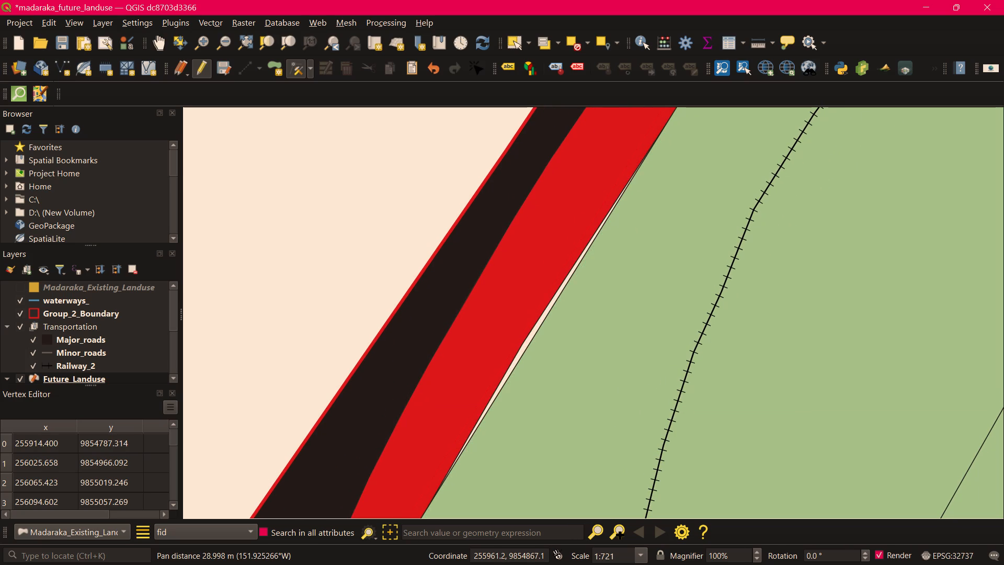
Open the large orange polygon south of the waterway for vertex editing and move its southern corner onto the brown and red polygons' meeting point.
scroll(588, 326, "down", 2)
middle_click_drag(601, 343, 640, 198)
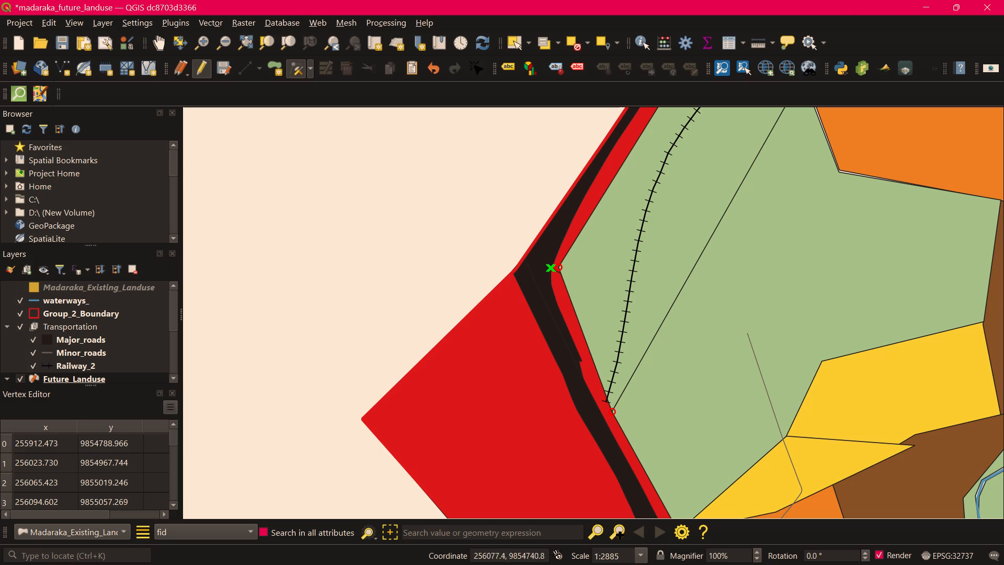
scroll(763, 320, "down", 2)
middle_click_drag(785, 290, 592, 274)
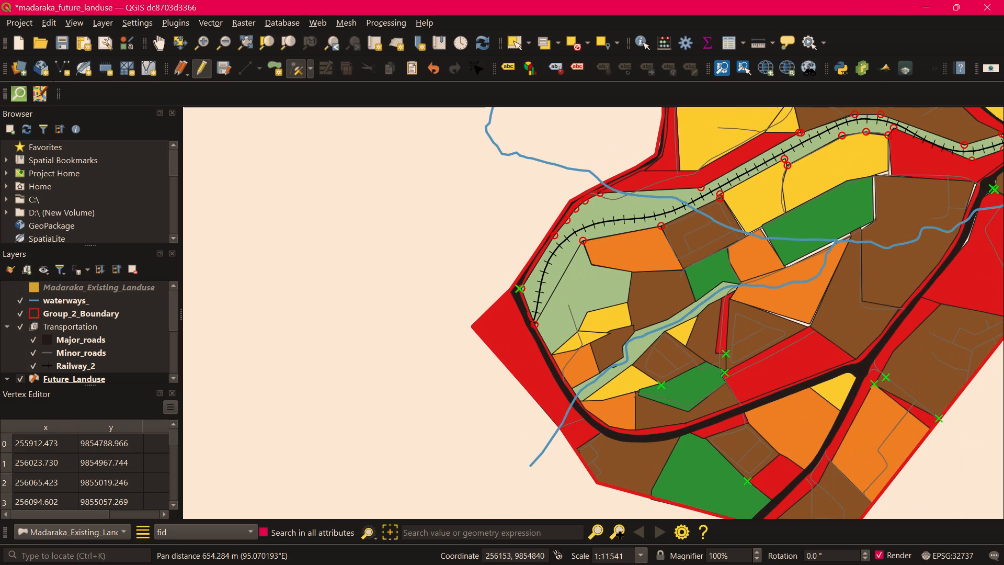
scroll(650, 338, "up", 1)
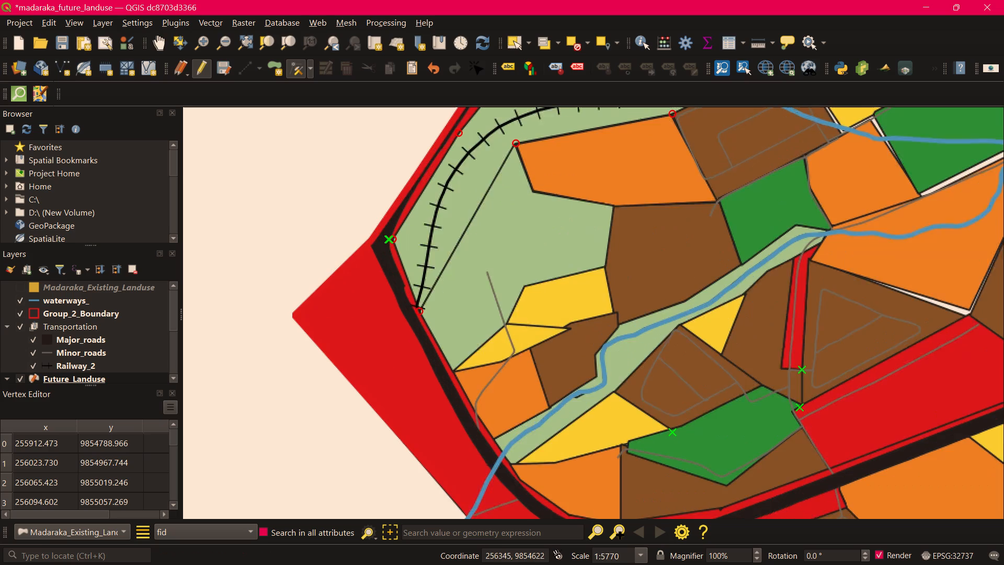
middle_click_drag(850, 341, 610, 352)
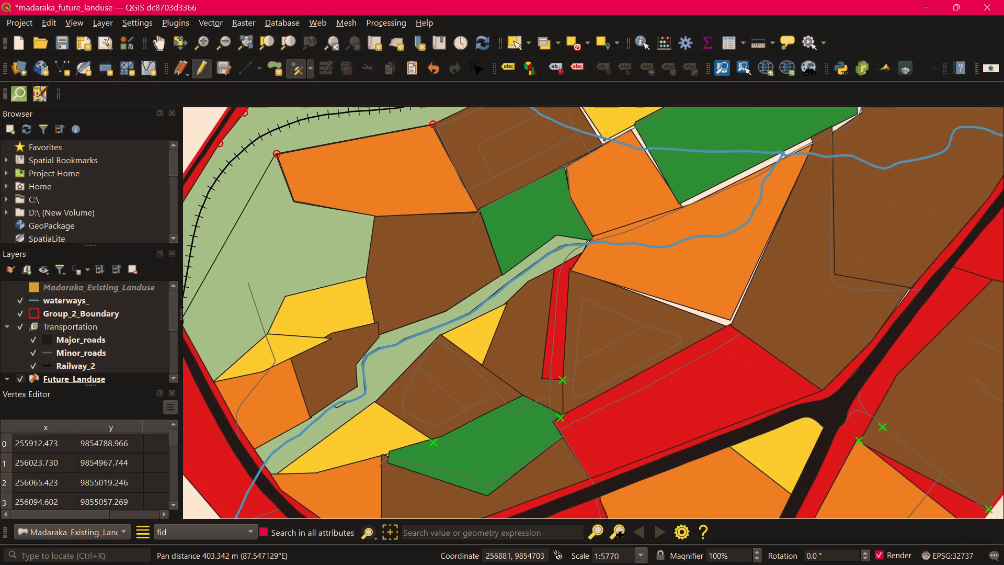
scroll(728, 300, "up", 1)
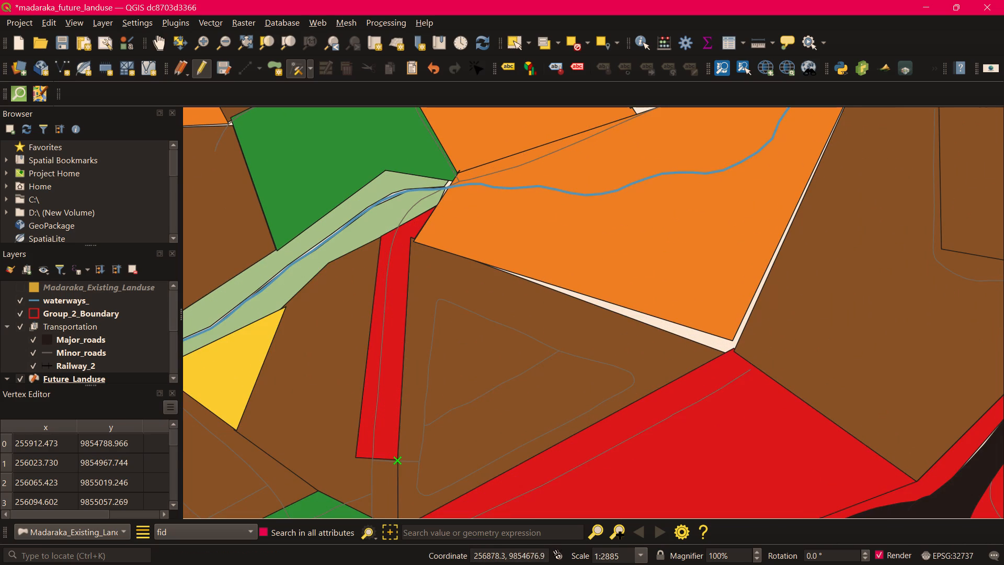
right_click(725, 327)
left_click(736, 340)
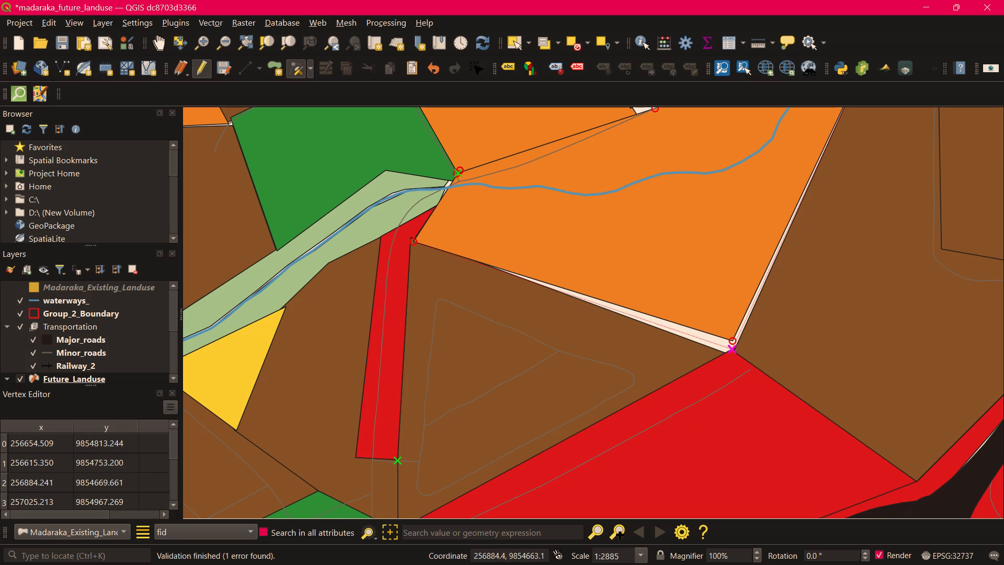
left_click(724, 353)
Add a vertex midway along the orange polygon's eastern edge and place it across the white gap on the brown polygon.
middle_click_drag(766, 337, 709, 354)
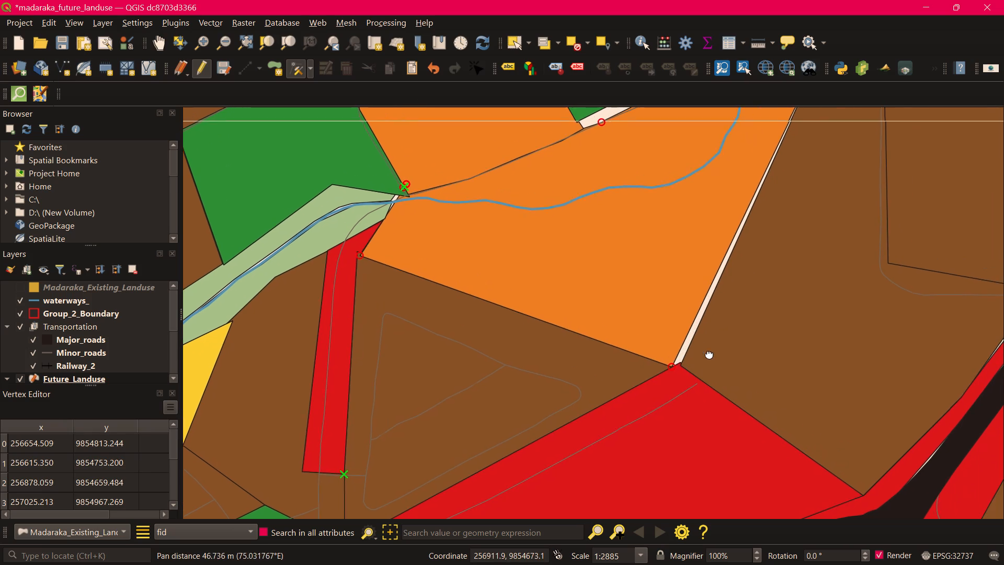
middle_click_drag(709, 354, 709, 355)
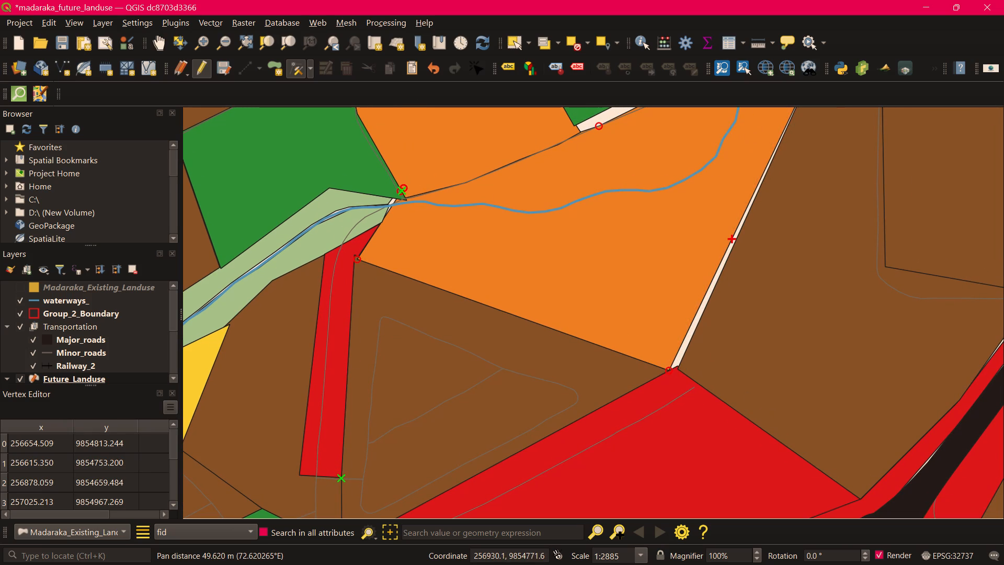
left_click(732, 239)
left_click(740, 246)
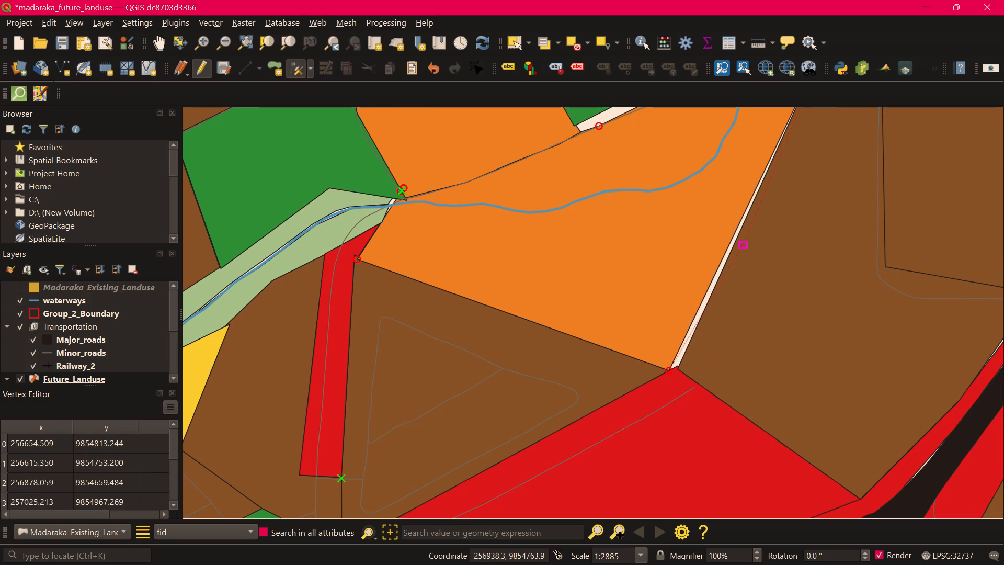
Shift the lower segment of the orange polygon's eastern edge southeast over the remaining wedge-shaped gap above the red polygon.
scroll(681, 351, "up", 2)
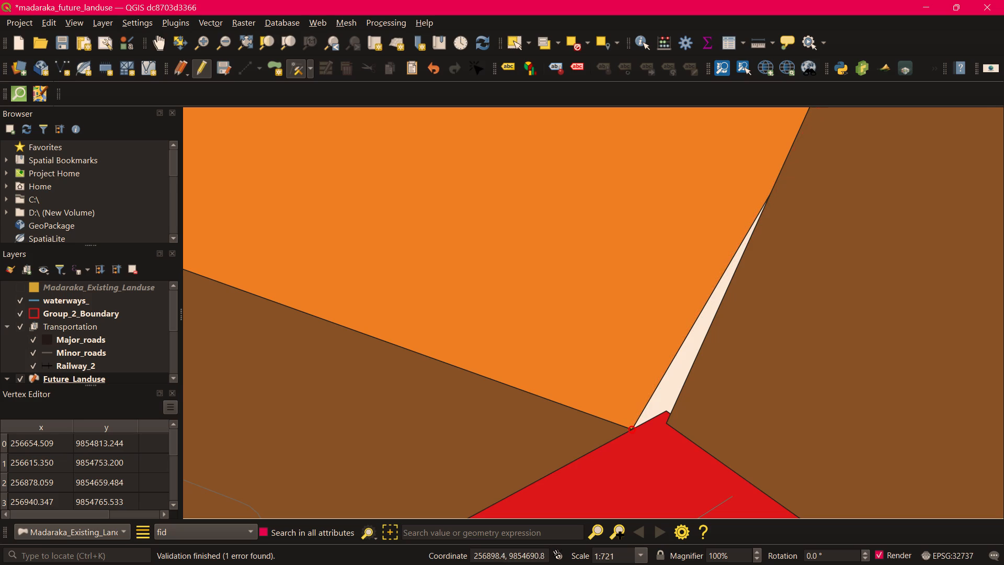
left_click_drag(725, 269, 725, 275)
left_click(709, 298)
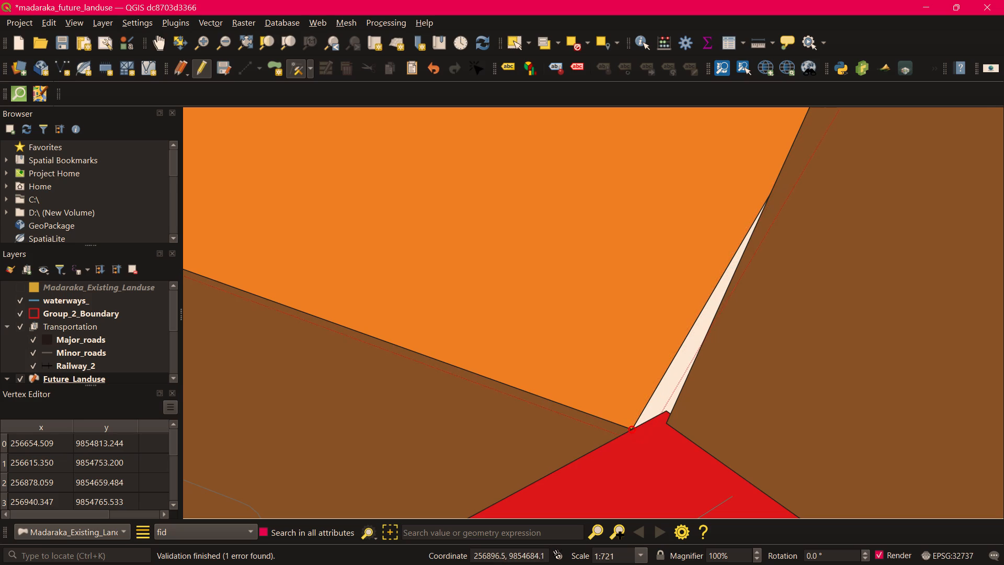
left_click(718, 335)
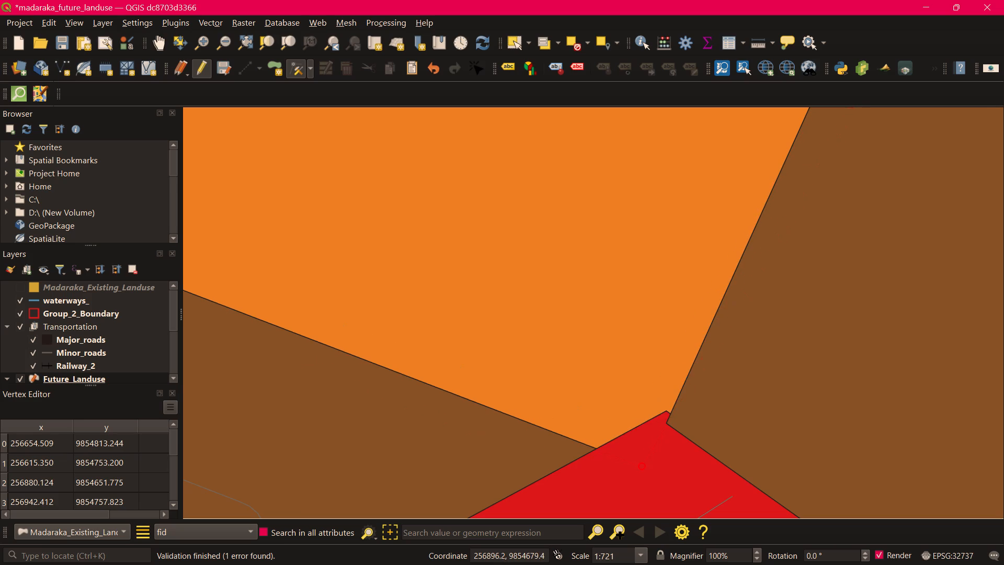
Add a vertex to the orange polygon's western edge and place it over the gap beside the light-green riverside polygons.
scroll(808, 309, "down", 2)
middle_click_drag(853, 290, 661, 450)
middle_click_drag(315, 353, 545, 402)
scroll(528, 368, "up", 2)
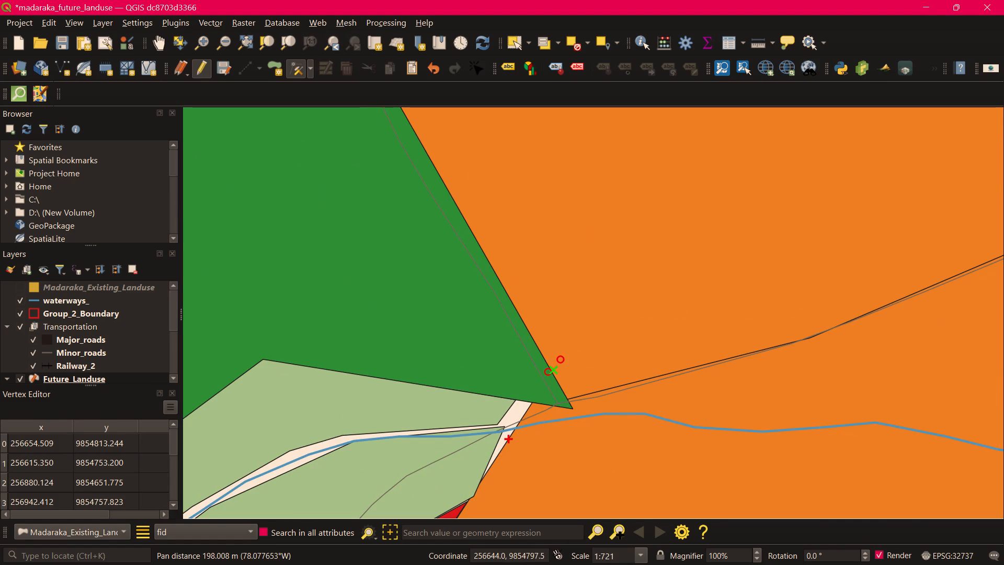
left_click(506, 439)
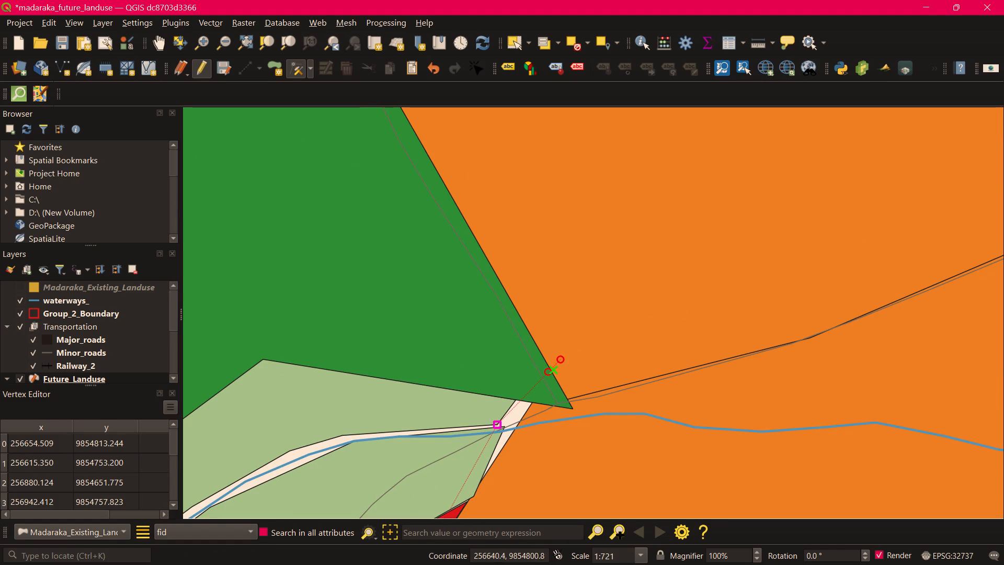
left_click(500, 410)
Open the light-green polygon south of the waterway for vertex editing and move its bend vertex north across the gap onto the upper light-green polygon.
middle_click_drag(496, 420, 649, 303)
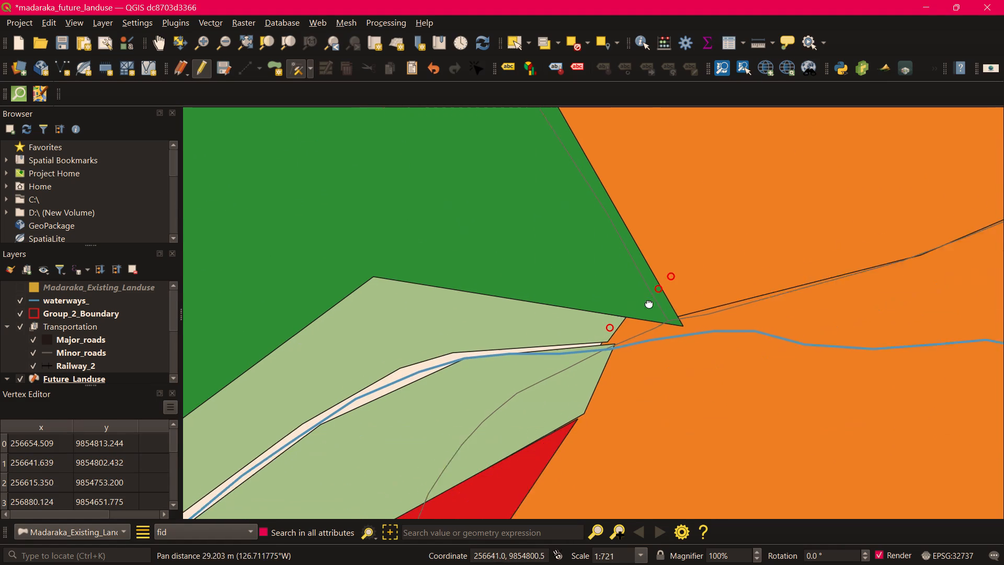
middle_click_drag(649, 303, 687, 287)
left_click(542, 328)
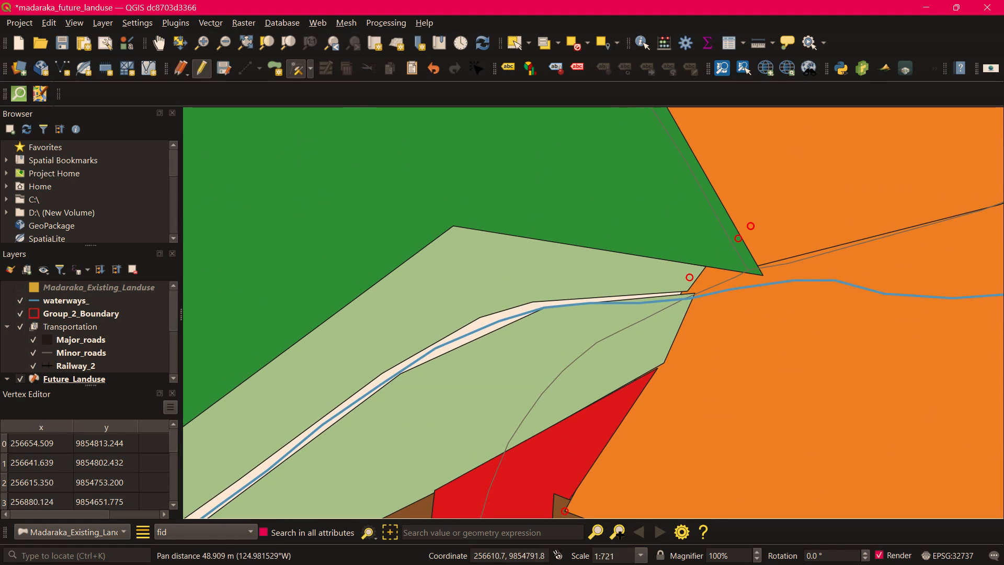
right_click(544, 325)
left_click(546, 309)
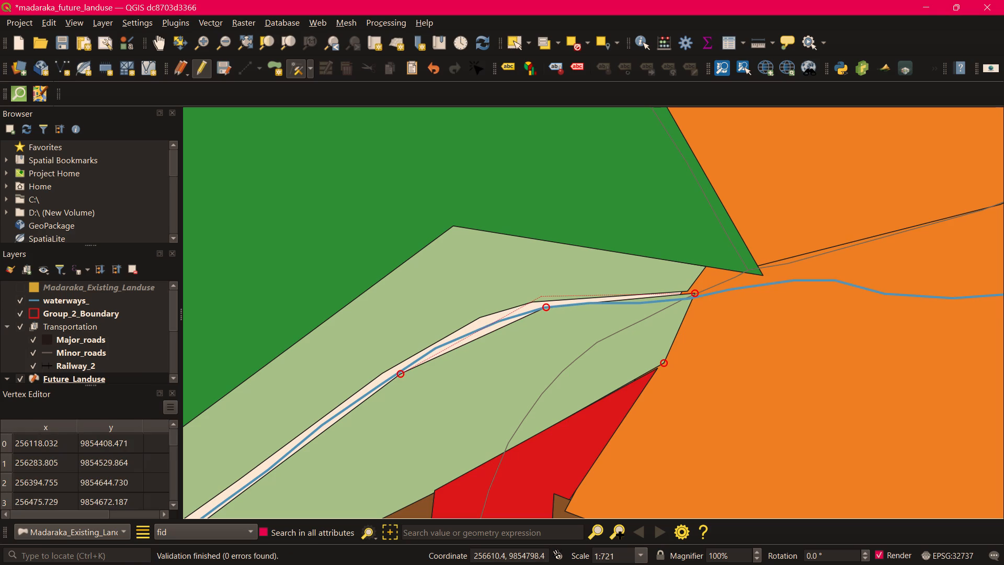
left_click(540, 296)
Shift the lower light-green polygon's eastern end segment north over the sliver beside the orange polygon.
scroll(682, 304, "up", 2)
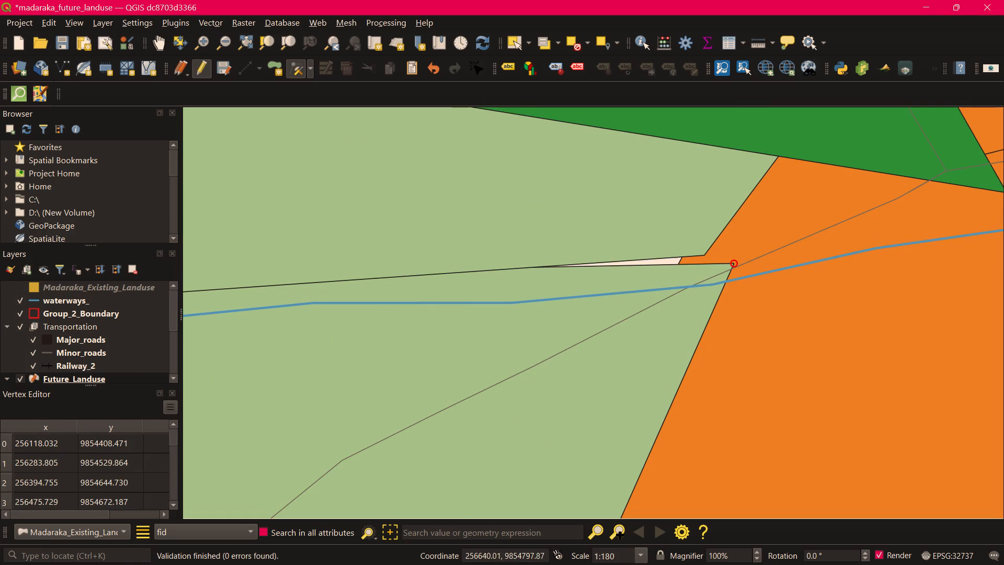
left_click(670, 265)
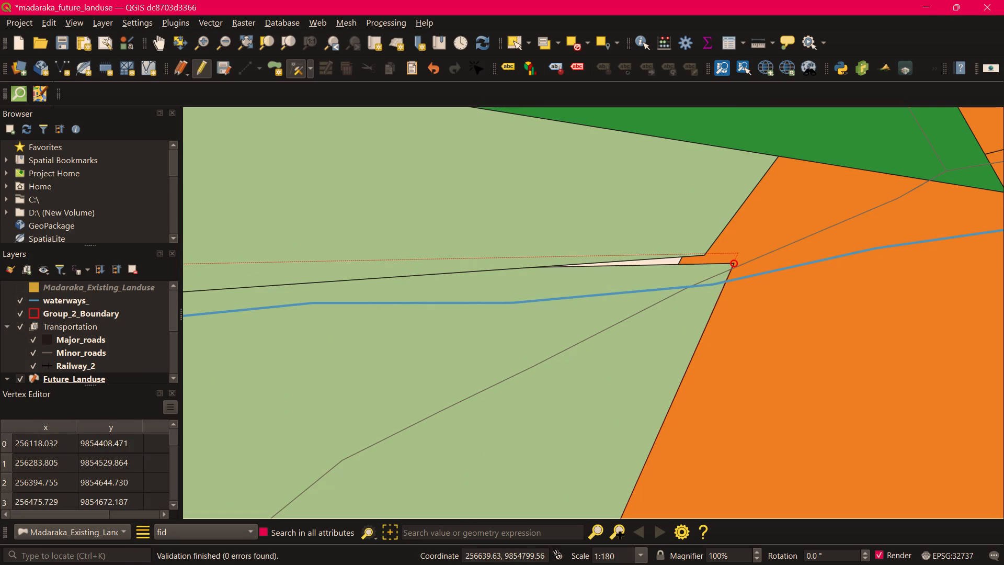
left_click(675, 255)
Add a vertex to the lower light-green polygon's waterway edge across the gap, and move the neighbouring bend vertex to its northeast onto the upper polygon.
scroll(459, 290, "down", 3)
middle_click_drag(499, 312, 814, 223)
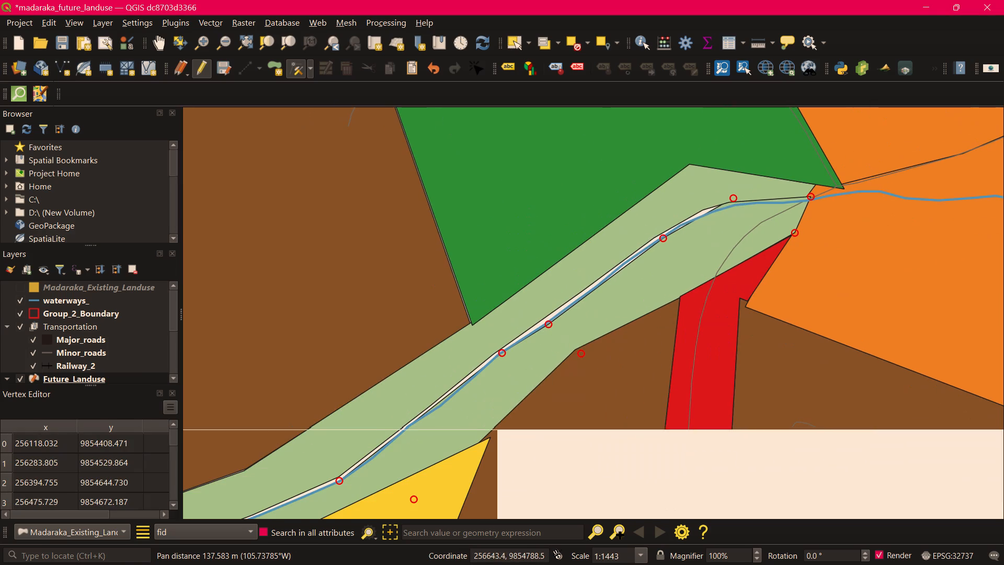
scroll(549, 308, "up", 1)
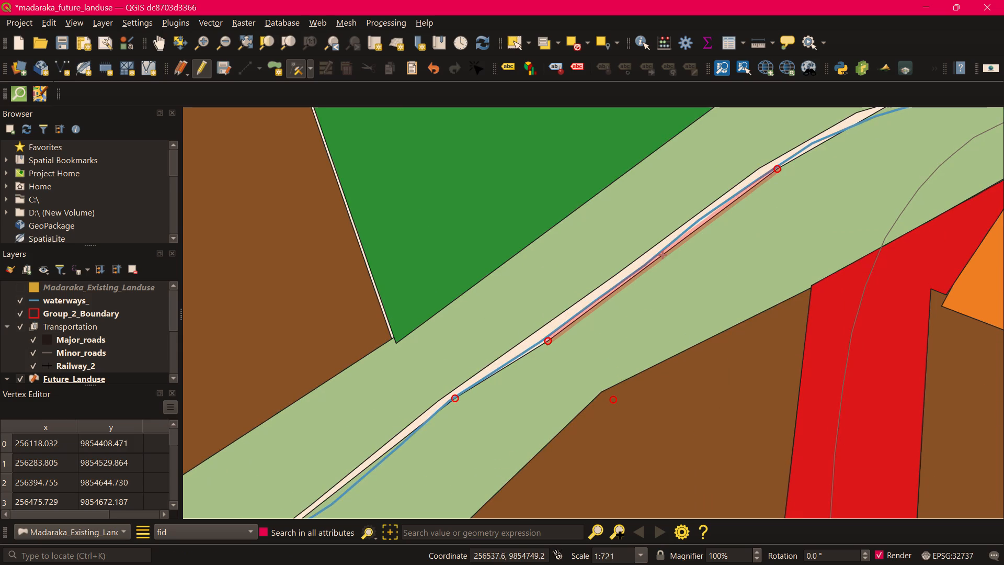
left_click(661, 255)
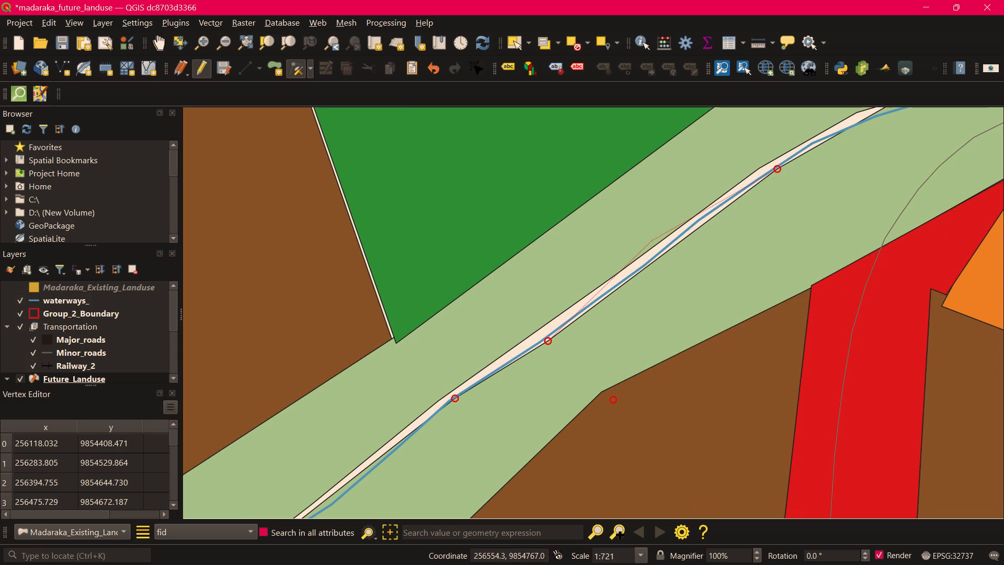
left_click(523, 320)
middle_click_drag(766, 276, 543, 424)
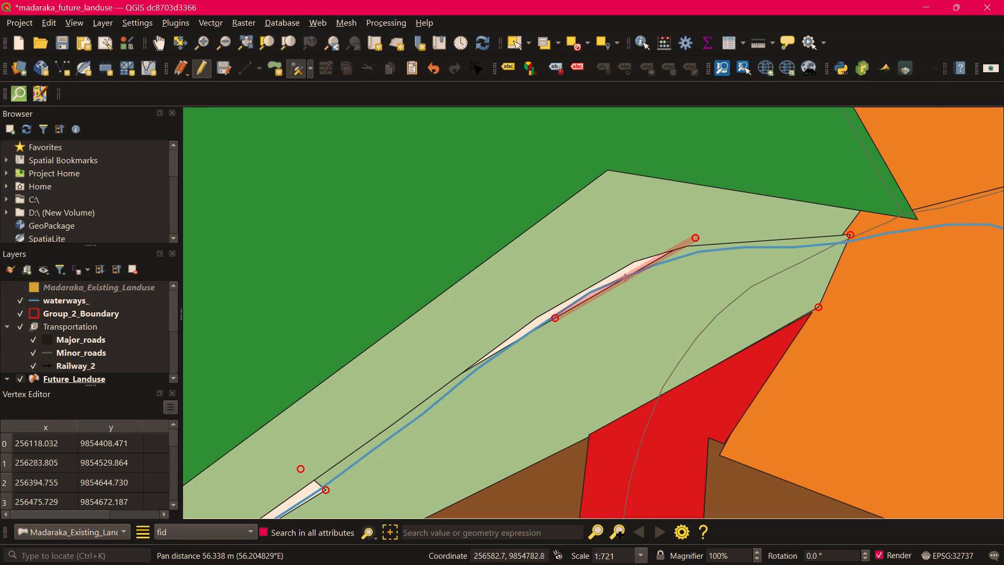
left_click(554, 320)
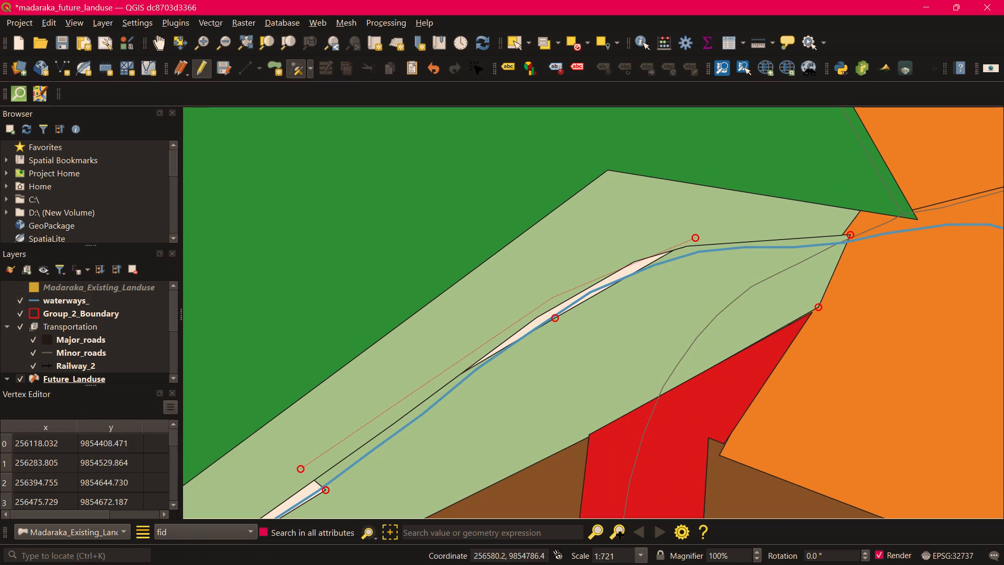
left_click(552, 298)
Move the lower light-green polygon's eastern bend vertex west-southwest across the upper polygon's edge where the boundary curves.
left_click_drag(696, 238, 695, 233)
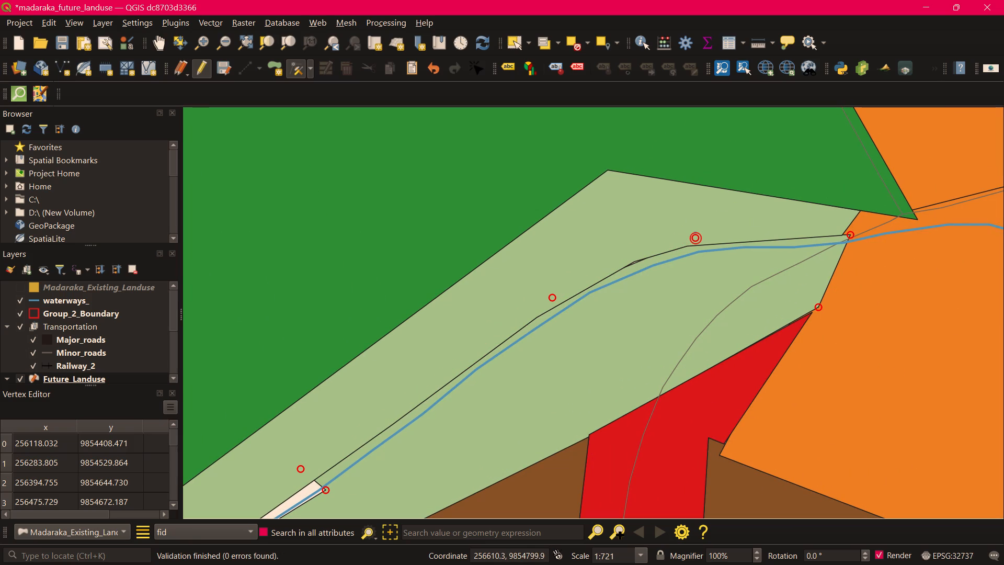
left_click_drag(695, 233, 694, 230)
left_click(698, 238)
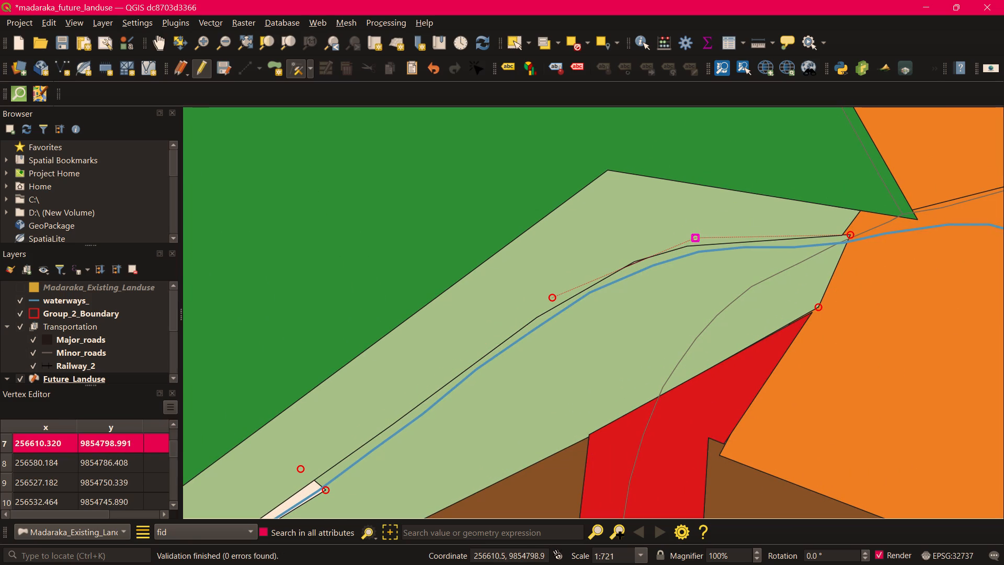
left_click(696, 238)
left_click_drag(697, 239, 690, 233)
left_click(696, 239)
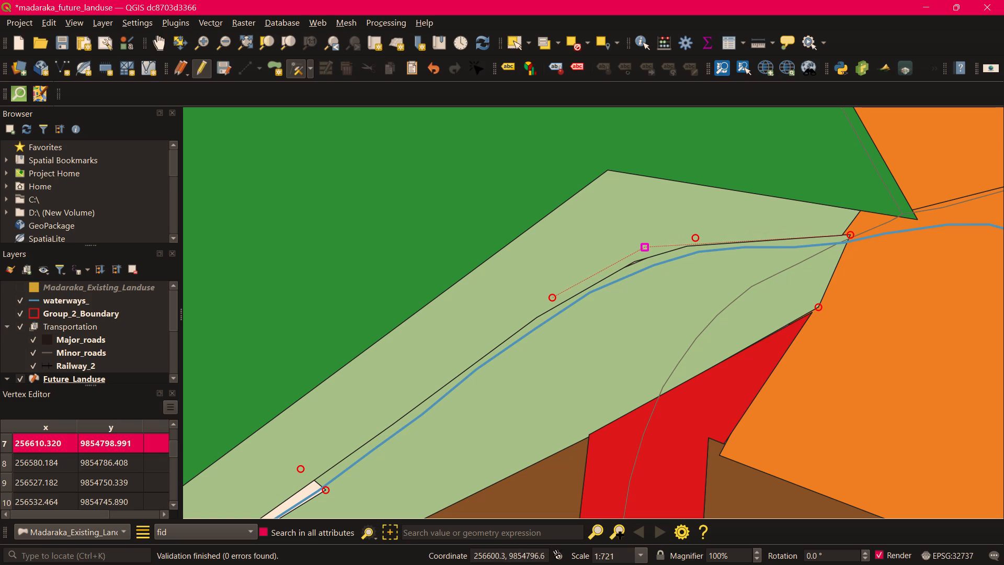
left_click(643, 253)
Move the vertex at the open end of the gap southwest onto the upper light-green polygon, beyond the next bend.
middle_click_drag(641, 332, 840, 200)
middle_click_drag(590, 367, 731, 244)
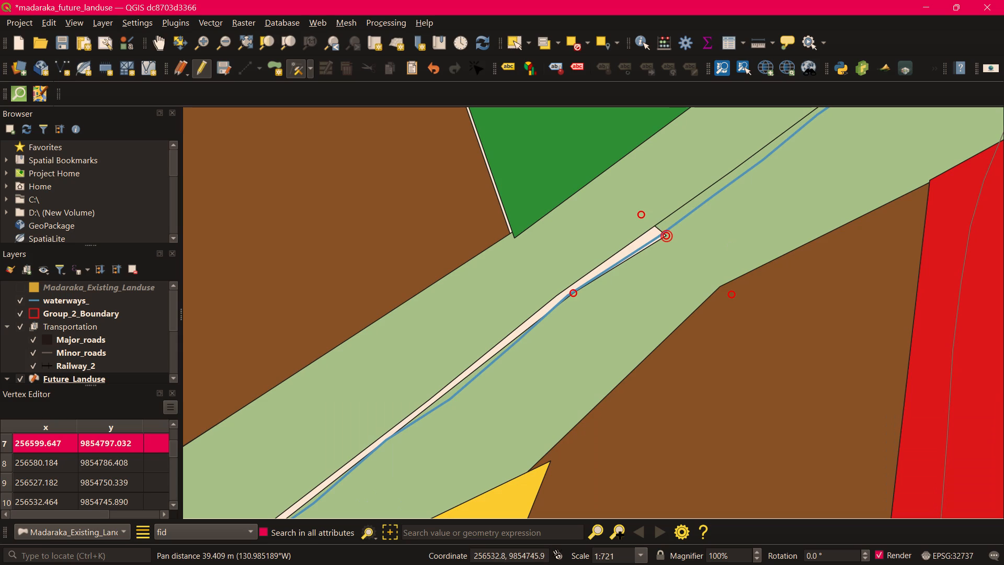
left_click(666, 236)
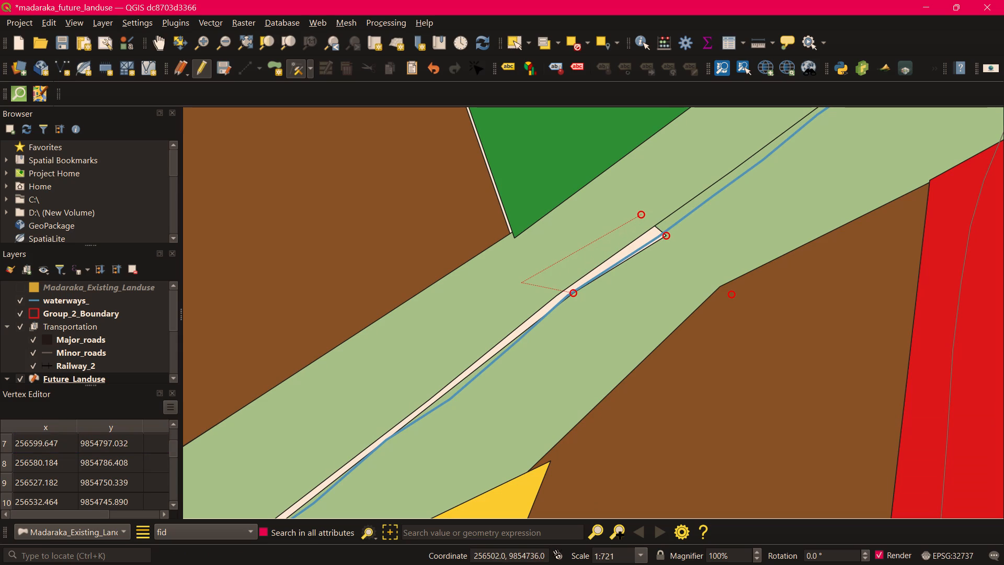
left_click(539, 287)
Add a vertex on the lower light-green polygon's waterway edge across the gap, and move the next bend vertex northwest onto the upper polygon.
middle_click_drag(608, 337, 732, 219)
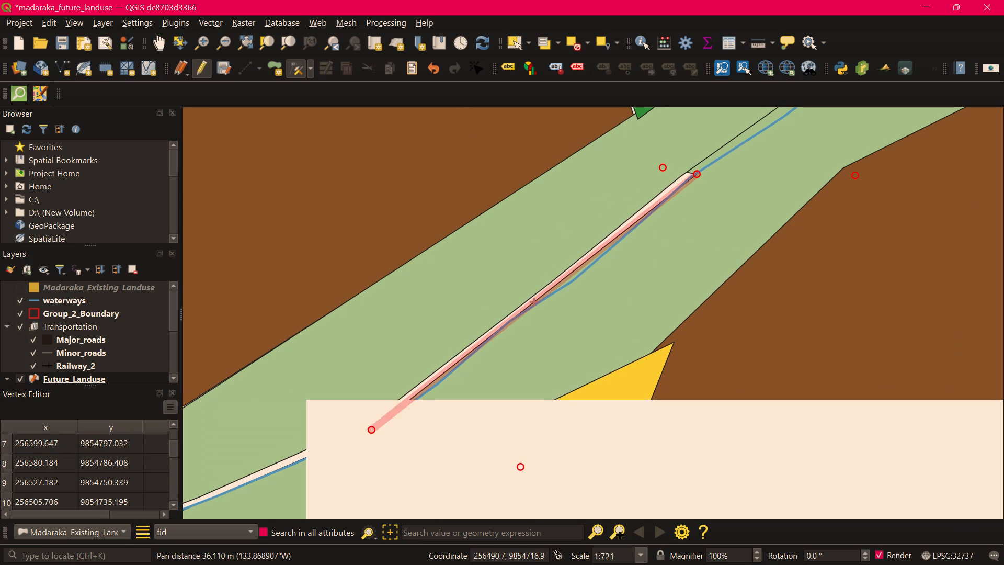
left_click(534, 304)
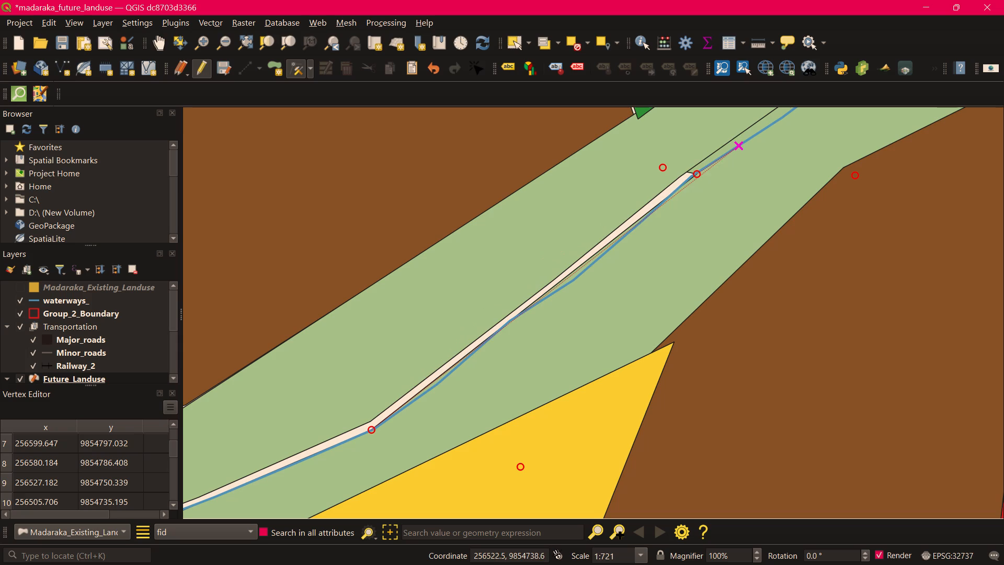
left_click(663, 166)
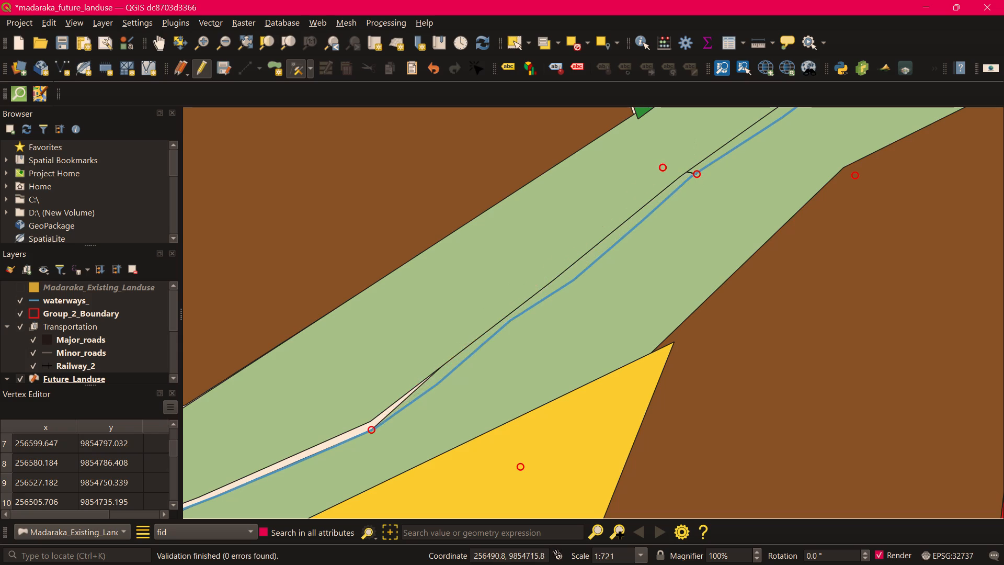
middle_click_drag(570, 283, 741, 88)
left_click(542, 235)
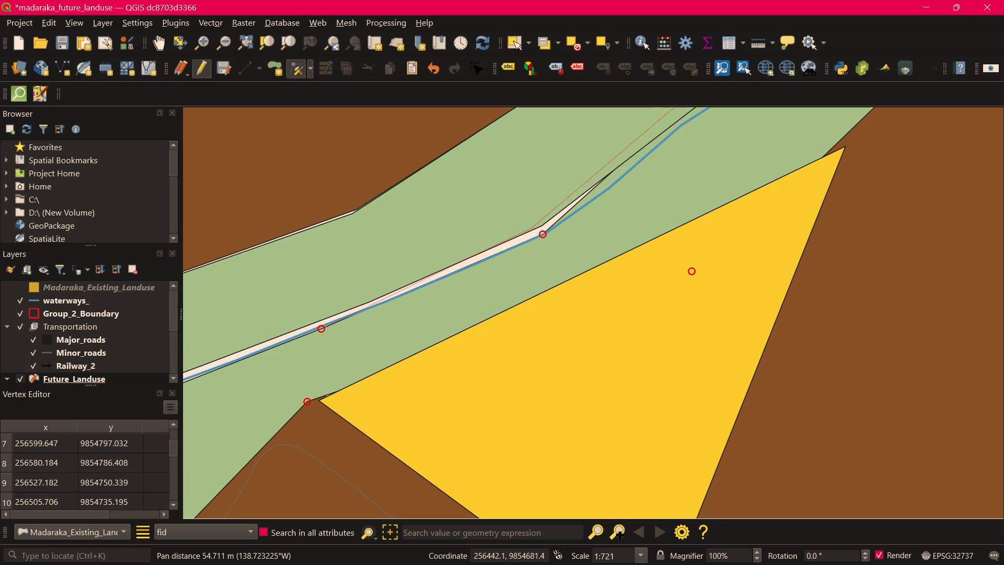
left_click(530, 227)
Move the brown polygon's bend vertex onto the light-green polygon's matching corner to close the sliver north of the waterway.
middle_click_drag(506, 230, 754, 198)
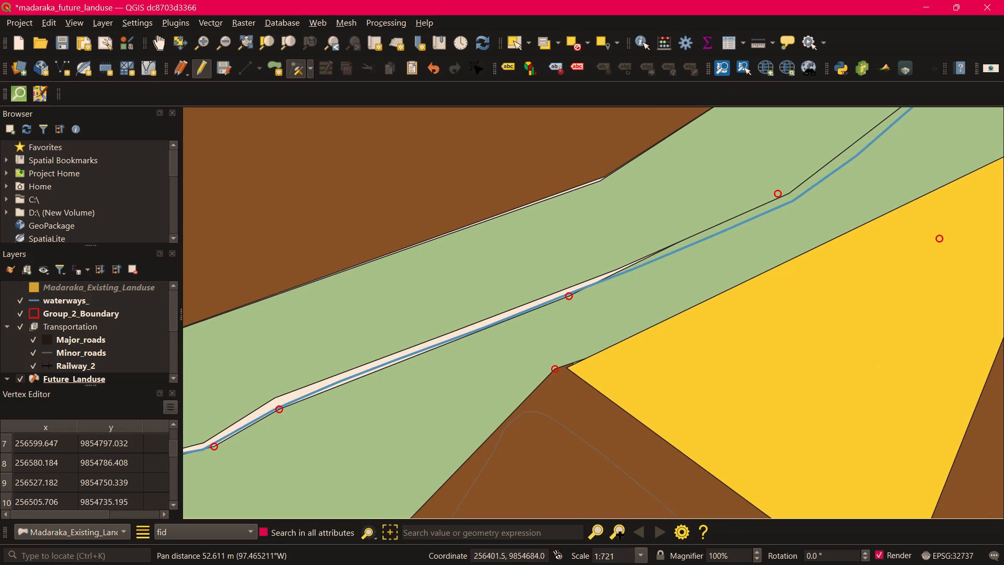
scroll(588, 182, "up", 2)
left_click(639, 157)
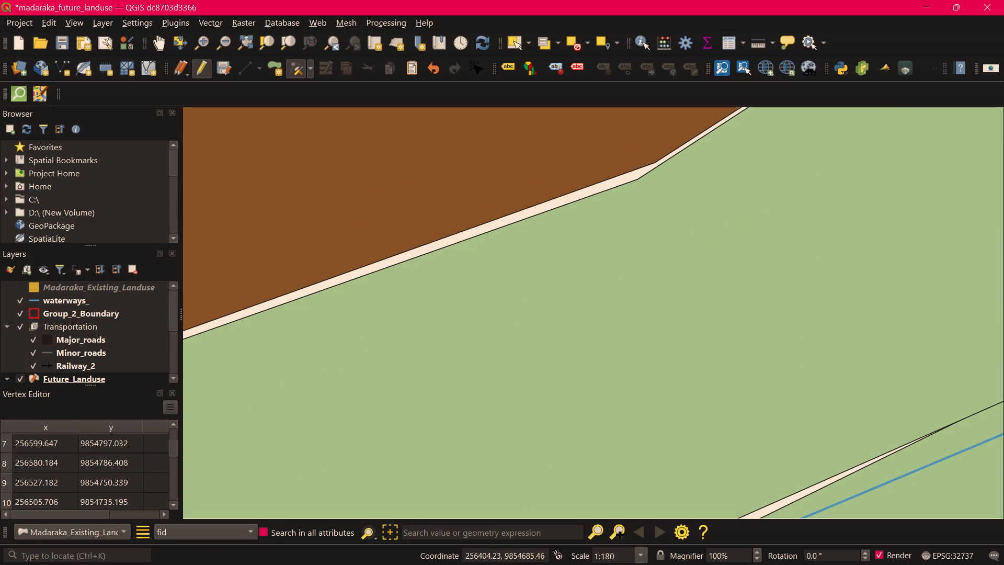
right_click(634, 159)
left_click_drag(655, 163, 651, 167)
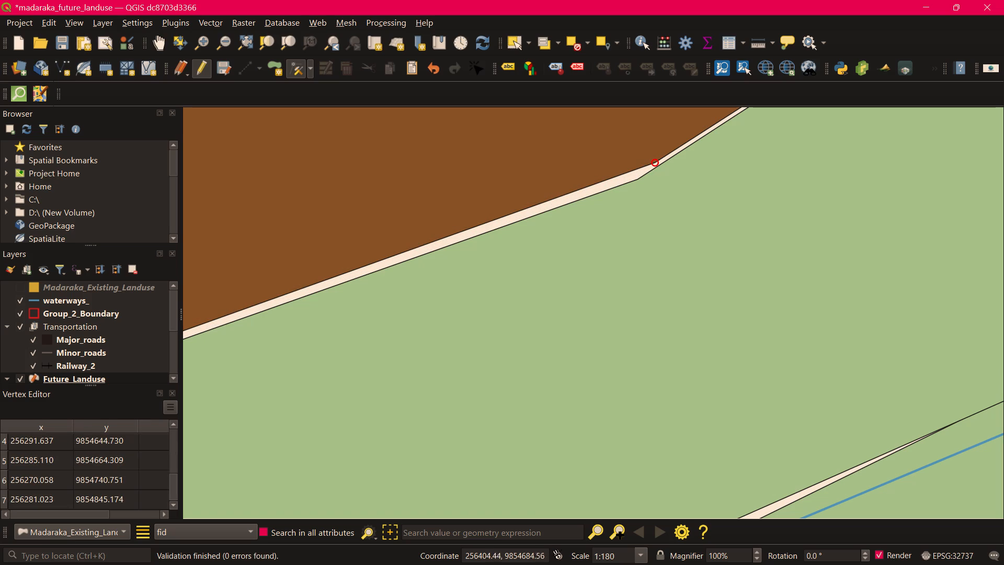
left_click(654, 163)
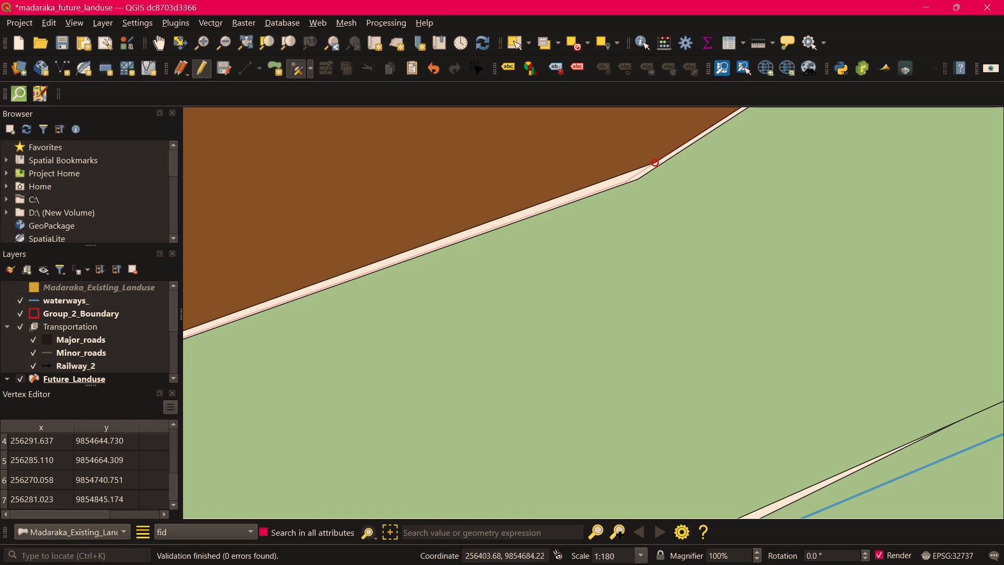
left_click(639, 178)
Move the lower light-green polygon's next three waterway-edge vertices, going southwest, onto the upper light-green polygon's edge.
scroll(634, 301, "down", 2)
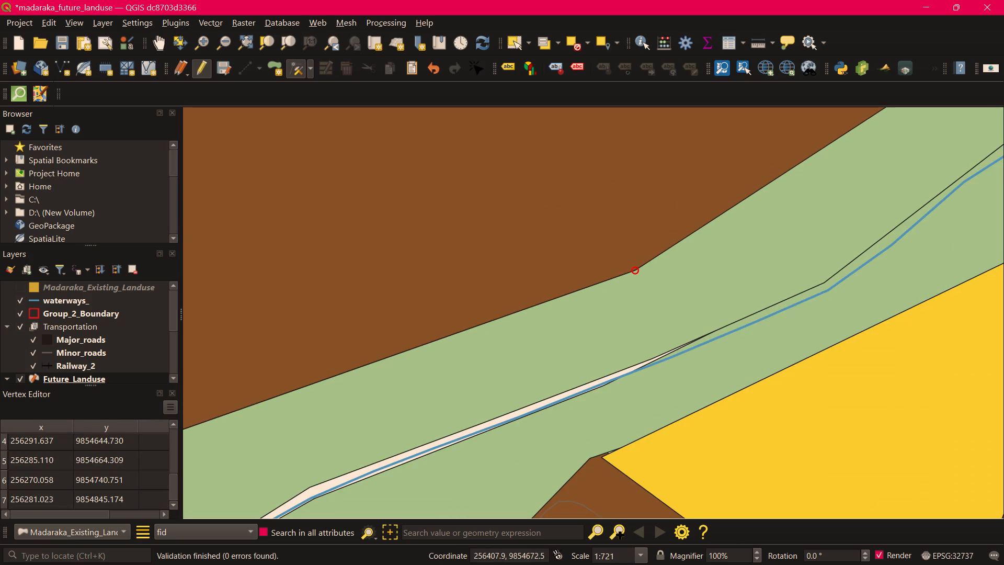
middle_click_drag(619, 319, 681, 245)
right_click(648, 329)
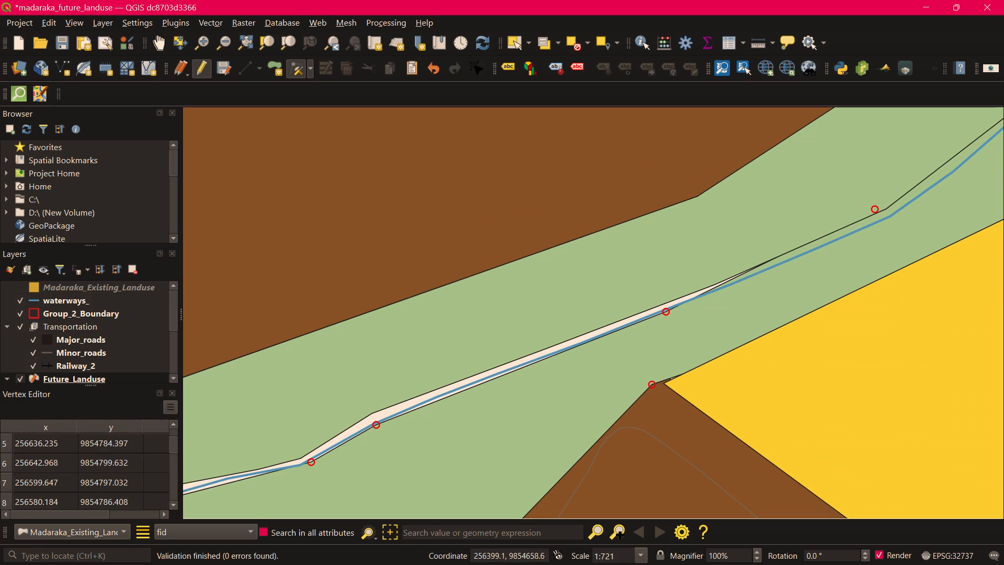
left_click(667, 311)
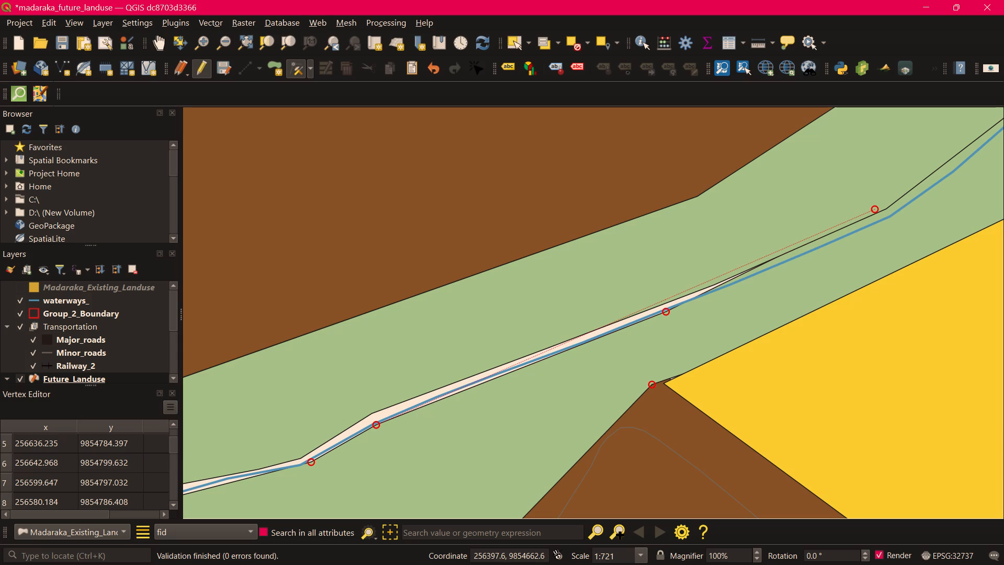
left_click(664, 300)
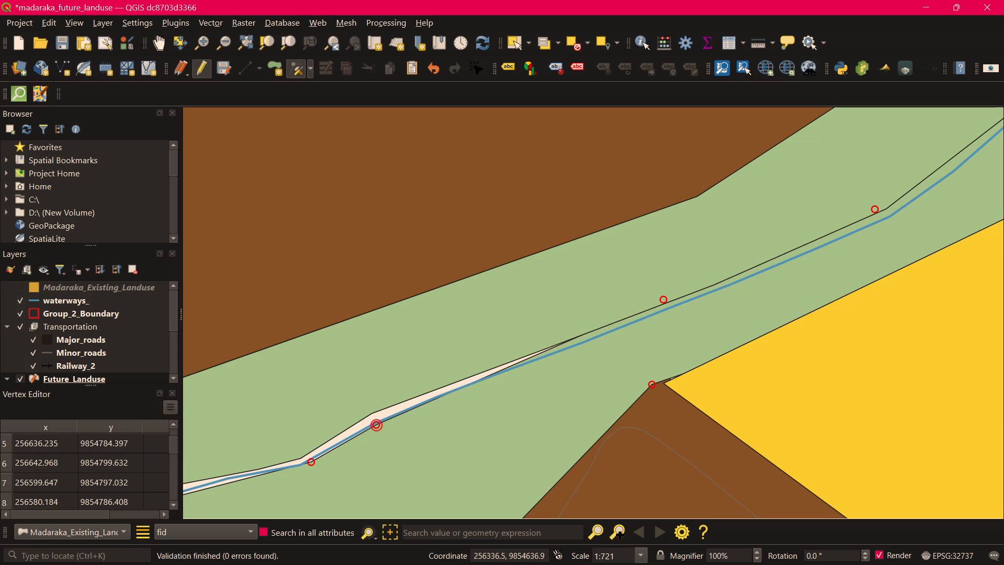
left_click(377, 424)
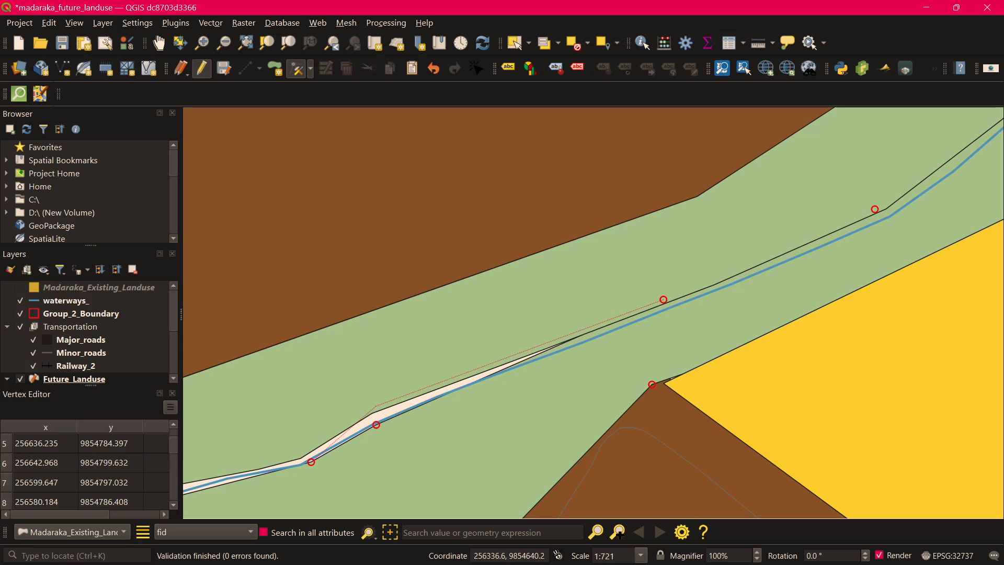
left_click(373, 413)
middle_click_drag(398, 375, 506, 277)
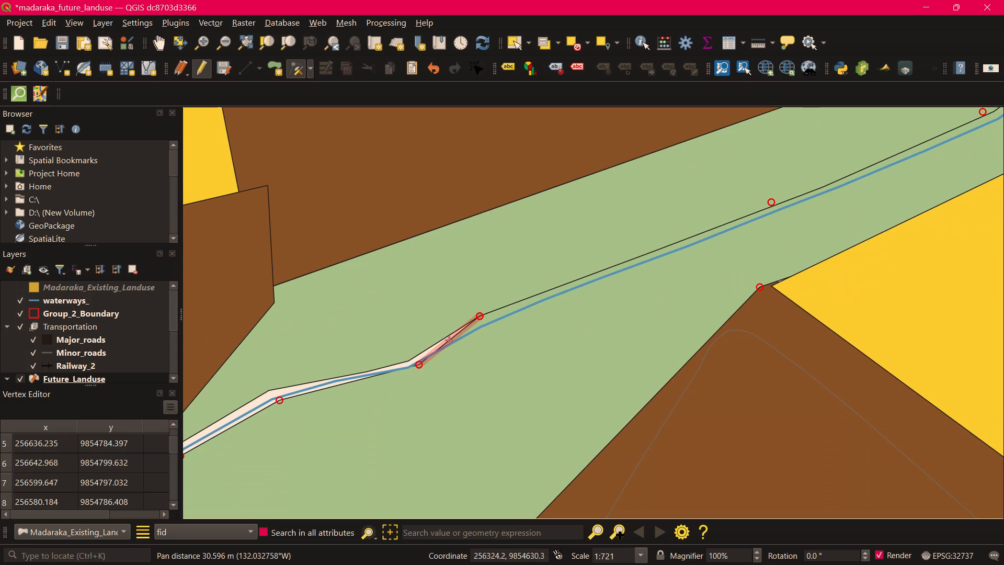
left_click(420, 364)
left_click(409, 360)
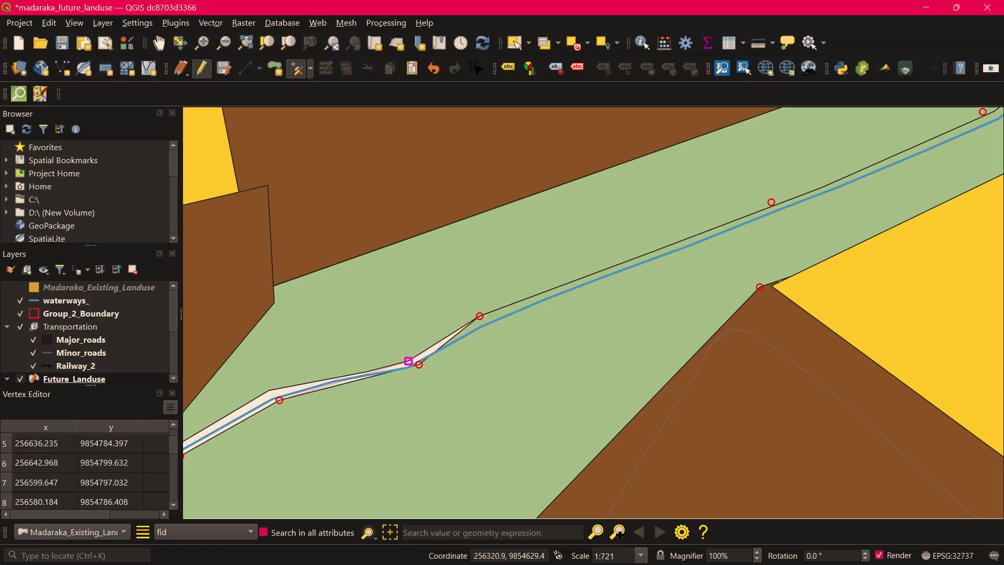
Move the three following vertices of the lower light-green polygon, around the waterway's southward bend, onto the upper polygon's corners.
middle_click_drag(416, 340, 538, 266)
left_click(401, 328)
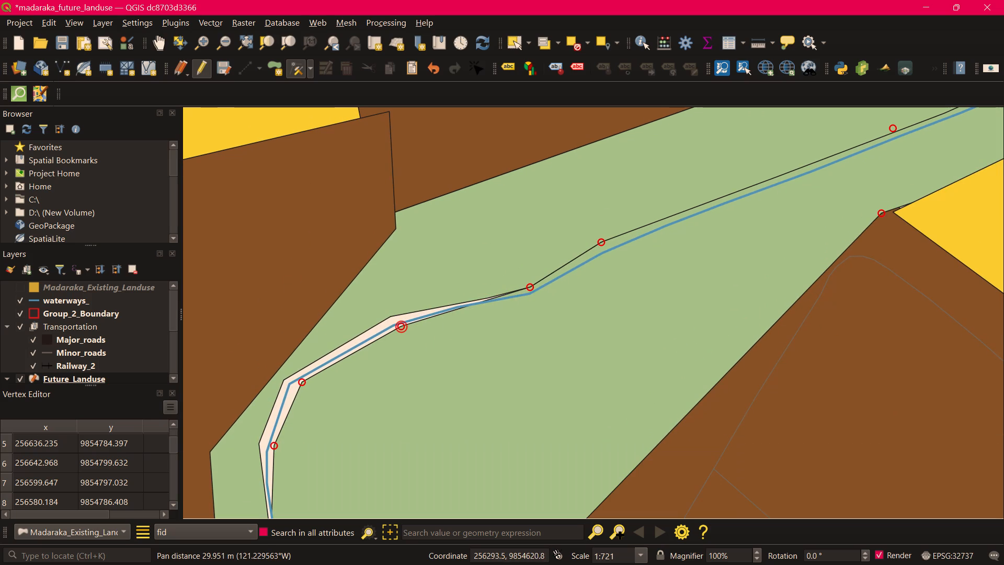
left_click(392, 314)
middle_click_drag(435, 303, 533, 223)
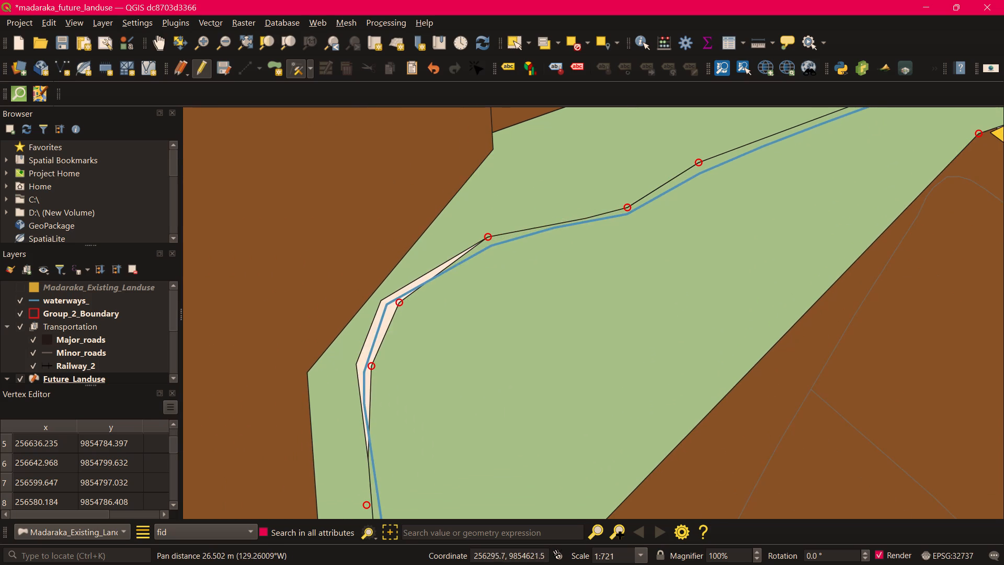
left_click(397, 302)
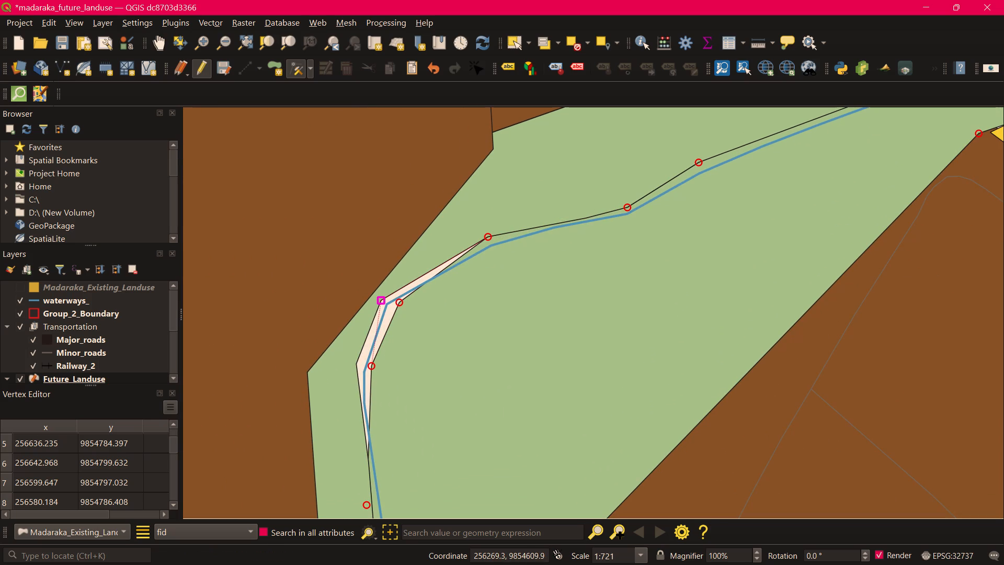
left_click(382, 300)
left_click(372, 365)
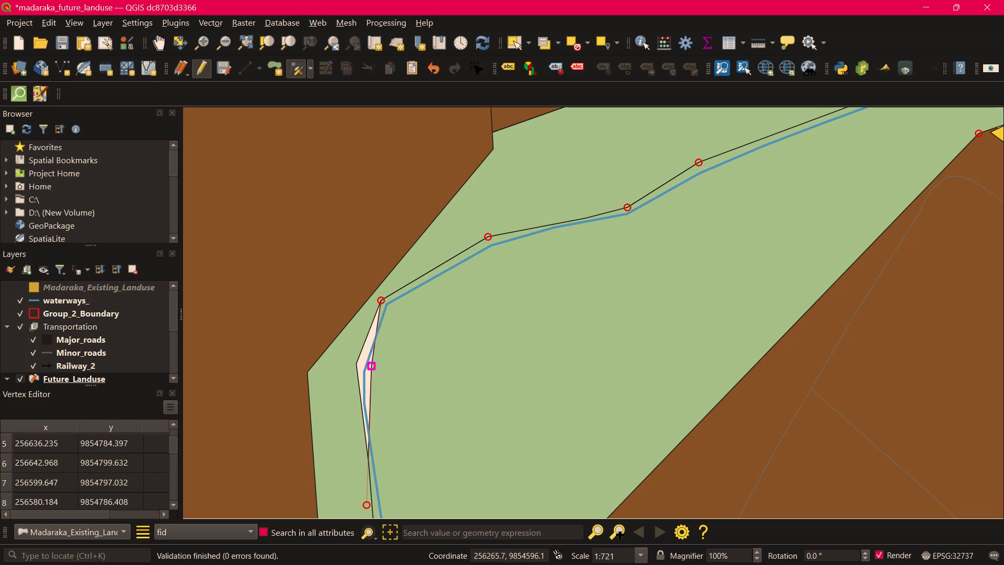
left_click(357, 361)
Move the dark-green polygon's northwest corner southwest to the brown polygon's tip, covering the gap below the yellow polygon.
middle_click_drag(446, 318, 489, 162)
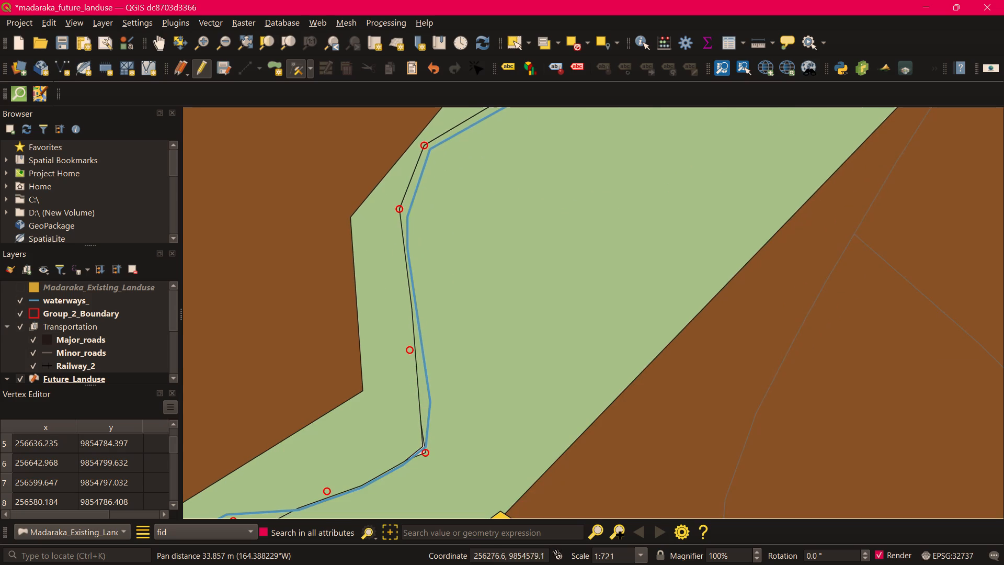
scroll(511, 322, "down", 1)
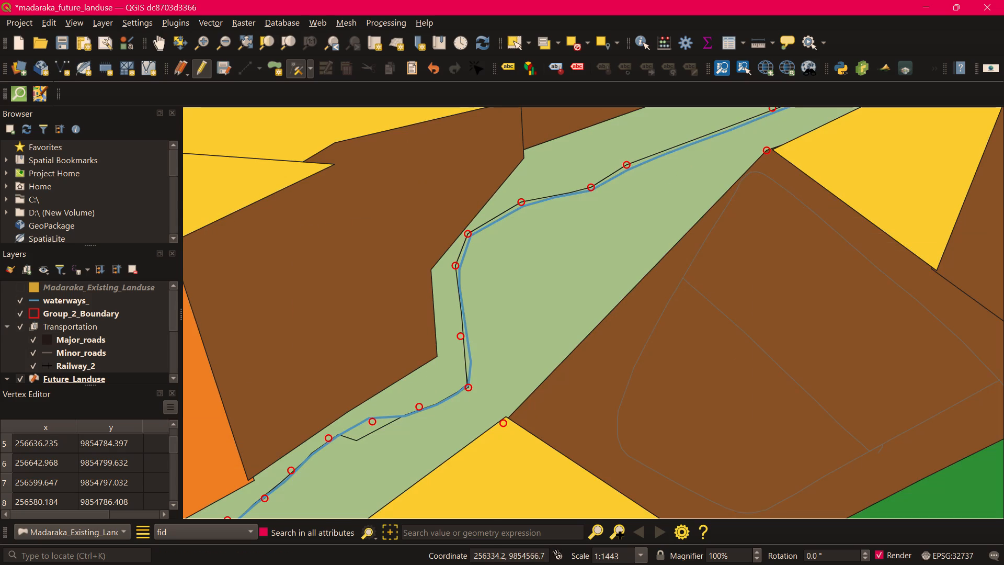
middle_click_drag(563, 308, 645, 151)
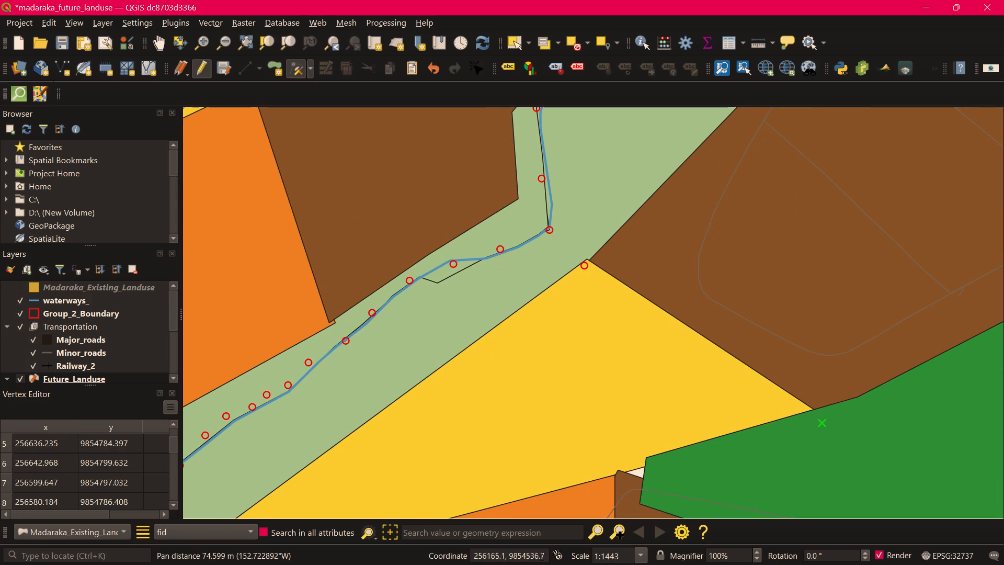
middle_click_drag(615, 481, 574, 364)
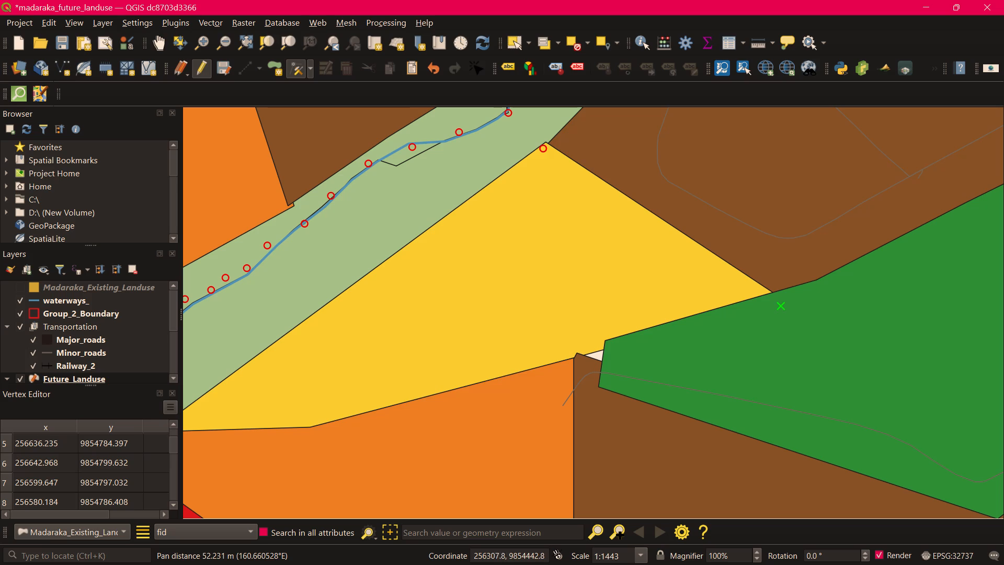
right_click(597, 356)
scroll(601, 359, "up", 2)
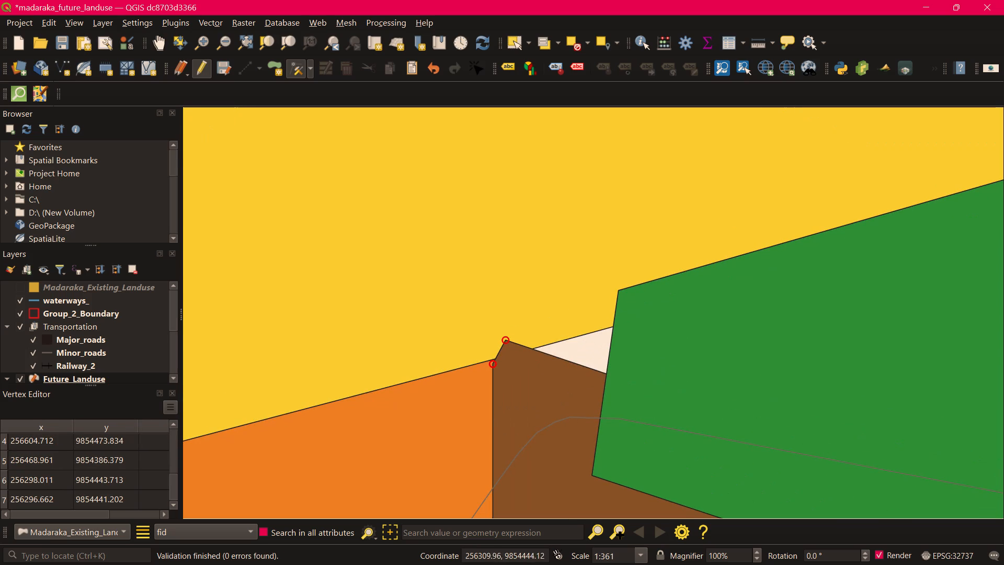
left_click(626, 301)
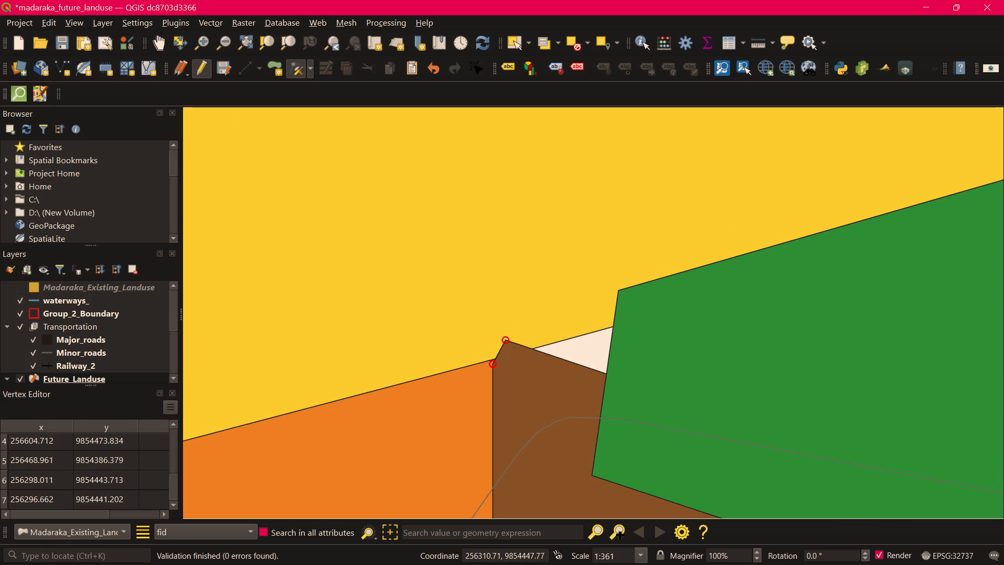
right_click(626, 303)
scroll(640, 326, "down", 2)
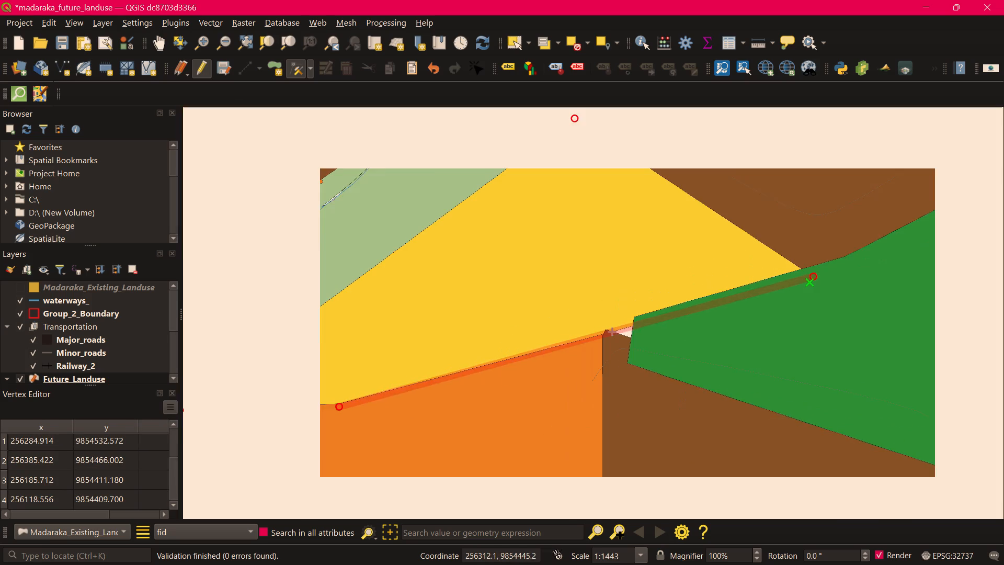
left_click(675, 332)
right_click(675, 332)
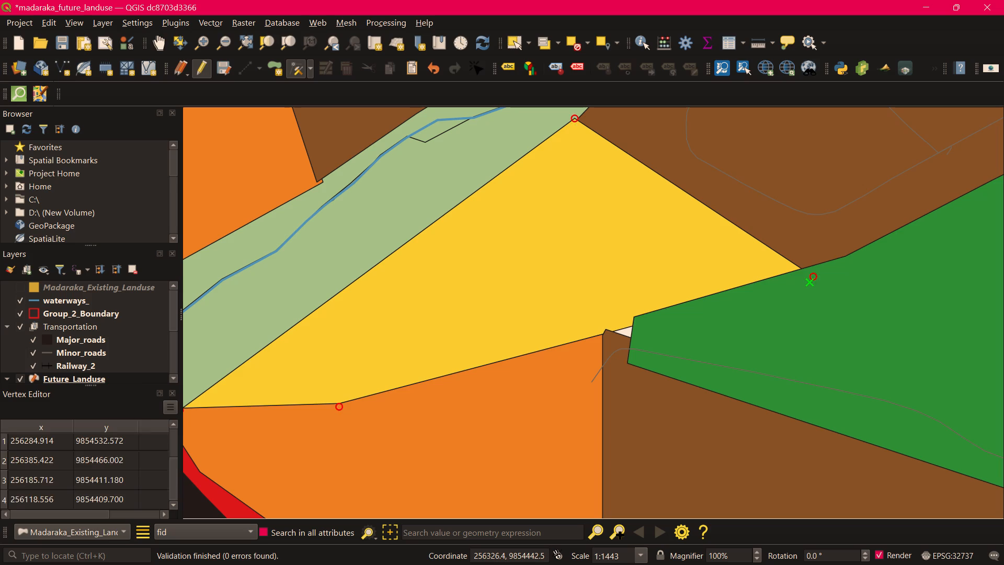
left_click_drag(634, 319, 618, 333)
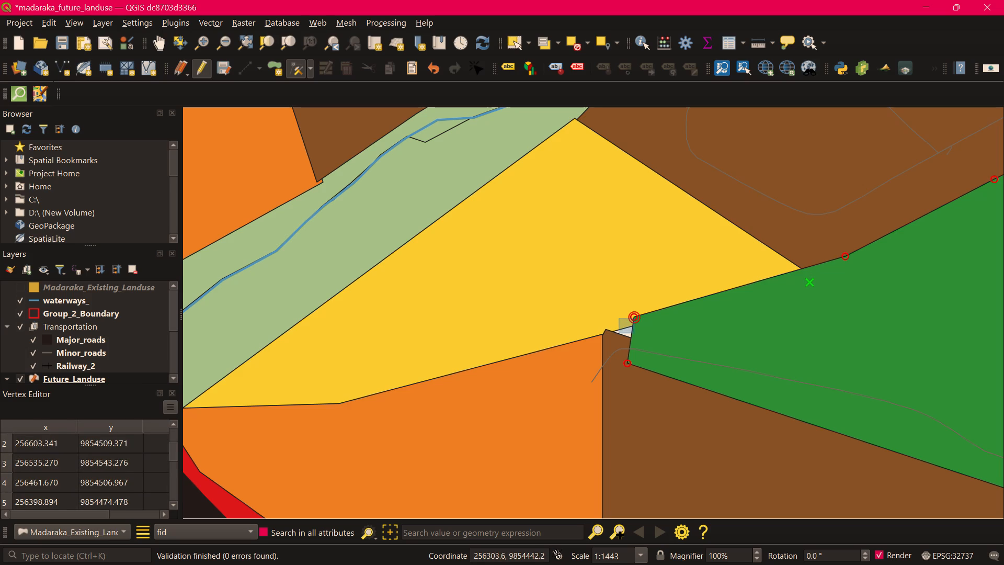
left_click_drag(618, 333, 611, 334)
left_click(633, 318)
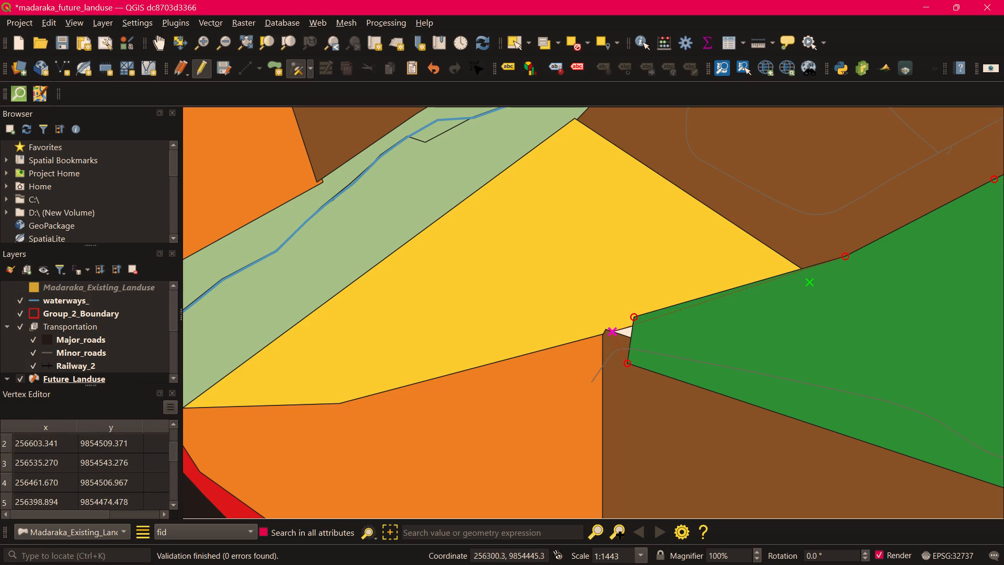
left_click(613, 330)
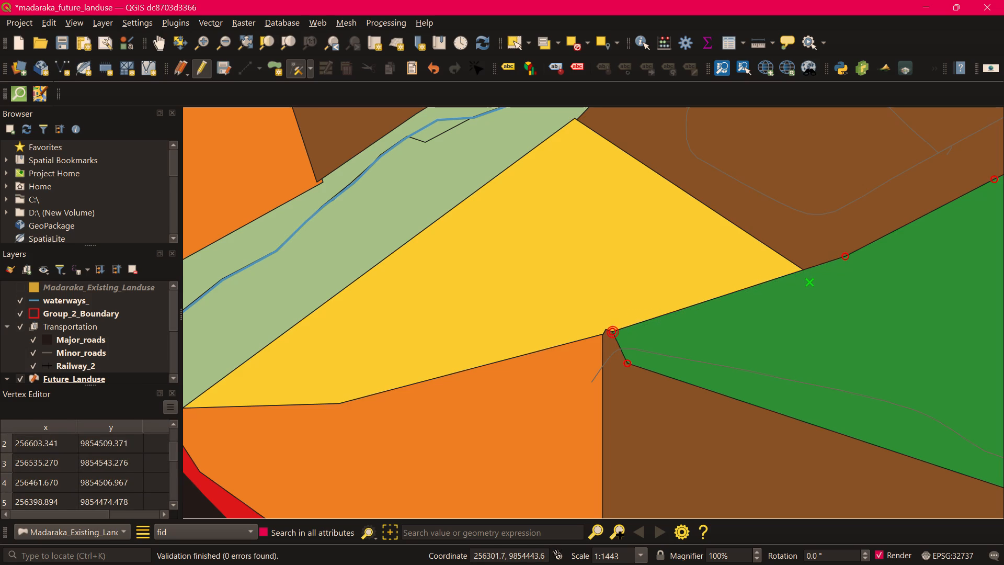
Move the north corner of the orange polygon south of the yellow polygons onto the large dark-green polygon's west corner.
scroll(643, 323, "down", 2)
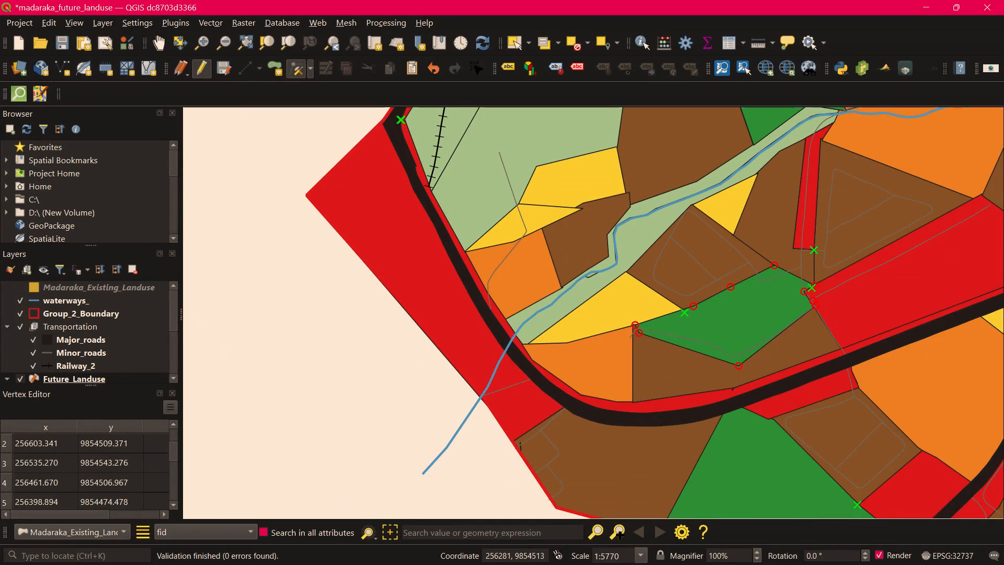
middle_click_drag(624, 281, 618, 477)
middle_click_drag(736, 261, 567, 336)
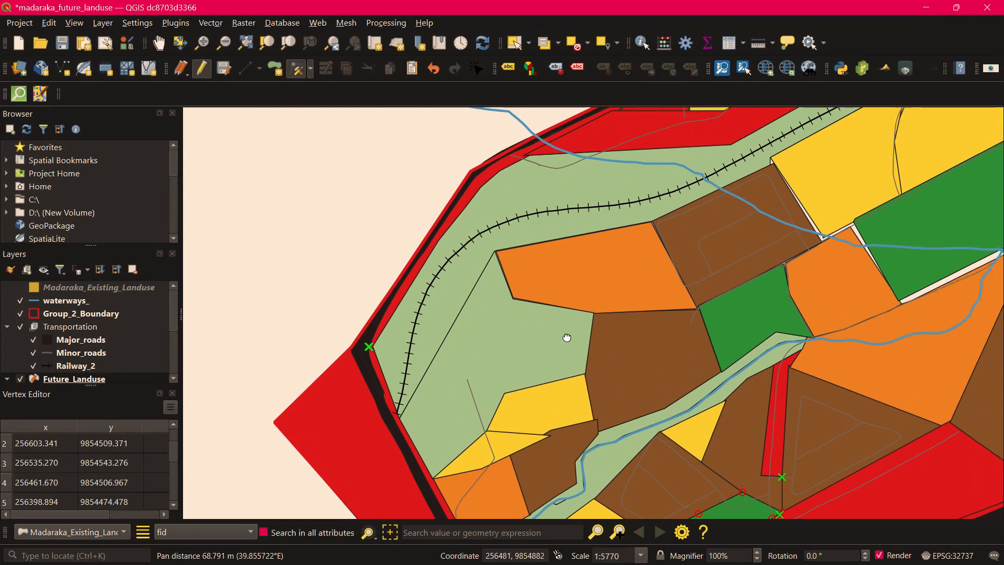
middle_click_drag(567, 336, 494, 336)
middle_click_drag(754, 384, 714, 192)
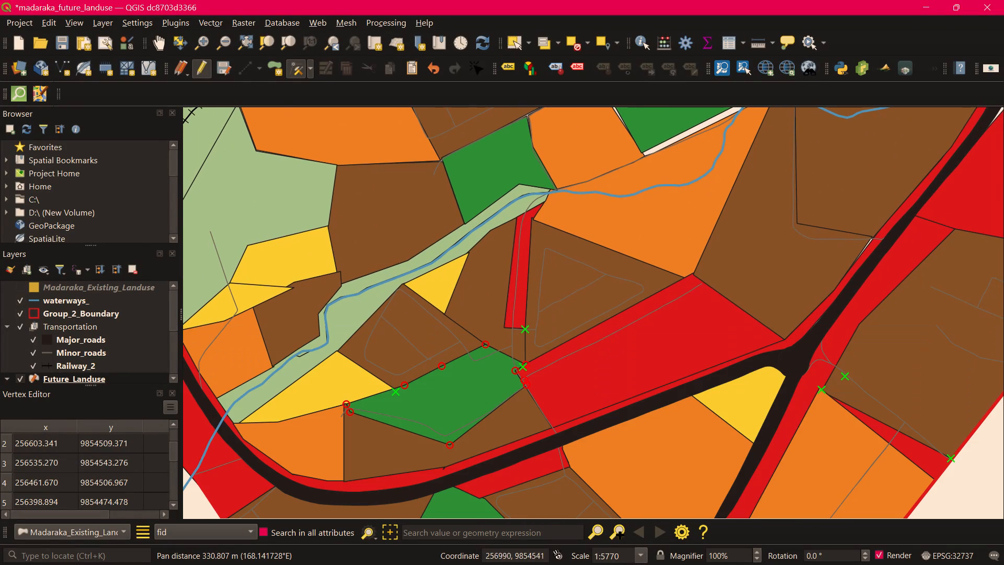
middle_click_drag(736, 279, 752, 563)
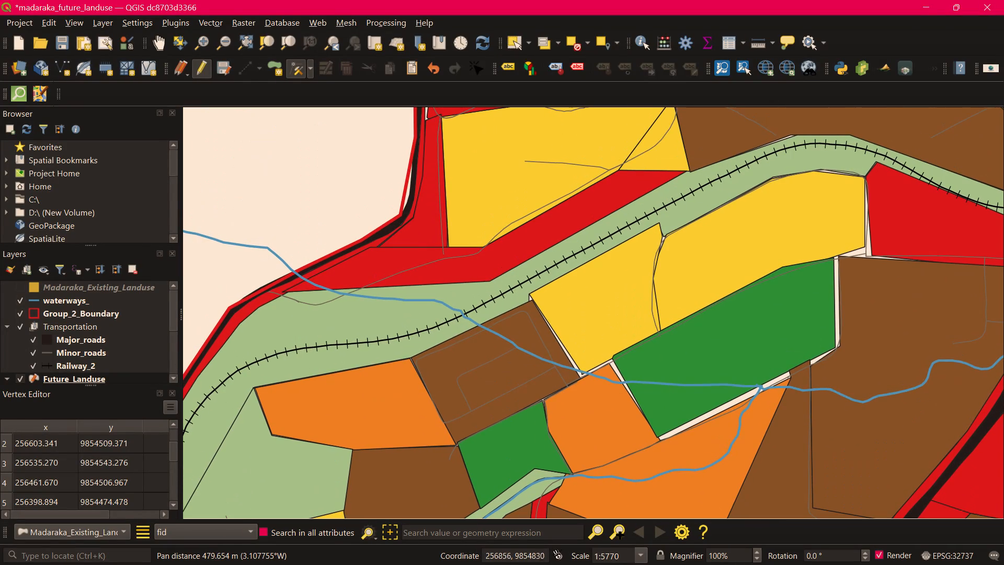
right_click(632, 428)
scroll(626, 366, "up", 2)
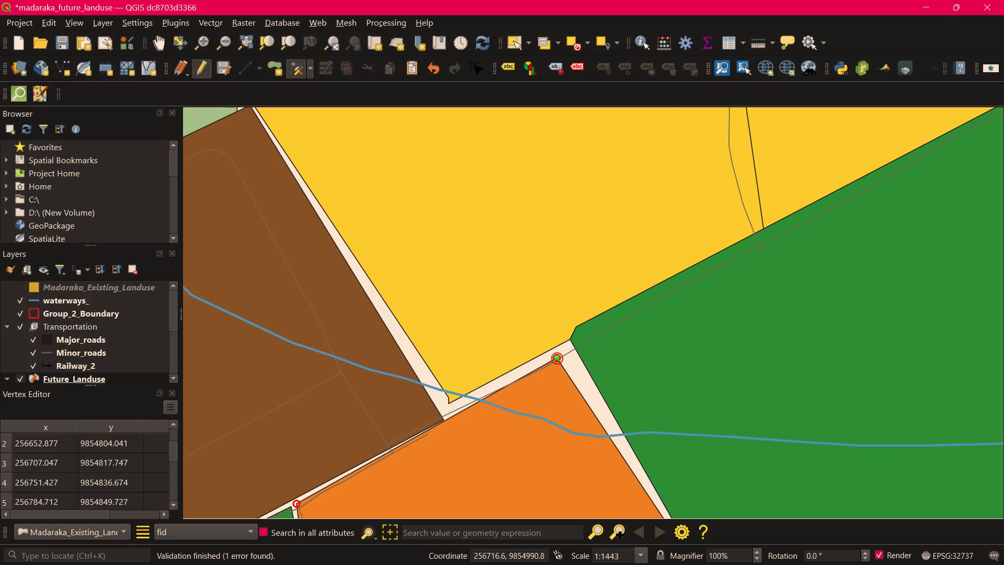
left_click(557, 359)
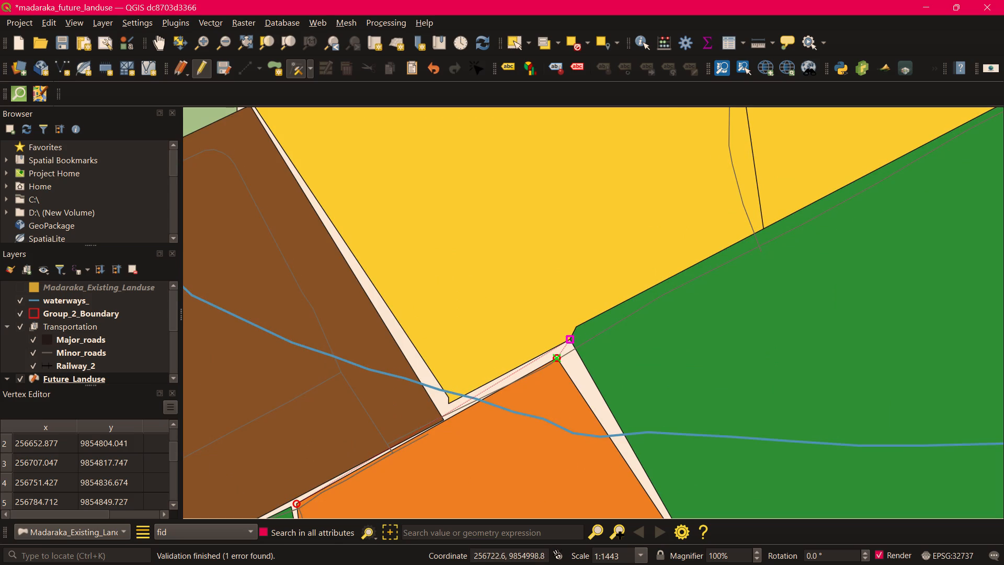
left_click(571, 339)
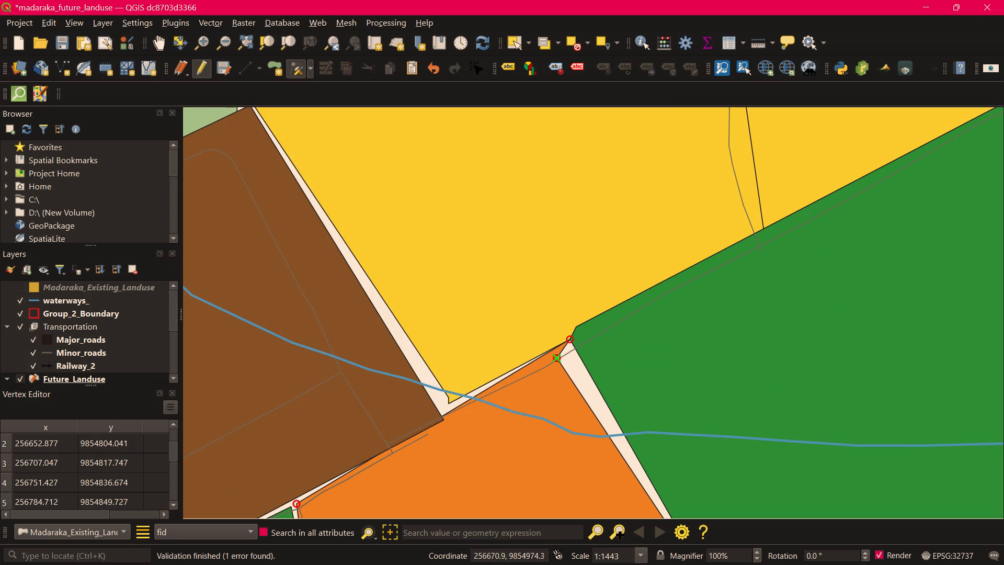
Move the yellow polygon's two southern tip vertices onto the neighbouring brown polygon's east corner, closing the strip between them.
right_click(449, 396)
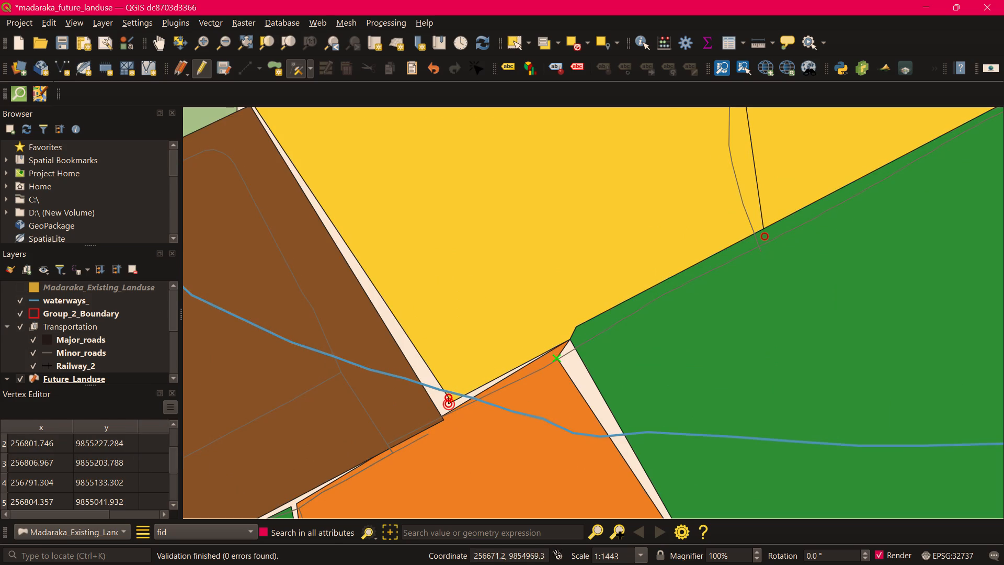
left_click(449, 404)
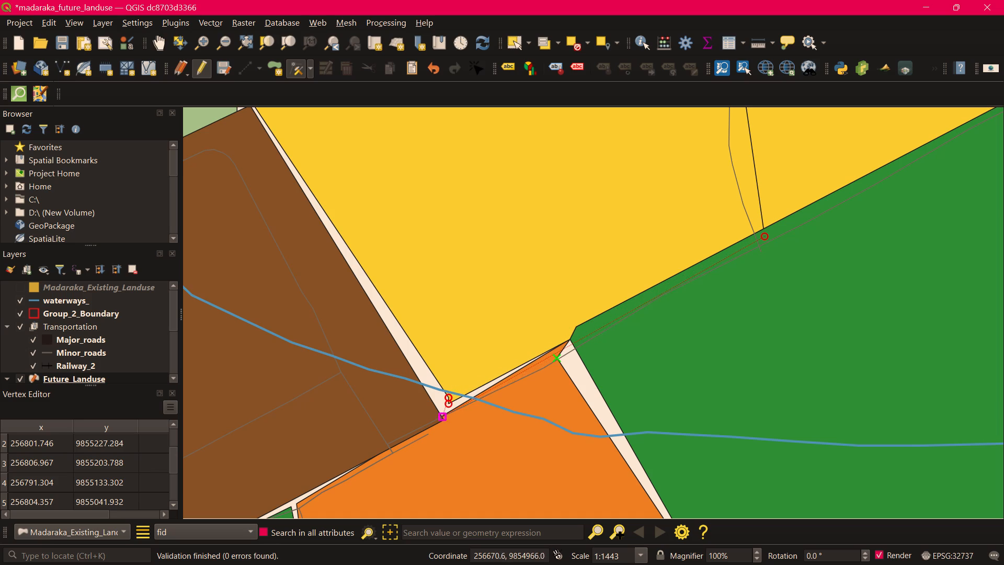
left_click(446, 421)
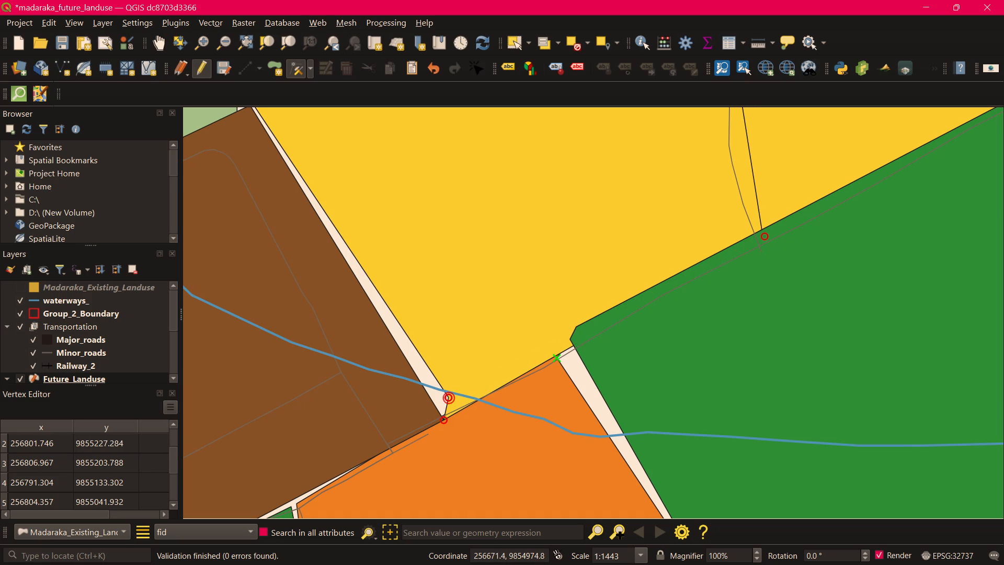
left_click(448, 396)
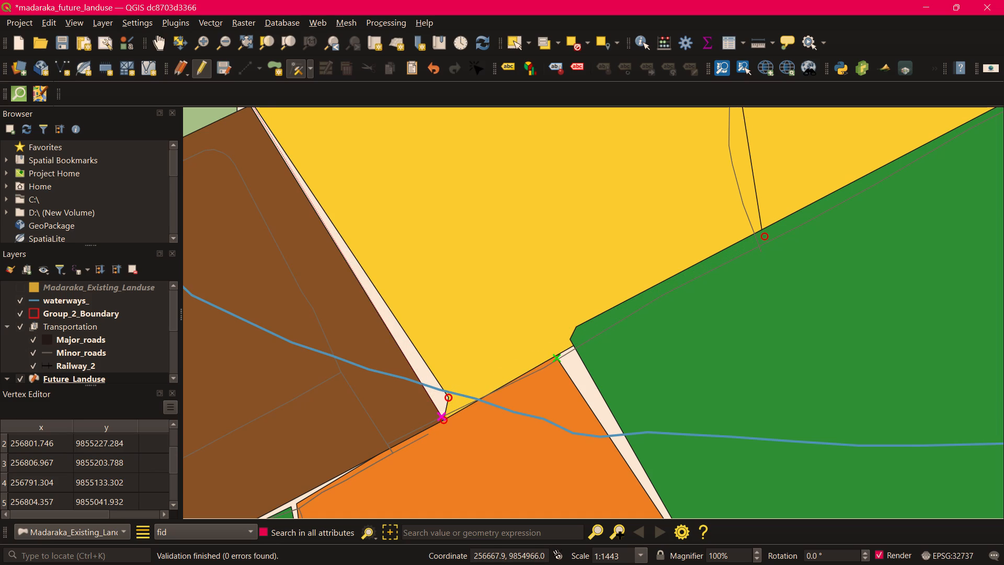
left_click(441, 418)
Shift the orange polygon's whole northeast edge northeastward over the gap beside the large dark-green polygon.
middle_click_drag(591, 387, 510, 181)
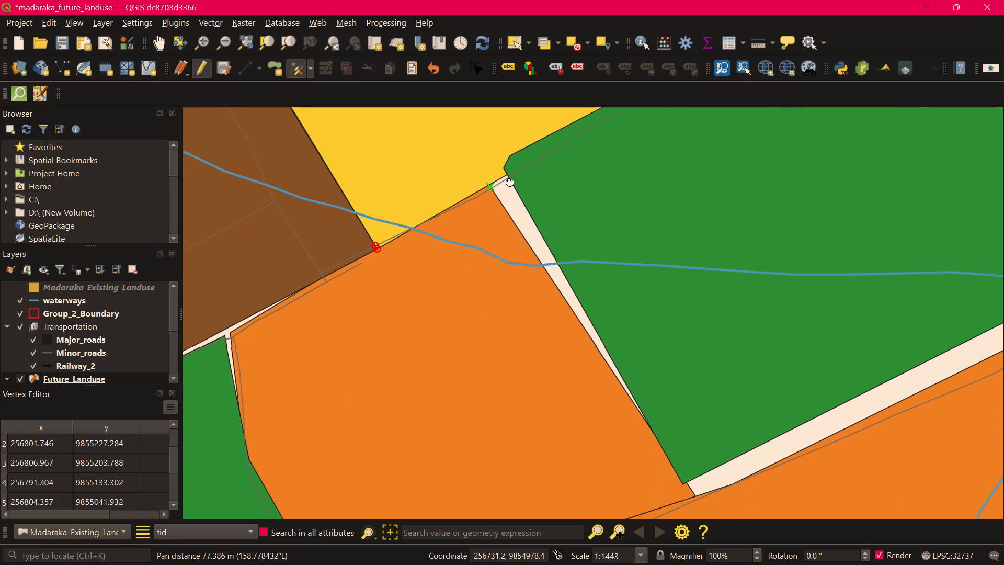
middle_click_drag(510, 181, 505, 174)
right_click(531, 237)
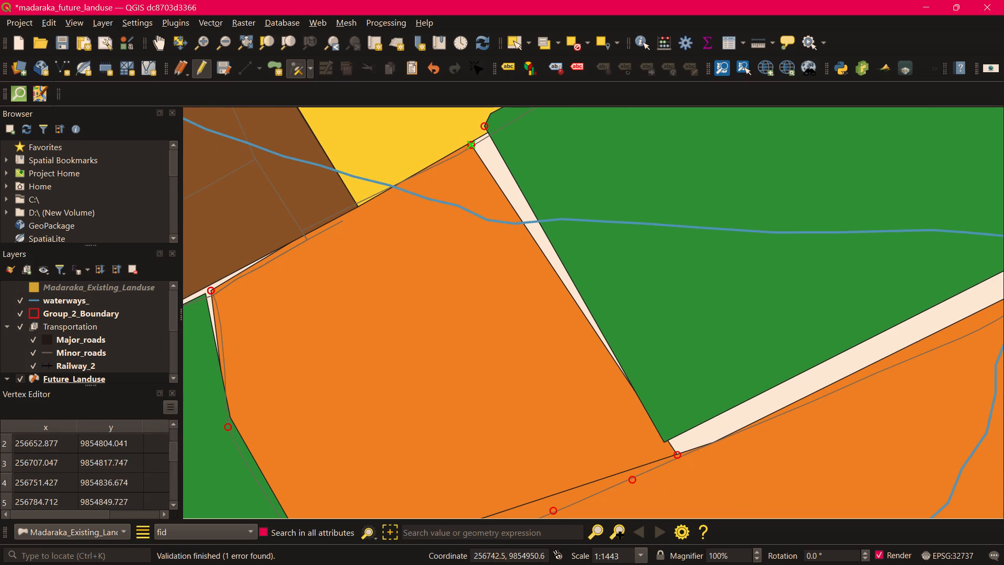
left_click(534, 241)
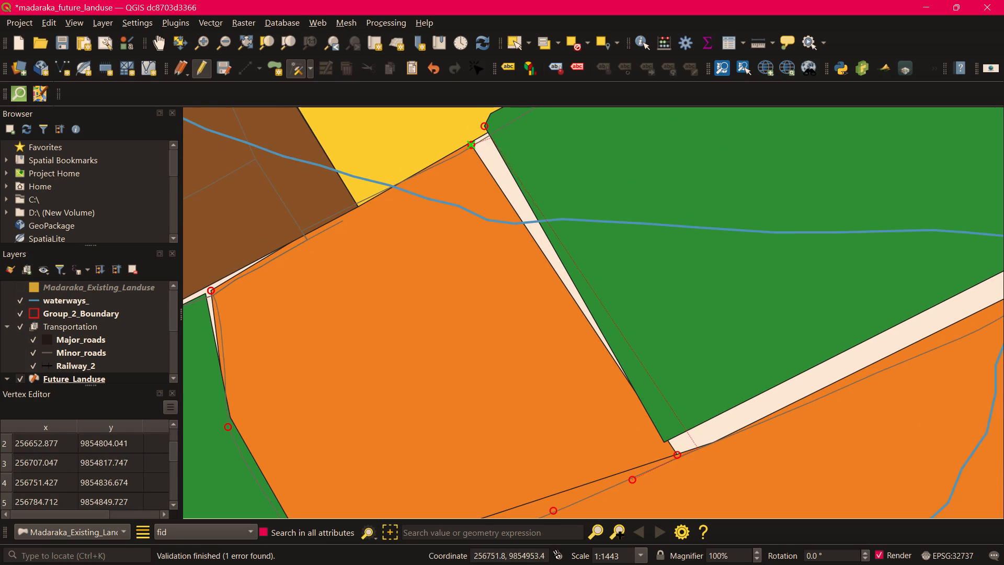
left_click(553, 235)
Move the orange polygon's two remaining north-corner vertices onto the yellow polygon's edge, one of them where it meets the dark-green polygon.
scroll(477, 162, "up", 2)
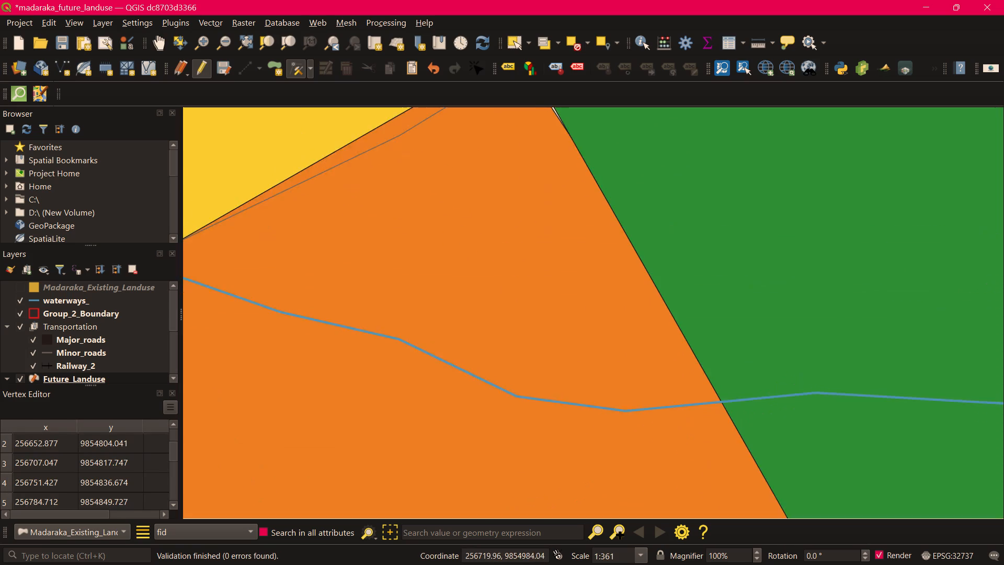
middle_click_drag(484, 160, 515, 406)
left_click(560, 319)
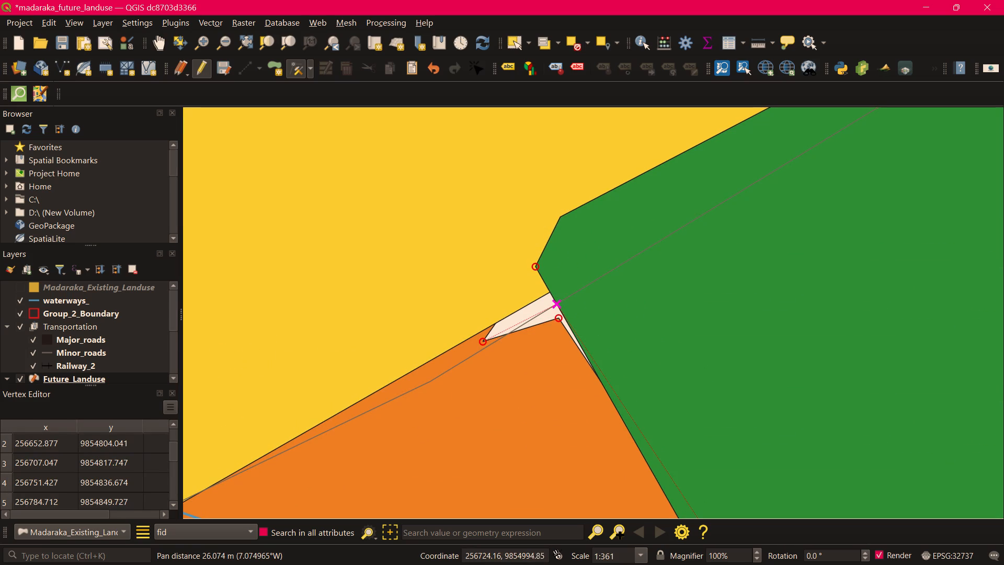
left_click(550, 293)
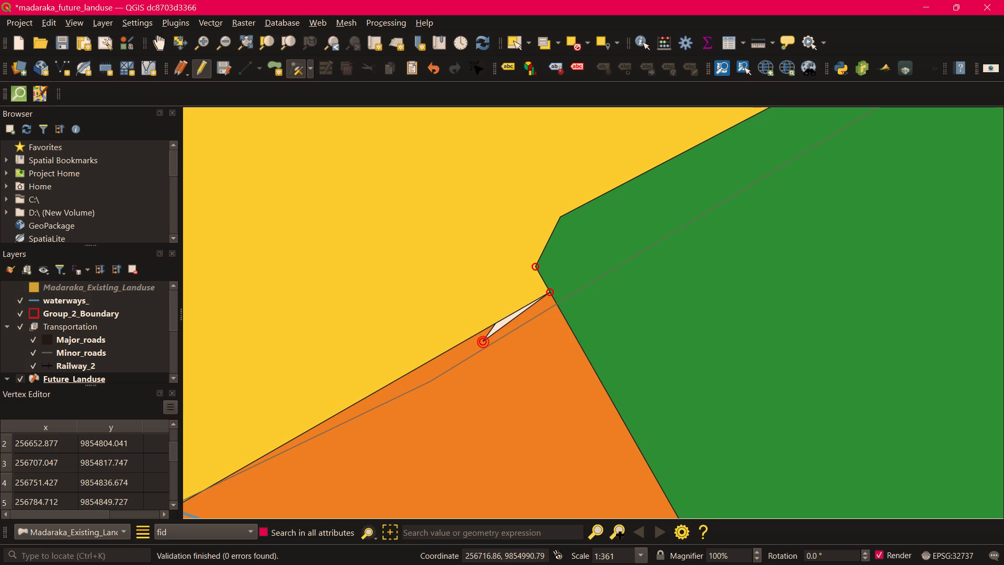
left_click(483, 341)
left_click(490, 319)
Move the orange polygon's northwest corner onto the brown polygon's edge, just above the small dark-green polygon's corner.
scroll(670, 386, "down", 2)
middle_click_drag(694, 381, 601, 313)
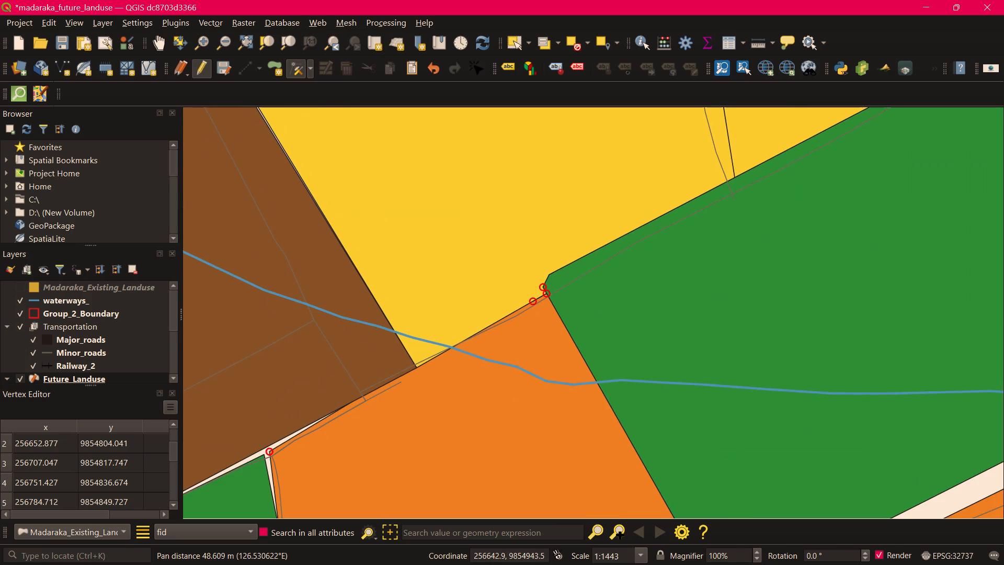
middle_click_drag(356, 421, 672, 346)
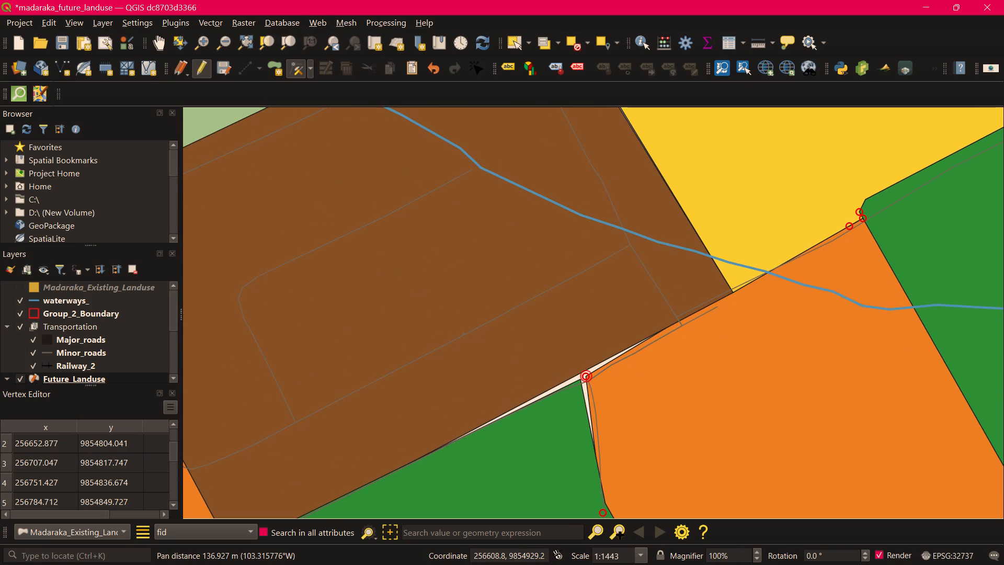
scroll(587, 377, "up", 1)
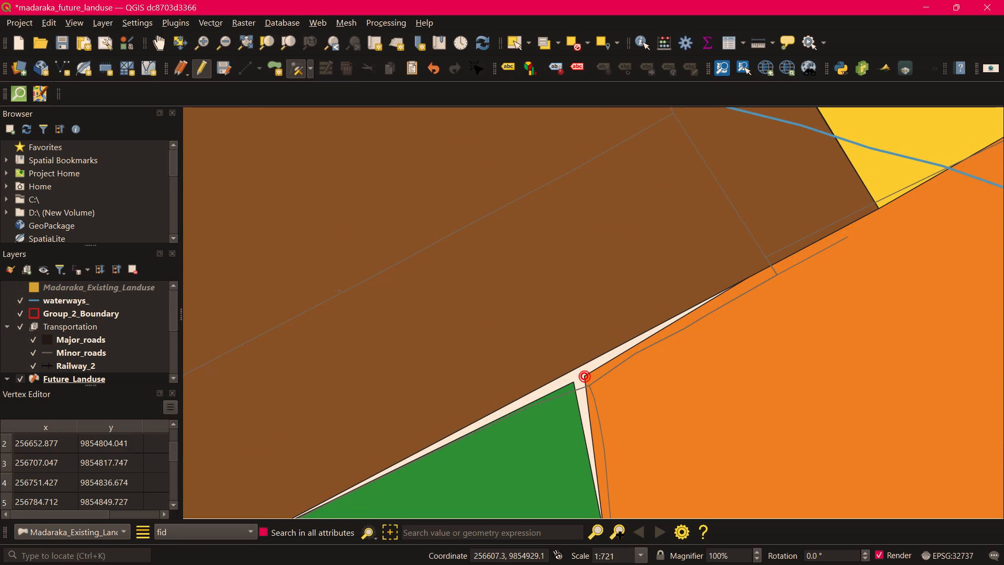
left_click(585, 377)
left_click(572, 371)
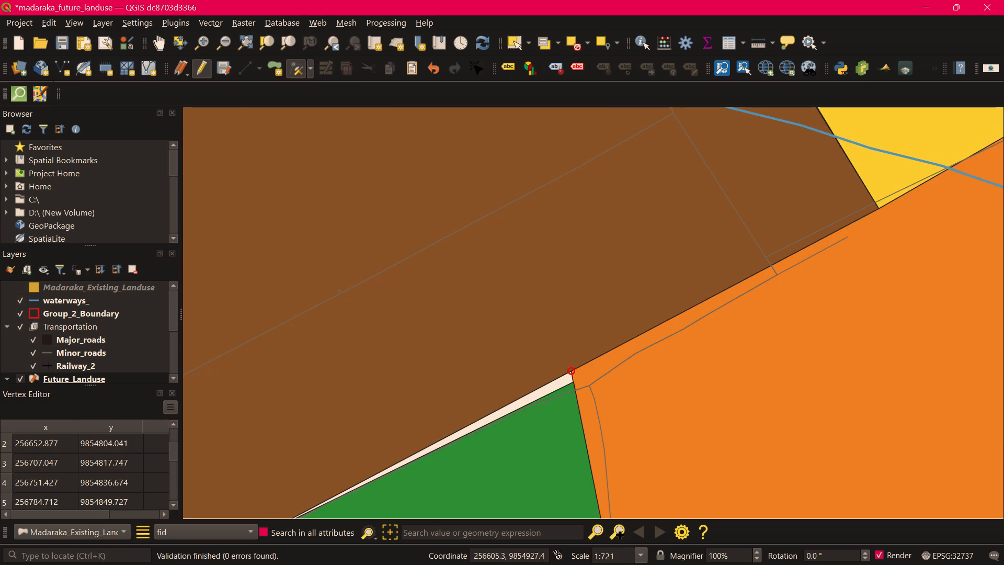
Move the small dark-green polygon's northeast corner onto the orange polygon's corner to close the sliver below the brown polygon.
left_click(566, 401)
right_click(566, 398)
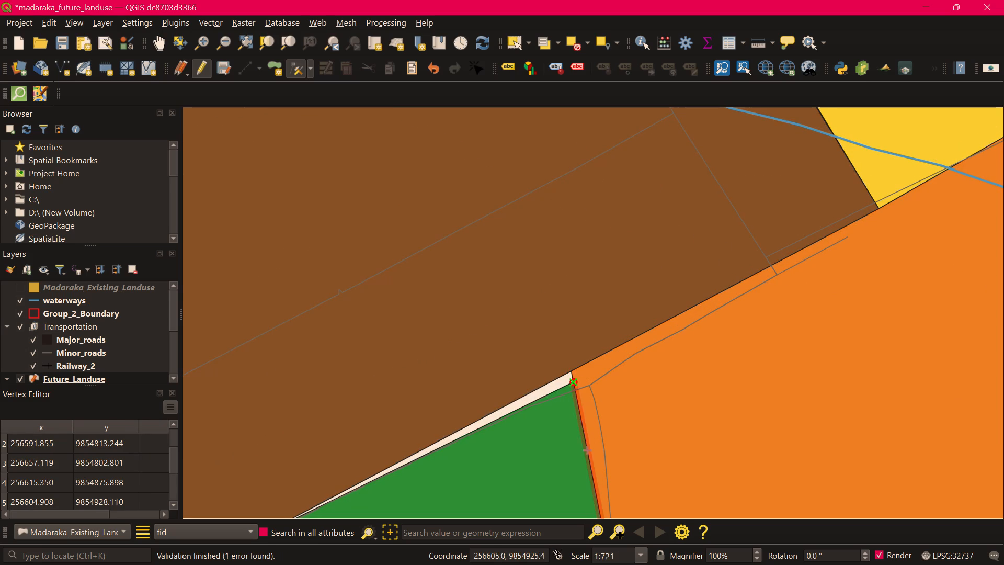
left_click(572, 383)
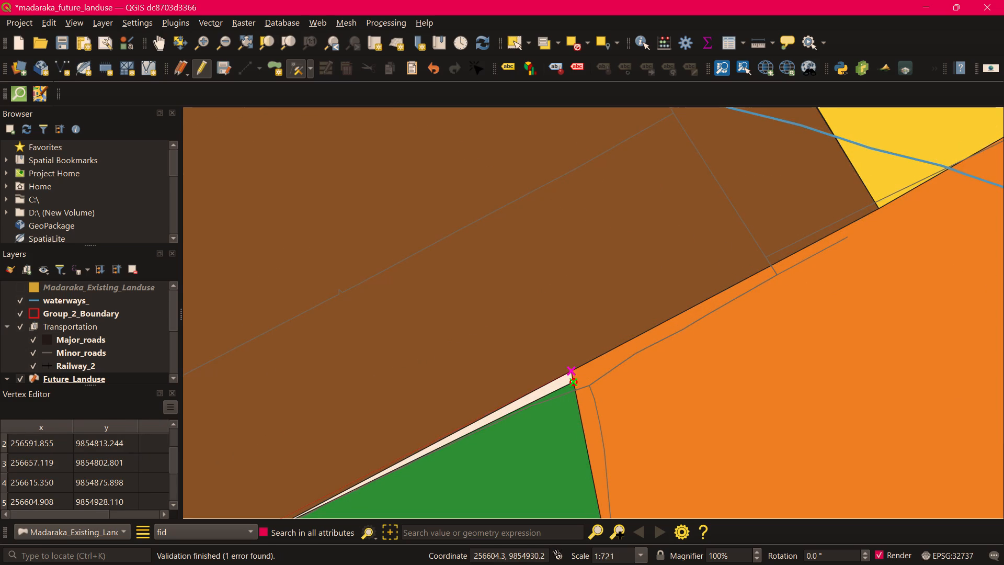
left_click(571, 372)
Move the large dark-green polygon's south corner southeast onto the orange polygon's corner.
scroll(599, 393, "down", 1)
scroll(655, 418, "down", 2)
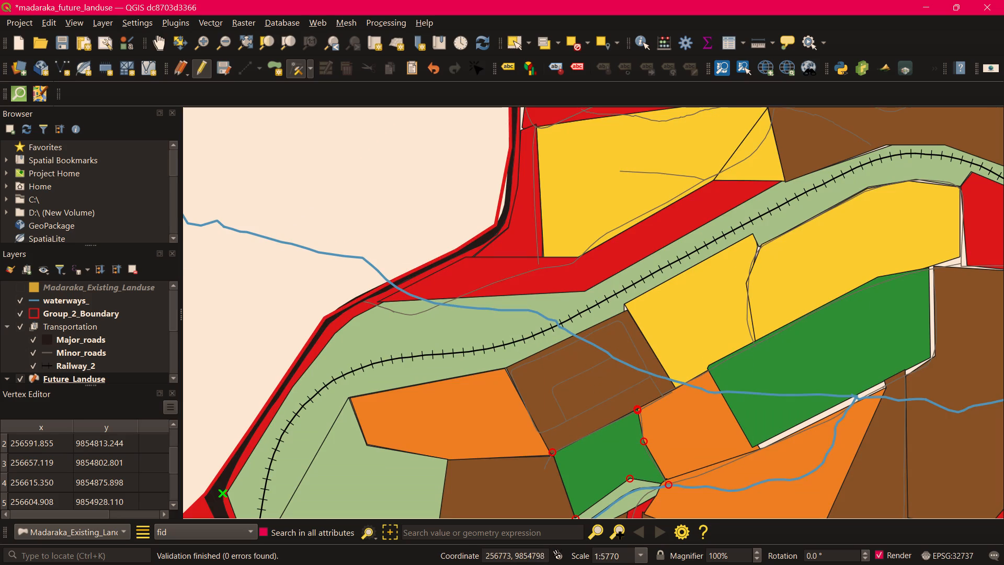
middle_click_drag(695, 446, 529, 476)
middle_click_drag(638, 426, 623, 409)
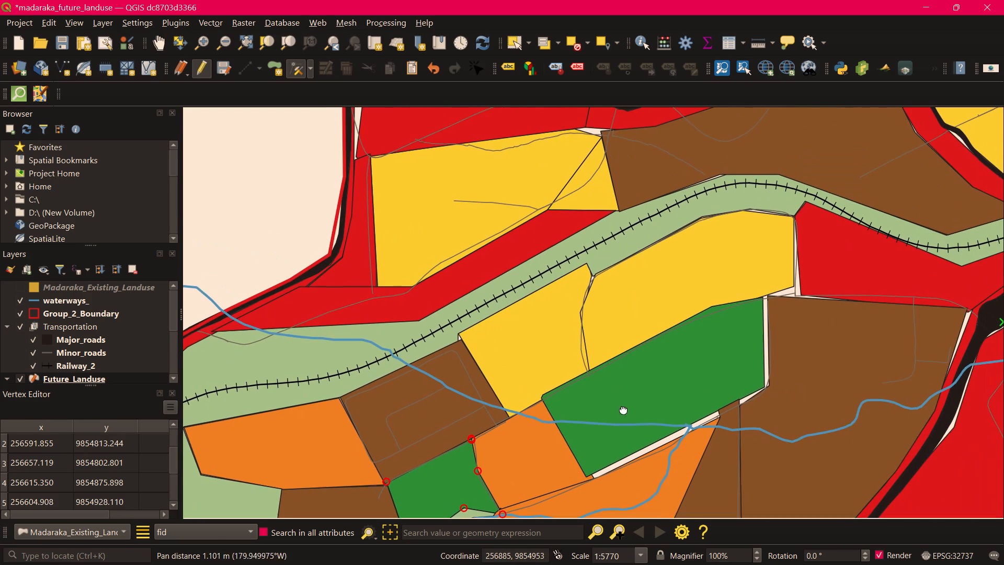
middle_click_drag(623, 409, 593, 367)
scroll(625, 397, "up", 1)
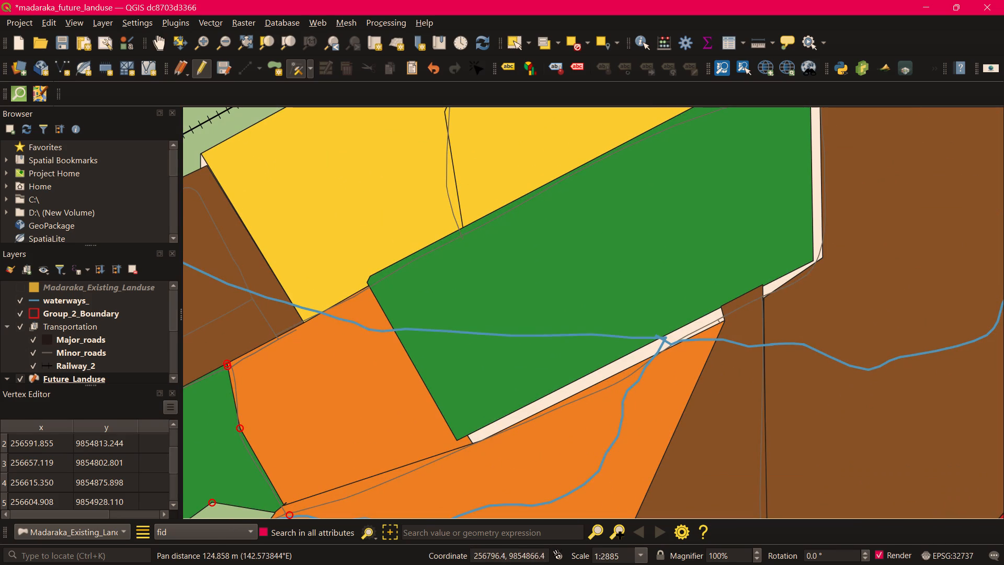
right_click(462, 422)
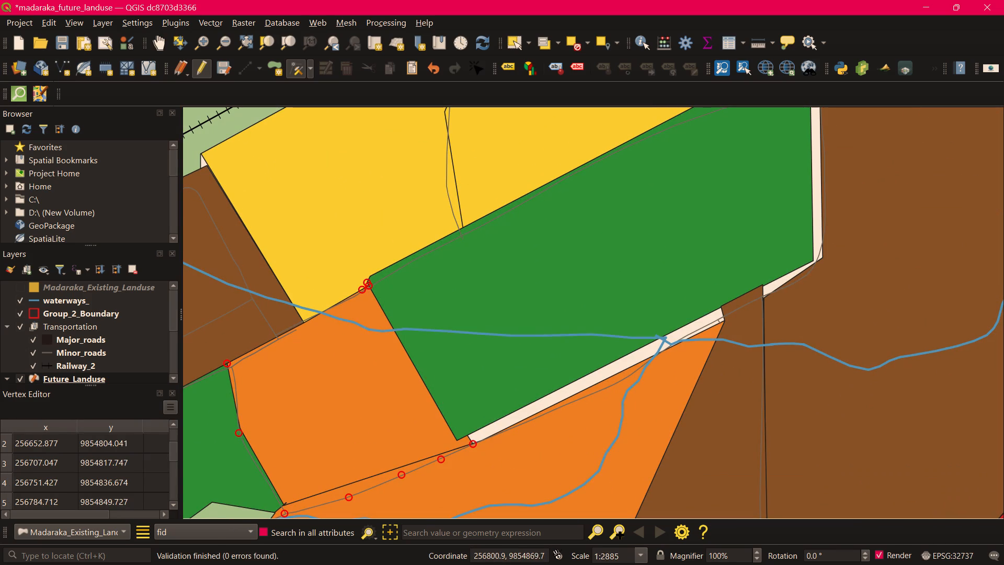
scroll(461, 433, "up", 2)
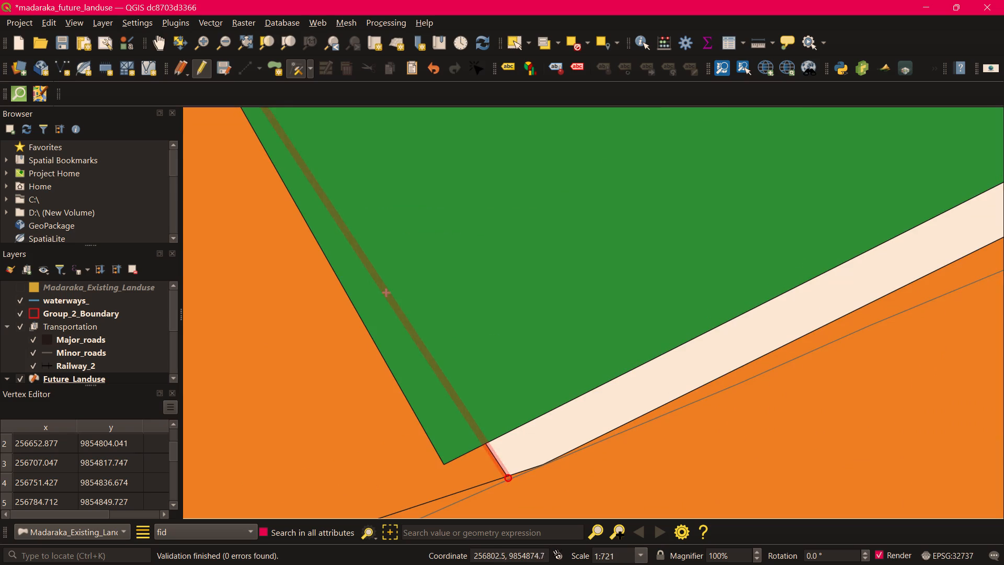
right_click(483, 398)
left_click_drag(447, 462, 466, 465)
left_click(446, 465)
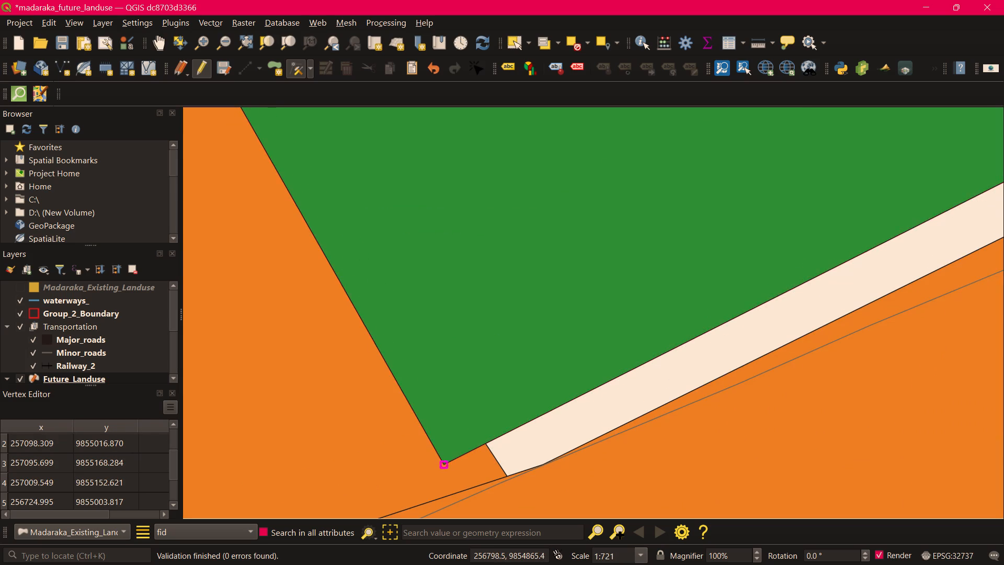
left_click(507, 477)
Add a vertex on the large dark-green polygon's southeast edge and place it beside the waterway over the orange polygon, covering the gap.
scroll(512, 431, "down", 3)
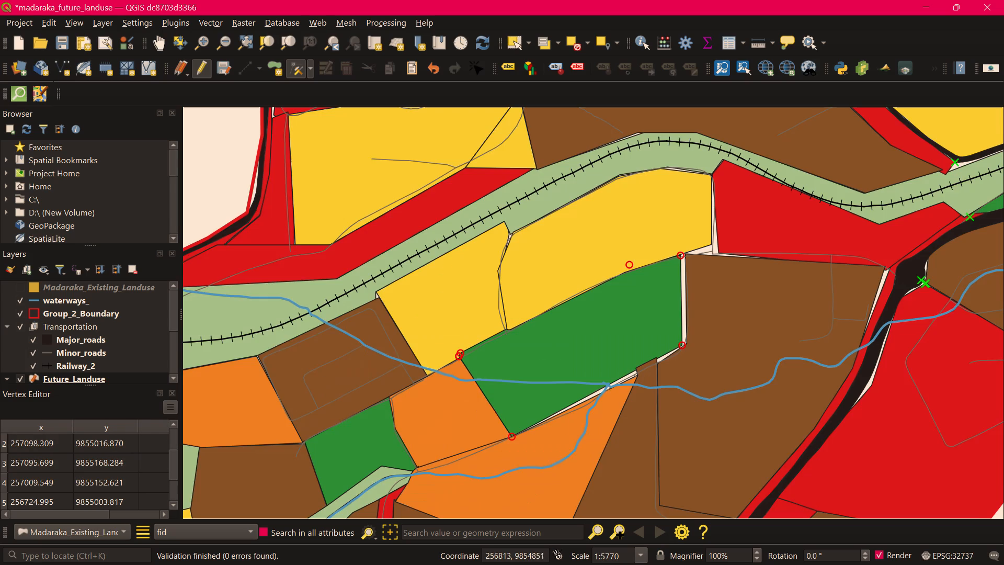
middle_click_drag(527, 397, 407, 410)
scroll(541, 401, "up", 1)
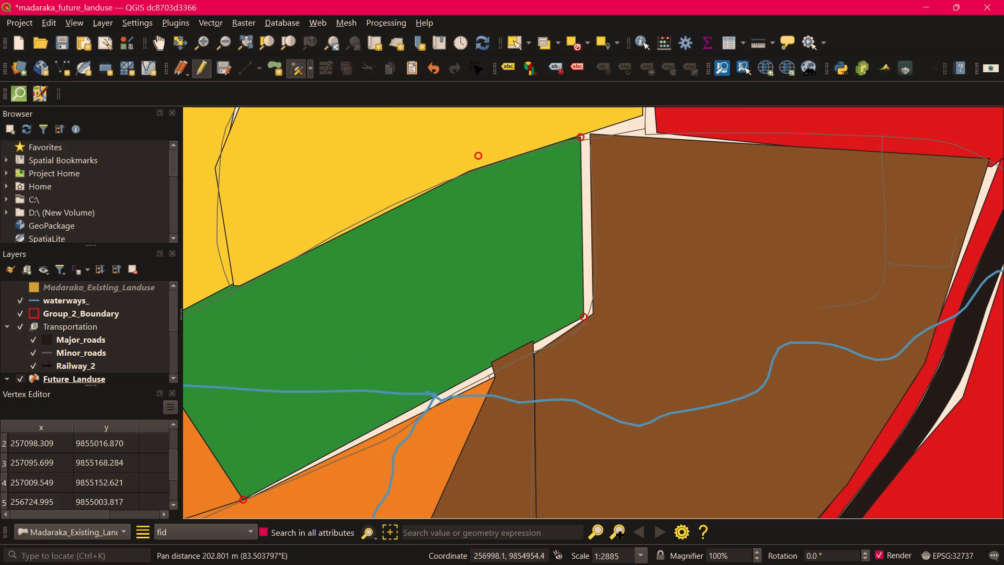
left_click(413, 409)
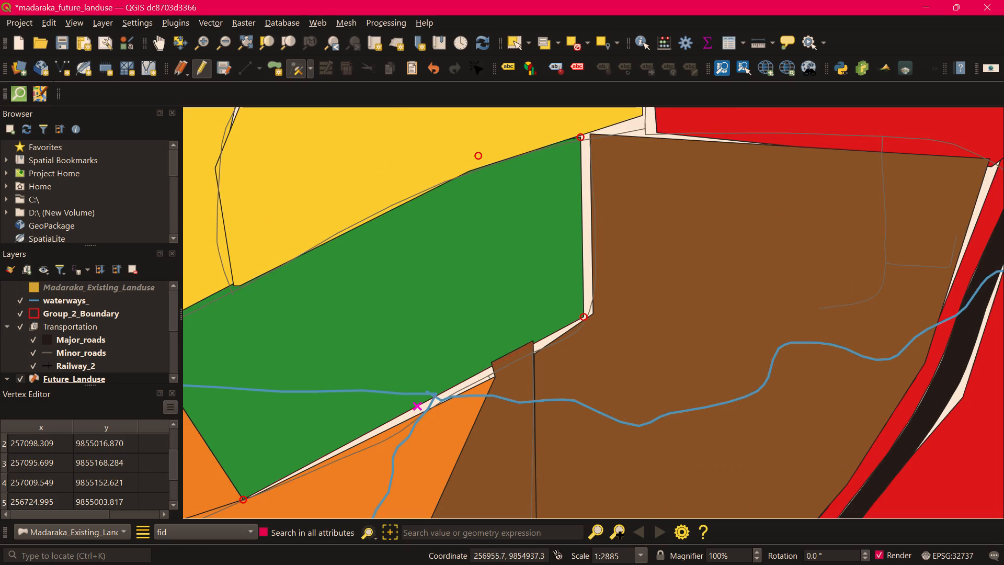
left_click(418, 419)
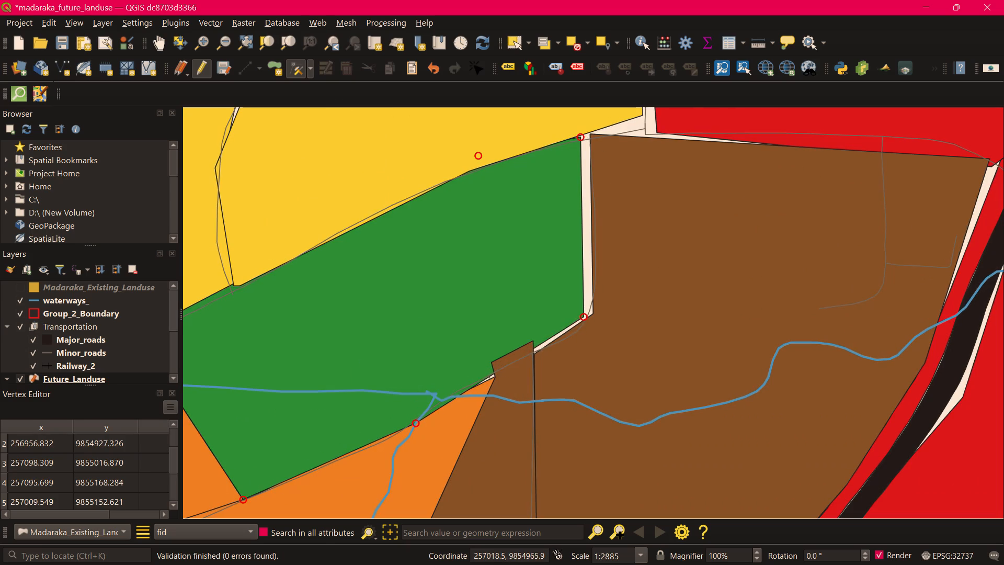
scroll(489, 376, "up", 1)
right_click(482, 367)
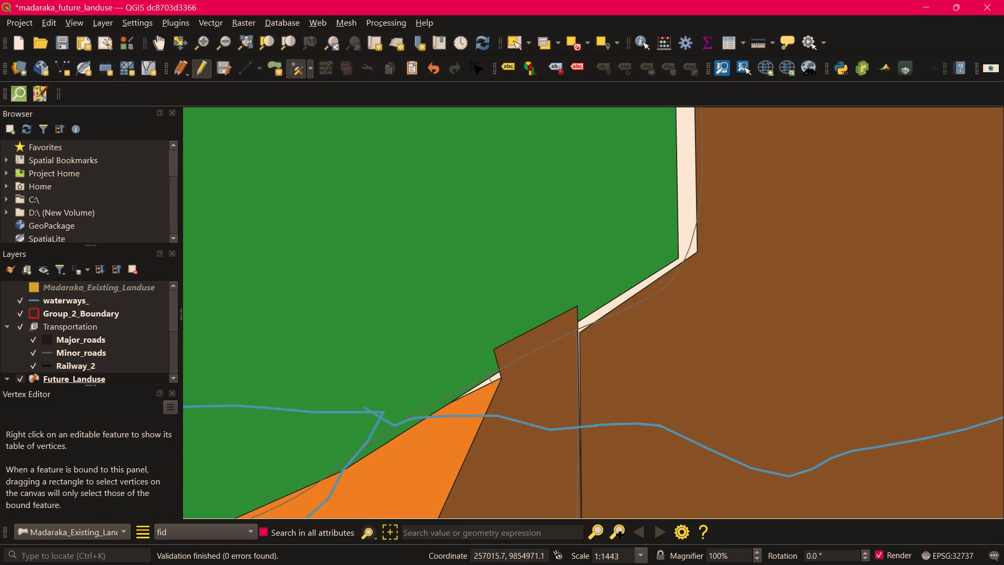
Shift the large dark-green polygon's southeast edge southeast over the orange and brown polygons to cover the gap.
left_click(487, 379)
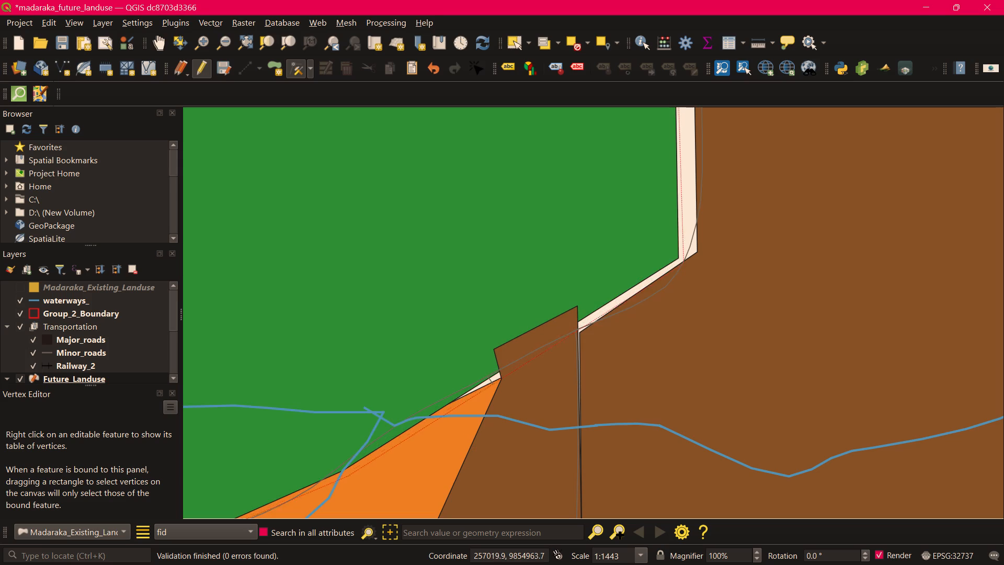
left_click(495, 387)
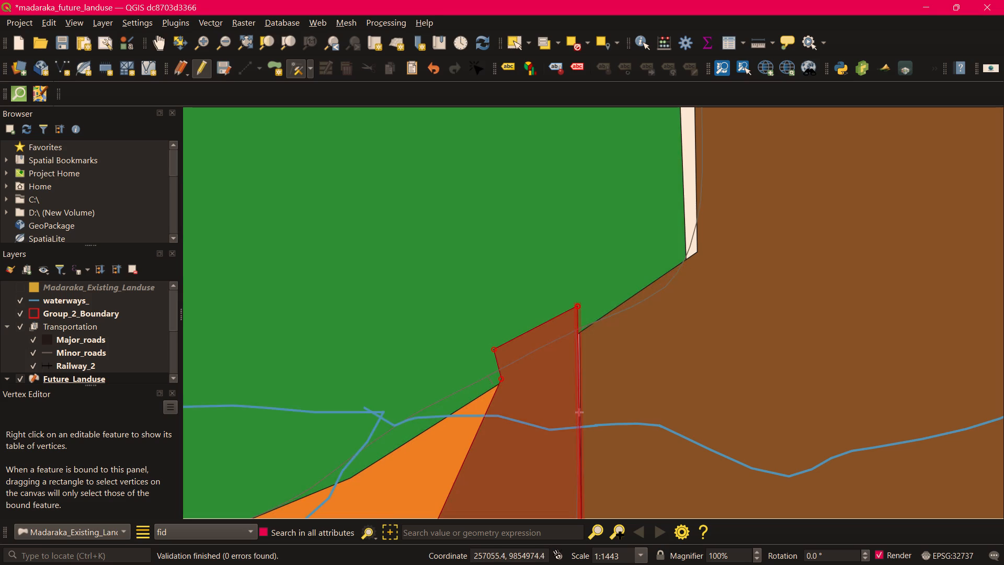
Add a vertex on the small brown polygon's east edge and place it over the neighbouring large brown polygon's edge.
scroll(577, 360, "up", 2)
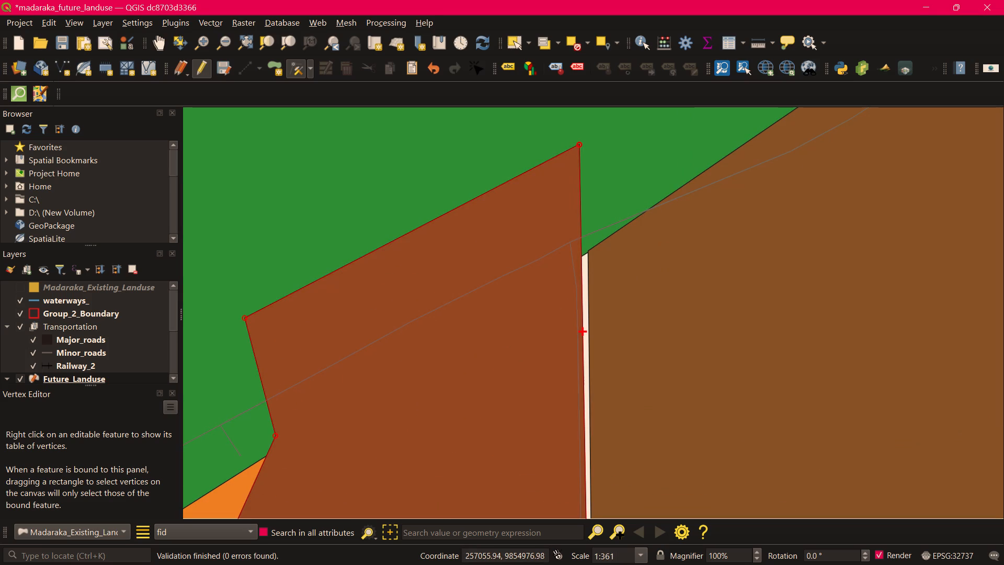
left_click(581, 332)
left_click(593, 332)
Move the large dark-green polygon's northeast corner onto the large brown polygon's northwest corner.
middle_click_drag(665, 324, 499, 394)
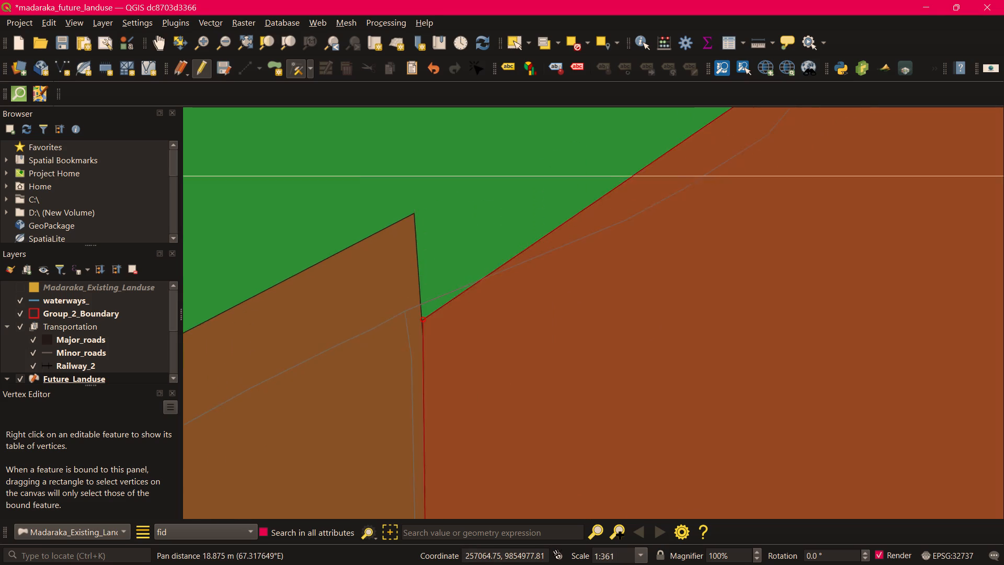
scroll(517, 389, "down", 1)
scroll(562, 394, "down", 1)
middle_click_drag(649, 375, 431, 551)
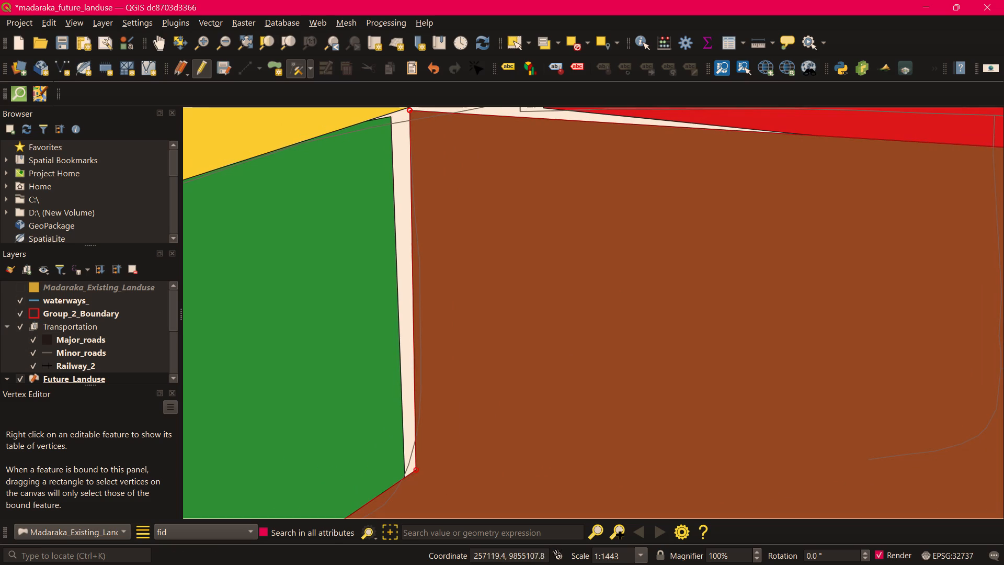
middle_click_drag(452, 266, 500, 382)
scroll(449, 249, "up", 1)
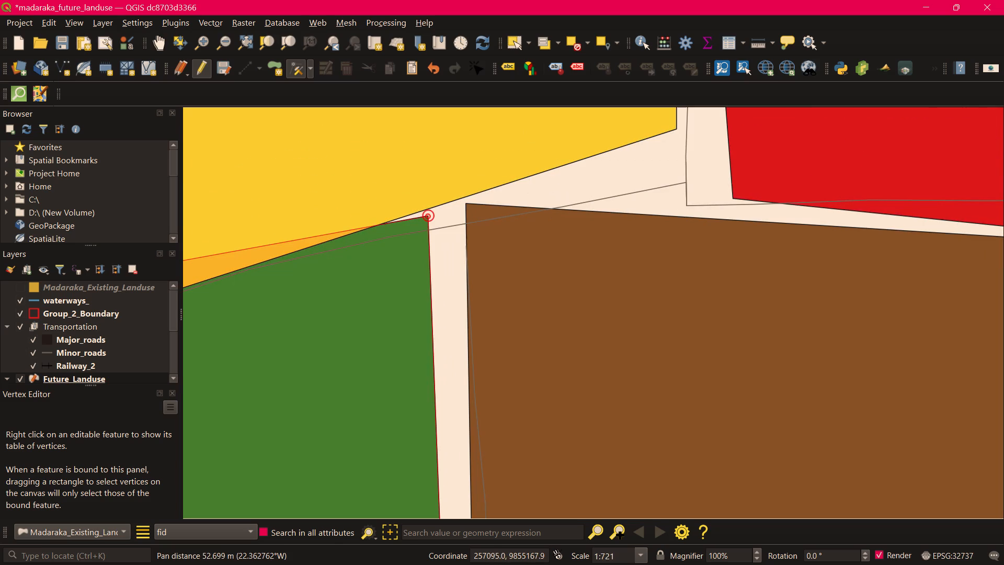
left_click(428, 218)
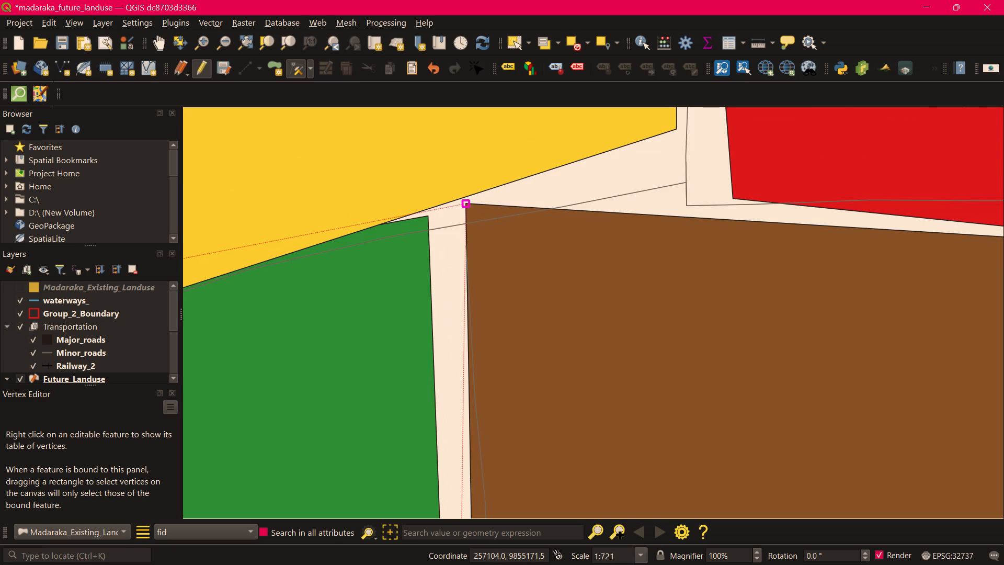
left_click(467, 202)
Add a vertex midway on the dark-green polygon's east edge and place it just inside the large brown polygon.
middle_click_drag(524, 357, 527, 199)
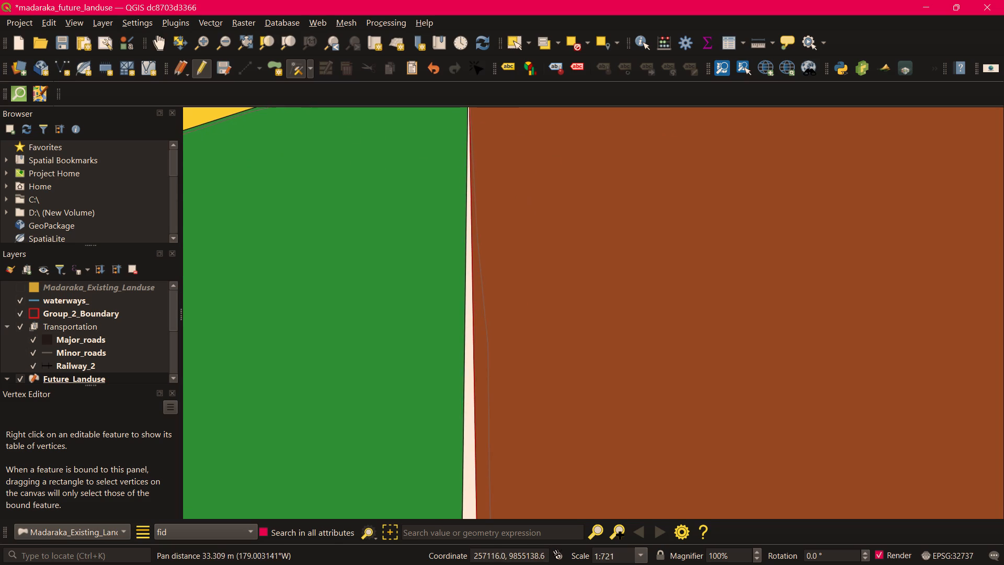
middle_click_drag(519, 419, 511, 297)
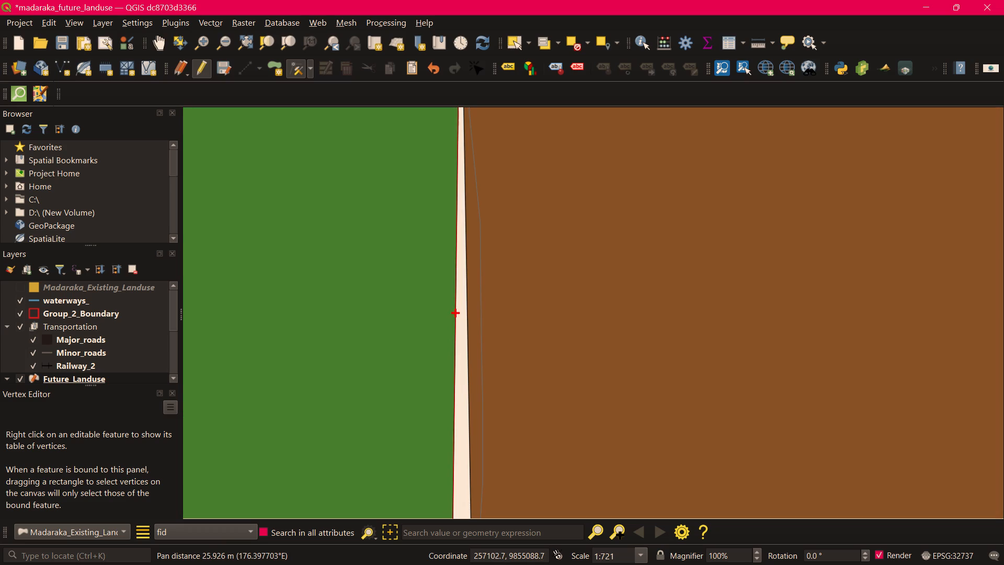
left_click(455, 313)
left_click(477, 317)
Shift the lower segment of the dark-green polygon's east edge eastward over the brown polygon to cover the remaining gap.
scroll(554, 330, "down", 1)
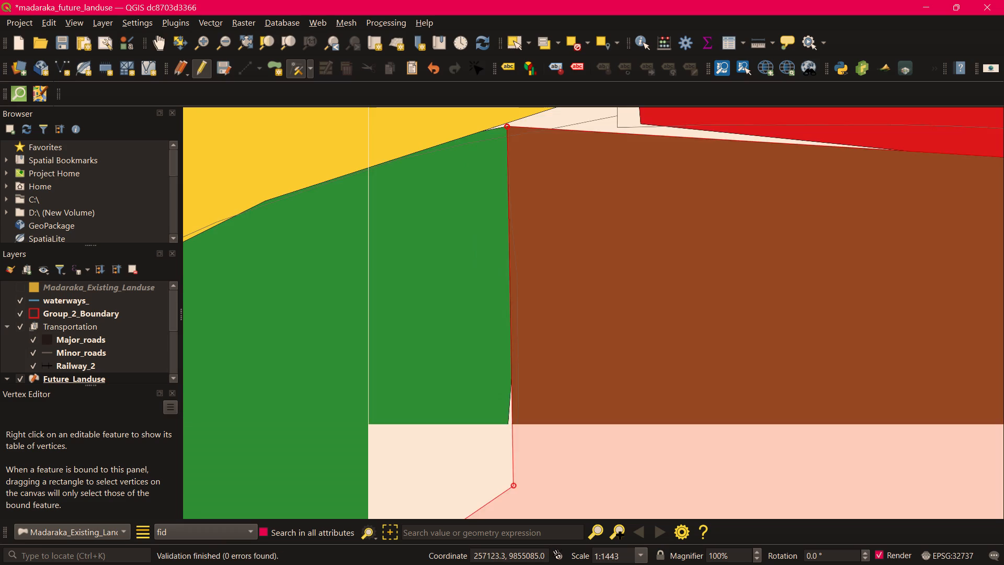
middle_click_drag(553, 344, 558, 253)
scroll(506, 368, "up", 1)
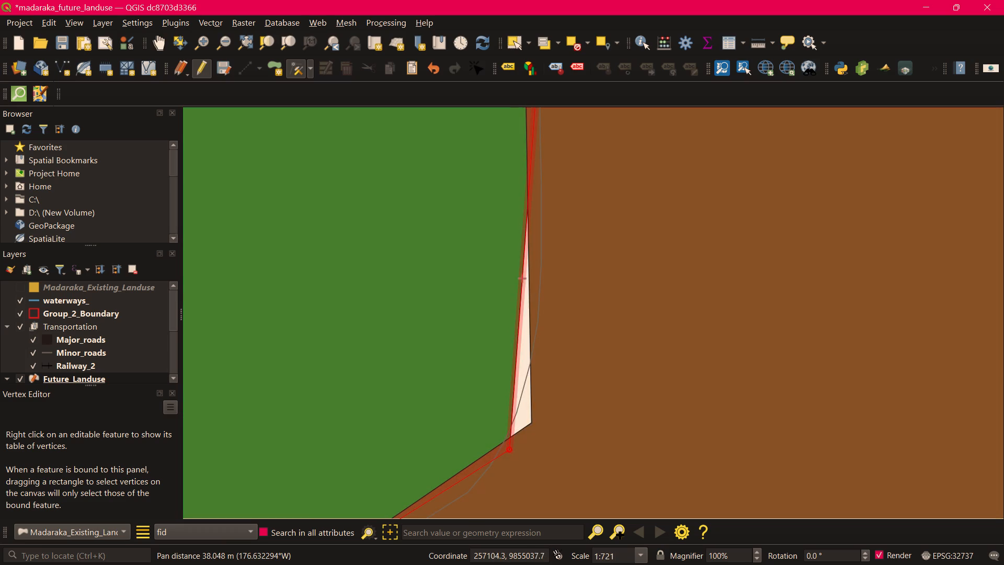
left_click(516, 361)
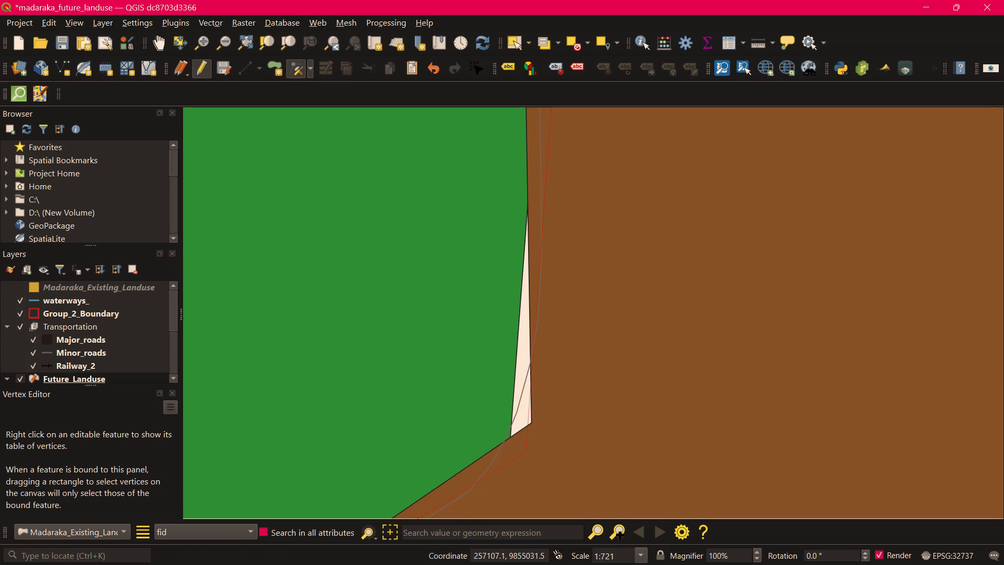
left_click(540, 368)
Move the southeast corner of the yellow polygon north of the dark-green area onto the red polygon's southwest corner.
scroll(622, 360, "down", 1)
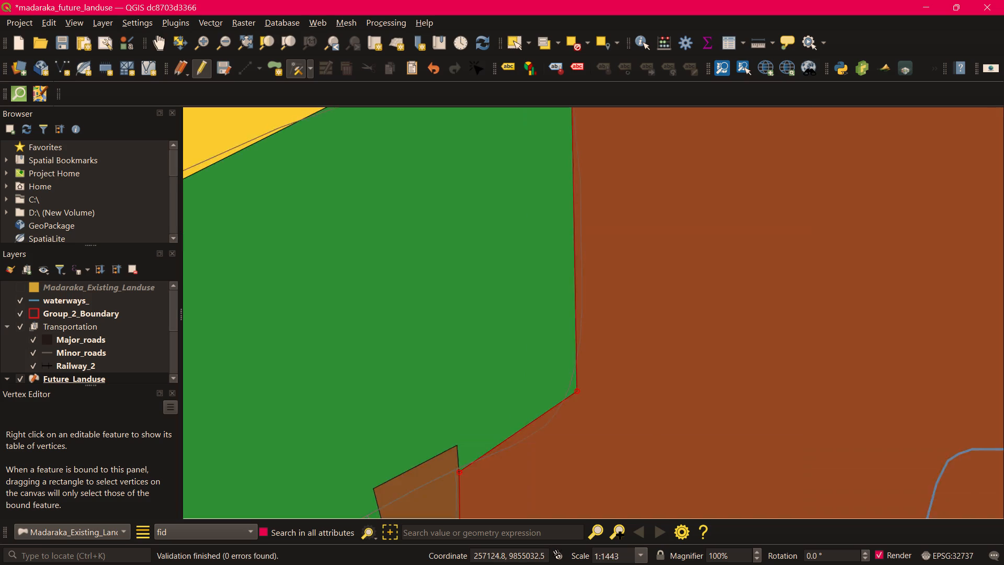
scroll(621, 360, "down", 2)
middle_click_drag(574, 324, 503, 475)
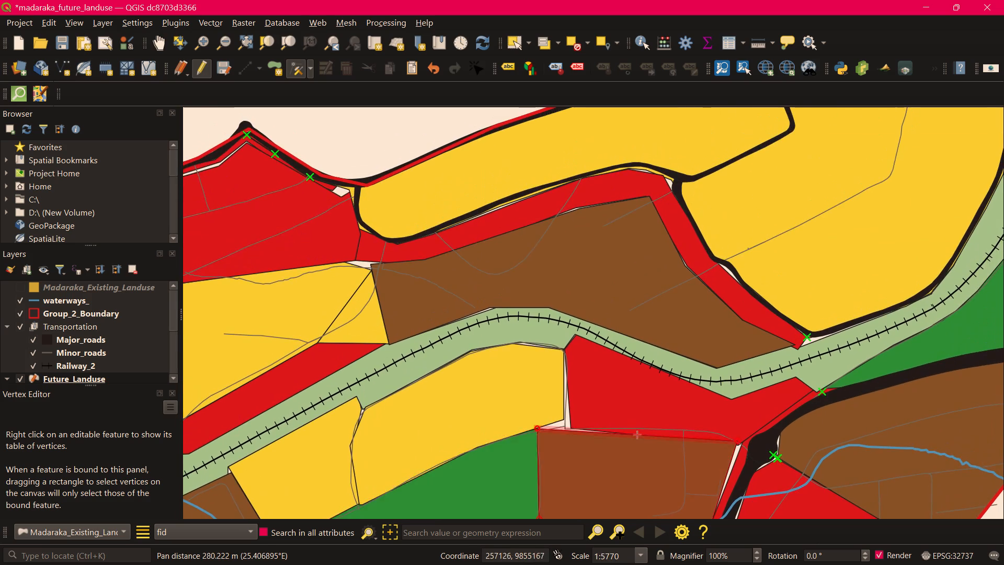
scroll(554, 419, "up", 1)
left_click_drag(574, 420, 582, 434)
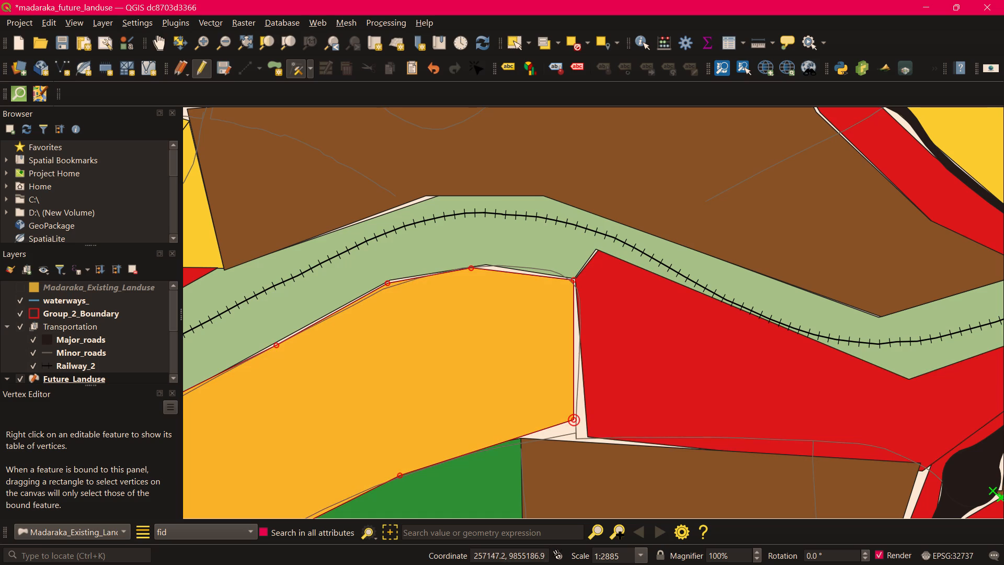
left_click(573, 420)
left_click(589, 438)
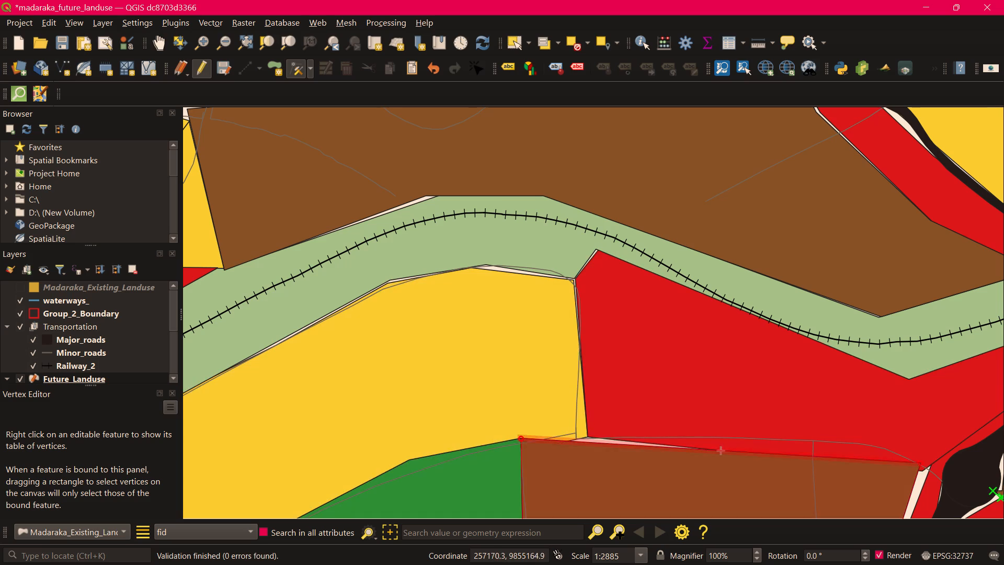
Shift the large brown polygon's north edge northward to meet the red polygon's south edge.
middle_click_drag(598, 428, 575, 398)
scroll(574, 399, "up", 1)
left_click_drag(557, 418, 558, 429)
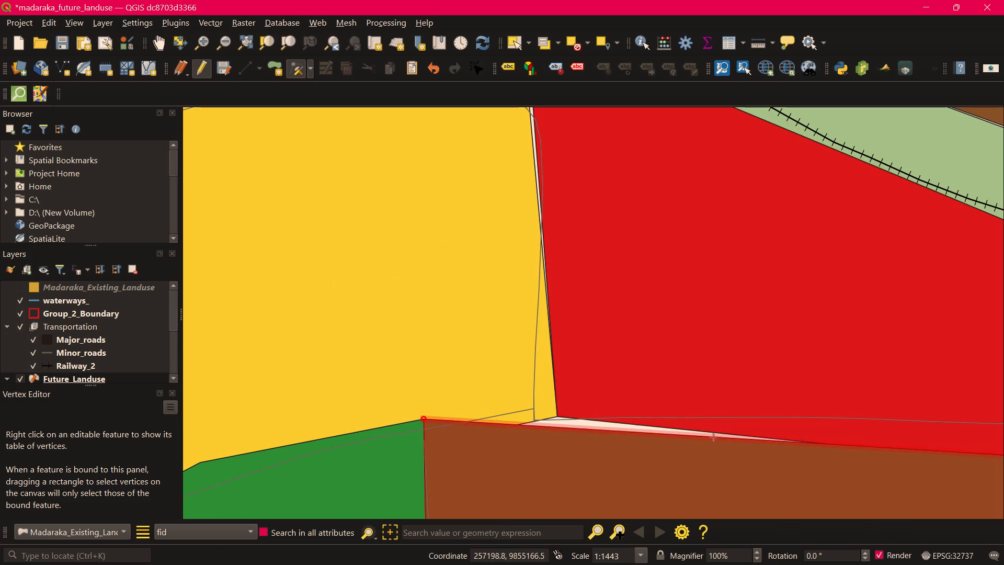
left_click(592, 430)
left_click(591, 417)
Move the yellow polygon's northeast corner onto the adjacent red polygon's west corner, below the light-green railway strip.
middle_click_drag(597, 317, 631, 416)
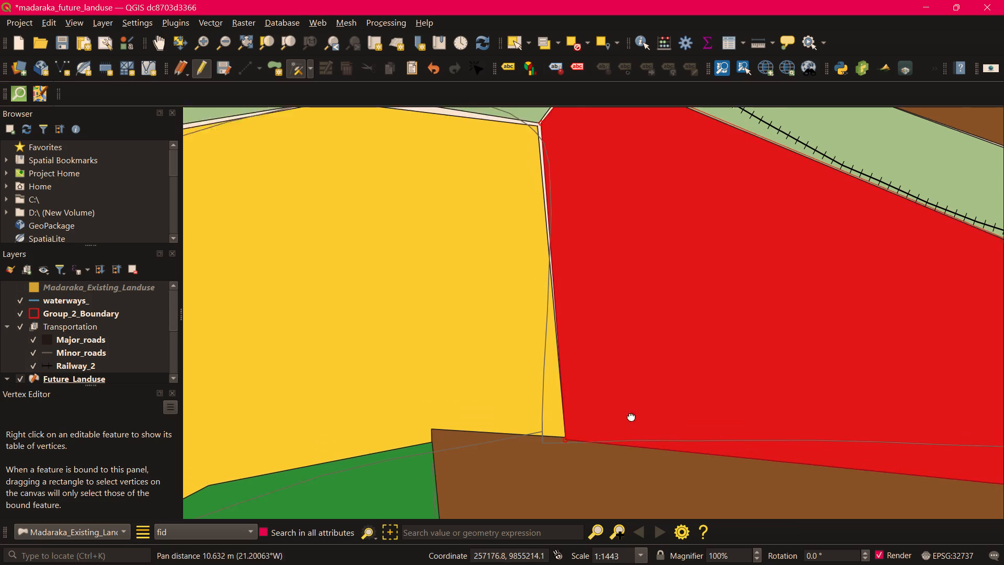
middle_click_drag(631, 416, 668, 523)
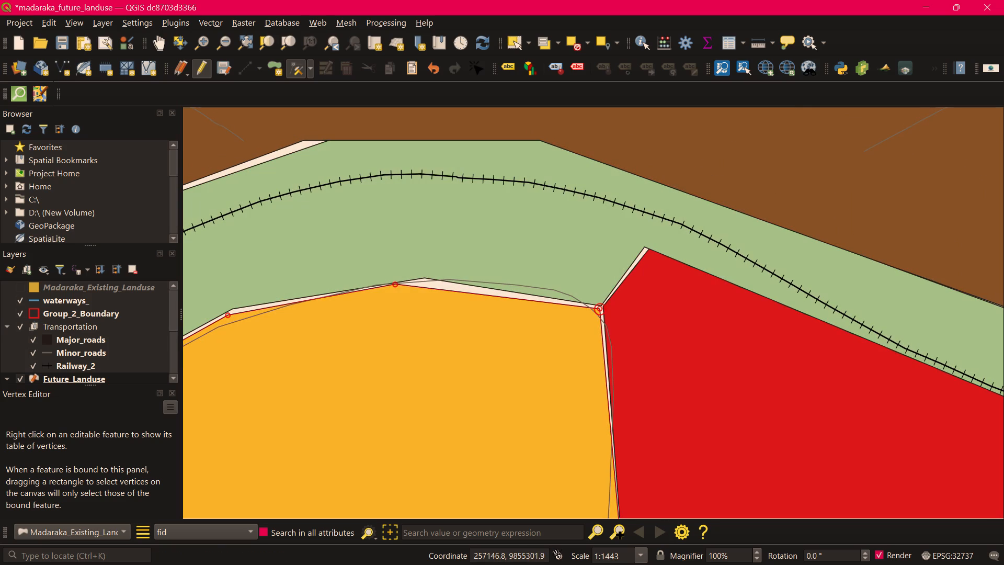
left_click(599, 308)
left_click(601, 306)
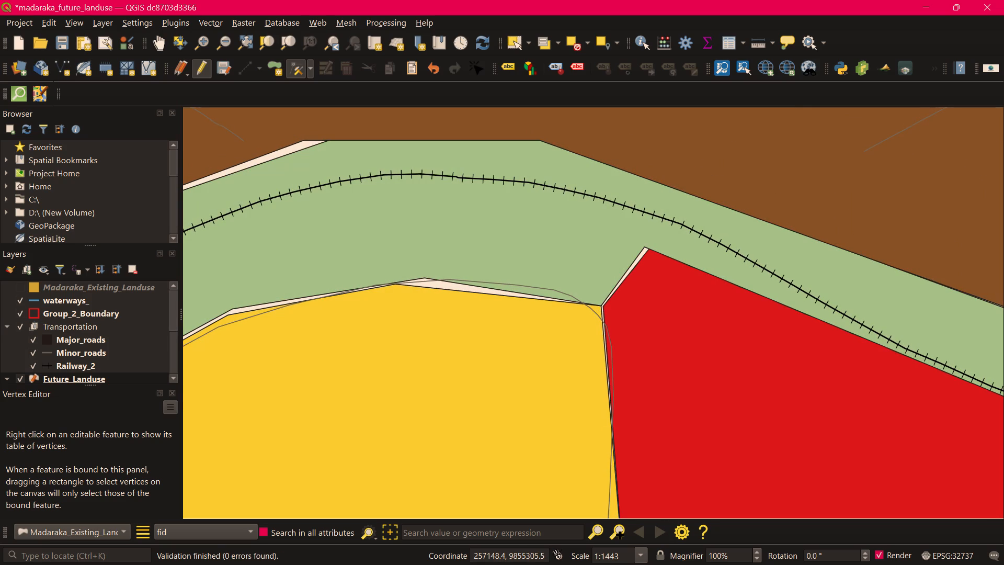
scroll(601, 312, "up", 3)
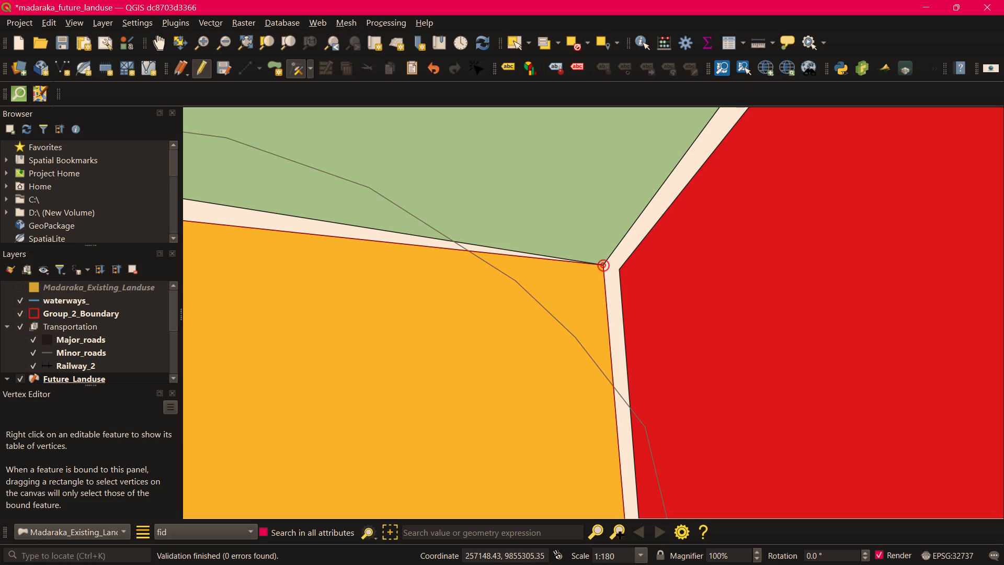
left_click(602, 266)
left_click(620, 272)
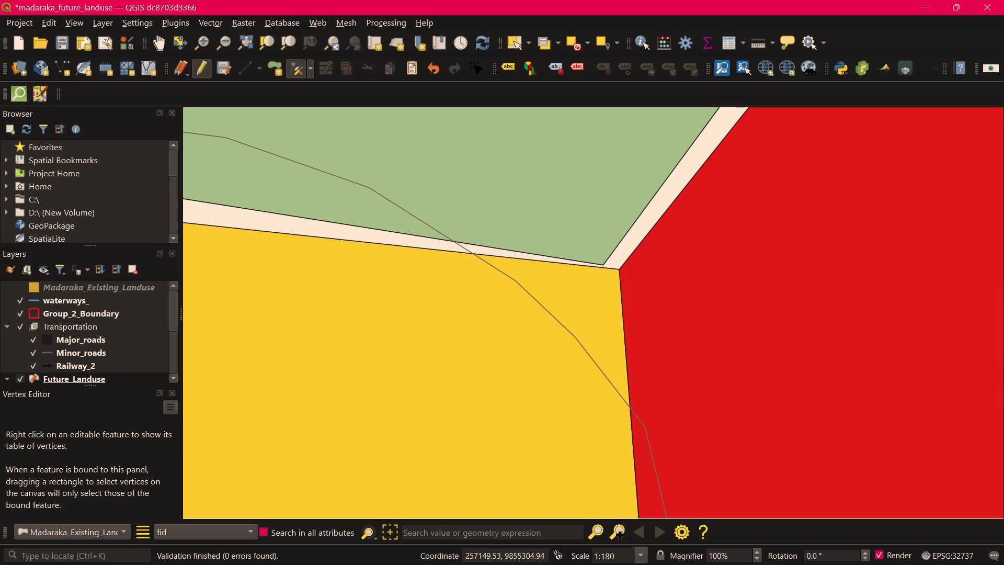
Move the light-green railway strip's vertex above the yellow polygon onto that polygon's top vertex.
scroll(618, 272, "down", 2)
middle_click_drag(594, 345, 881, 459)
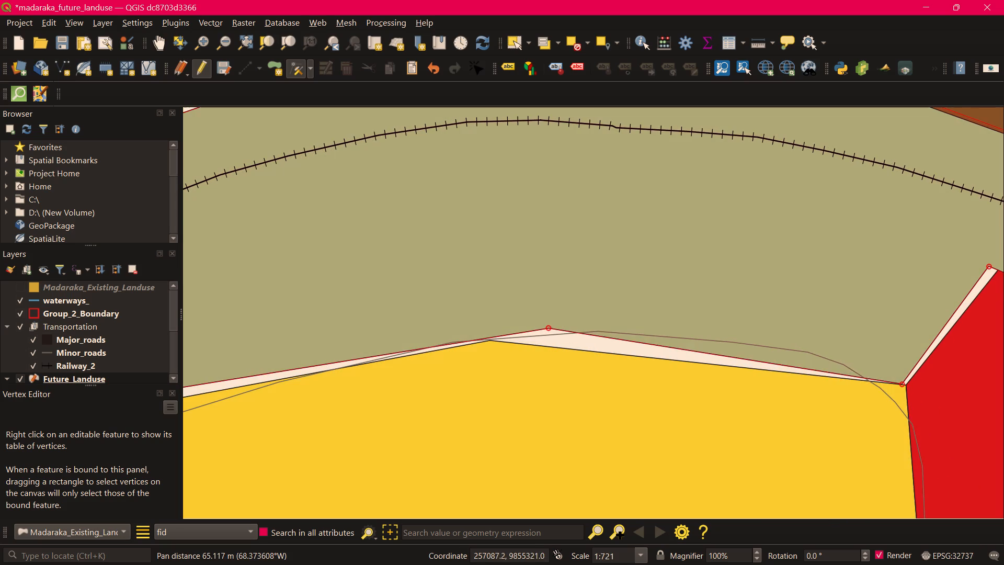
left_click(550, 327)
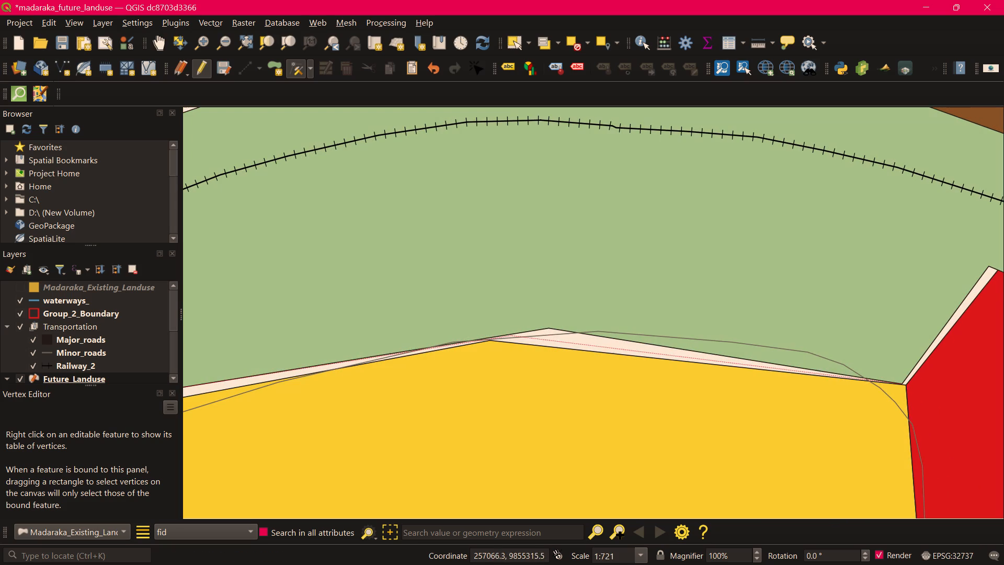
left_click(490, 341)
Move the light-green railway strip's two vertices beside the red polygon onto its north and west corners.
middle_click_drag(558, 410, 305, 416)
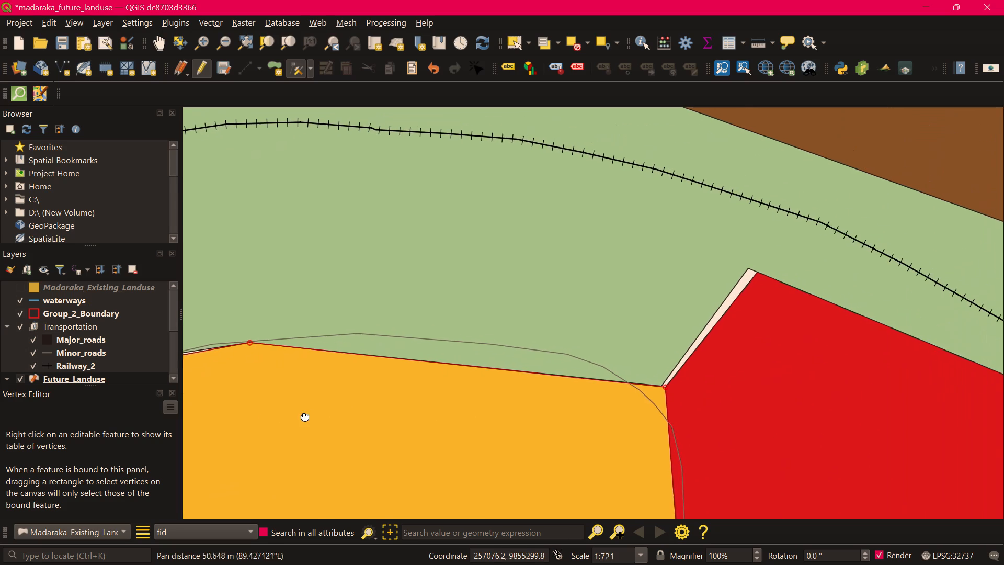
middle_click_drag(305, 416, 306, 416)
left_click(736, 272)
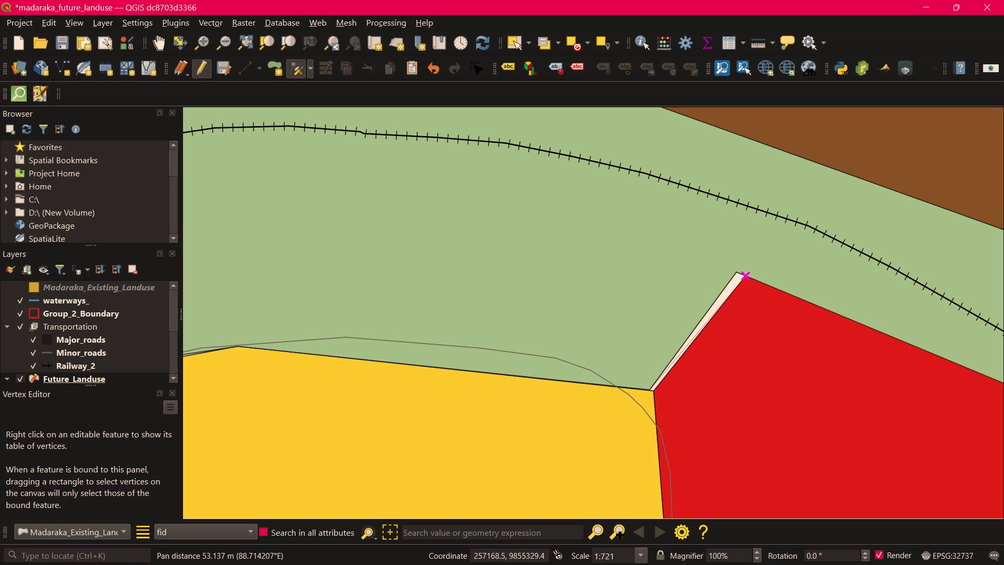
left_click(744, 275)
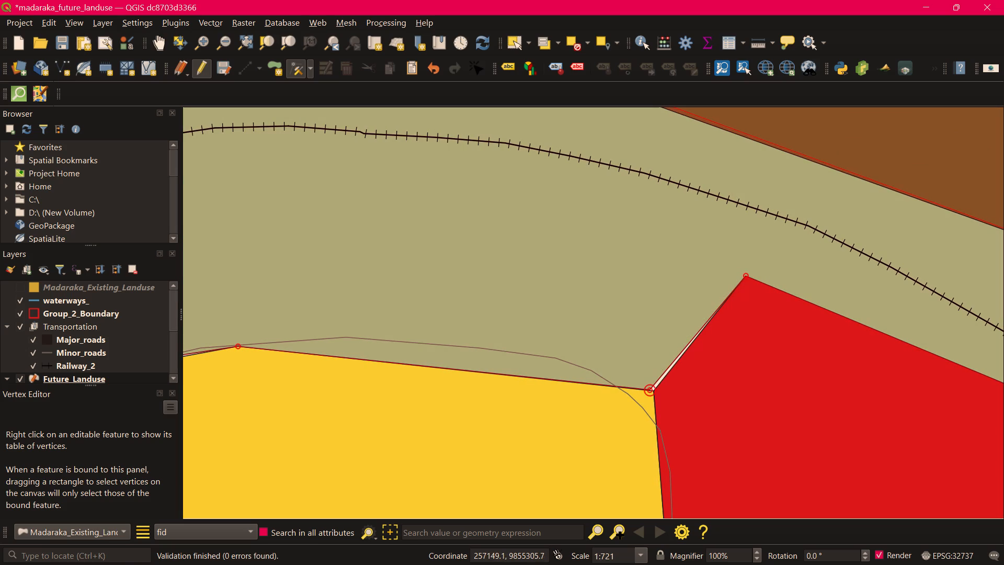
scroll(650, 390, "up", 2)
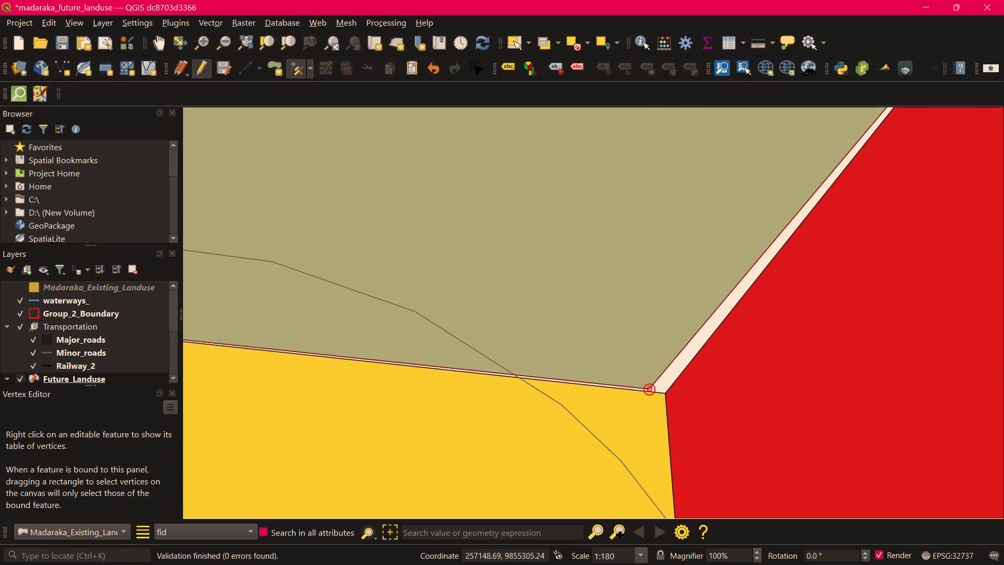
left_click(650, 389)
left_click(662, 393)
Move two vertices on the yellow polygon's northwest boundary out to the light-green railway strip, covering the slivers between them.
scroll(577, 431, "down", 3)
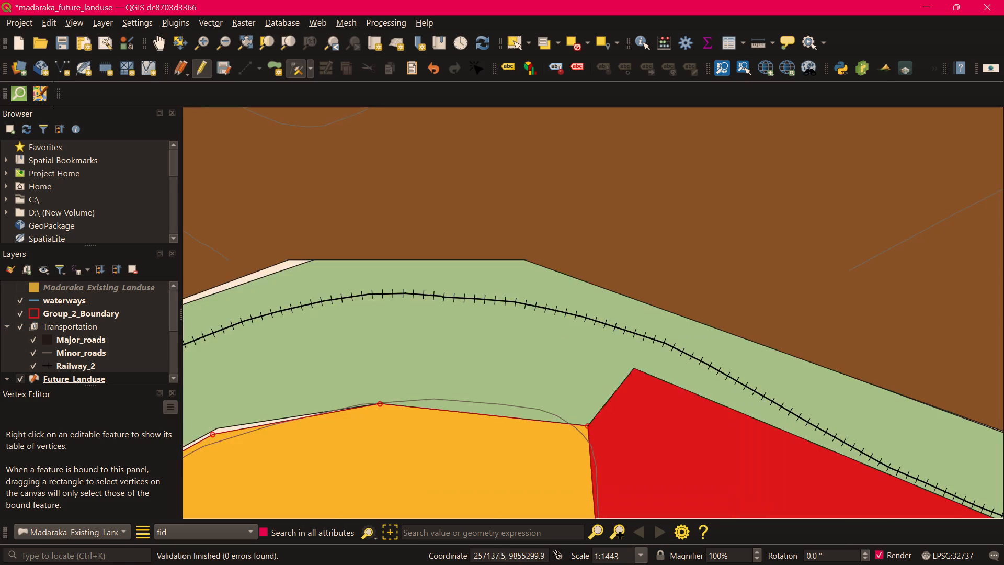
middle_click_drag(517, 440, 978, 437)
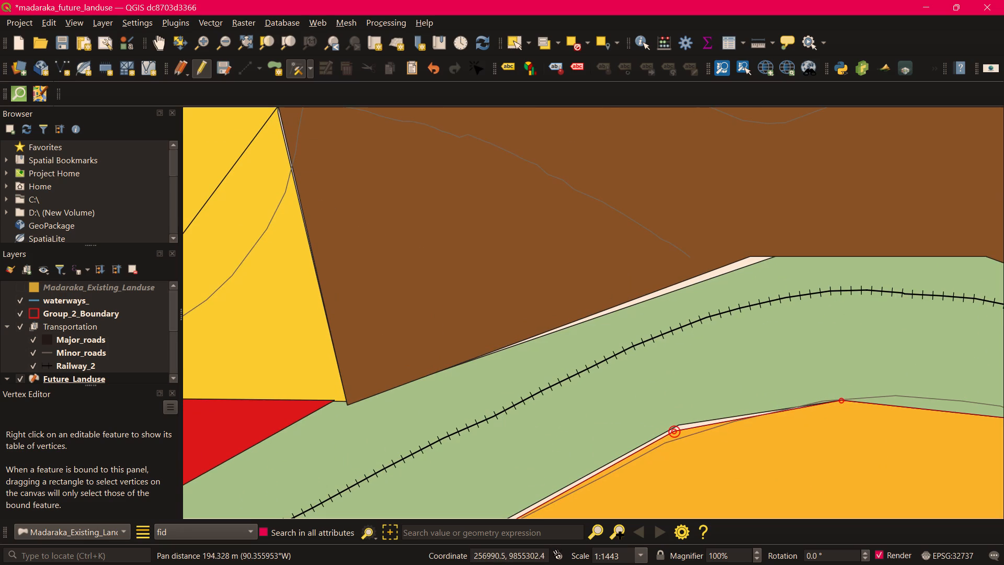
left_click(672, 431)
left_click(678, 423)
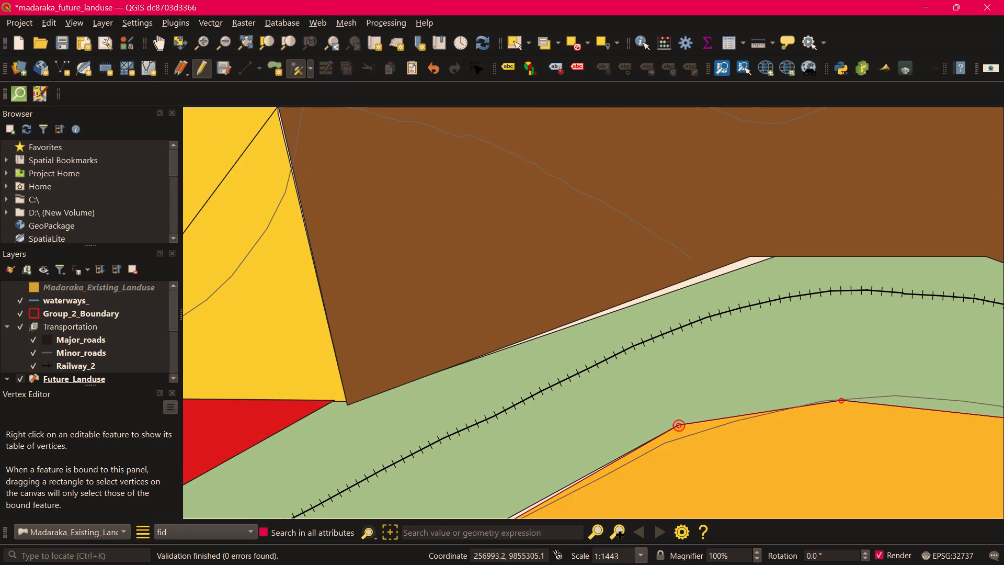
middle_click_drag(683, 385, 878, 207)
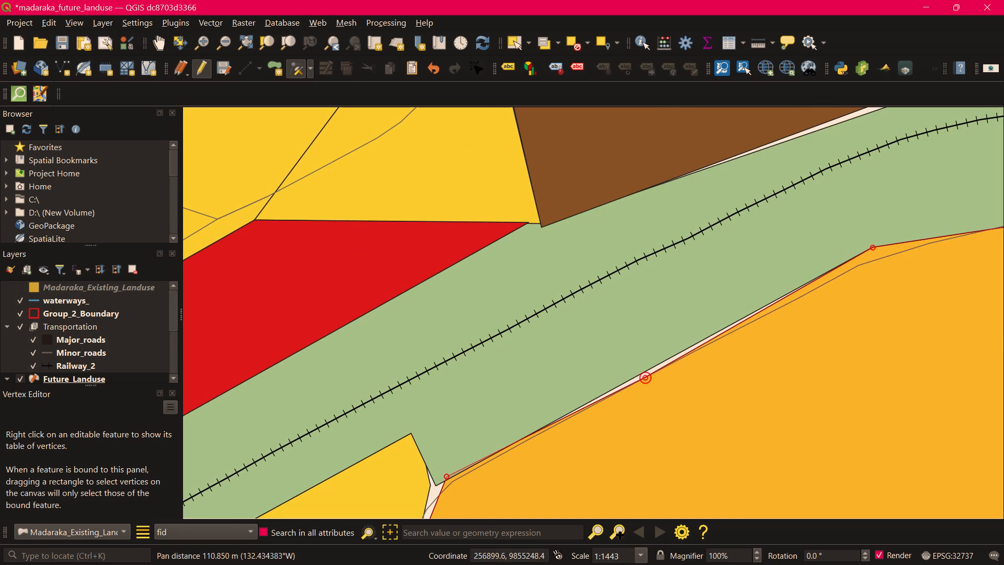
left_click(647, 379)
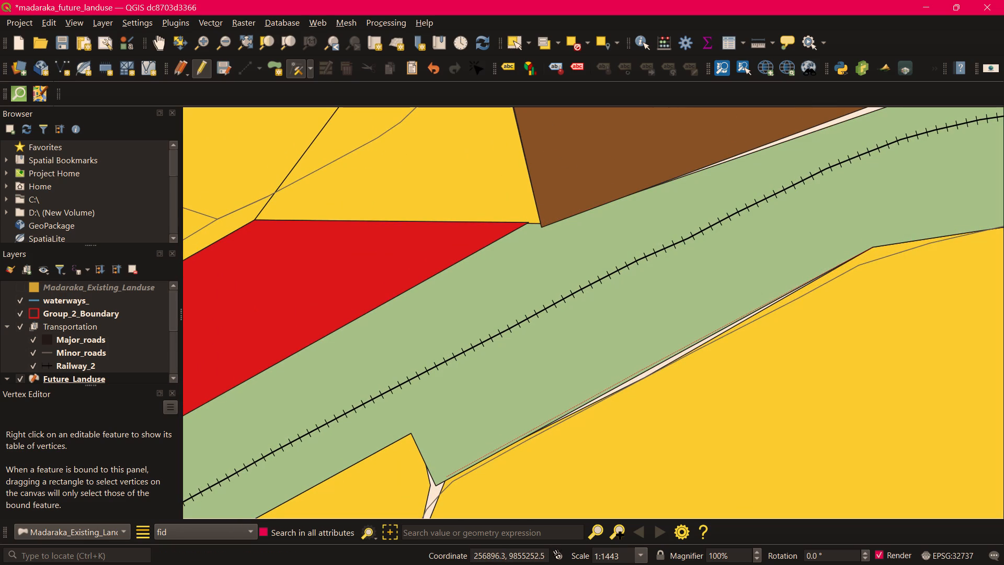
left_click(643, 369)
Move the facing corner vertices of the two neighbouring yellow polygons onto the light-green railway strip's notch corner between them.
middle_click_drag(509, 436, 736, 253)
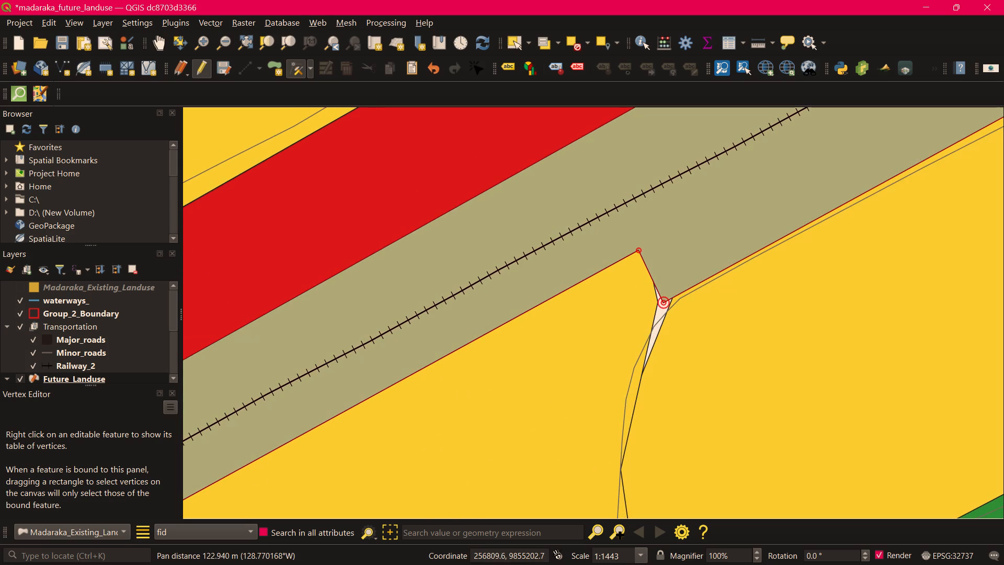
left_click(657, 303)
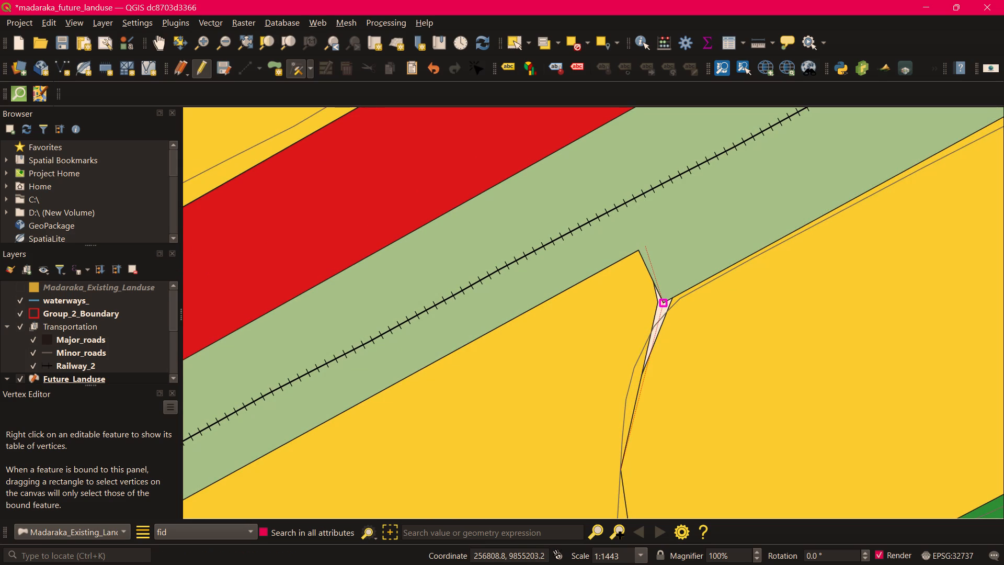
left_click(662, 302)
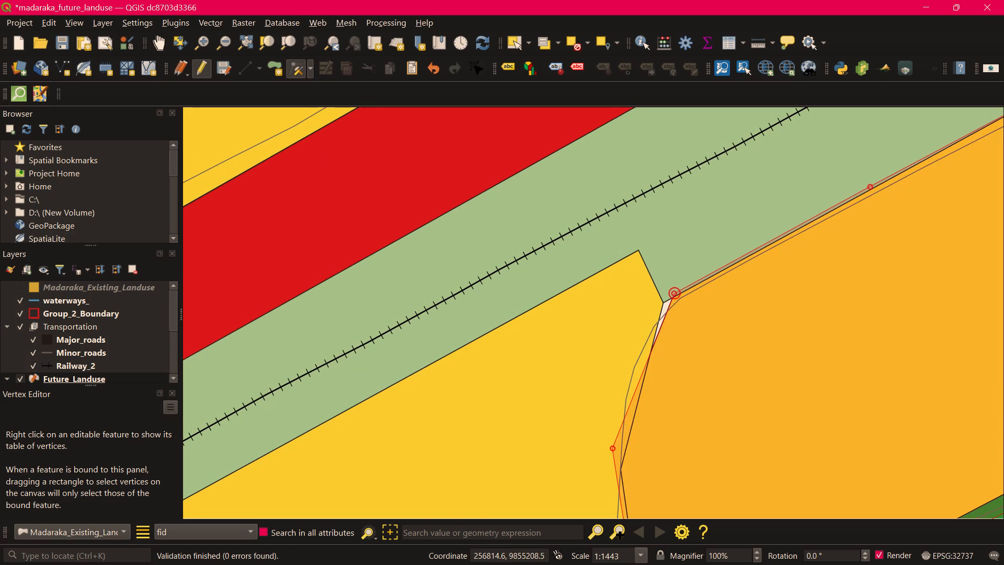
left_click(676, 292)
left_click(664, 302)
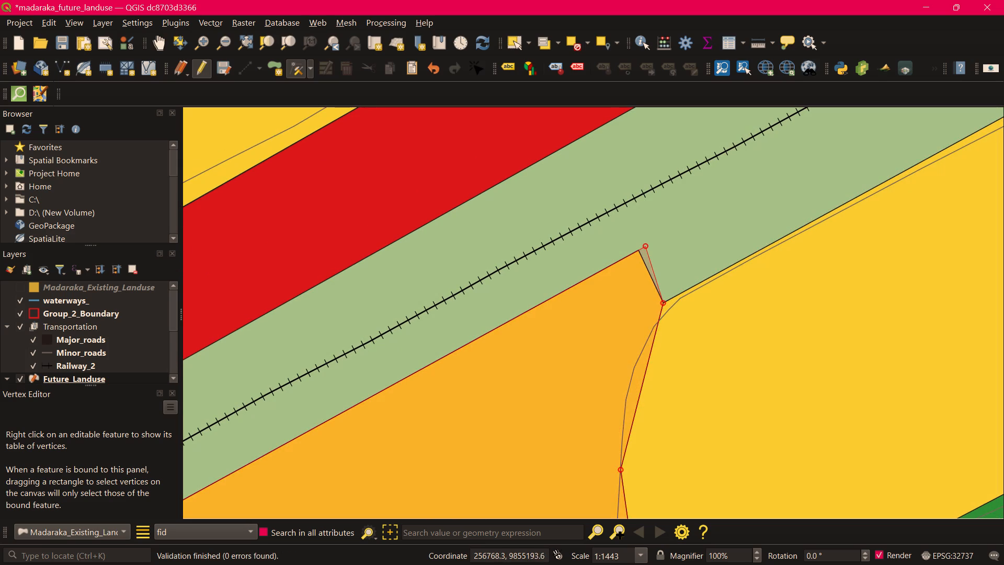
Move the light-green railway strip's north-boundary vertex onto the brown polygon's adjacent south corner, closing the sliver between them.
scroll(525, 345, "down", 2)
middle_click_drag(601, 273, 674, 380)
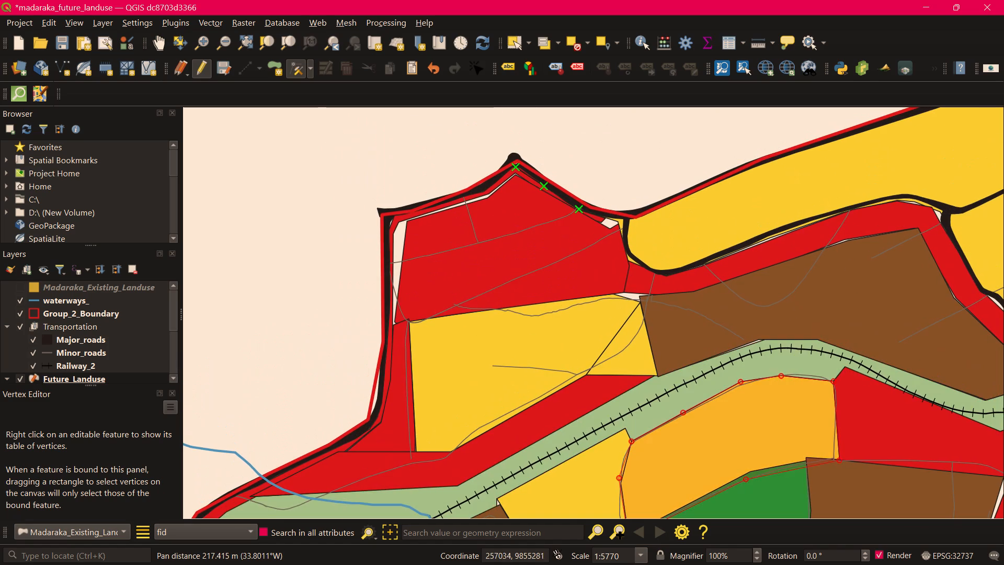
scroll(757, 346, "up", 2)
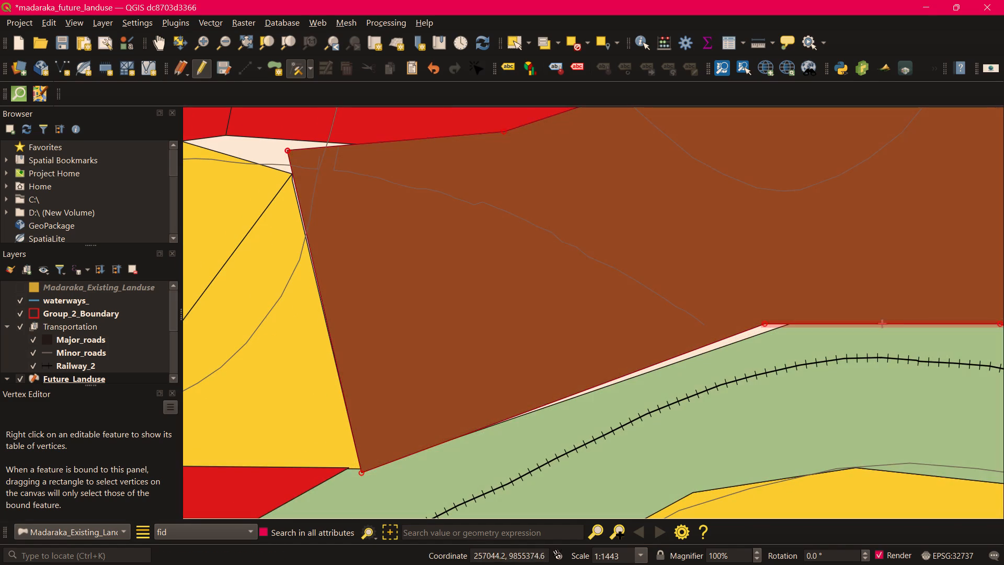
left_click(795, 324)
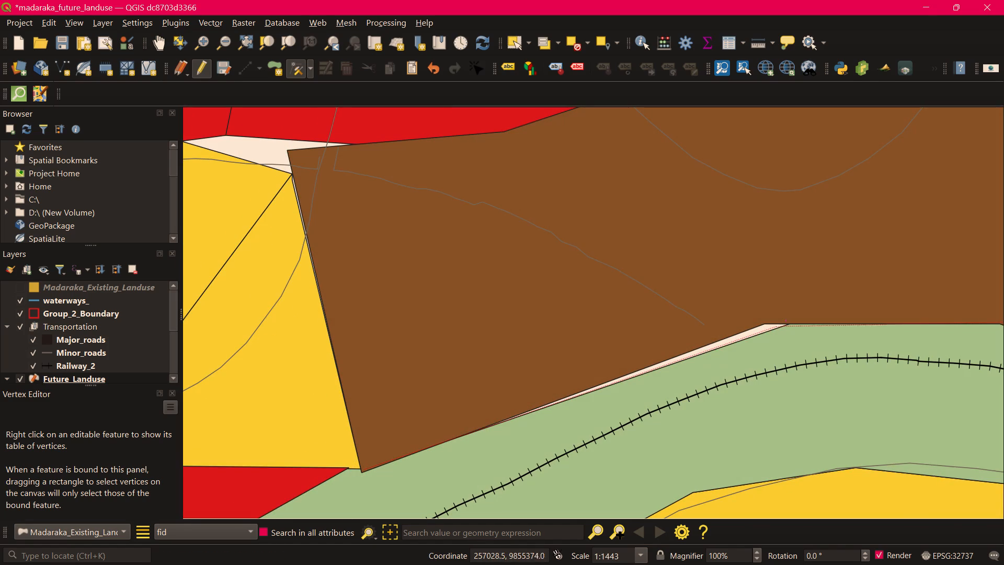
left_click(767, 324)
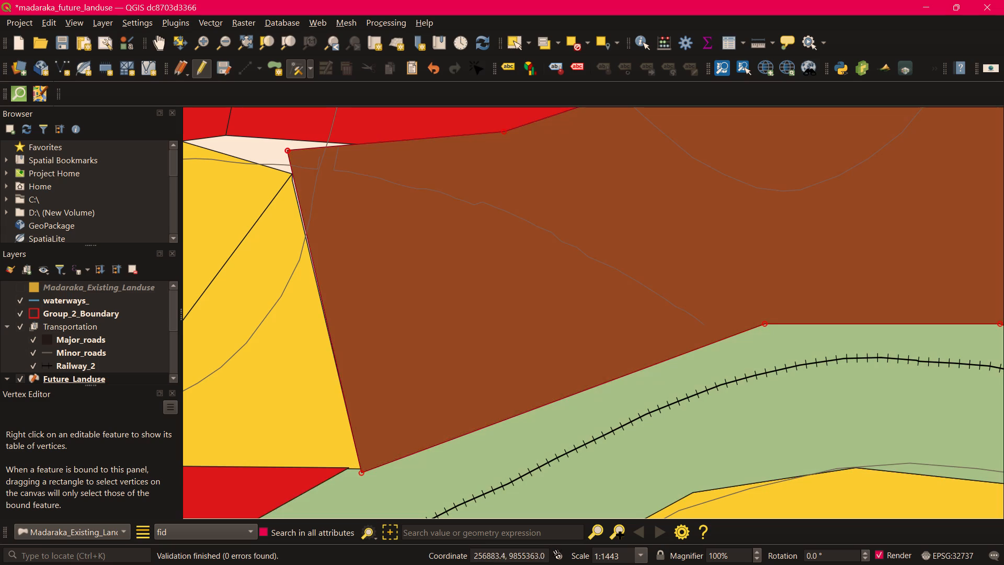
Move the small yellow triangle's upper vertex onto the brown polygon's west edge to close the sliver.
middle_click_drag(381, 264, 719, 453)
scroll(638, 374, "up", 2)
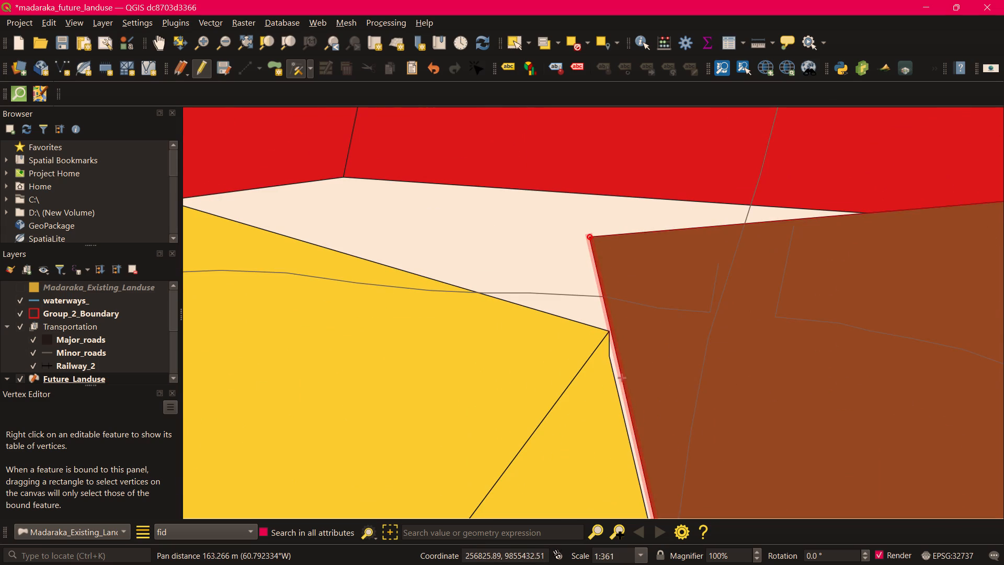
left_click(609, 357)
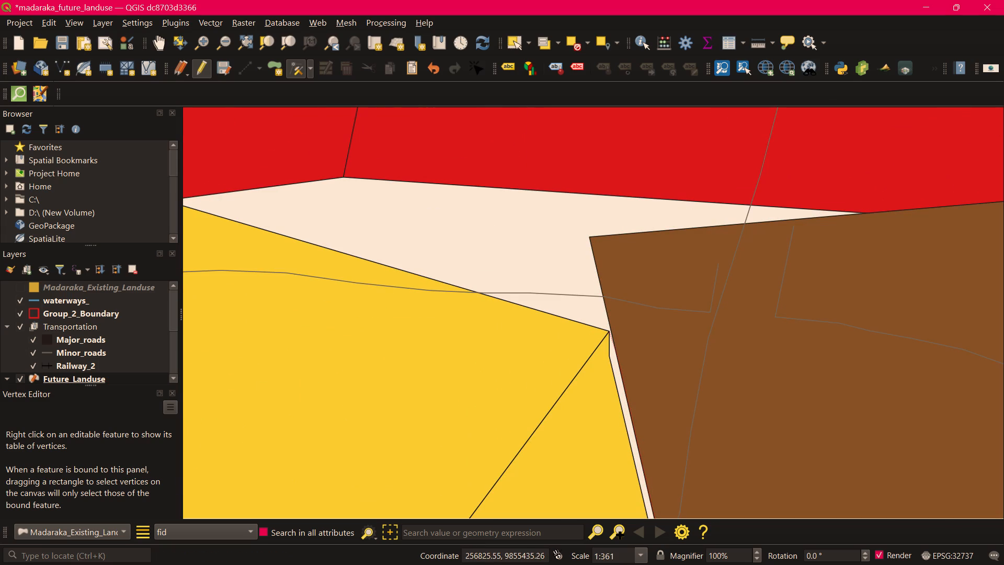
left_click(618, 359)
Extend the eastern red polygon's southwest corner to the yellow polygon's north vertex and its south edge to the brown polygon's northwest corner.
middle_click_drag(652, 345, 650, 388)
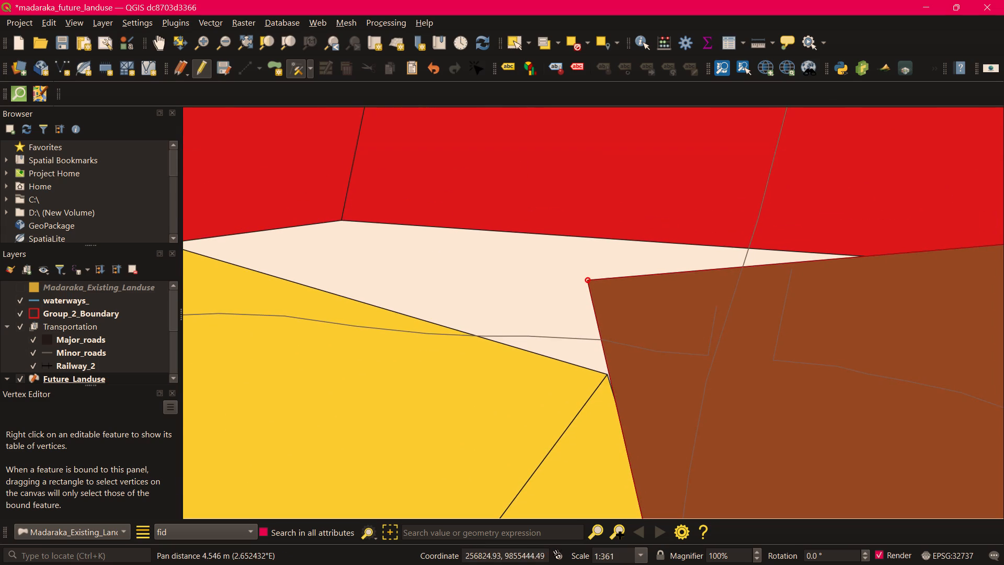
scroll(648, 335, "down", 2)
middle_click_drag(683, 358, 847, 365)
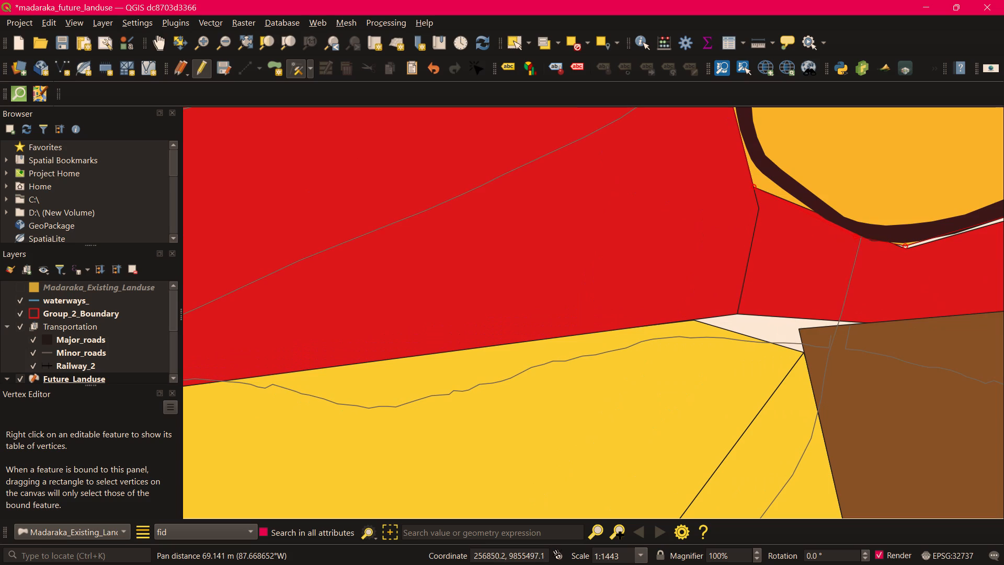
middle_click_drag(864, 277, 802, 286)
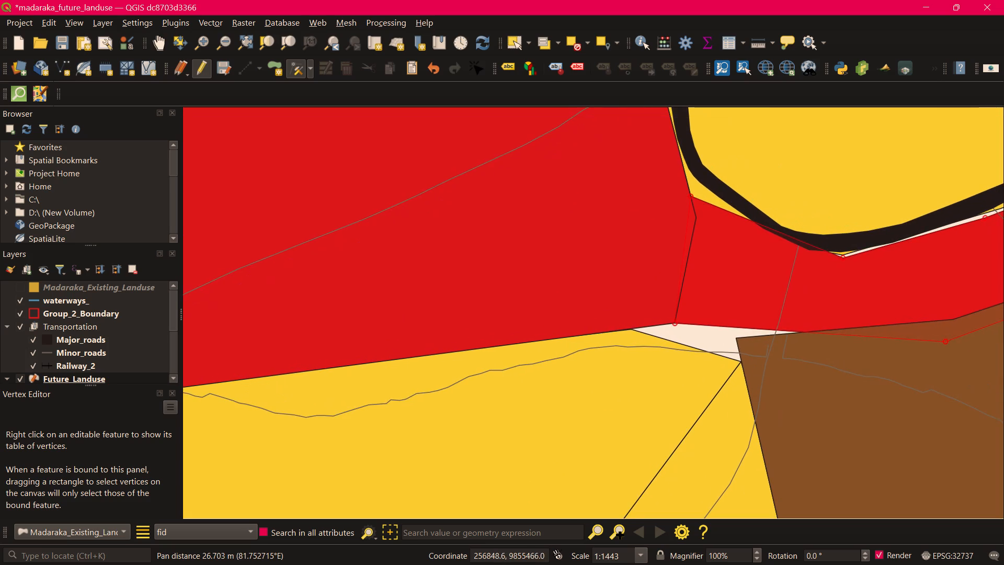
scroll(724, 329, "up", 1)
left_click_drag(626, 318, 633, 322)
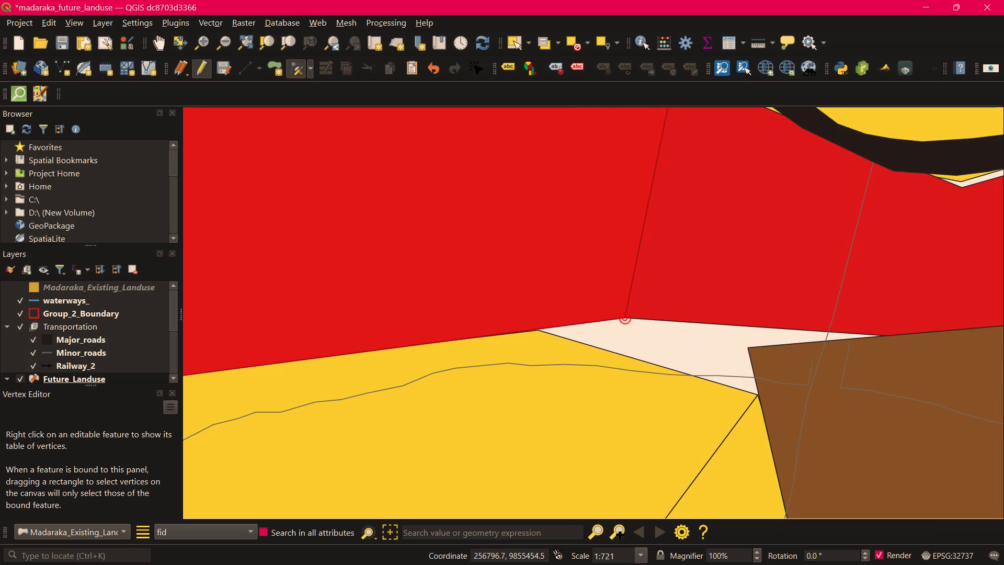
left_click(625, 320)
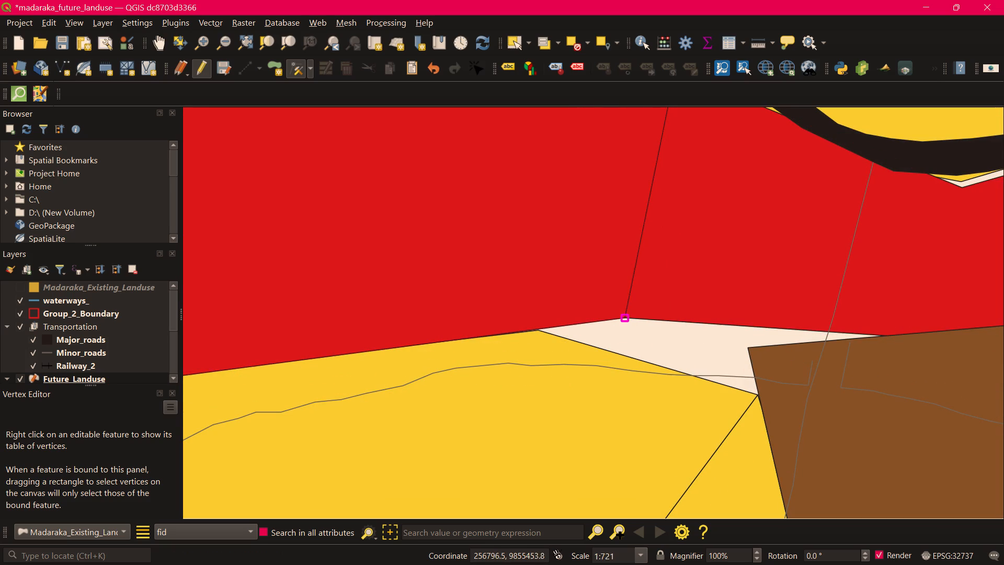
left_click(625, 319)
left_click(708, 324)
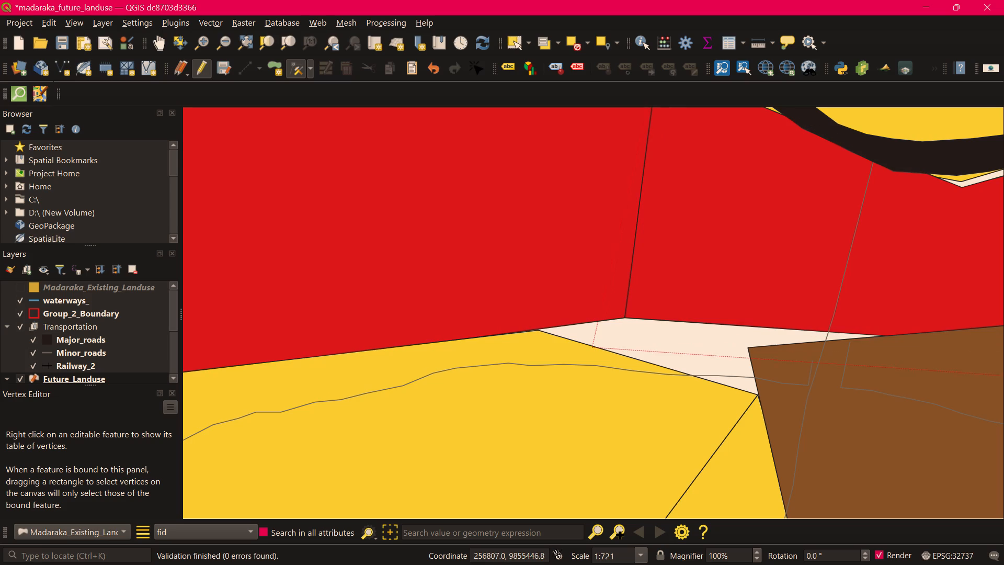
left_click(619, 337)
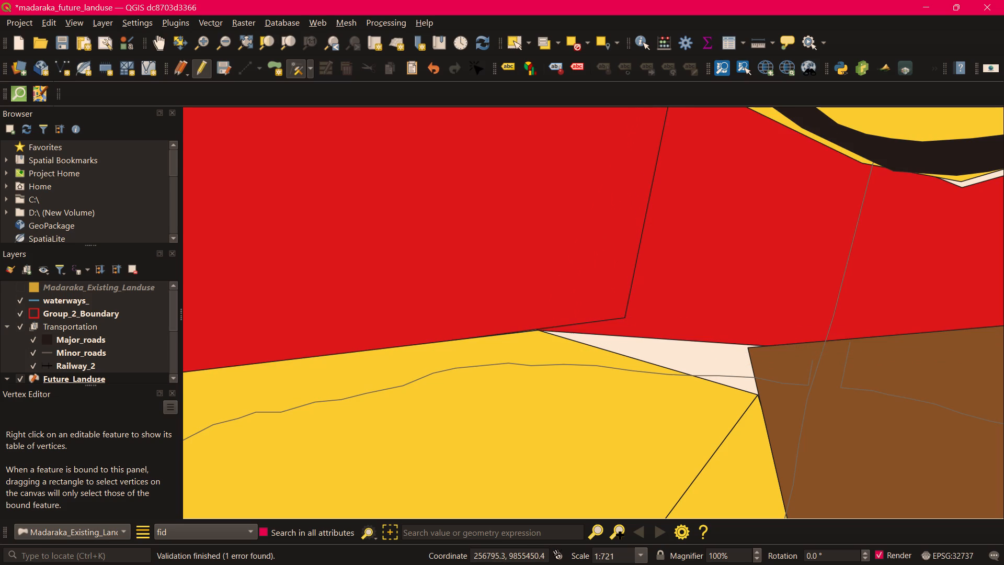
left_click(678, 339)
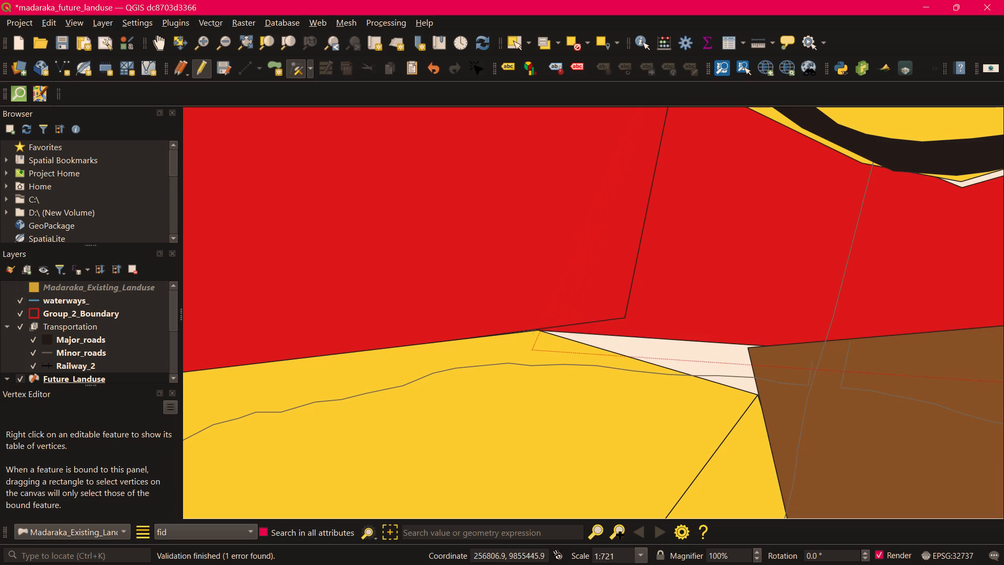
left_click(673, 343)
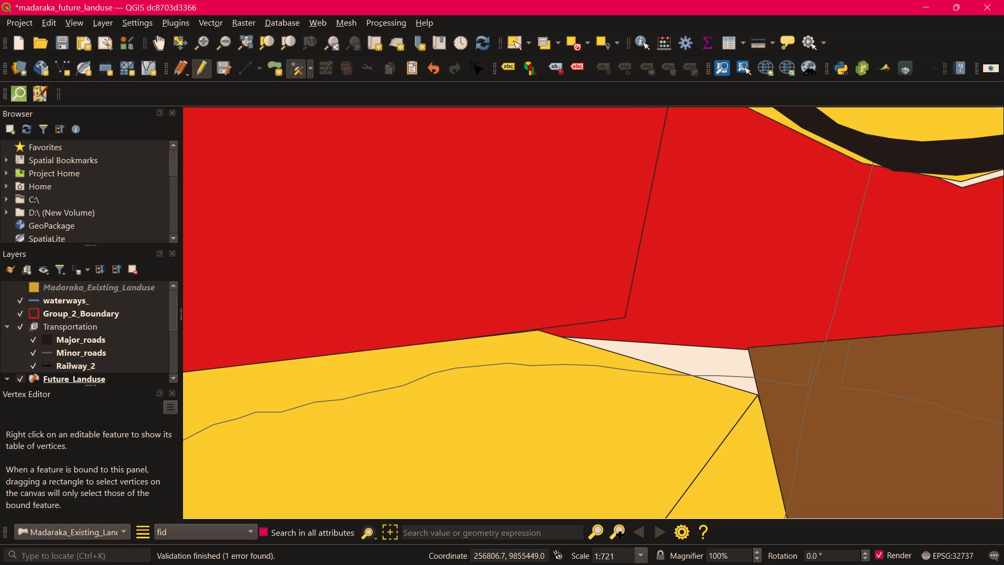
Add a vertex on the yellow polygon's northeast edge and place it at the brown polygon's northwest corner.
left_click(648, 362)
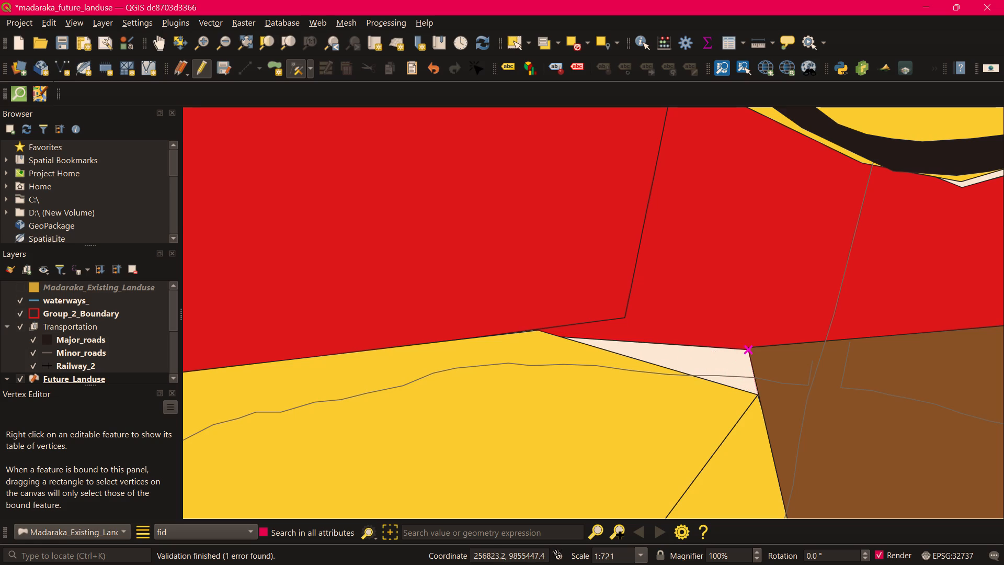
left_click(749, 351)
Add a vertex on the railway strip's short edge between the brown and yellow polygons and place it on the yellow polygon's southwest edge.
scroll(810, 426, "down", 3)
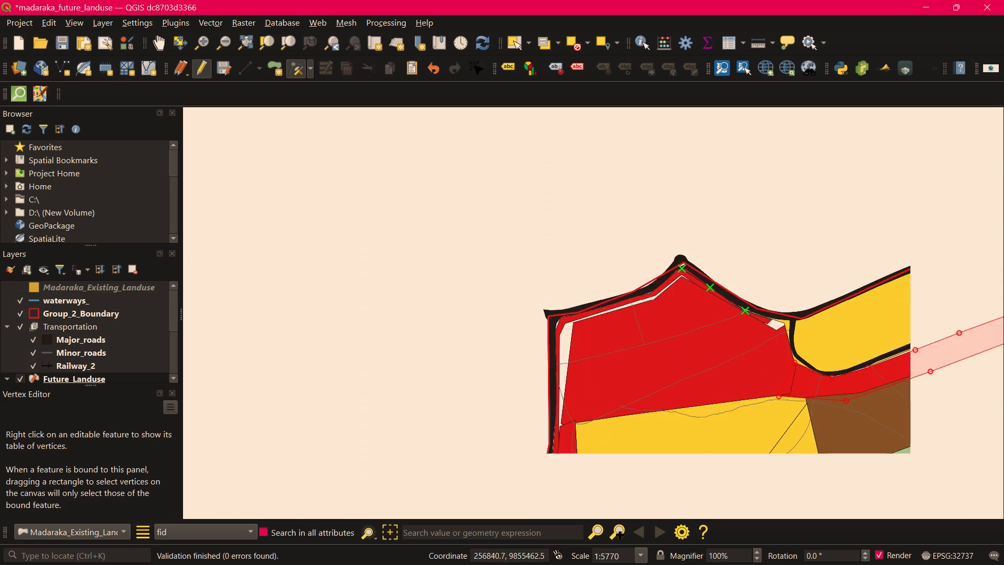
middle_click_drag(768, 365, 481, 174)
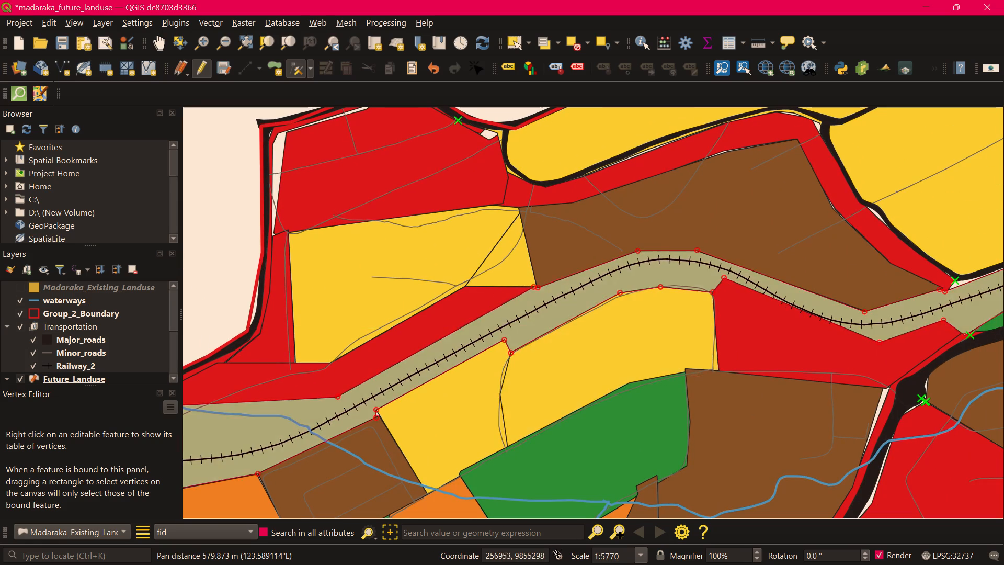
scroll(619, 254, "up", 2)
scroll(619, 252, "down", 1)
scroll(665, 308, "down", 2)
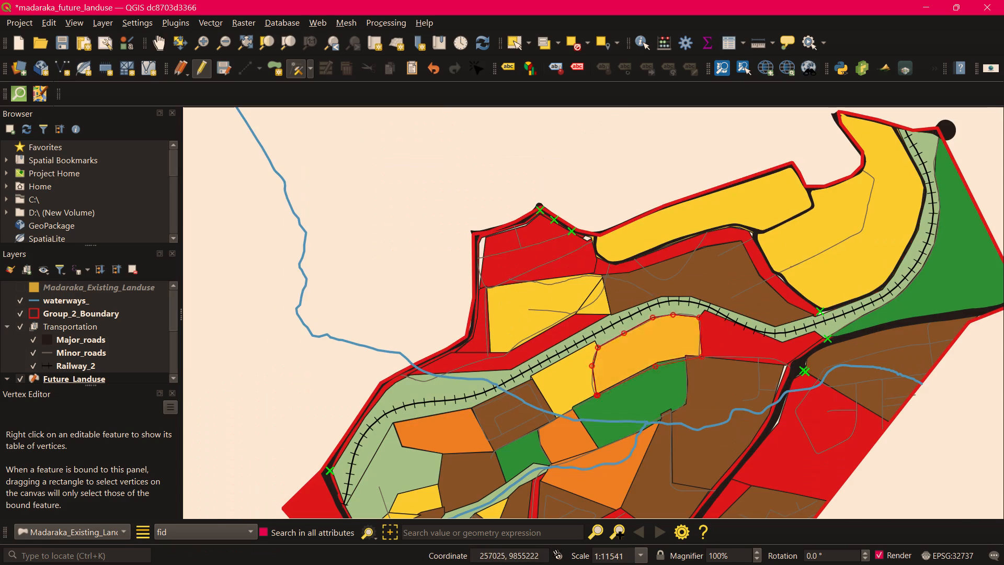
scroll(561, 422, "up", 2)
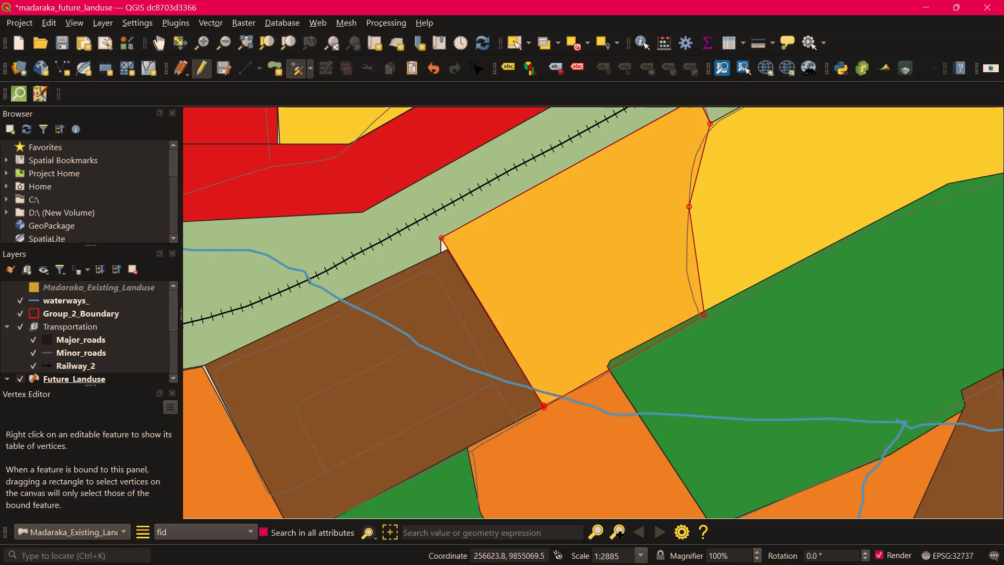
scroll(446, 243, "up", 3)
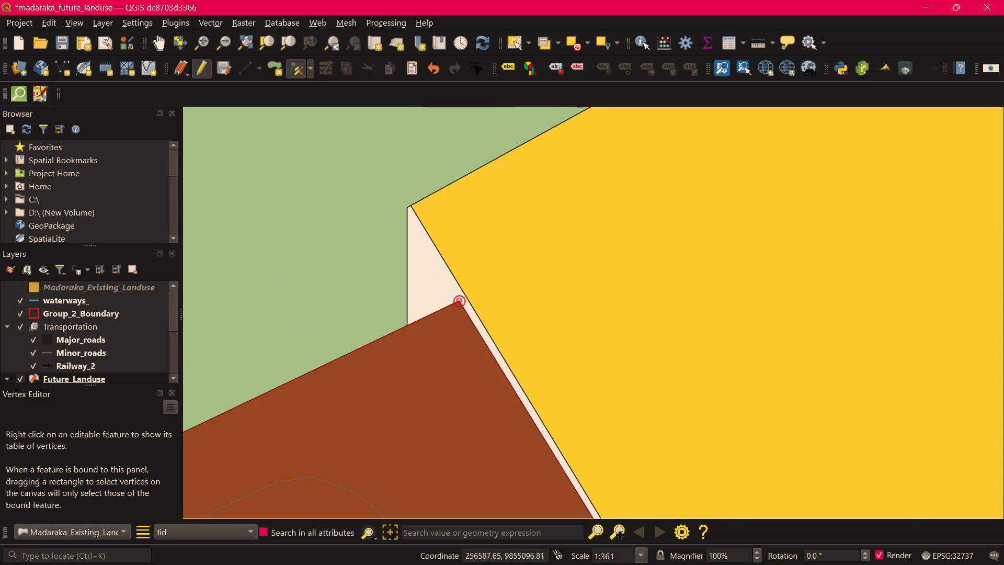
left_click_drag(405, 208, 408, 214)
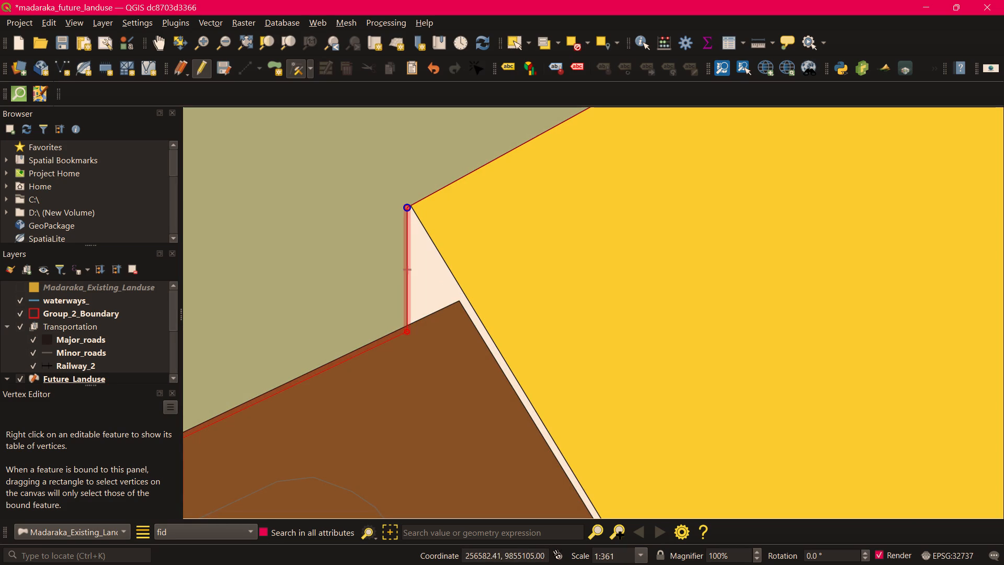
left_click(408, 270)
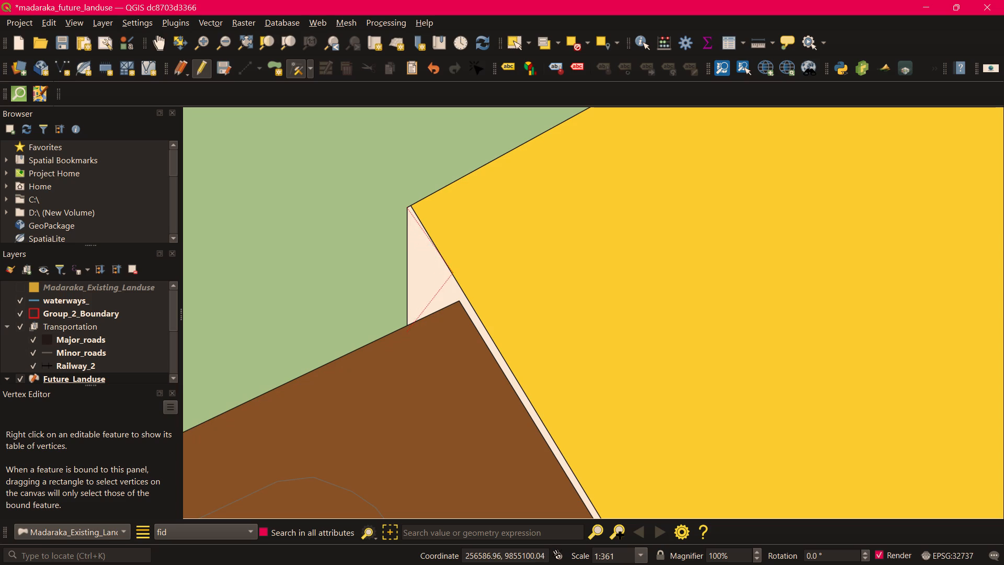
left_click(470, 298)
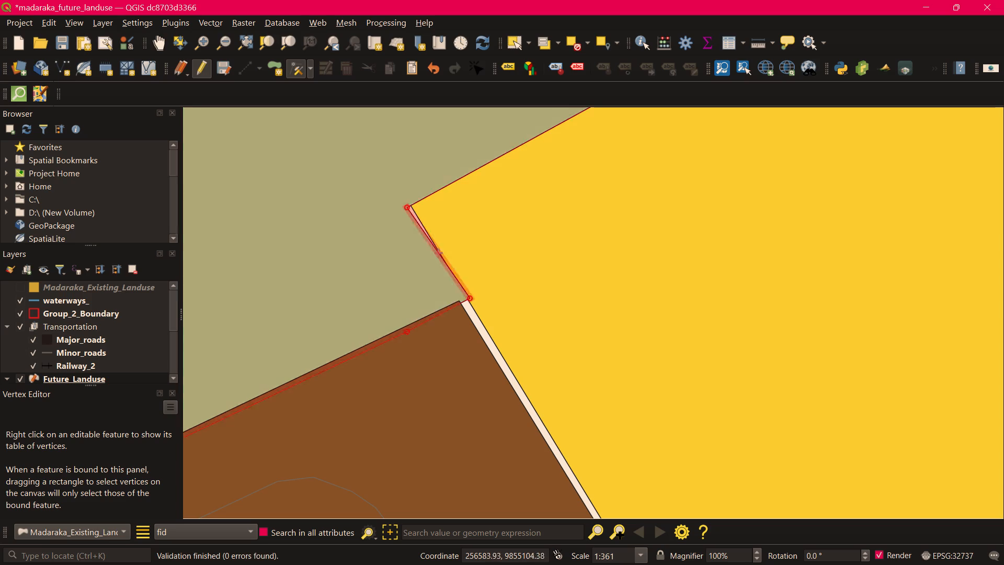
Move the yellow polygon's west corner onto the adjacent vertex of the light-green railway strip.
scroll(404, 190, "up", 1)
left_click(419, 221)
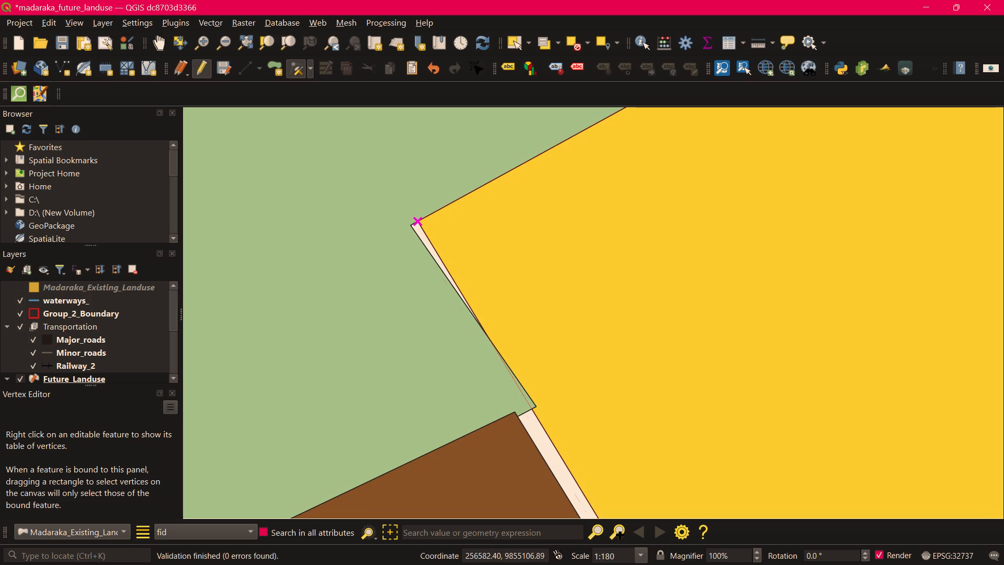
left_click(412, 225)
Move the brown polygon's northeast corner onto the yellow polygon's southwest edge, closing the long sliver between them.
middle_click_drag(631, 389, 473, 171)
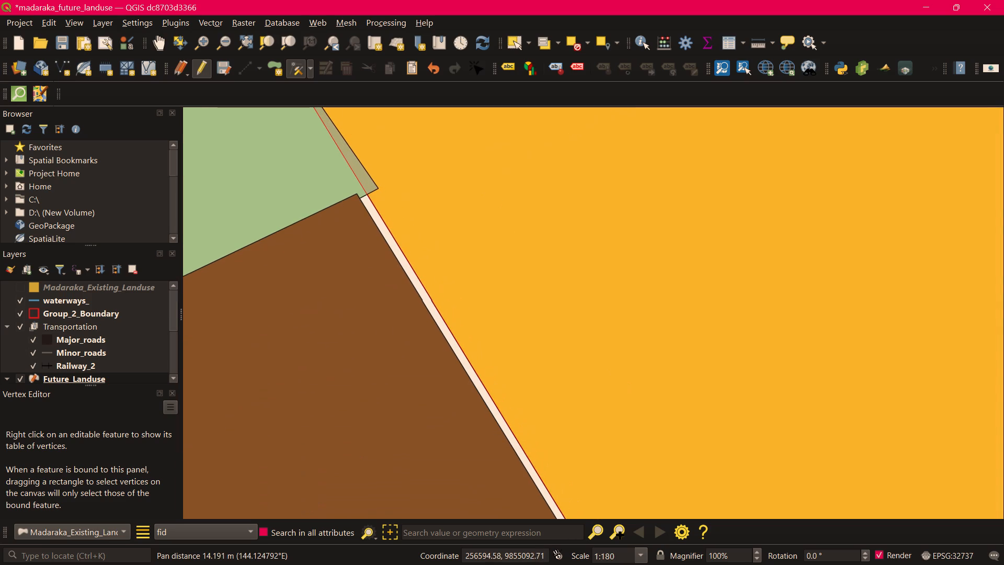
scroll(532, 386, "down", 2)
middle_click_drag(624, 387, 577, 163)
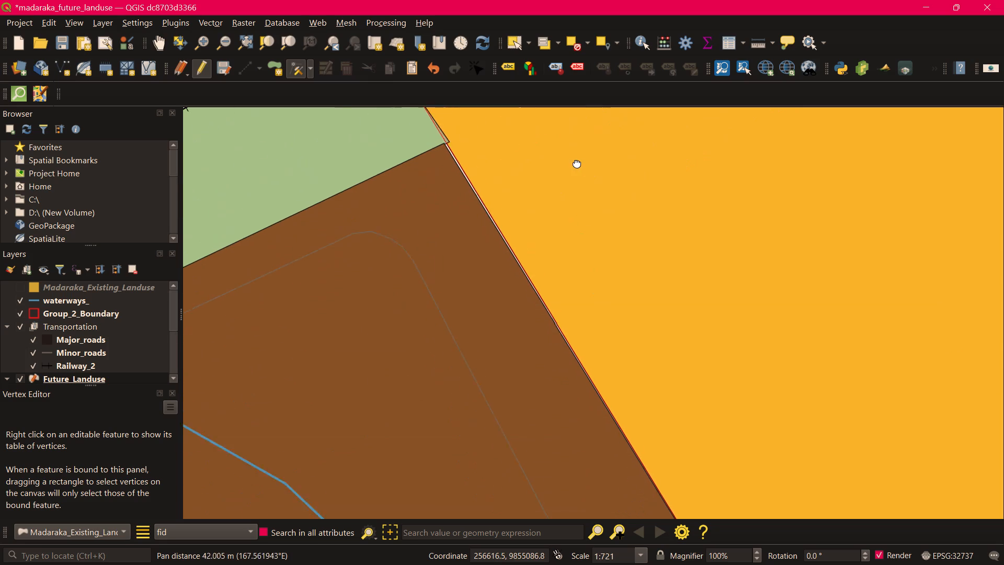
middle_click_drag(577, 163, 610, 331)
scroll(554, 352, "up", 1)
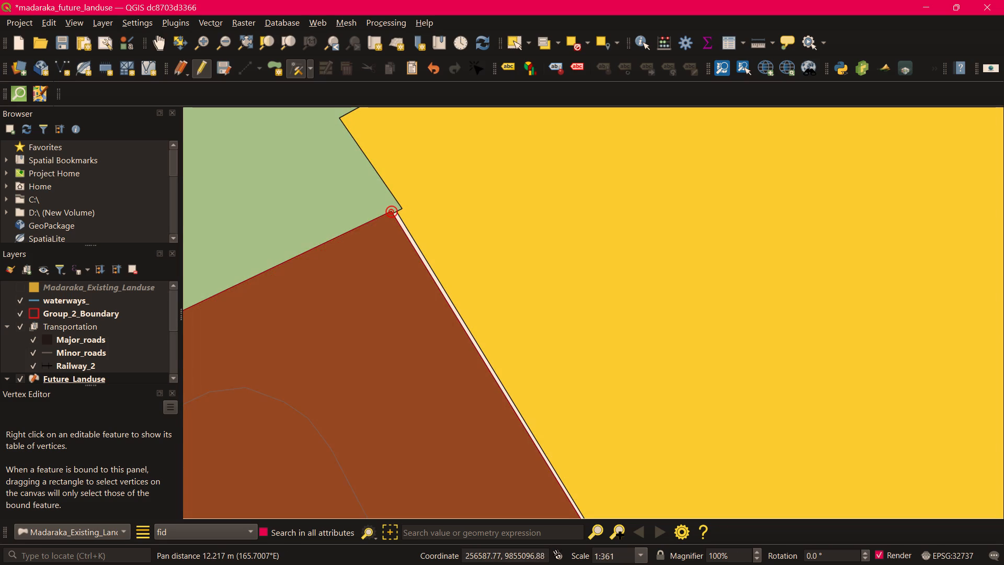
scroll(391, 214, "up", 2)
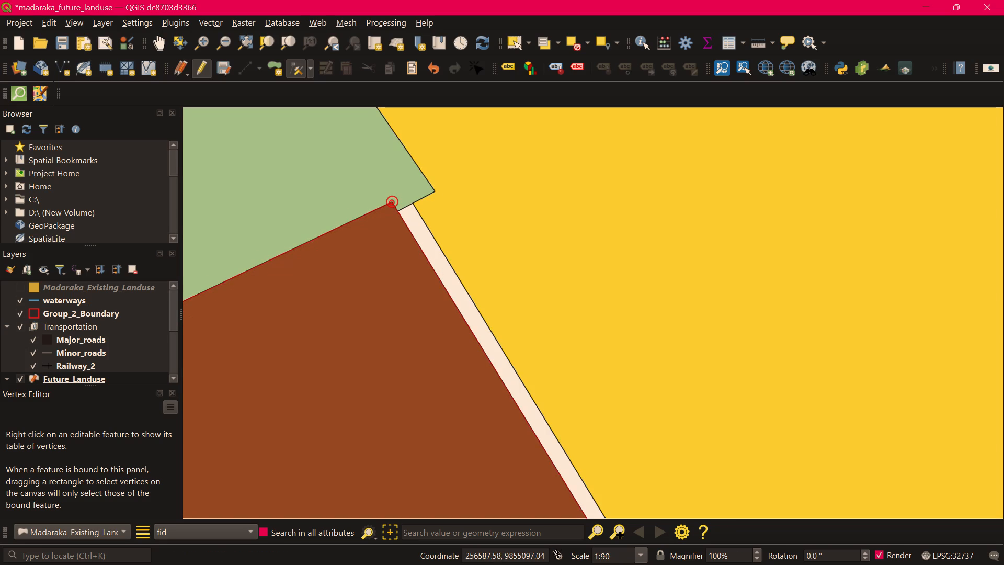
left_click(392, 204)
left_click(414, 205)
scroll(511, 271, "down", 4)
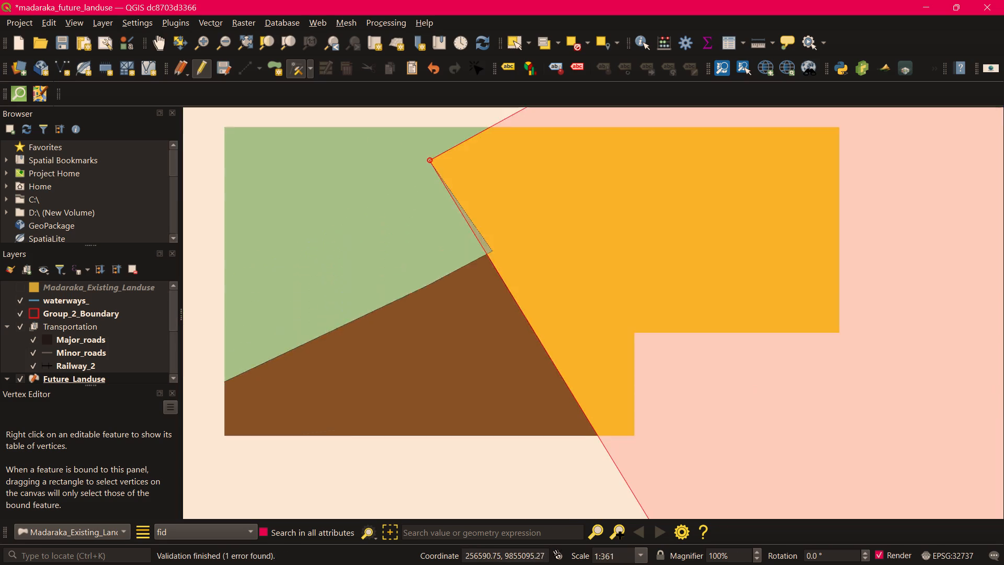
scroll(610, 340, "down", 1)
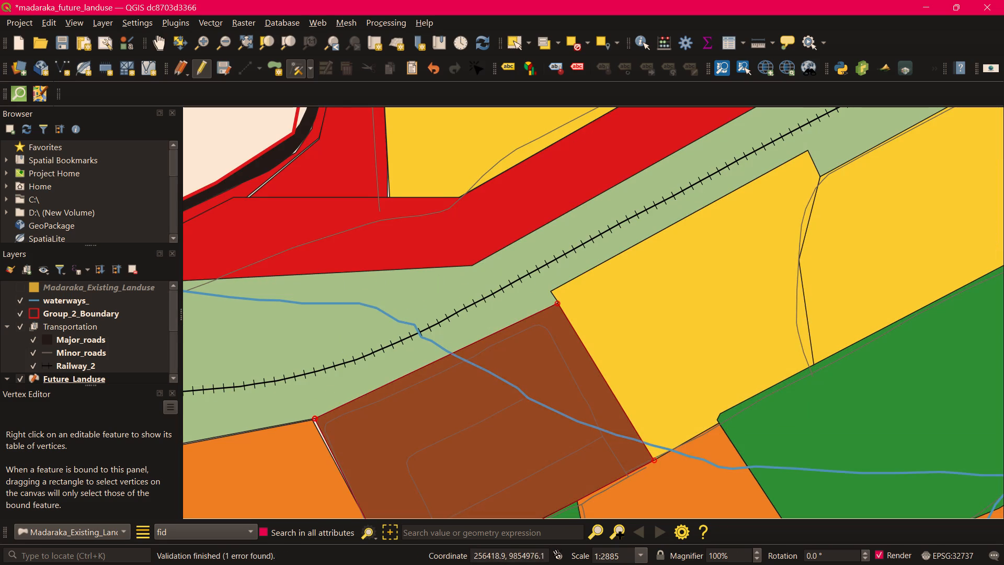
Move the orange polygon's northeast corner onto the corner shared by the brown polygon and the light-green railway strip.
middle_click_drag(357, 447, 624, 300)
scroll(613, 283, "up", 2)
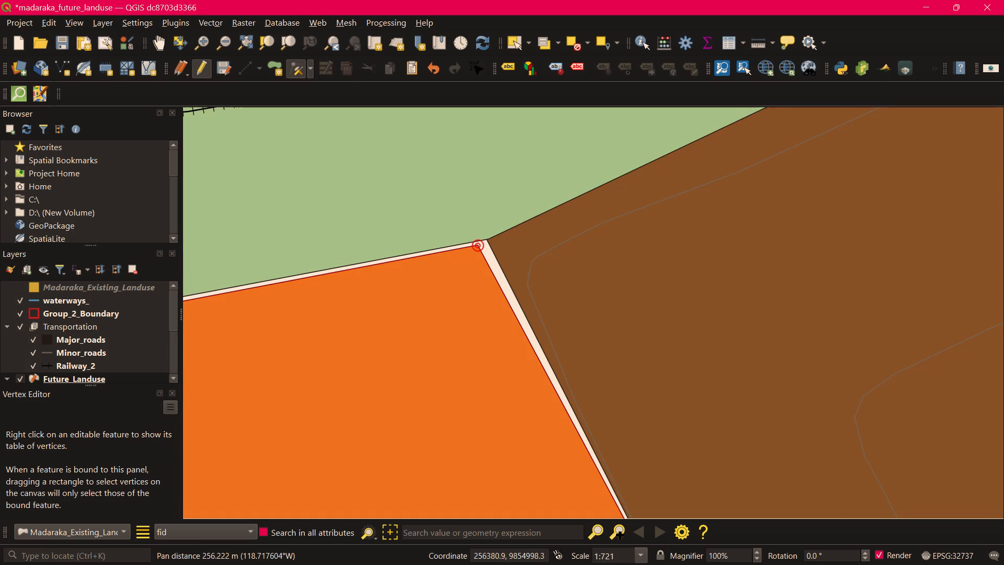
left_click(477, 245)
left_click(488, 240)
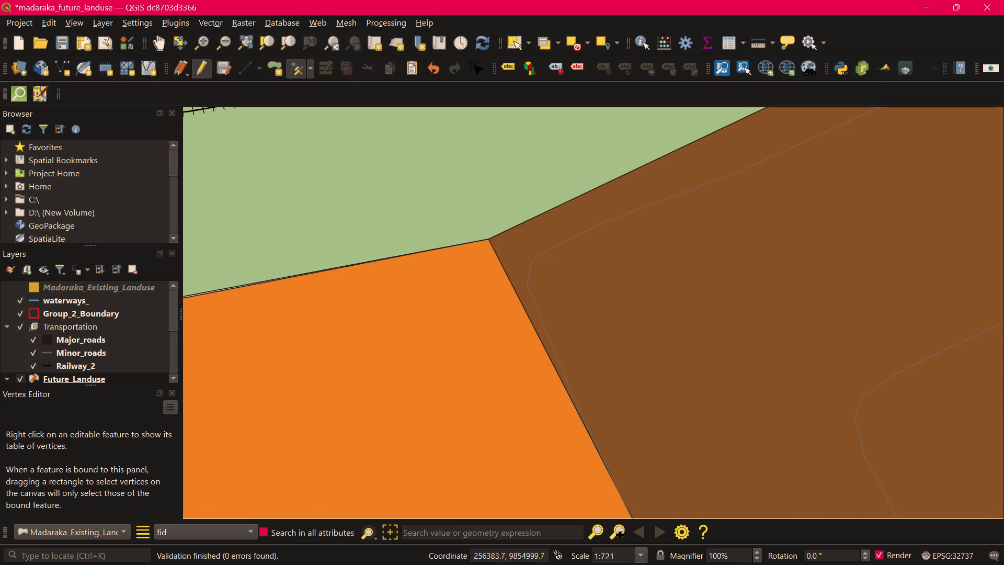
Move the large northwestern red polygon's northwest corner and next north-edge vertex onto the matching inner corners of the red roadside strip.
scroll(591, 270, "down", 3)
scroll(666, 312, "down", 1)
middle_click_drag(721, 253, 669, 251)
scroll(731, 309, "down", 2)
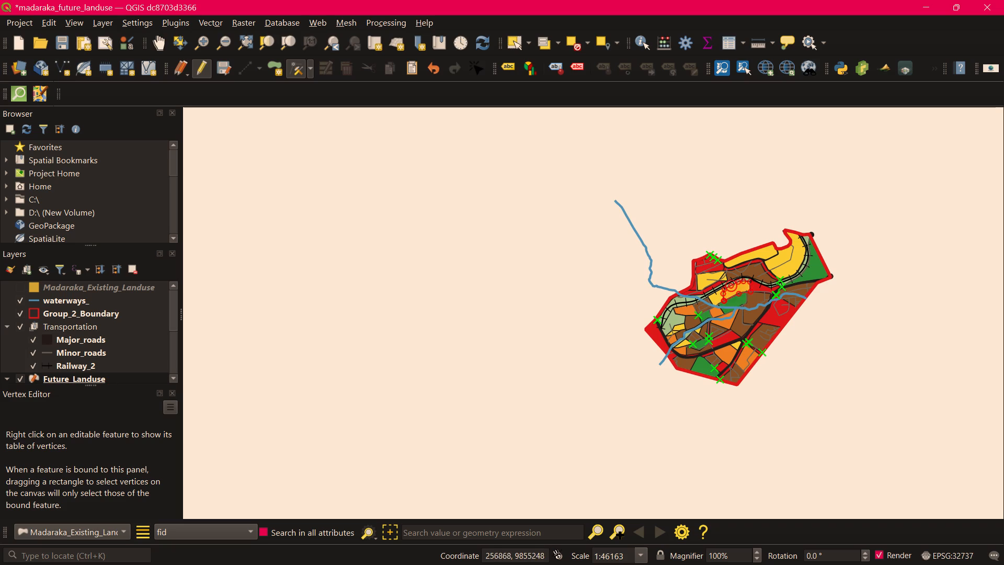
scroll(708, 270, "up", 2)
scroll(689, 220, "up", 1)
scroll(640, 253, "up", 2)
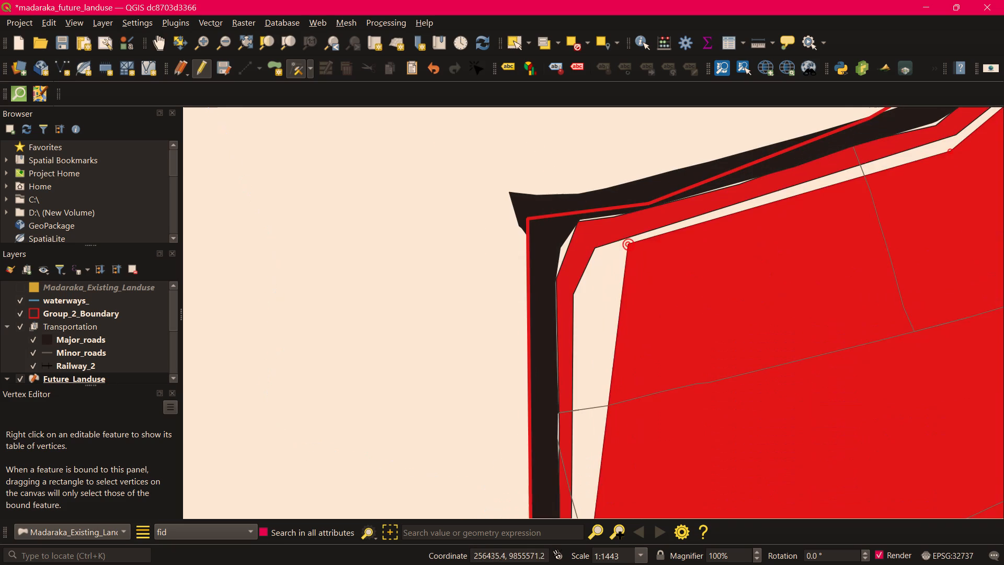
left_click(629, 245)
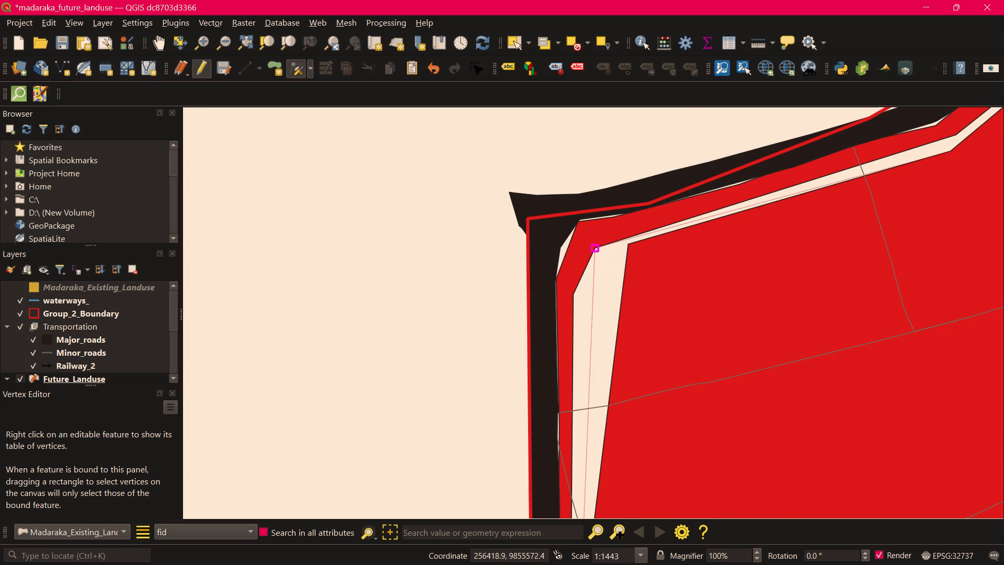
left_click(595, 247)
middle_click_drag(904, 235, 696, 379)
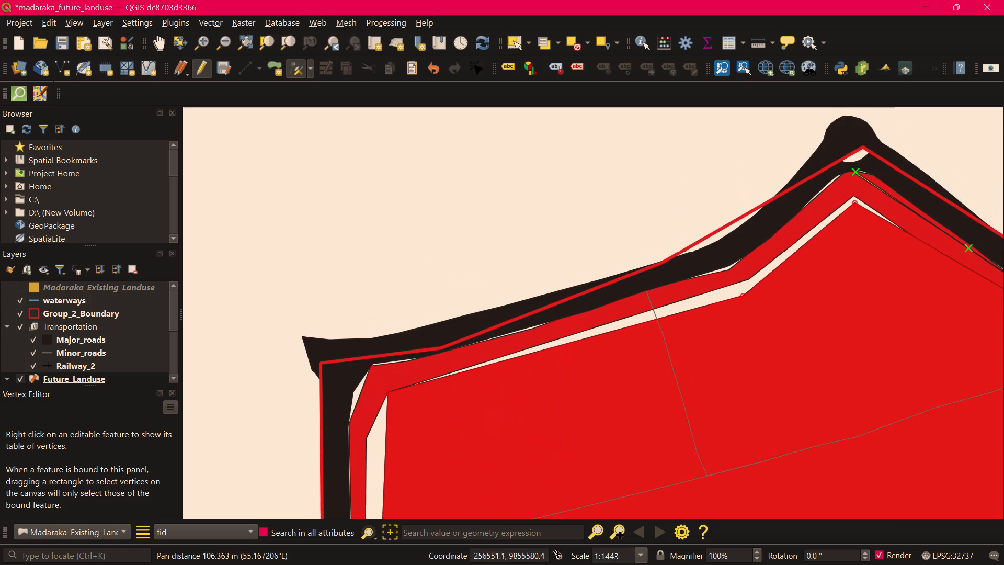
left_click(742, 296)
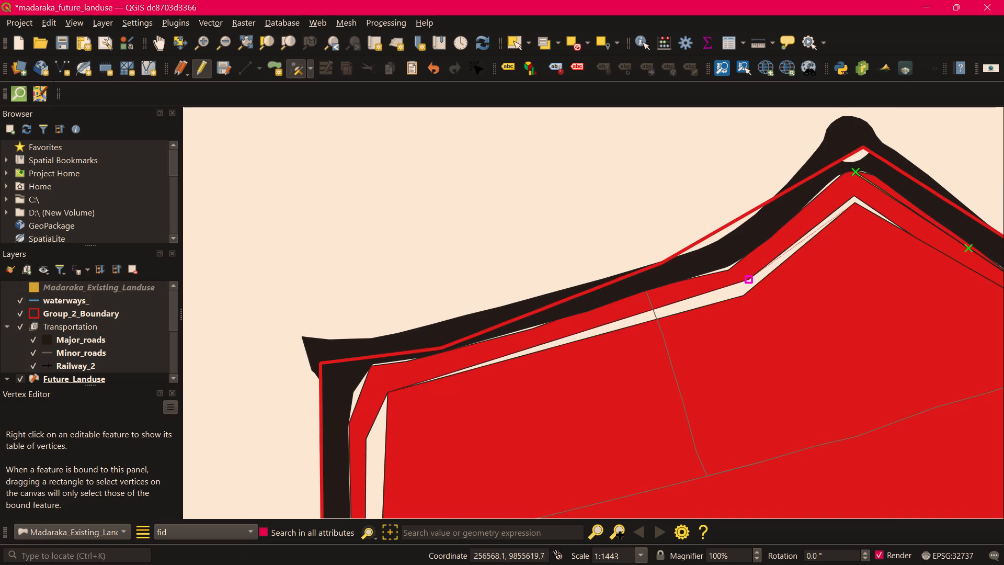
left_click(747, 279)
Move three outer vertices along the red roadside strip's north side onto the major road to close the gaps.
left_click(729, 271)
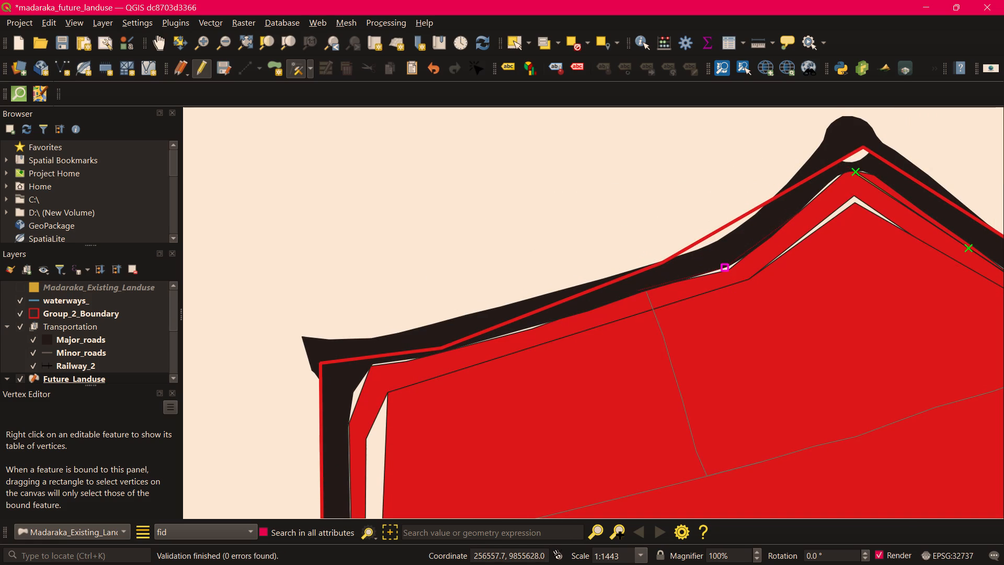
left_click(722, 262)
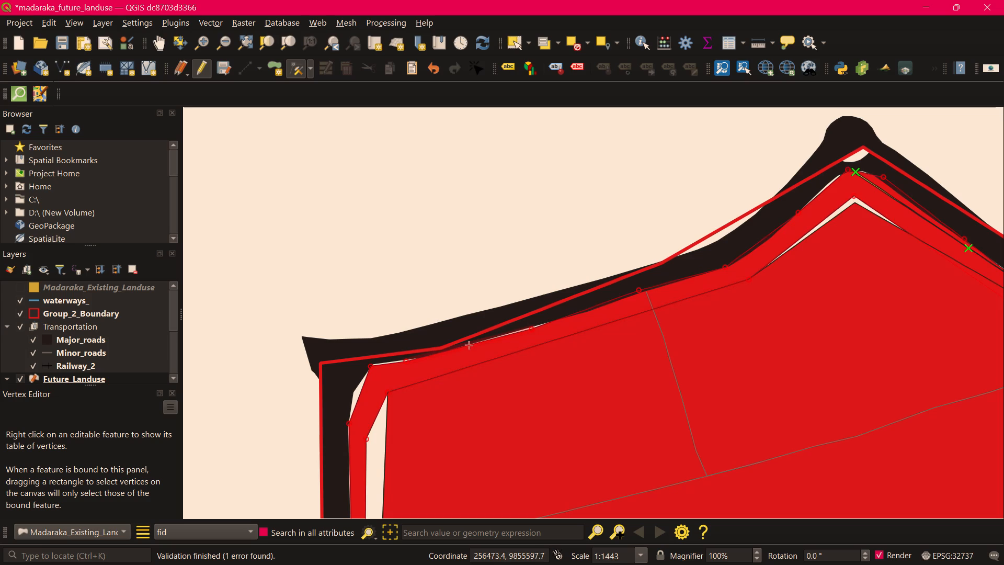
left_click(531, 329)
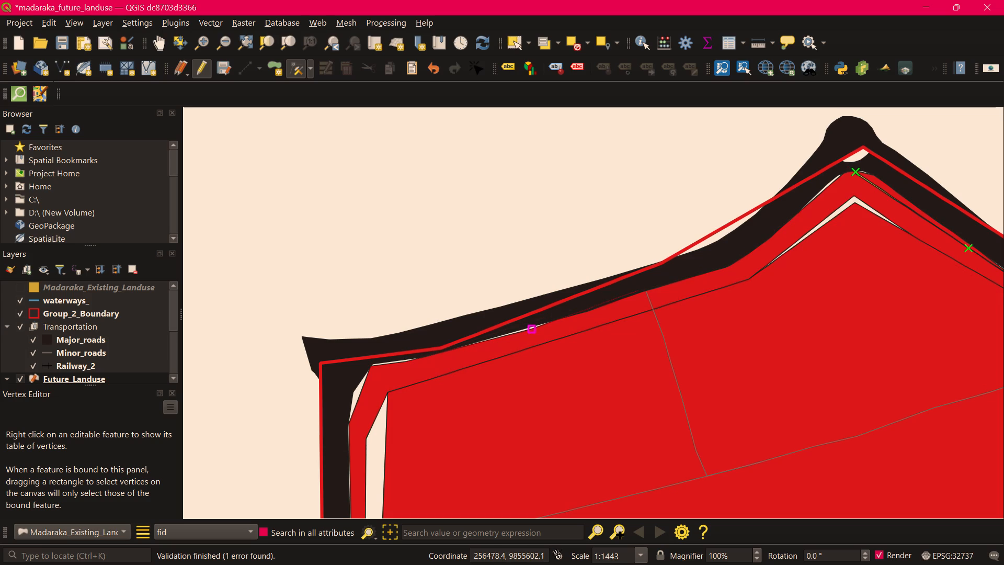
left_click(533, 323)
scroll(529, 333, "up", 2)
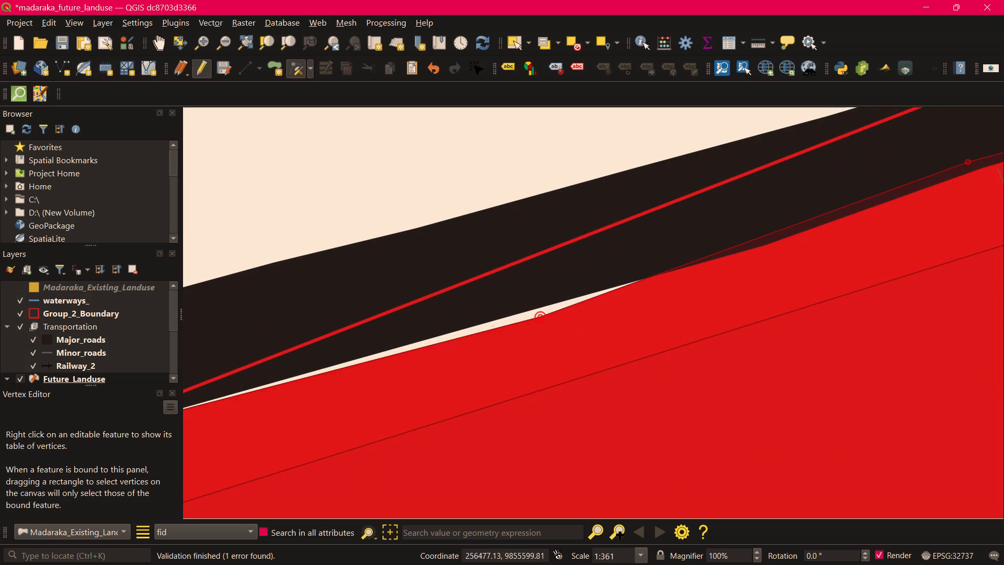
left_click(540, 315)
left_click(538, 304)
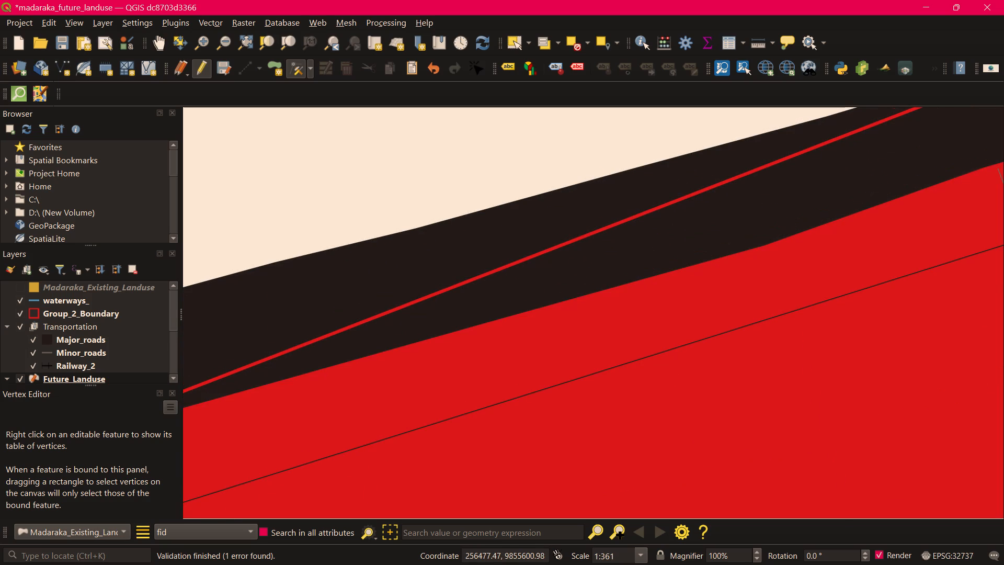
middle_click_drag(512, 365, 886, 233)
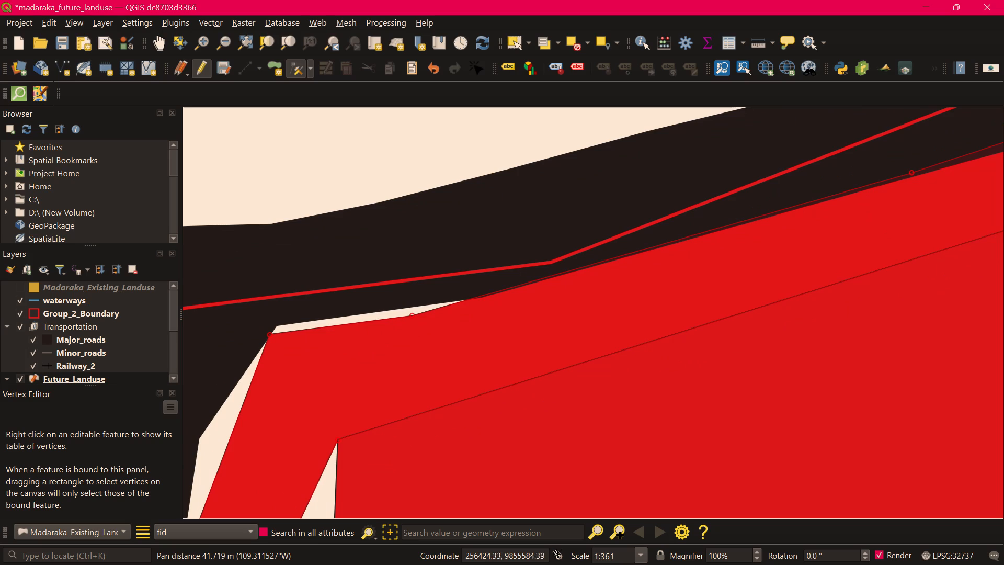
left_click(410, 315)
left_click(409, 303)
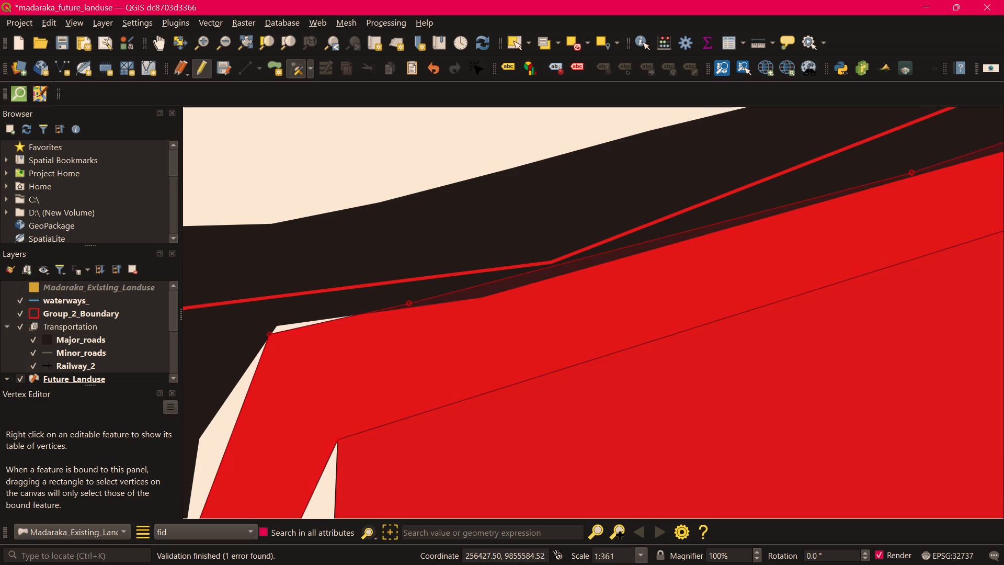
Fit the red strip's northwest corner to the major road by moving both its outer corner vertices and adding one at the road's bend.
middle_click_drag(438, 359, 667, 198)
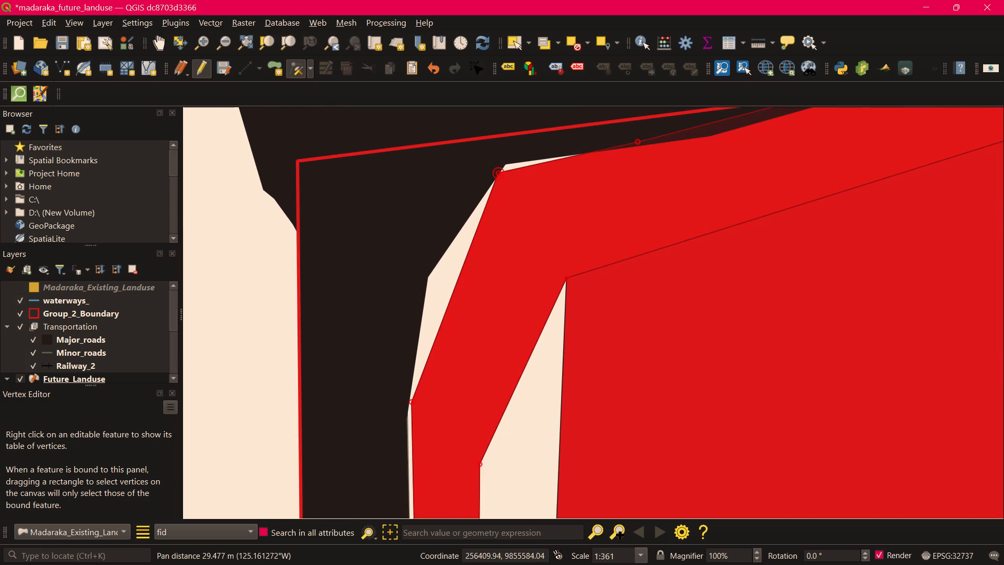
left_click(496, 172)
left_click(506, 162)
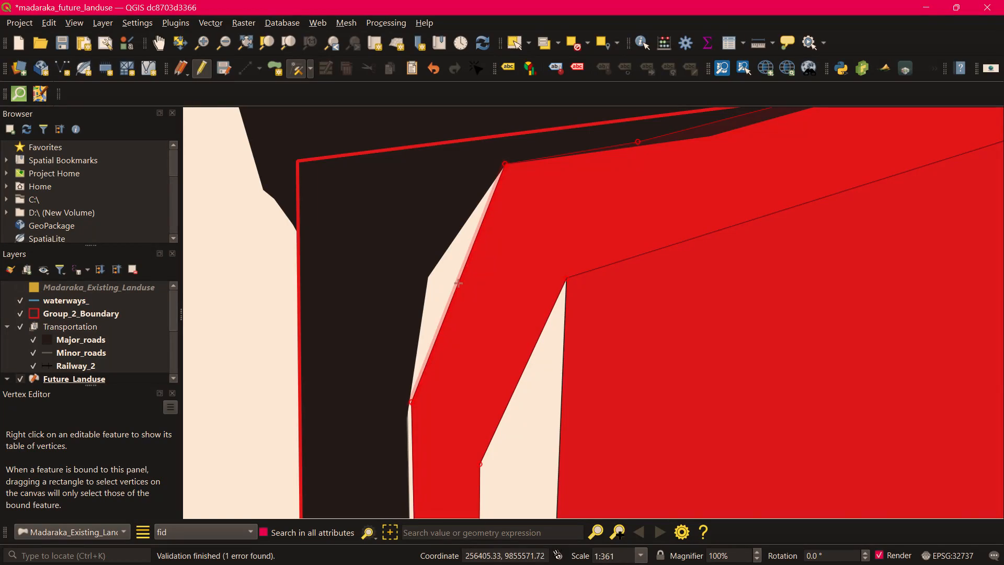
left_click(459, 280)
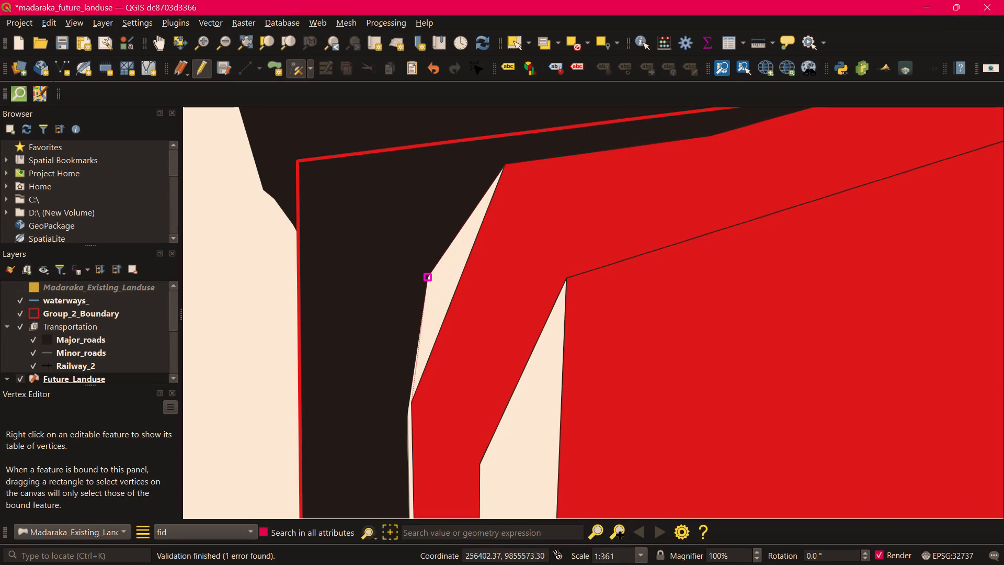
left_click(428, 274)
middle_click_drag(483, 344, 481, 132)
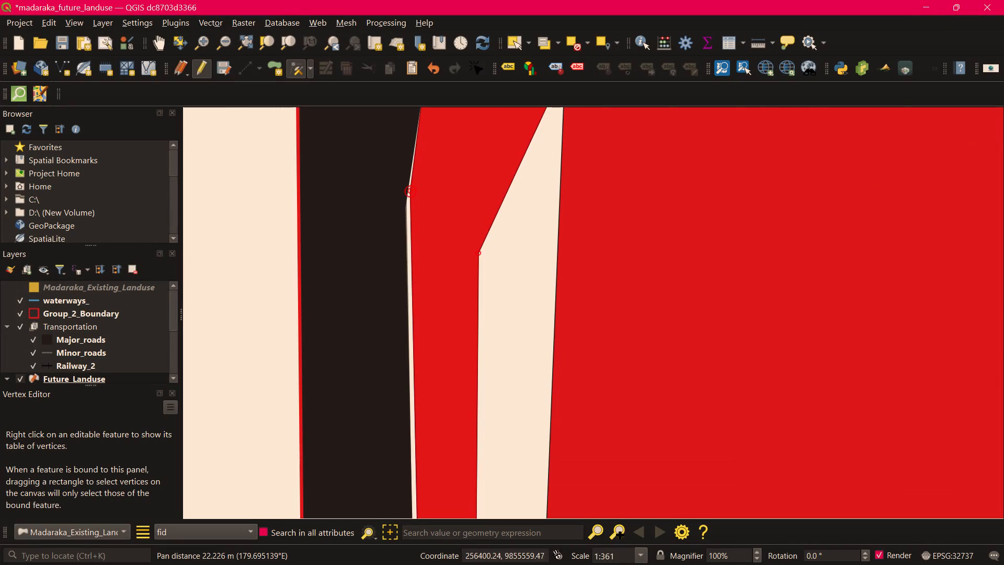
left_click(410, 190)
left_click(405, 202)
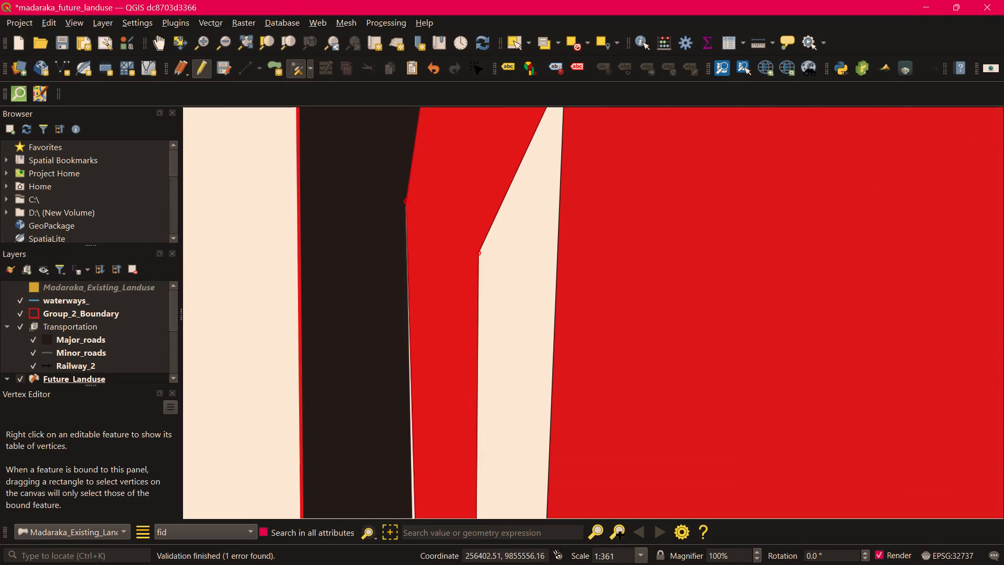
Move the red strip's west-edge vertex near the minor road junction into the major road, closing the gap there.
scroll(497, 265, "down", 2)
middle_click_drag(505, 340, 541, 264)
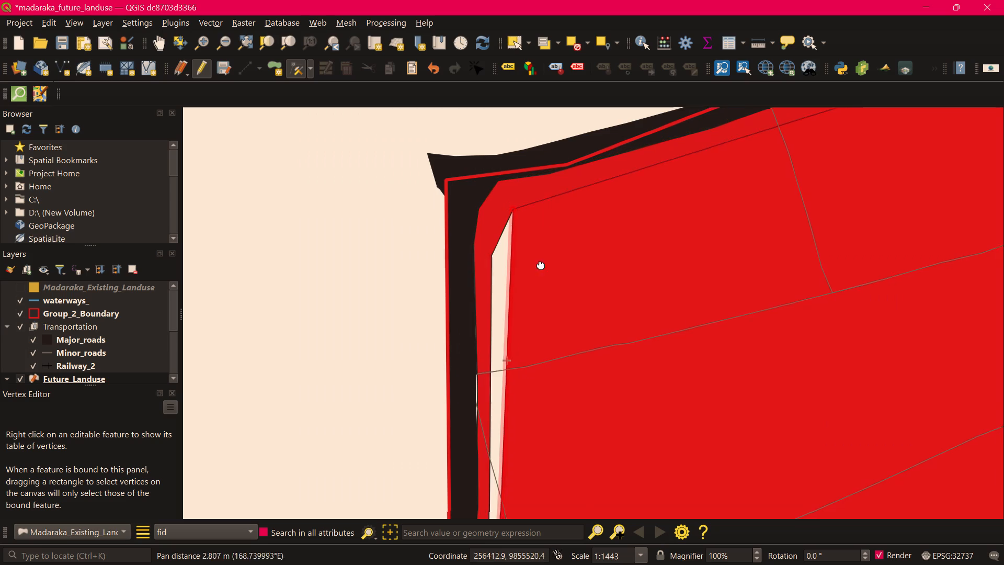
middle_click_drag(541, 264, 568, 220)
scroll(537, 278, "up", 2)
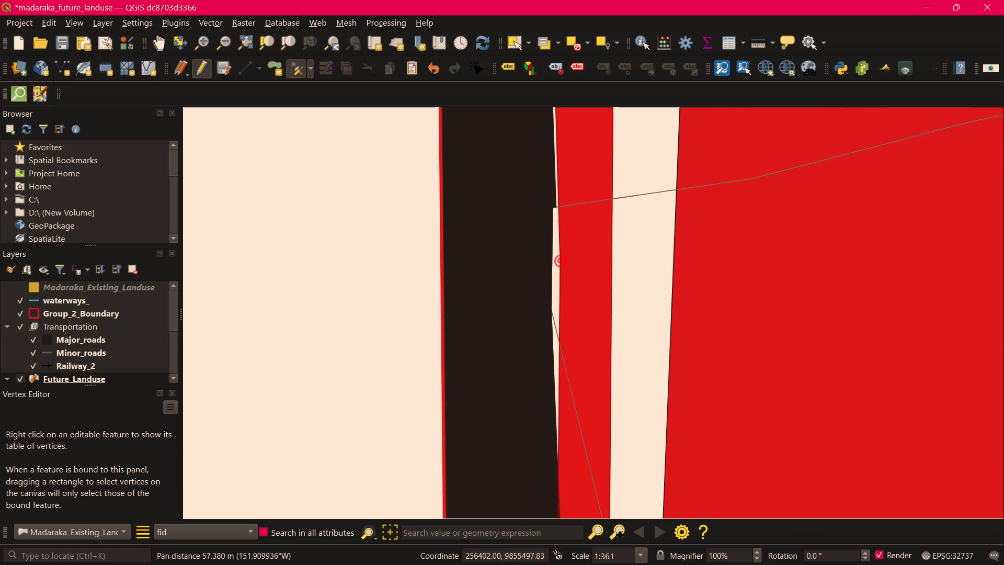
left_click(560, 262)
left_click(541, 262)
Move three outer vertices of the red strip around the major road's southwestern bend into the road to close the gaps.
middle_click_drag(563, 271, 549, 156)
scroll(584, 259, "down", 1)
middle_click_drag(606, 350, 593, 197)
scroll(593, 198, "down", 3)
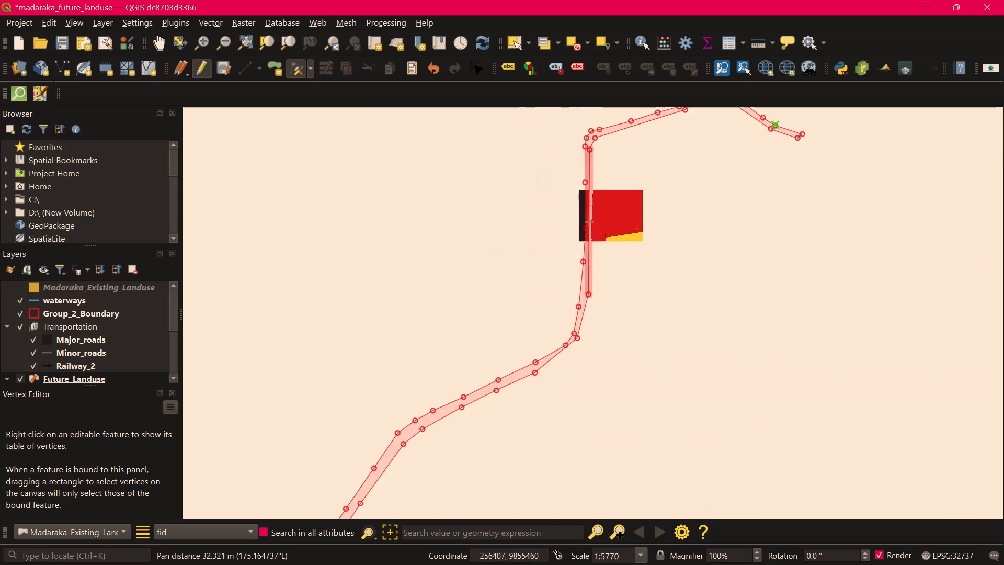
scroll(583, 329, "up", 2)
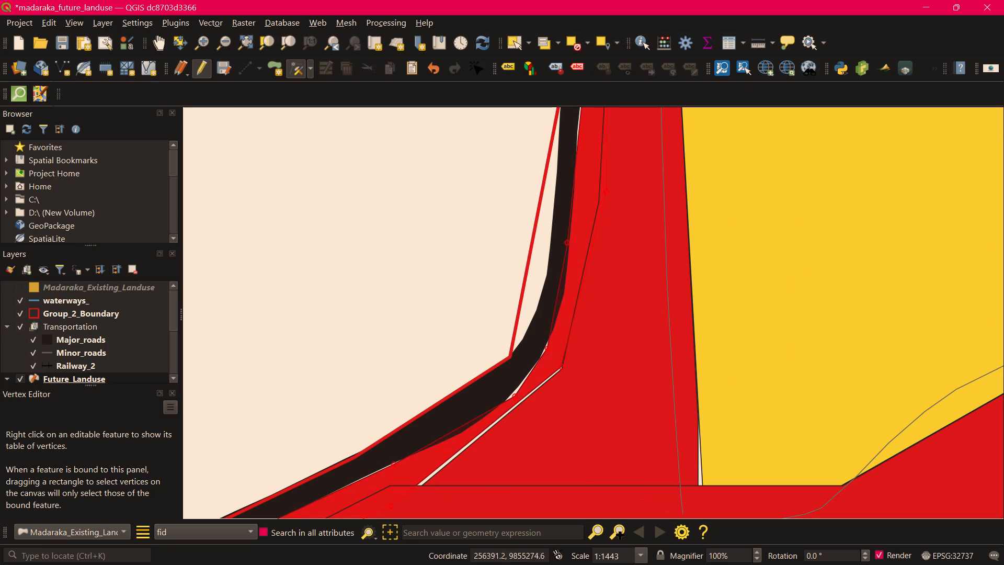
left_click(547, 347)
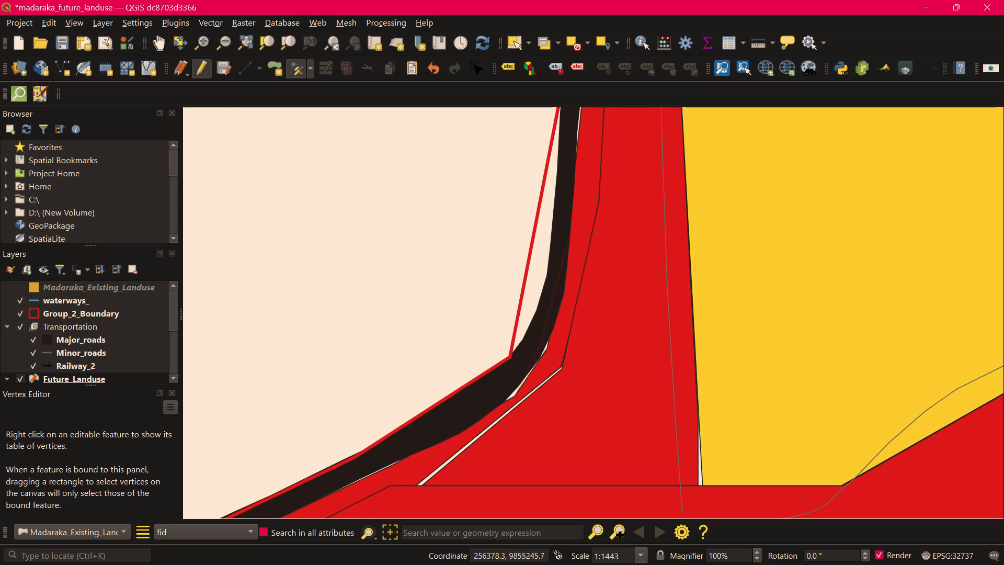
left_click(541, 344)
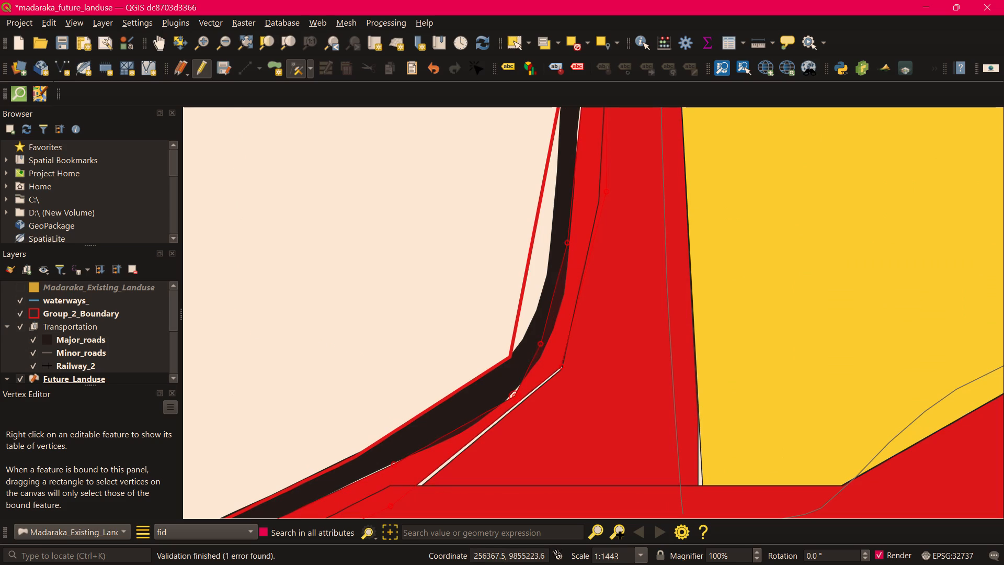
left_click(514, 397)
left_click(507, 390)
middle_click_drag(457, 403, 471, 390)
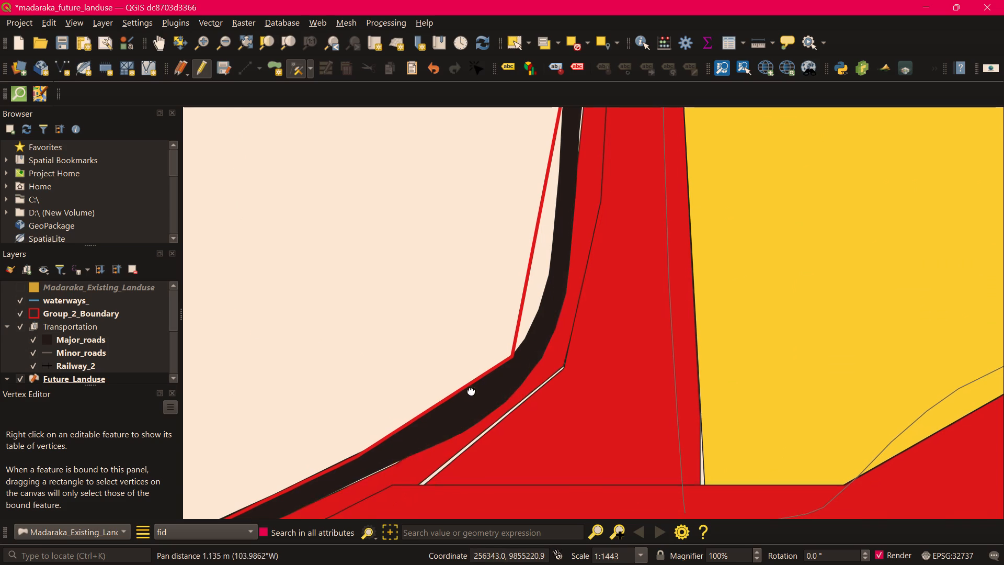
middle_click_drag(471, 390, 599, 296)
scroll(510, 343, "up", 1)
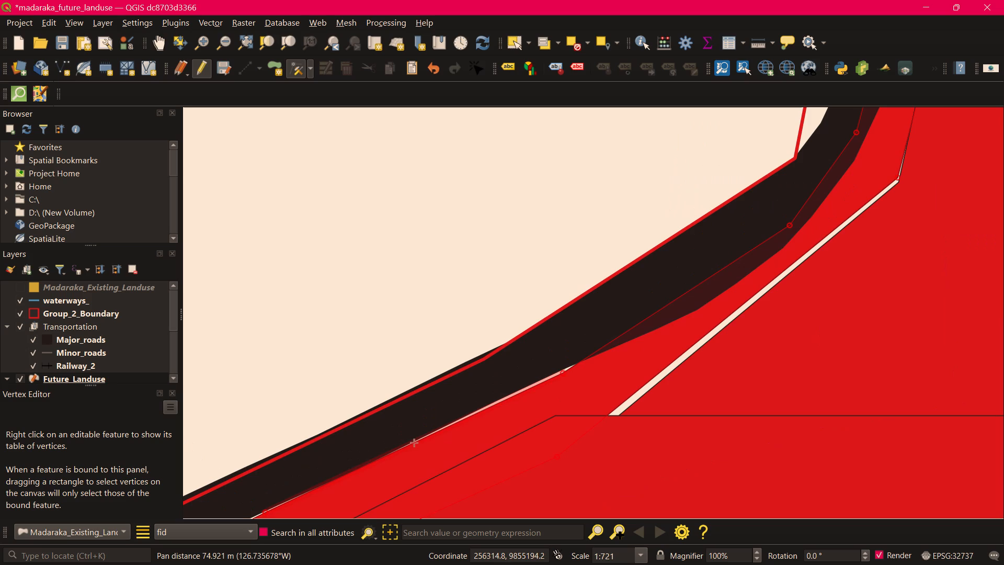
left_click(562, 372)
left_click(552, 363)
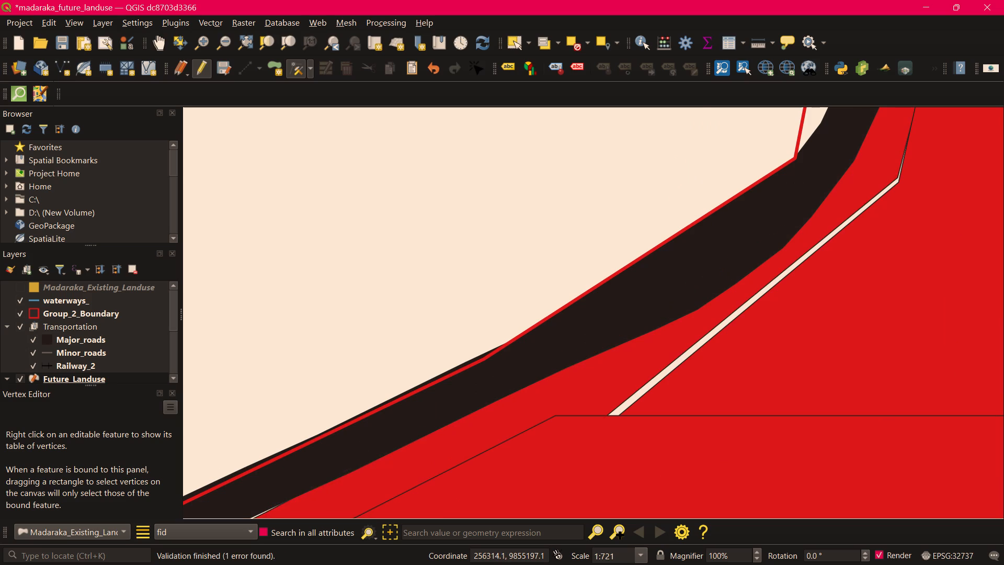
Near the waterway crossing, add a vertex on the red strip's outer edge and move it and its two neighbouring vertices into the major road.
scroll(552, 363, "down", 1)
middle_click_drag(532, 419, 698, 327)
scroll(490, 401, "up", 1)
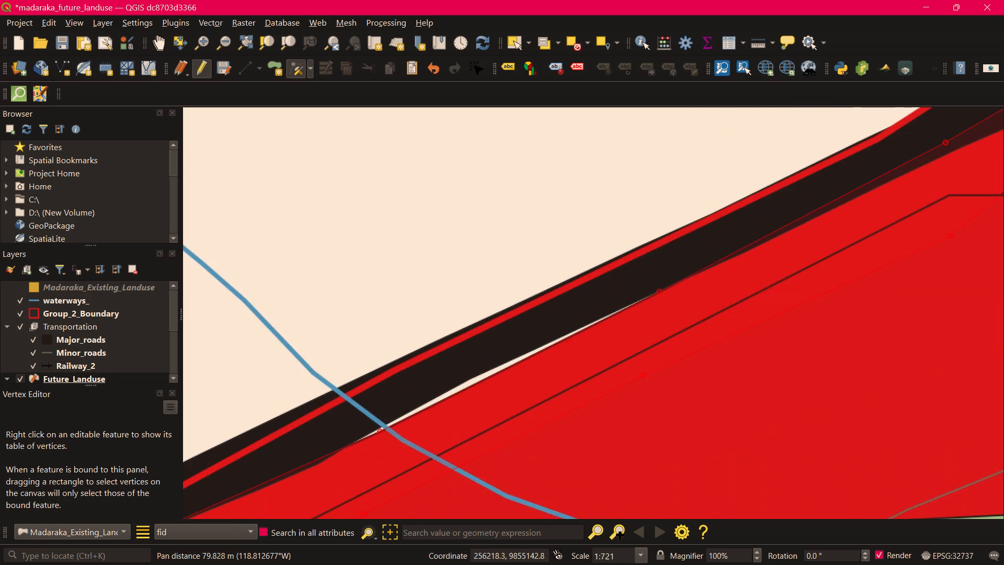
left_click(519, 362)
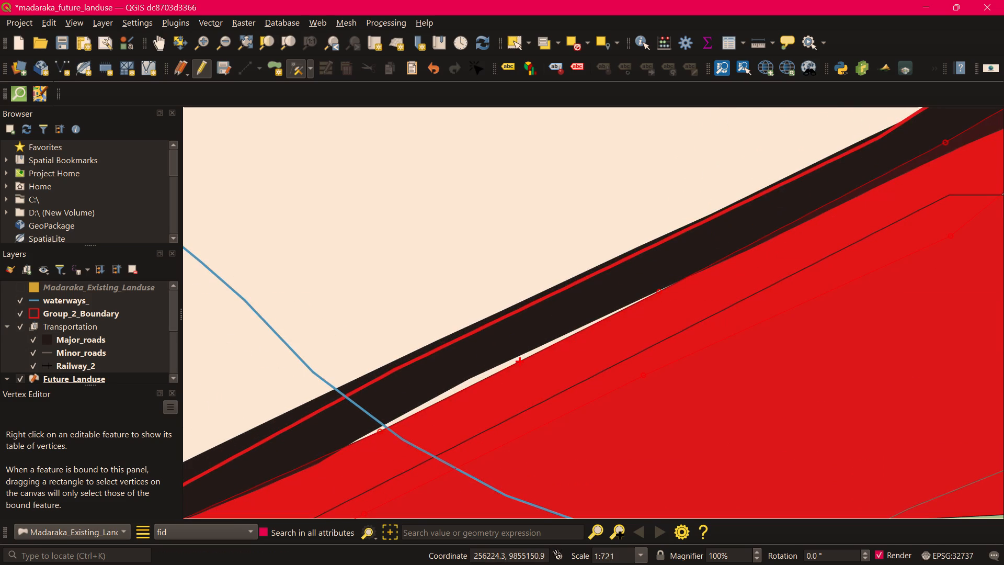
left_click(516, 349)
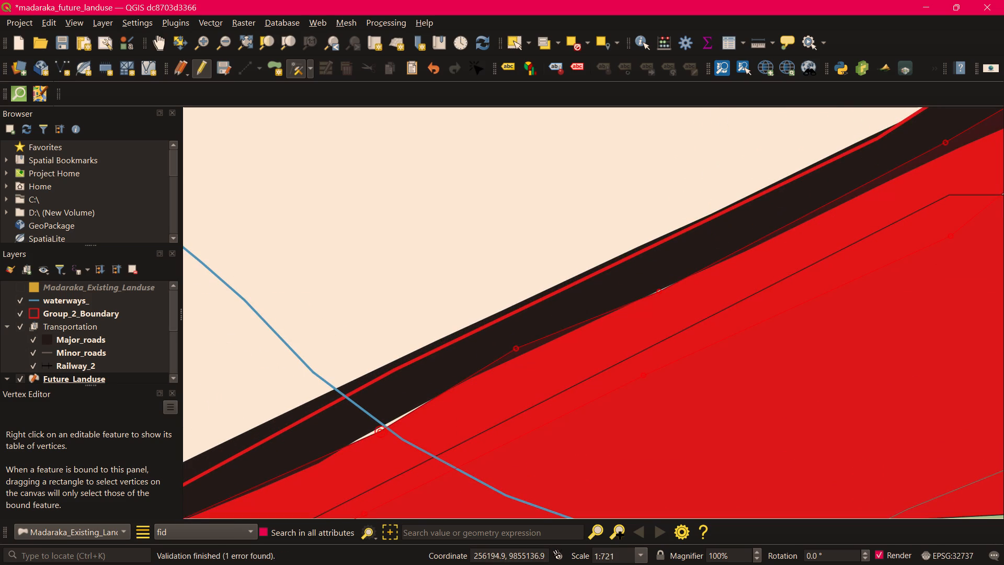
left_click(381, 432)
left_click(381, 422)
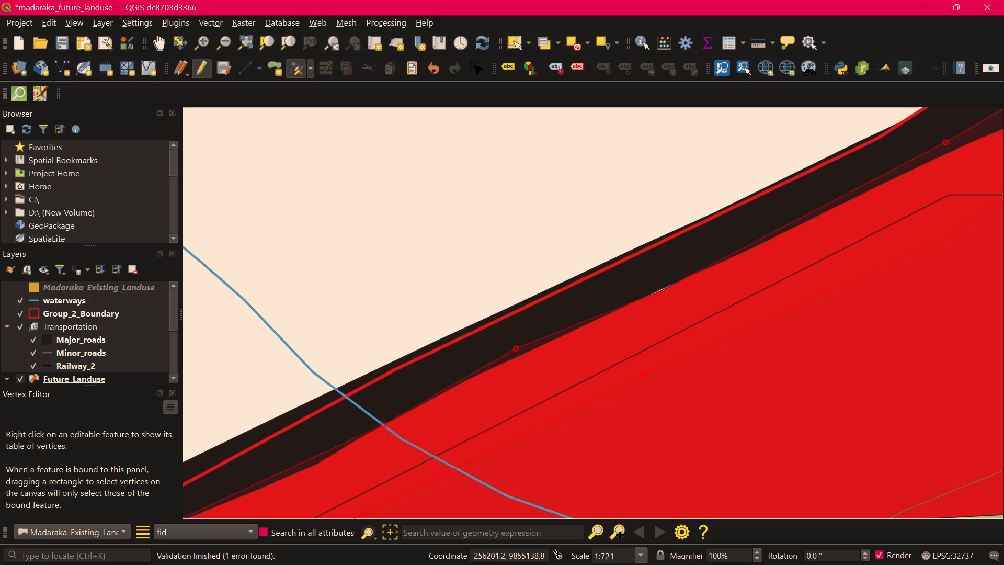
scroll(663, 291, "up", 3)
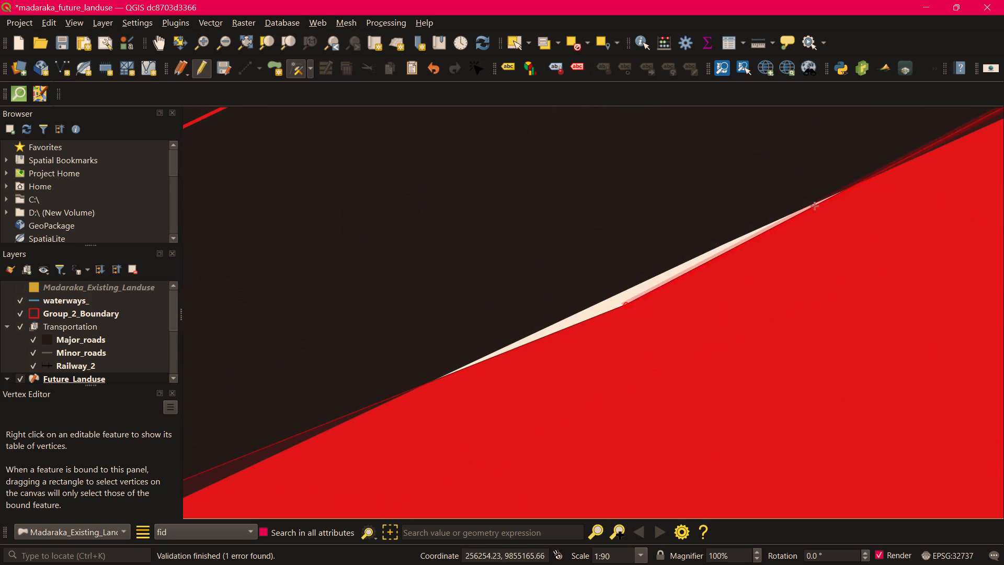
left_click(626, 306)
left_click(611, 285)
scroll(611, 285, "down", 4)
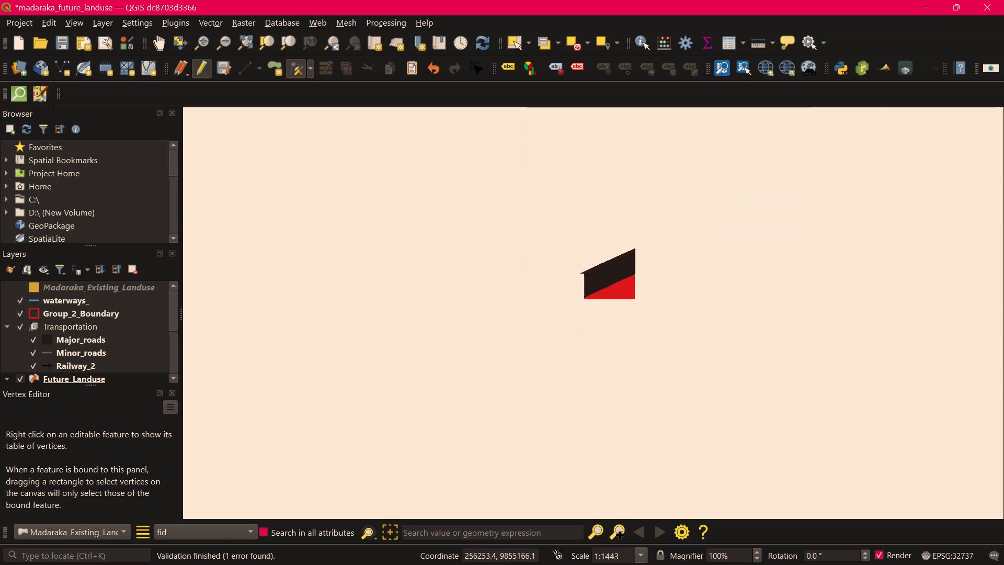
middle_click_drag(750, 304, 453, 508)
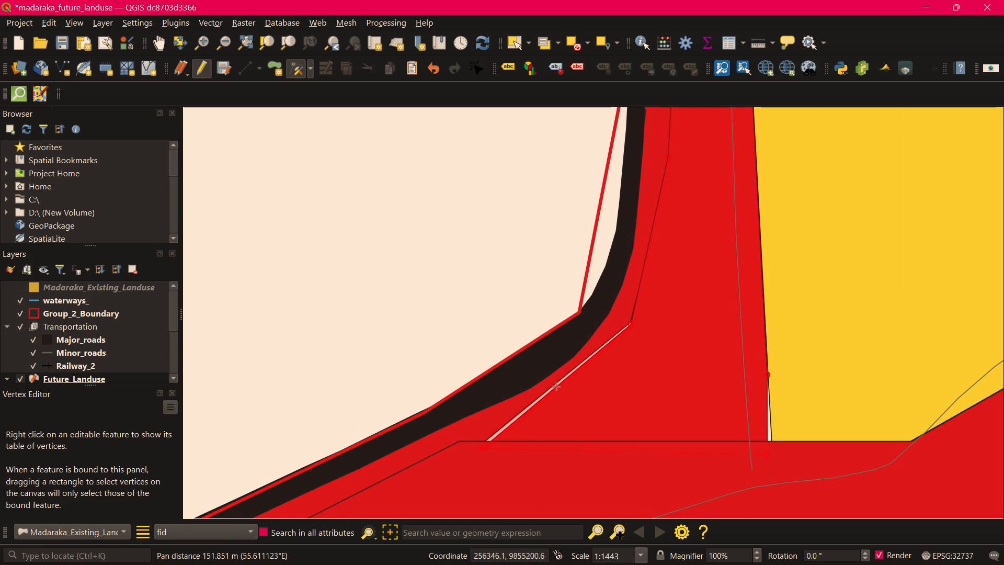
At the major road's southwestern bend, add a vertex on the inner red polygon's edge and shift its edge and corner to meet the red strip.
scroll(556, 379, "up", 1)
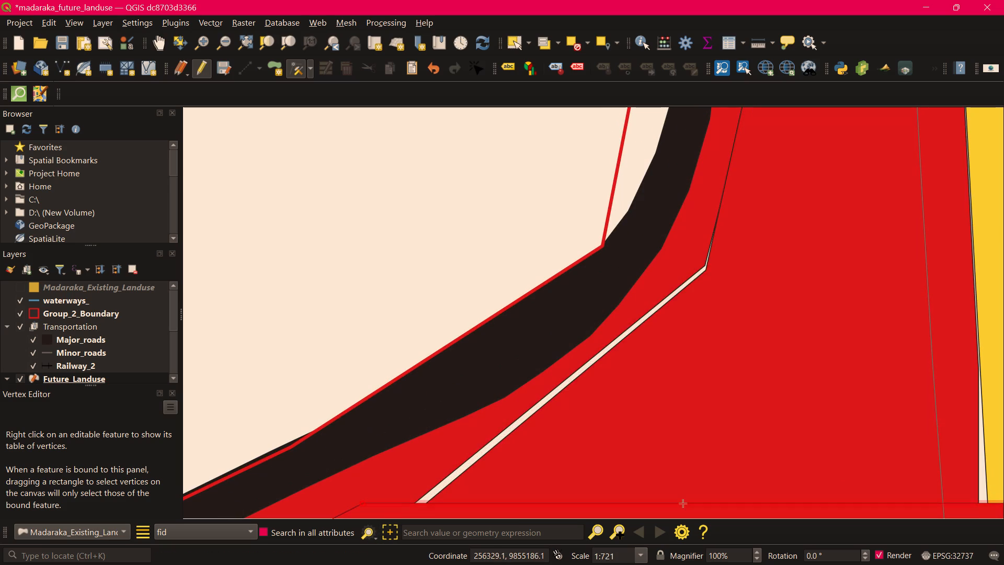
left_click(557, 393)
left_click(546, 386)
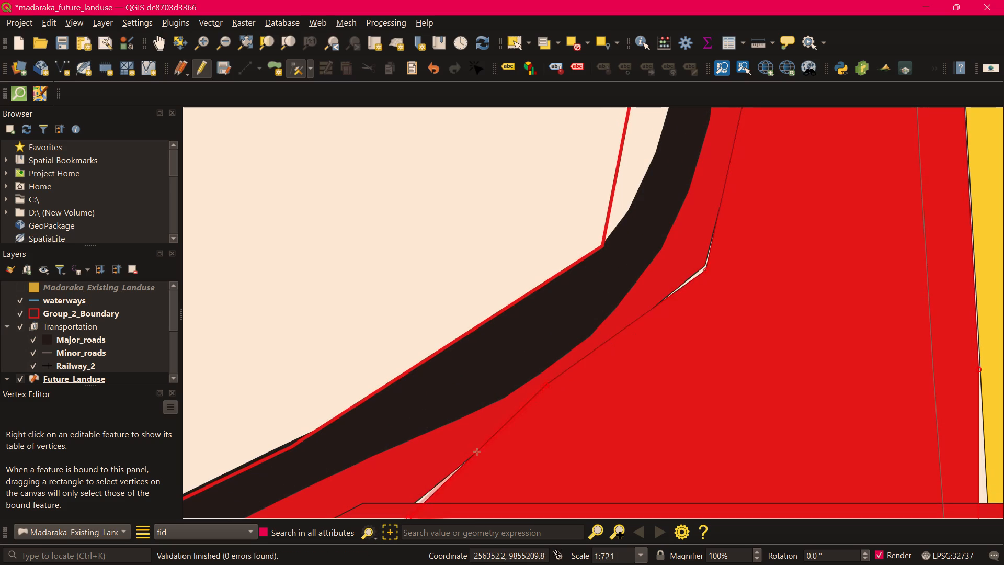
scroll(424, 506, "up", 2)
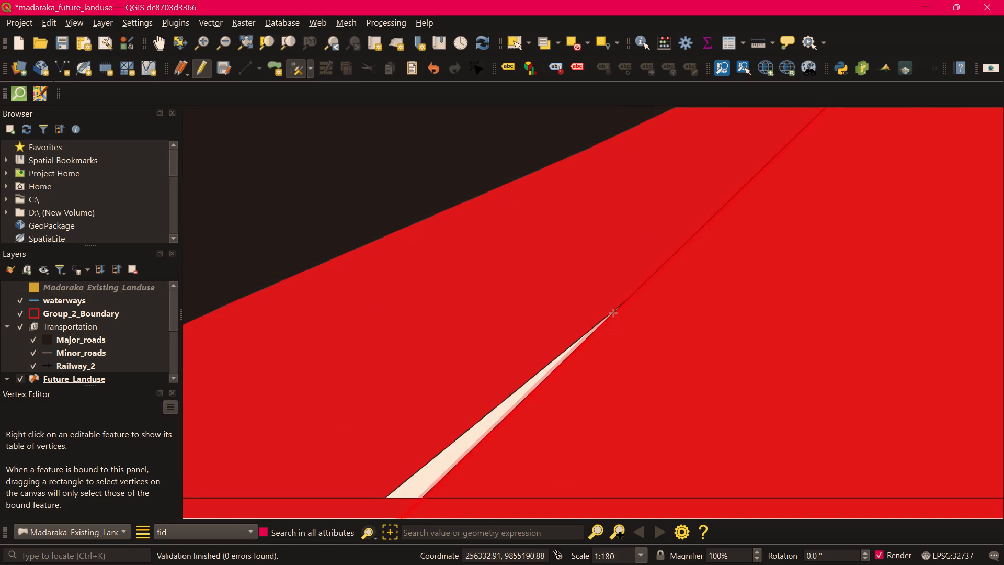
left_click(519, 405)
left_click(476, 409)
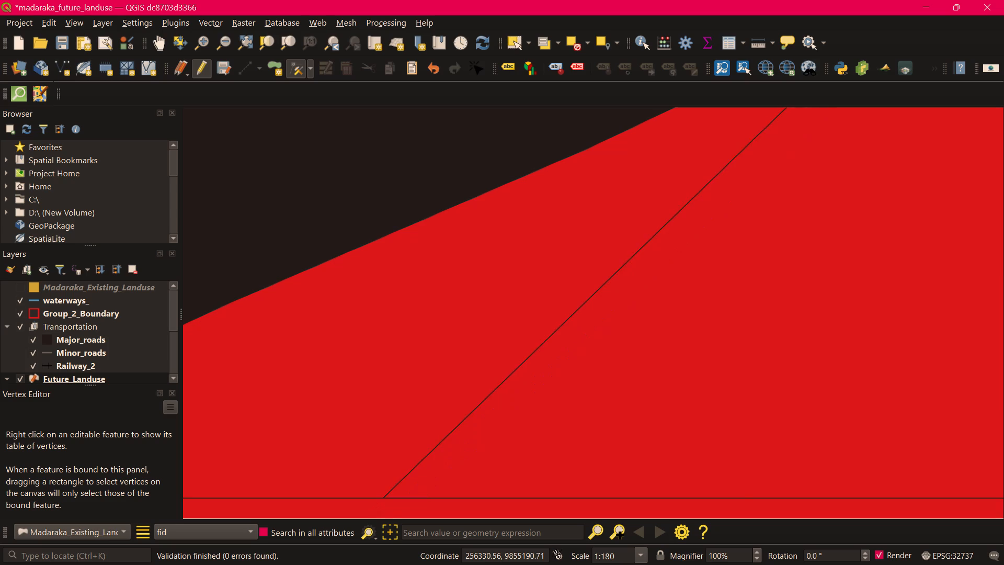
scroll(574, 390, "down", 3)
scroll(742, 241, "up", 2)
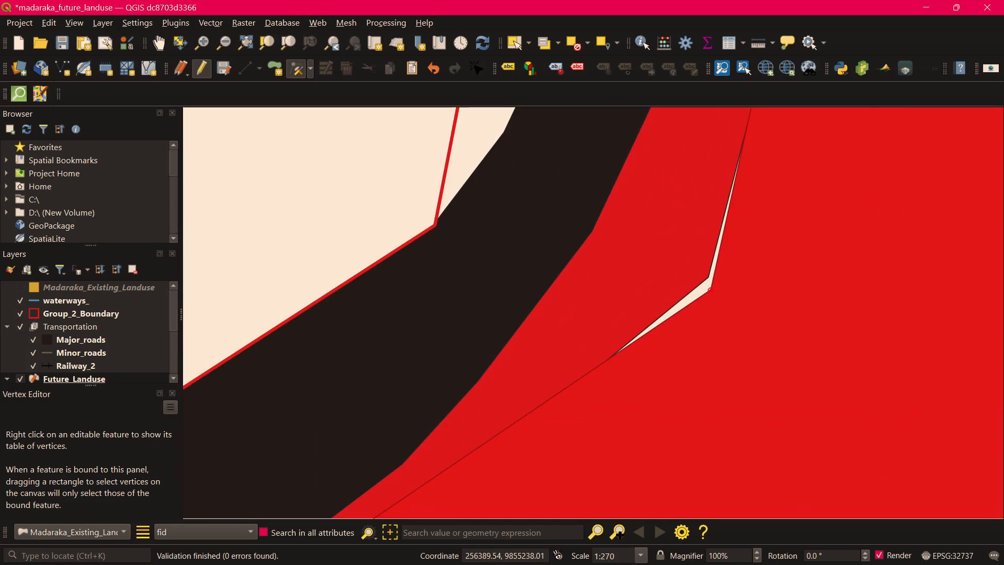
left_click(711, 291)
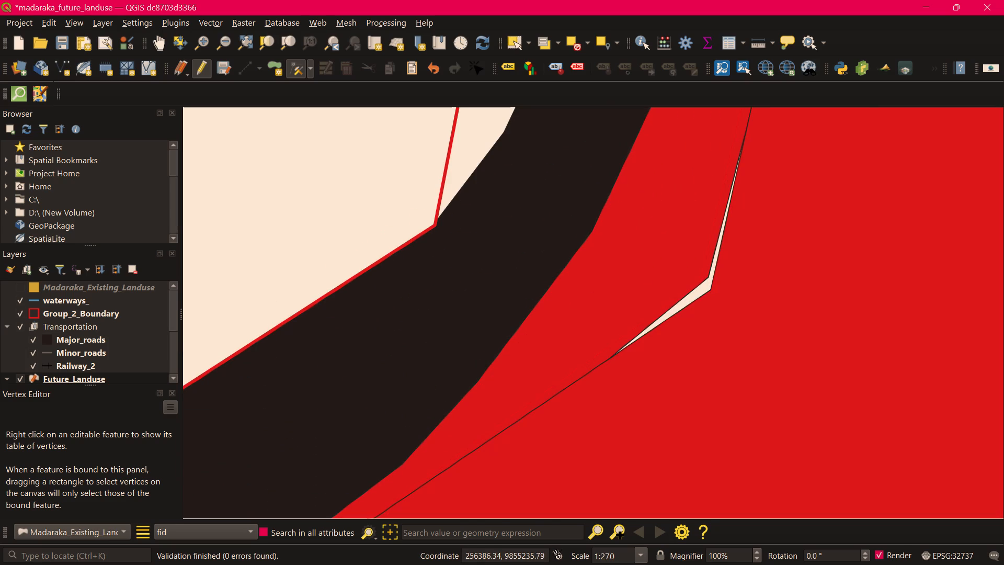
left_click(700, 279)
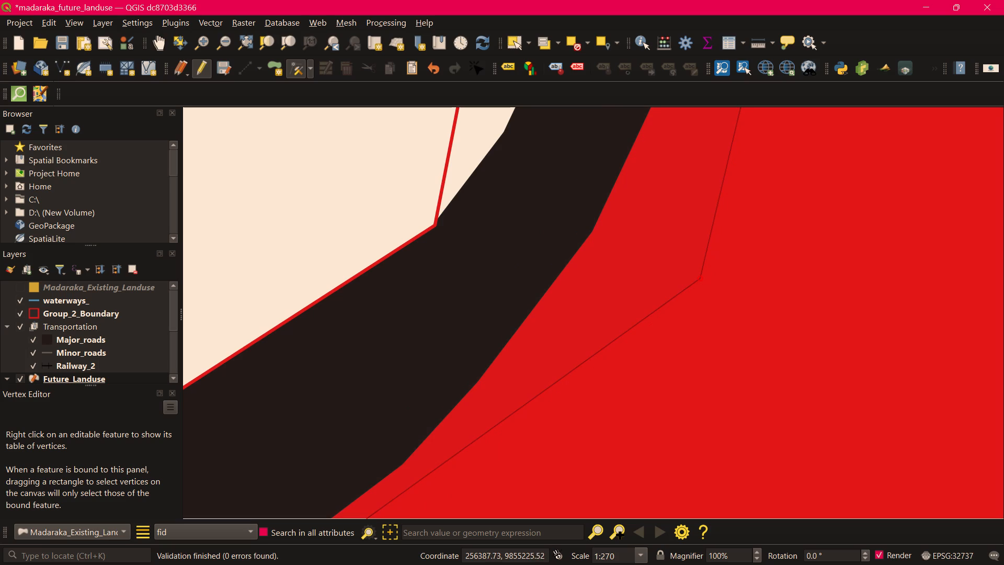
Move the yellow polygon's southwest corner vertex onto the adjoining red polygon's corner to close the narrow gap.
scroll(768, 348, "down", 3)
middle_click_drag(794, 317, 687, 343)
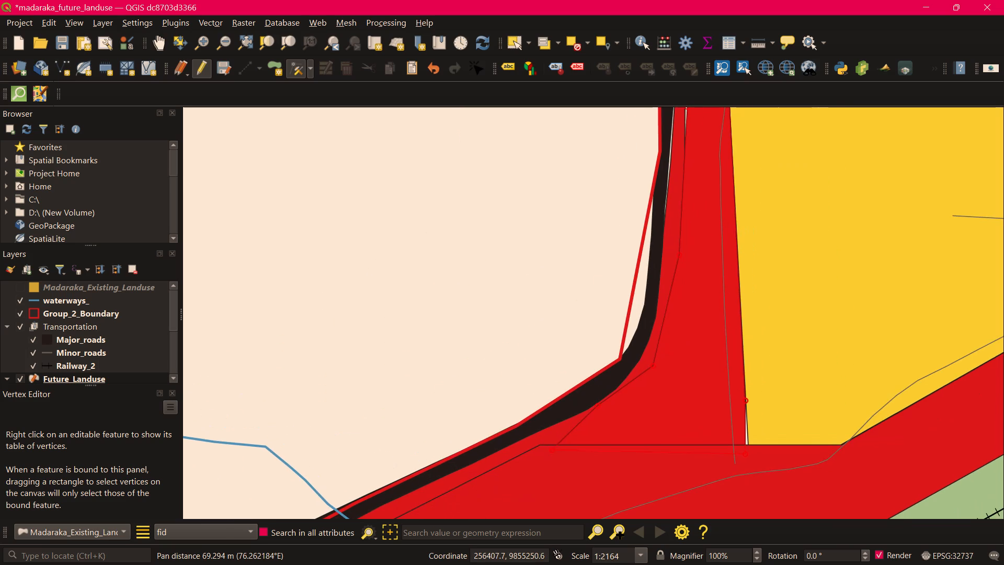
middle_click_drag(797, 411, 780, 214)
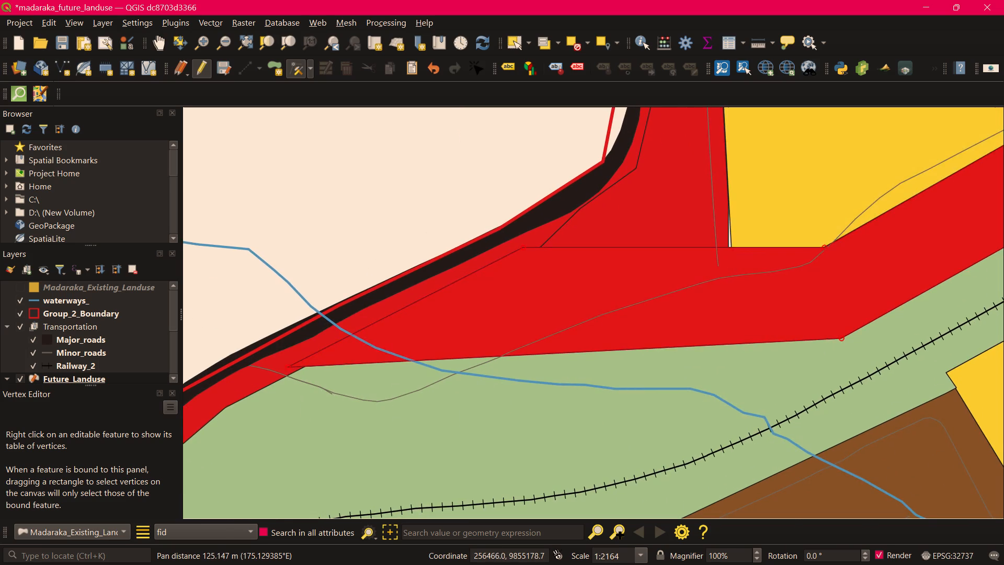
scroll(760, 259, "up", 2)
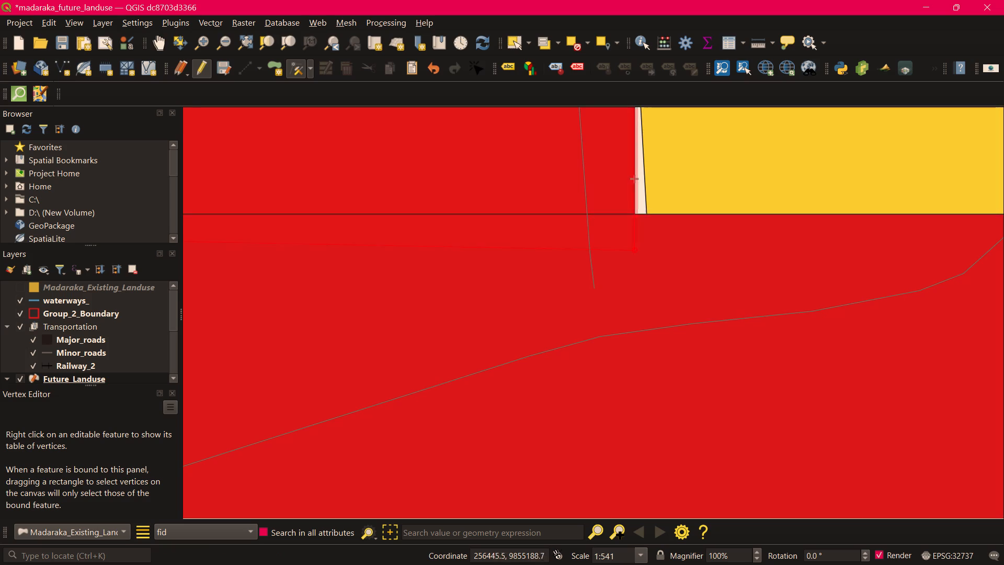
left_click_drag(647, 235, 632, 230)
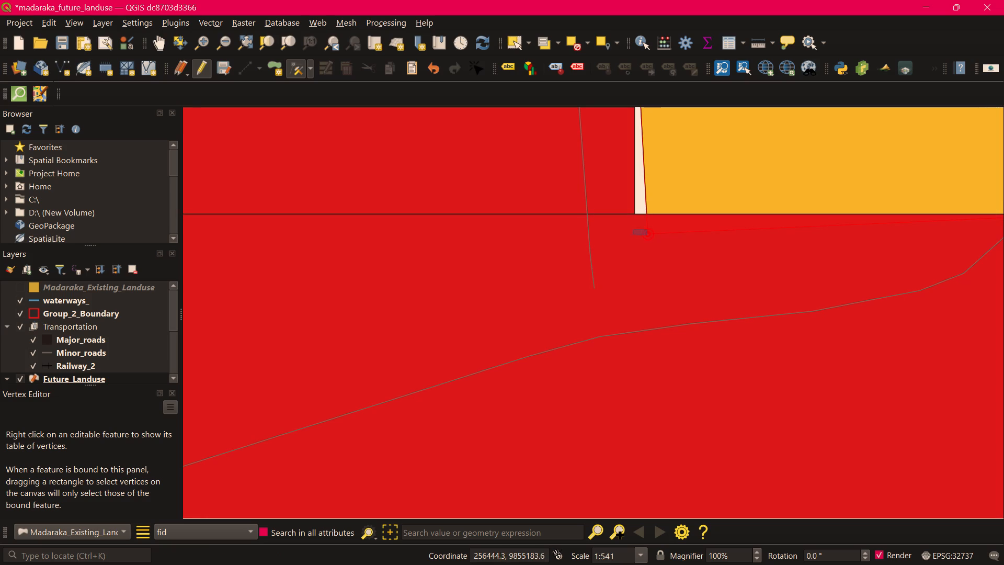
left_click_drag(632, 230, 627, 229)
left_click(649, 236)
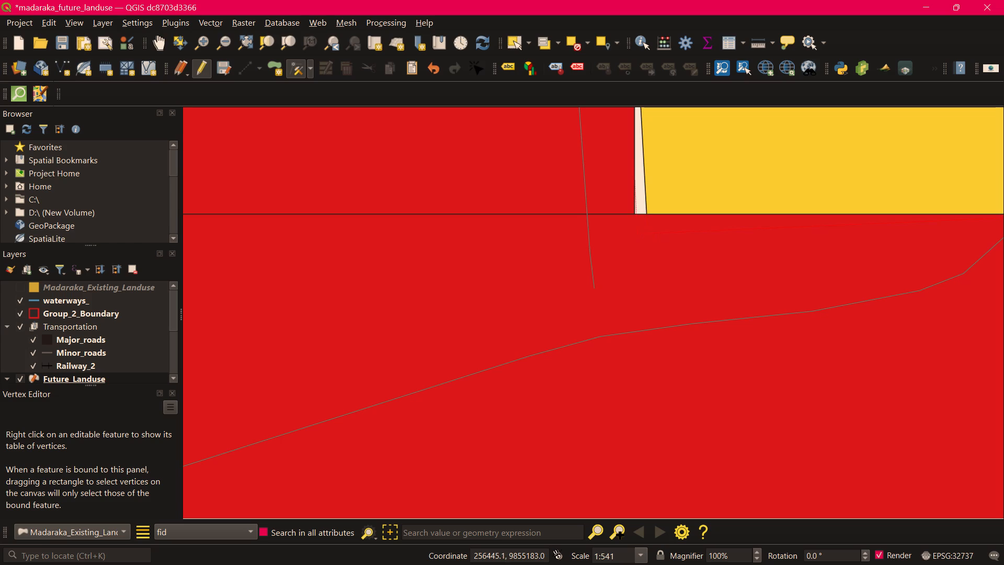
left_click(633, 212)
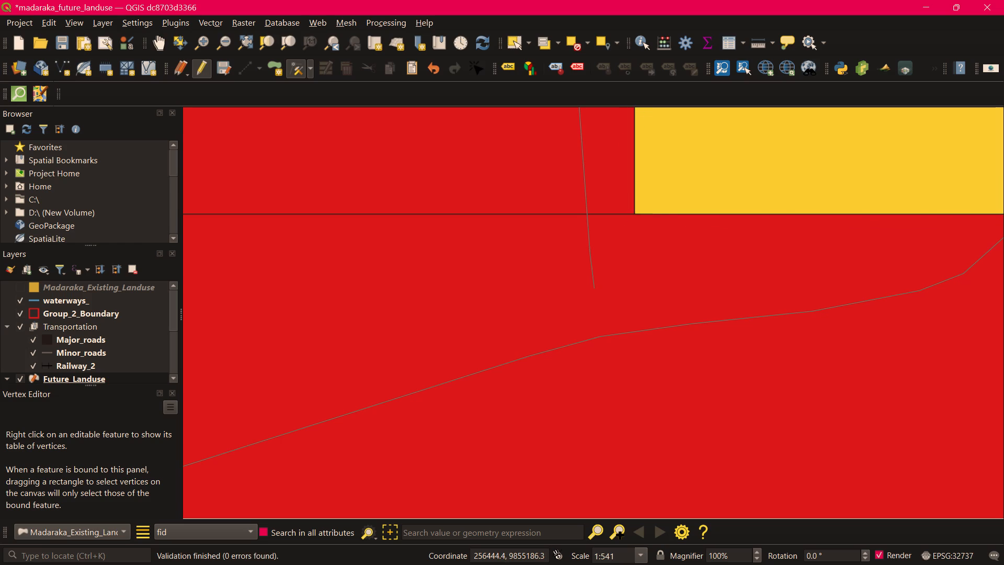
Move the red strip's outer-edge vertex north of the bend into the major road to close the gap there.
scroll(647, 190, "down", 2)
middle_click_drag(701, 179, 774, 489)
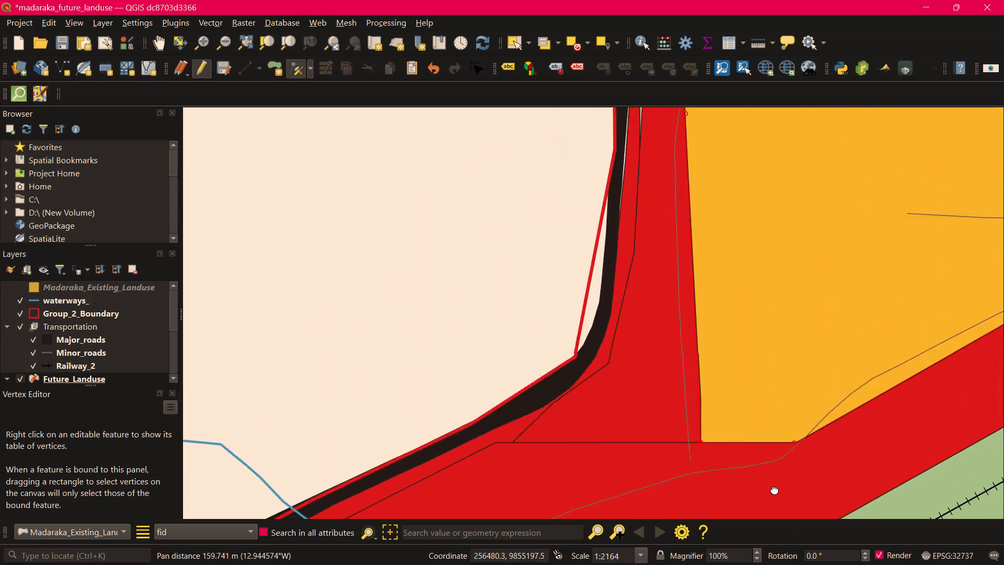
middle_click_drag(774, 489, 793, 545)
middle_click_drag(767, 284, 783, 432)
scroll(748, 367, "up", 2)
middle_click_drag(565, 433, 716, 220)
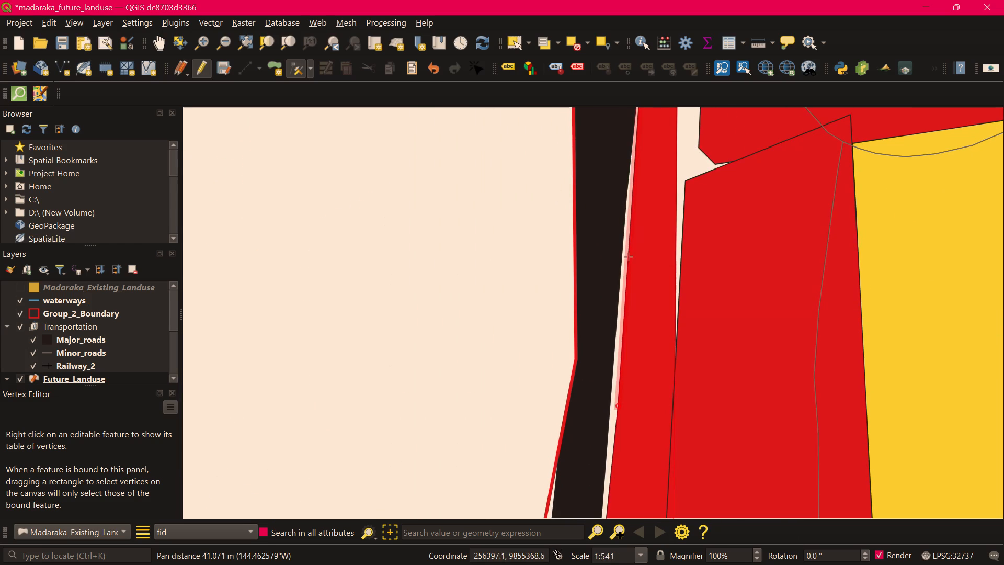
left_click(617, 404)
left_click(604, 406)
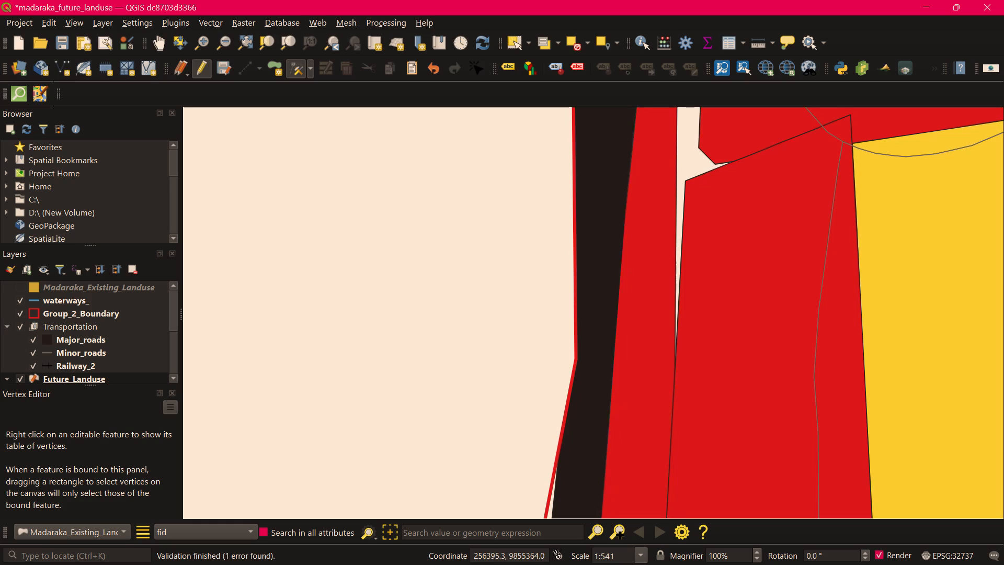
Bring the lower red polygon's northwest corner and the upper red polygon's southwest corner together at the red strip's inner edge.
middle_click_drag(715, 216, 706, 318)
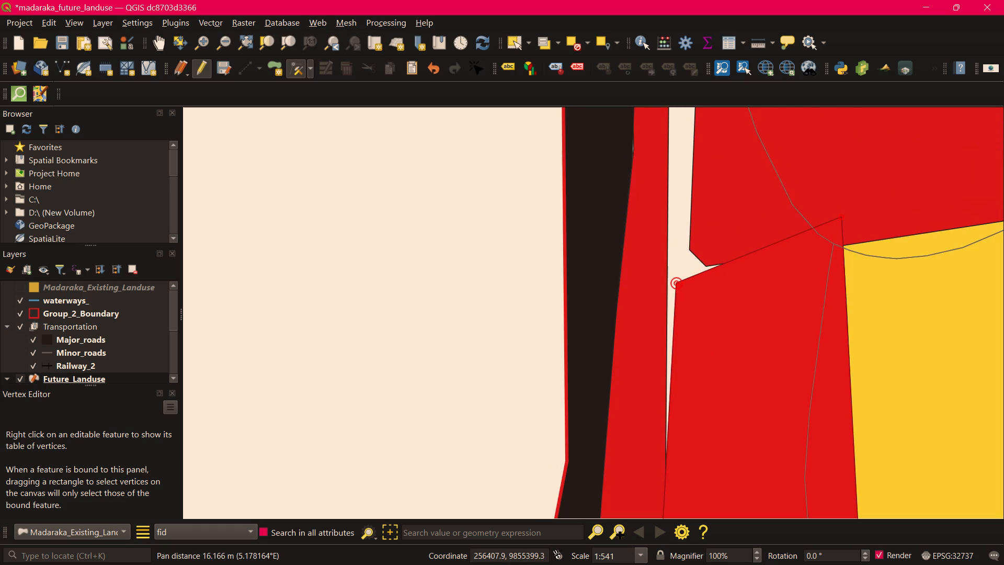
left_click(676, 282)
left_click(666, 278)
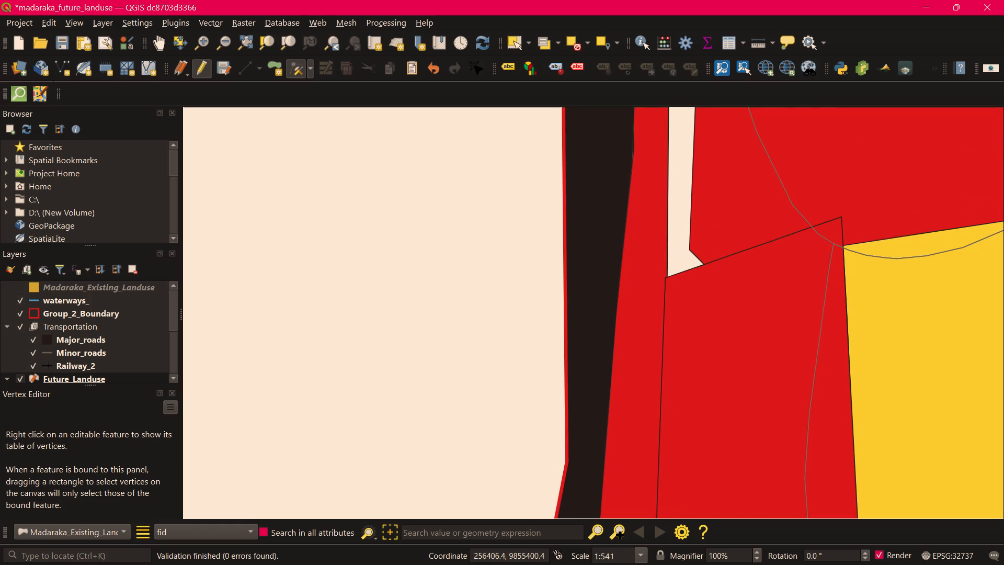
middle_click_drag(725, 193, 725, 245)
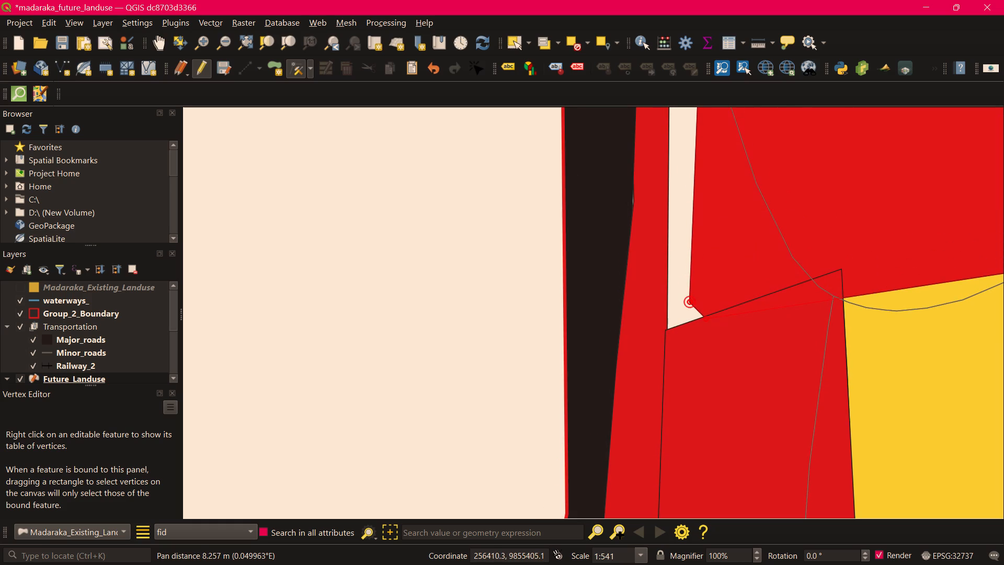
left_click(689, 300)
left_click(667, 327)
Add two vertices along the upper red polygon's west edge and place them inside the red strip to close the gap.
middle_click_drag(724, 222, 724, 327)
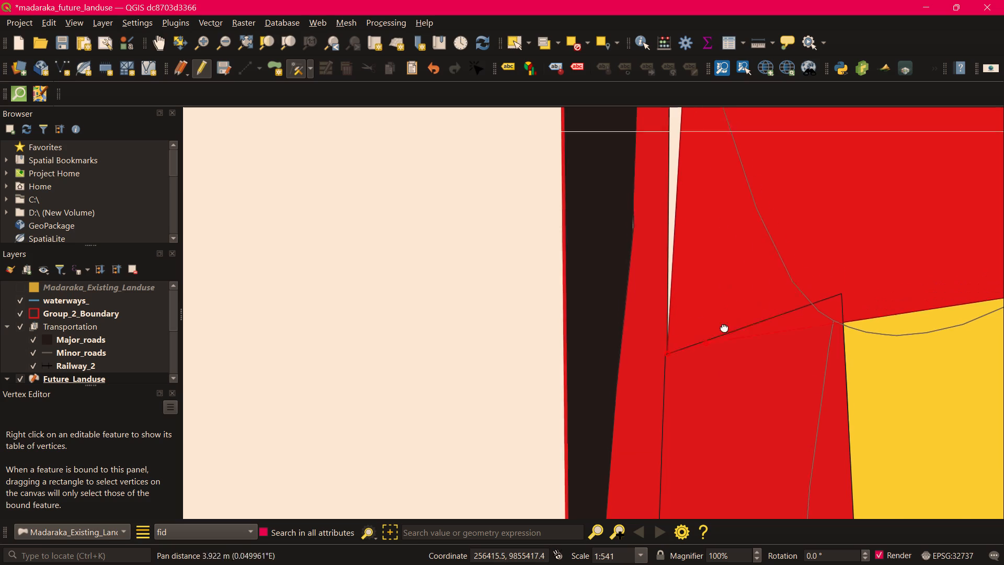
middle_click_drag(724, 327, 752, 493)
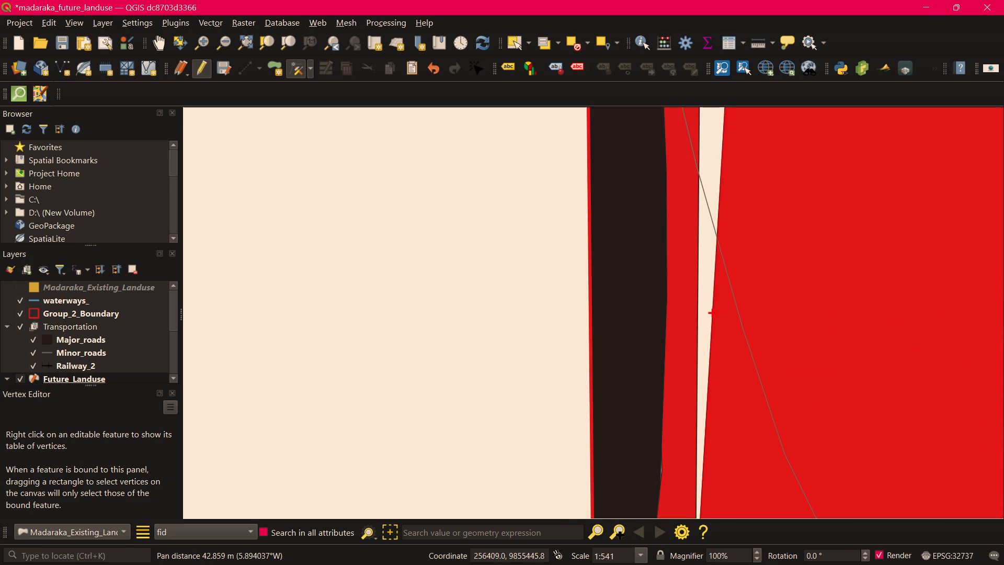
left_click(710, 313)
left_click(691, 309)
middle_click_drag(734, 360, 733, 337)
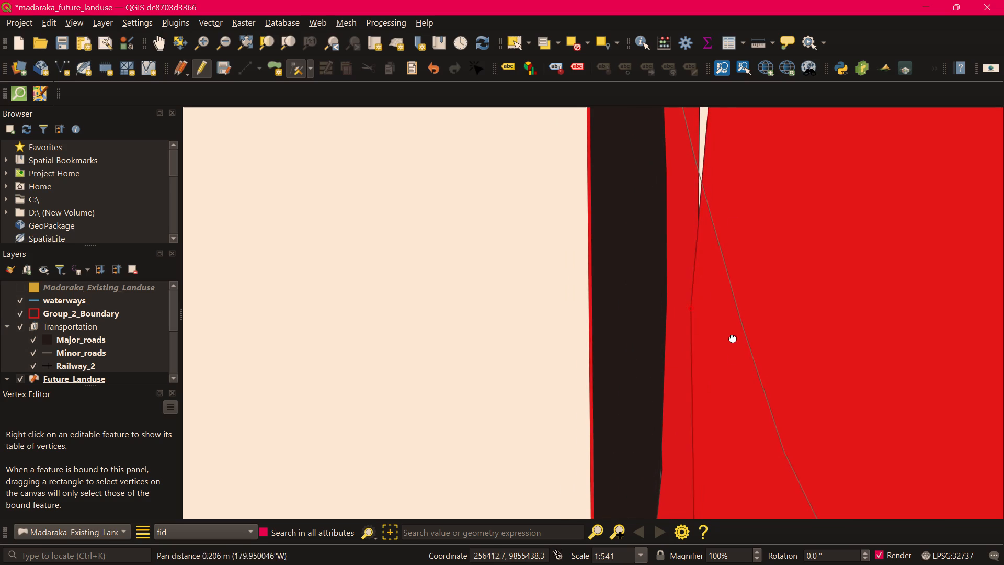
middle_click_drag(733, 337, 732, 564)
middle_click_drag(727, 212, 737, 365)
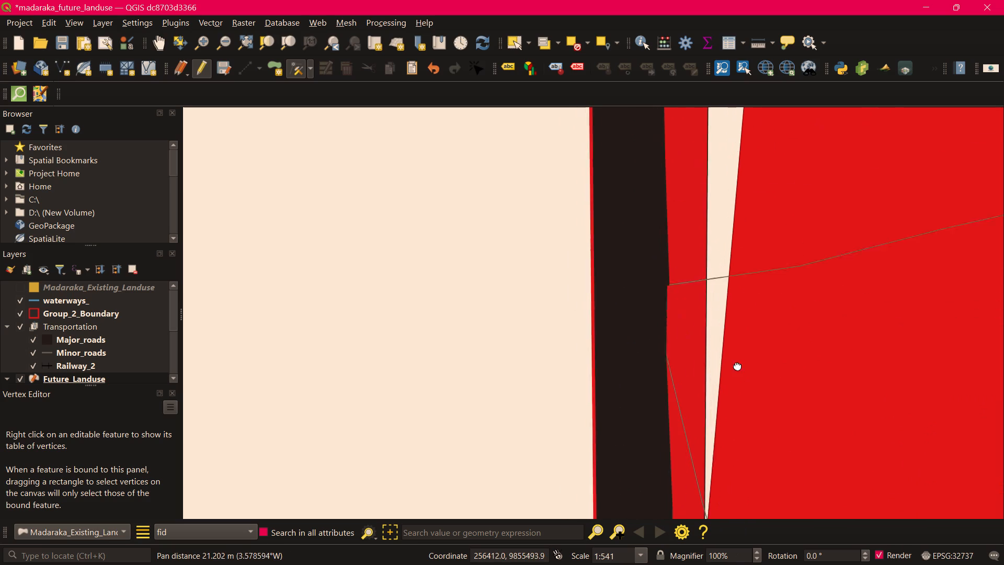
middle_click_drag(737, 365, 739, 365)
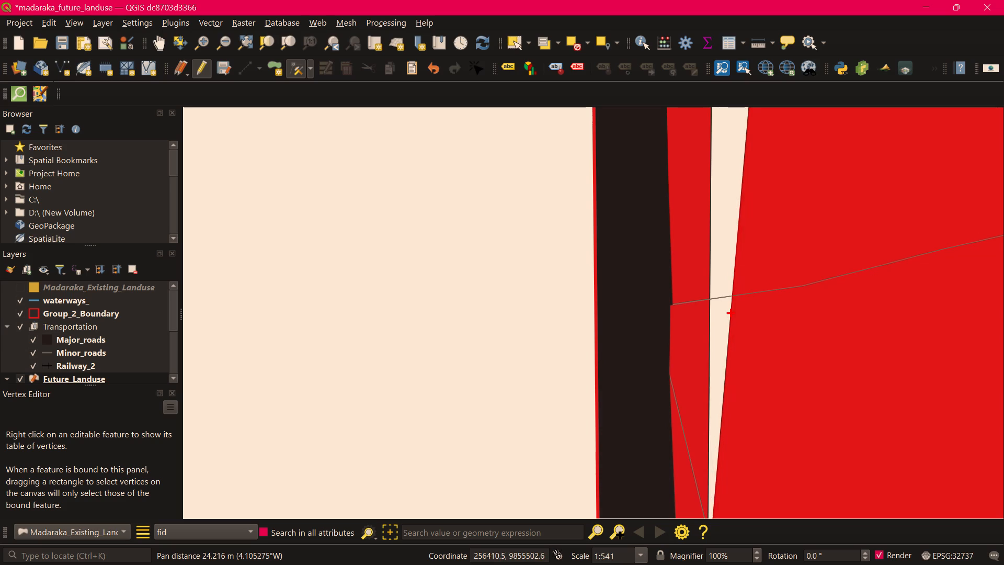
left_click(729, 310)
left_click(702, 304)
Shift the northernmost segment of the upper red polygon's west edge into the red strip near the major road's northwest corner.
scroll(792, 252, "down", 1)
middle_click_drag(791, 258, 780, 541)
middle_click_drag(774, 397, 734, 306)
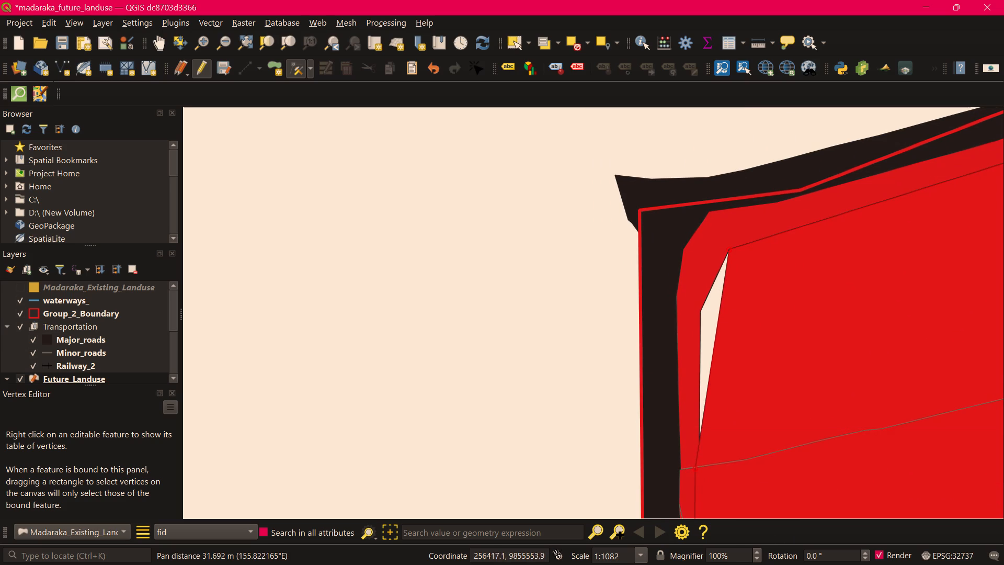
left_click(719, 311)
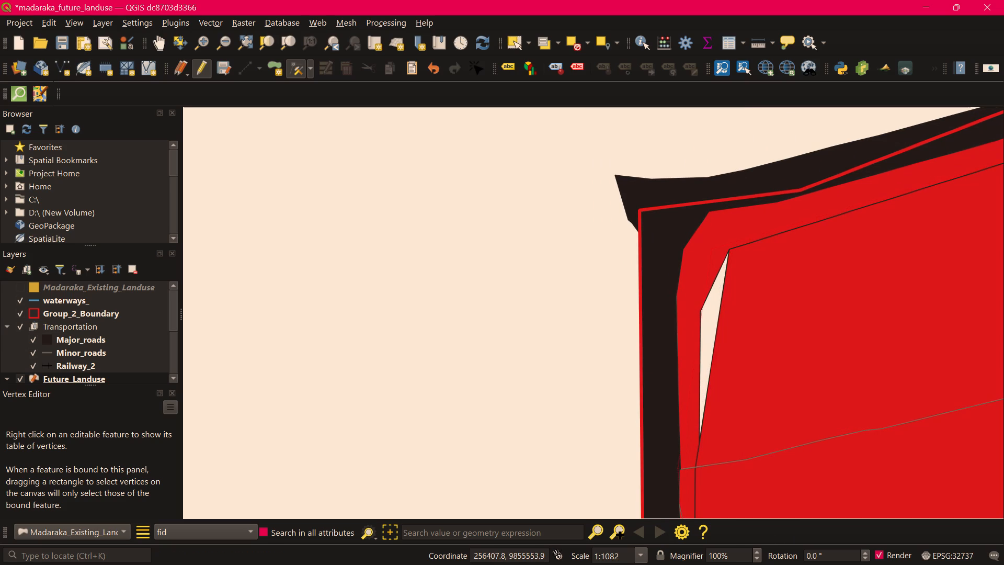
left_click(700, 310)
West of the major road junction, shift the large red polygon's northeast edge outward to meet the smaller red polygon's lower corner.
scroll(877, 382, "down", 1)
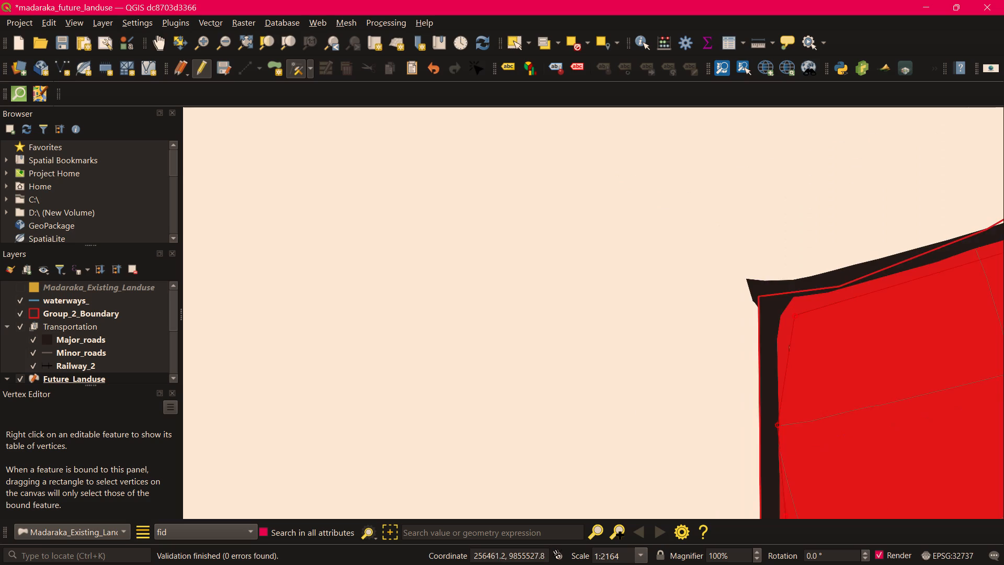
middle_click_drag(866, 409, 694, 269)
scroll(839, 324, "down", 2)
middle_click_drag(854, 344, 831, 343)
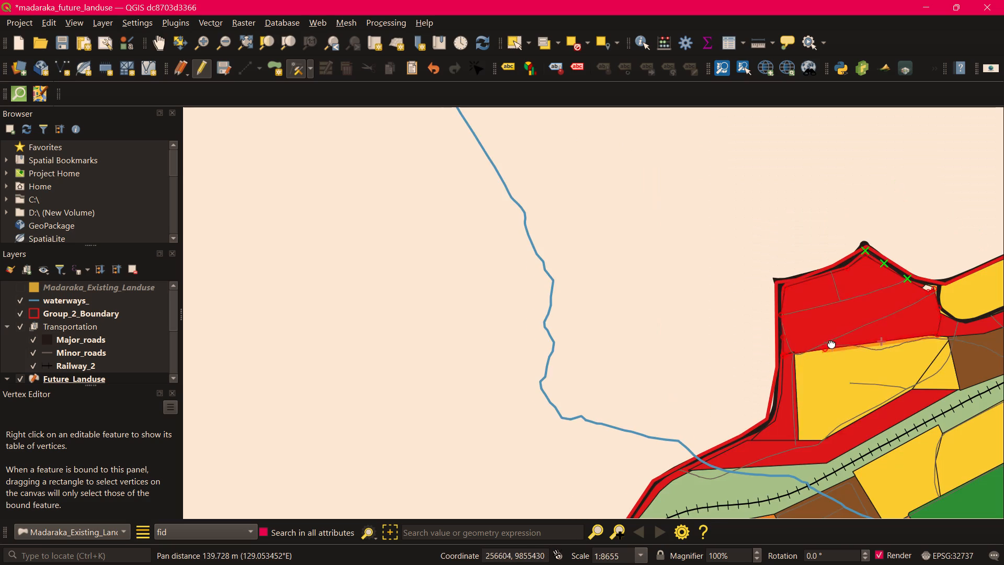
middle_click_drag(831, 343, 748, 321)
scroll(853, 262, "up", 2)
scroll(771, 306, "up", 2)
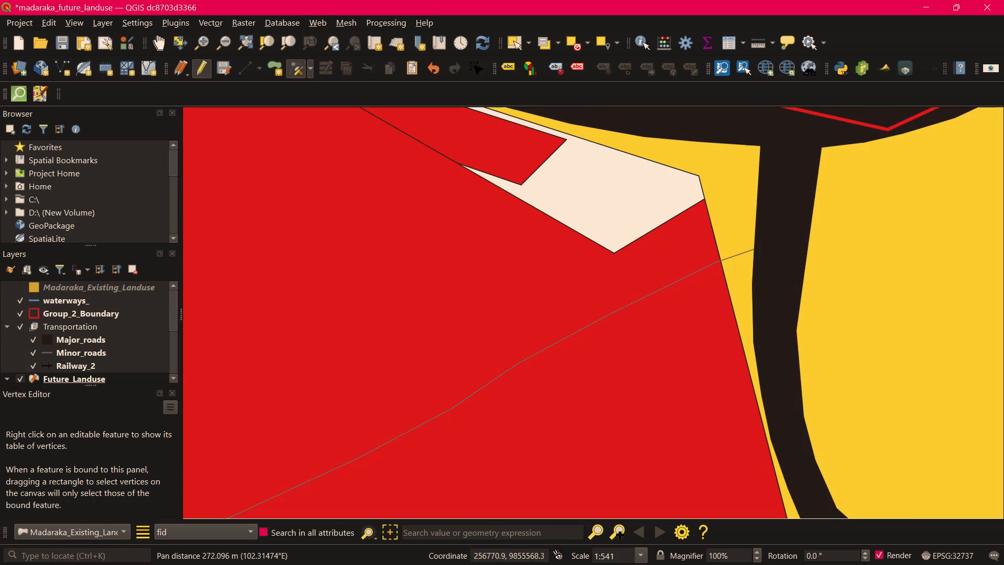
left_click_drag(521, 182, 524, 187)
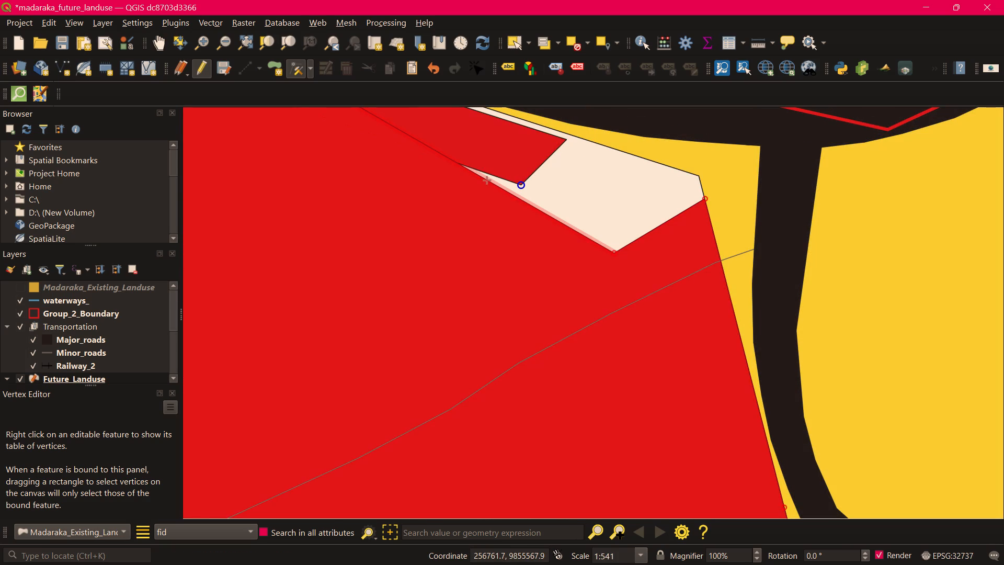
left_click(542, 212)
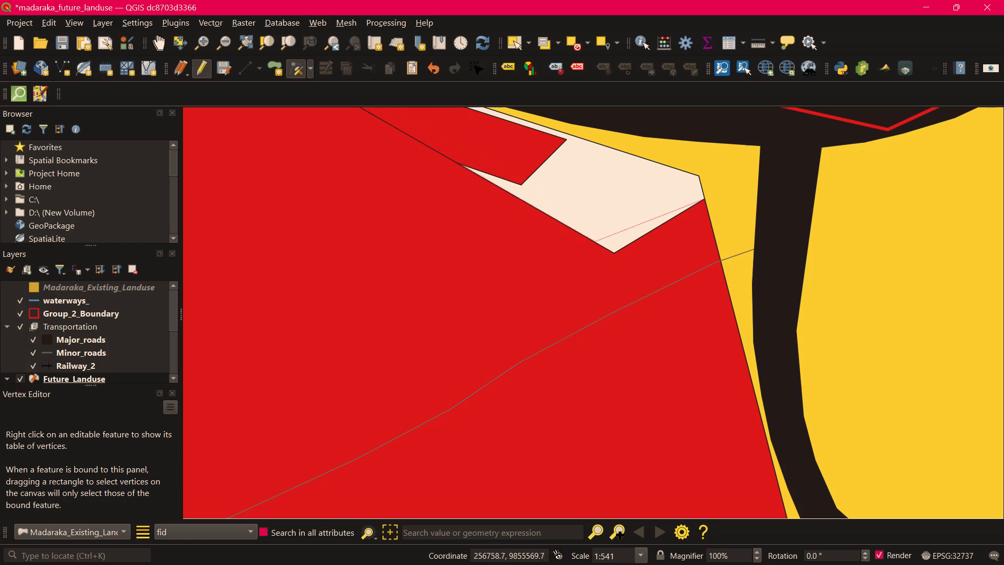
left_click(584, 212)
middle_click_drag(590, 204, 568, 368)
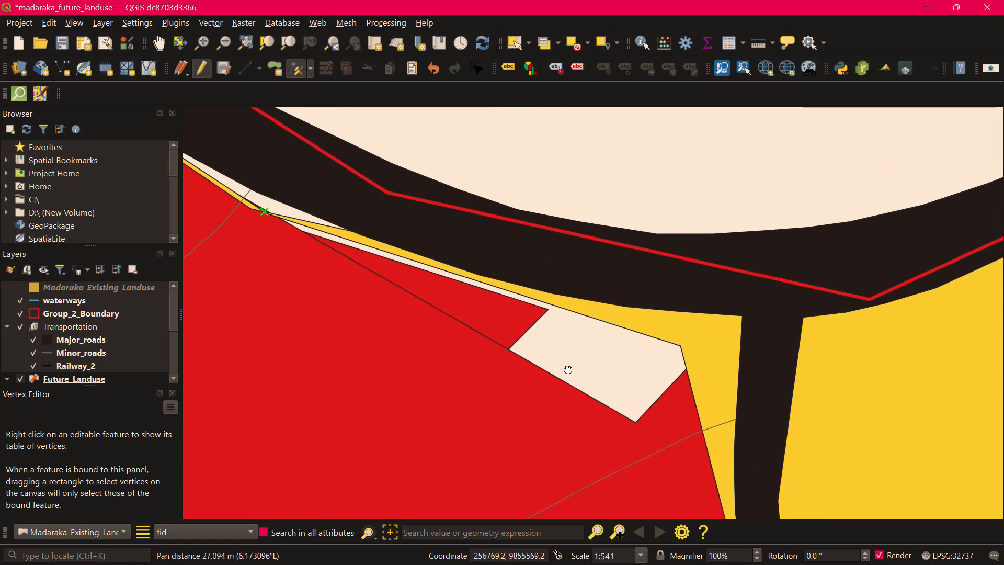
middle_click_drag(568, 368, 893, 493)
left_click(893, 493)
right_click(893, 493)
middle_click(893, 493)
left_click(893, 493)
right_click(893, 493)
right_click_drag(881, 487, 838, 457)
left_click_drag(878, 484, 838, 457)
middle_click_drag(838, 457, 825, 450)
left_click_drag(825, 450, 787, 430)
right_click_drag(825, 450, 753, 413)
West of the major road junction, snap the smaller red polygon's lower east corner onto the yellow polygon's inner corner.
middle_click_drag(728, 421, 433, 239)
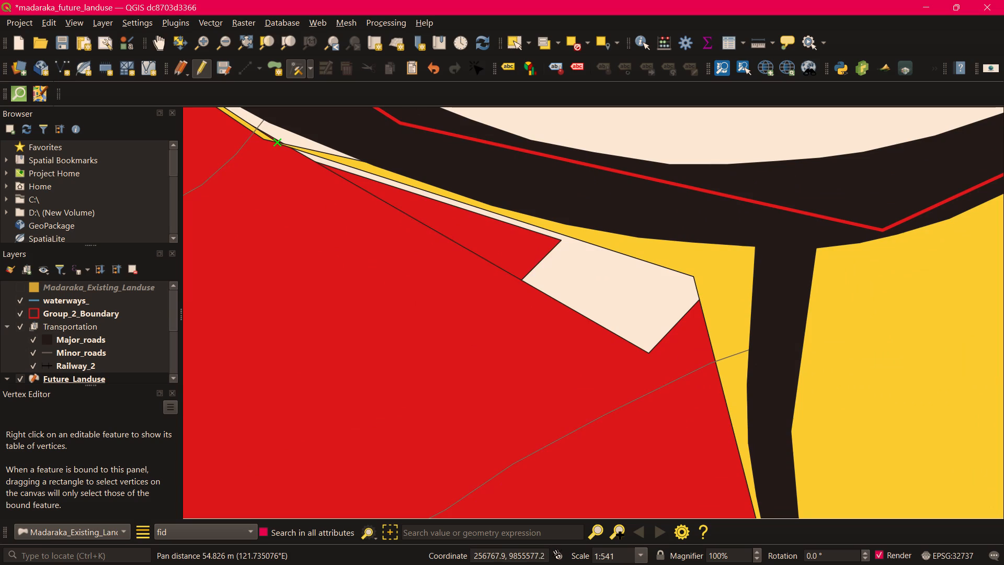
left_click_drag(560, 241, 577, 246)
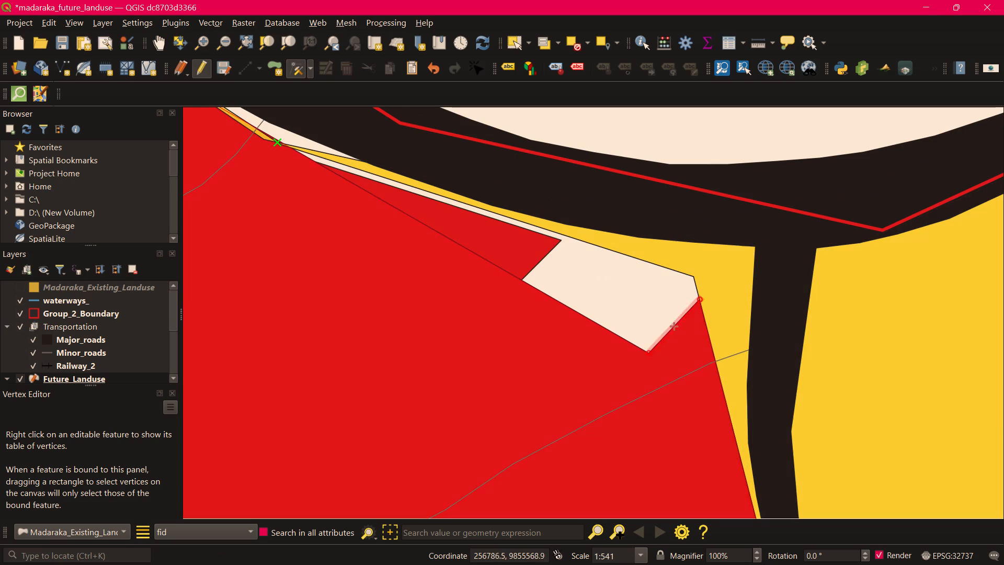
left_click(562, 241)
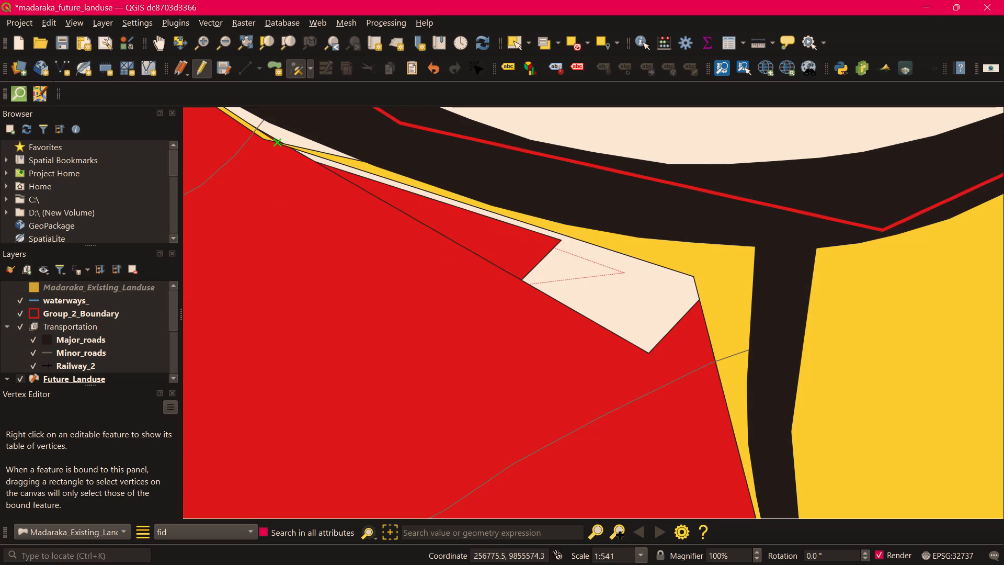
left_click(692, 281)
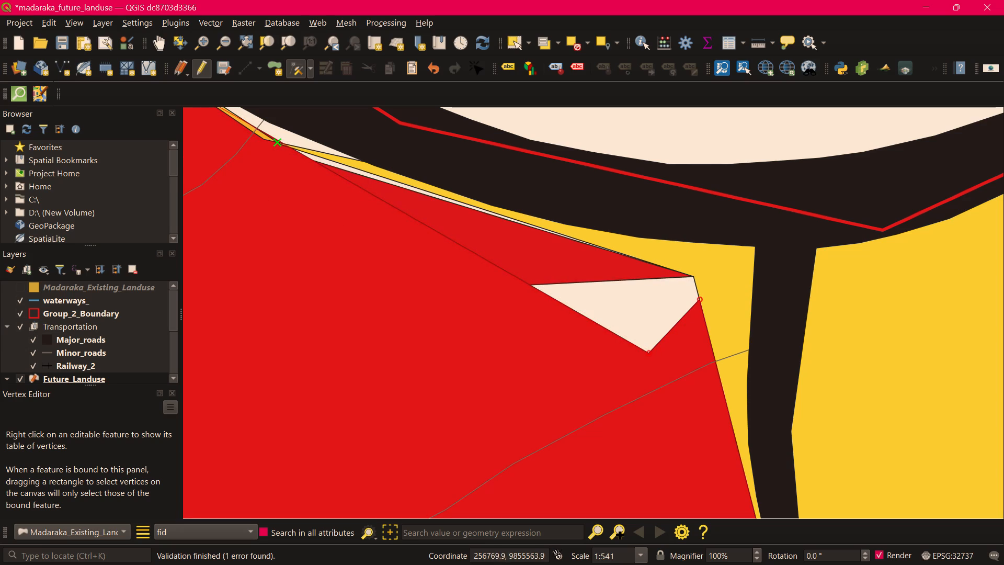
Move the large red polygon's notch vertex northwest, and bring both red polygons' east corners together at the yellow polygon's inner corner.
left_click(648, 352)
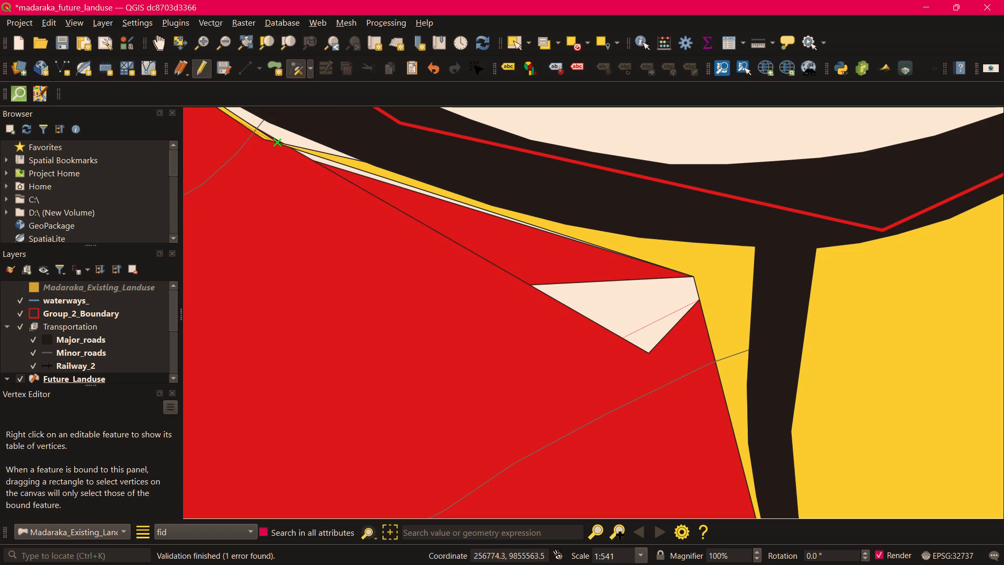
left_click(594, 323)
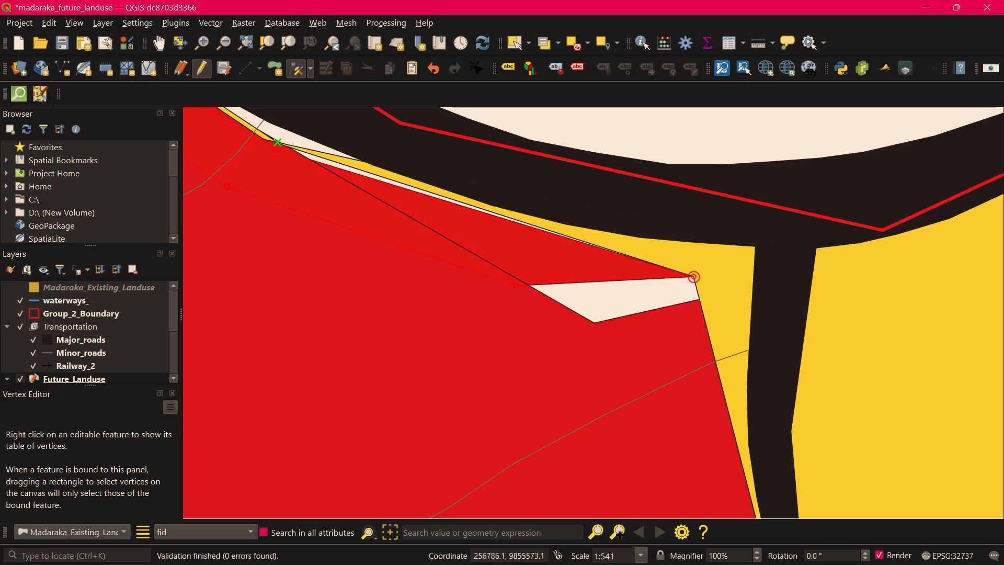
left_click(691, 275)
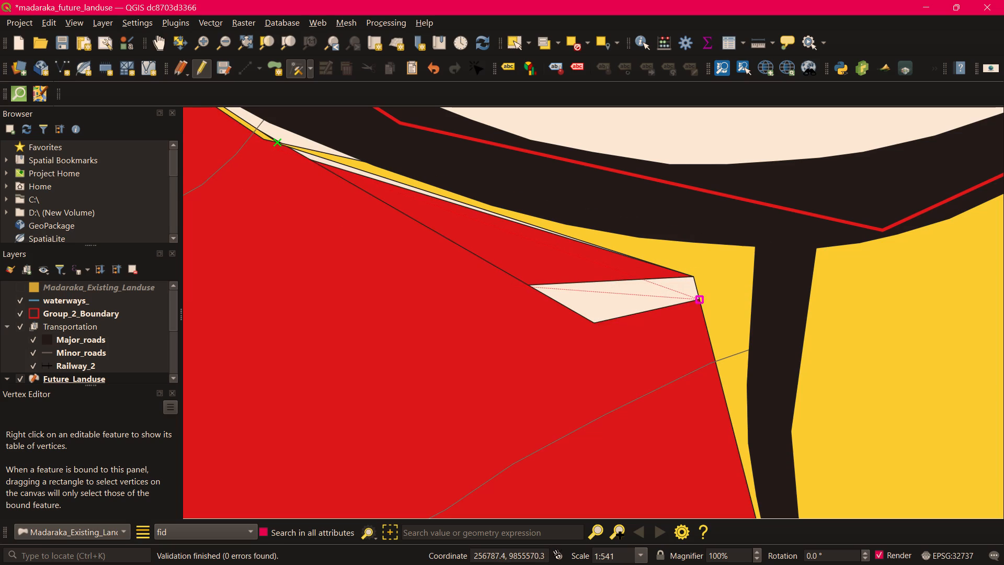
left_click(700, 298)
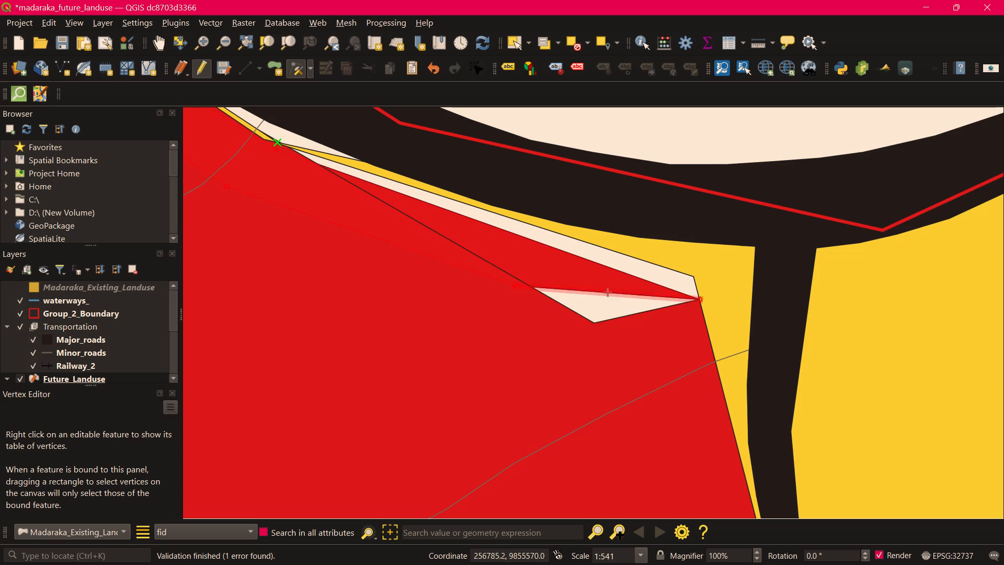
left_click(699, 298)
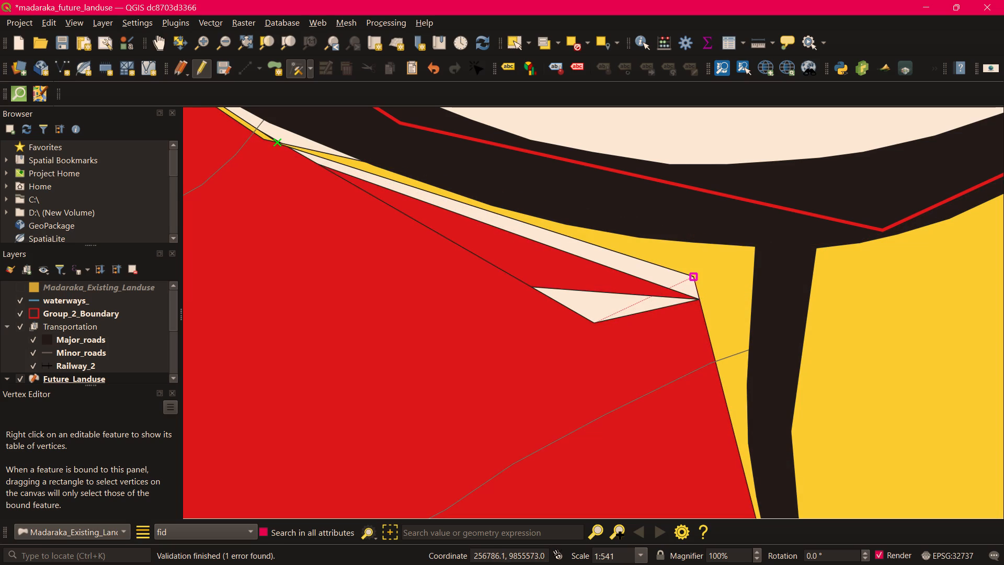
left_click(691, 280)
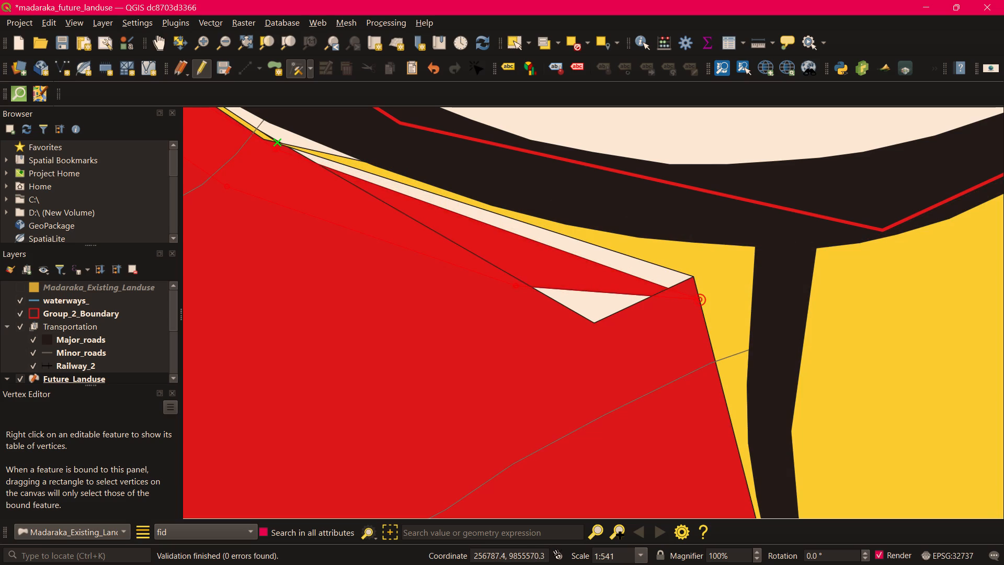
left_click(700, 300)
left_click(693, 278)
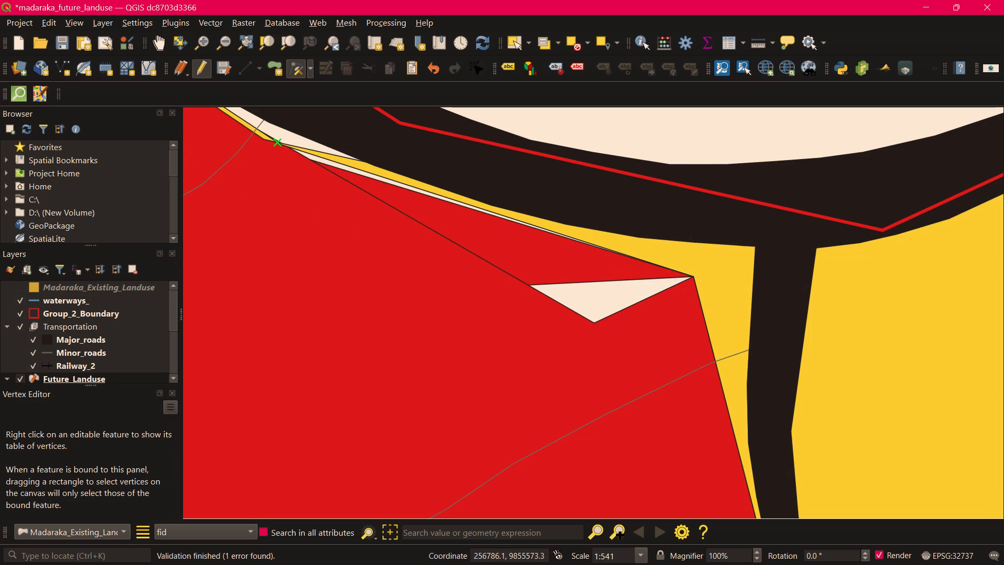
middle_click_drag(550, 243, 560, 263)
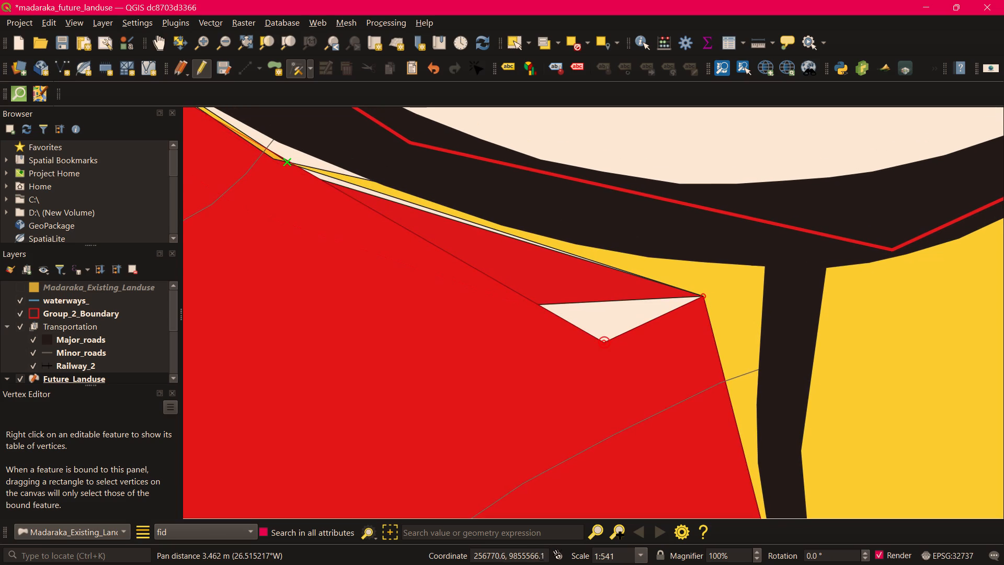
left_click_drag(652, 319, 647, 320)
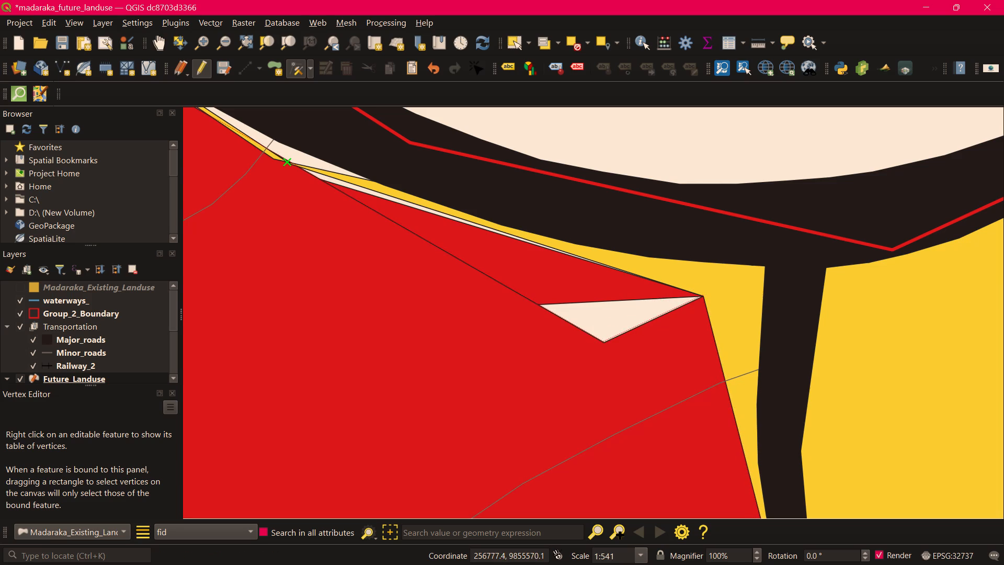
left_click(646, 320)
Save the edits made to the Future_Landuse layer.
middle_click_drag(516, 244, 921, 467)
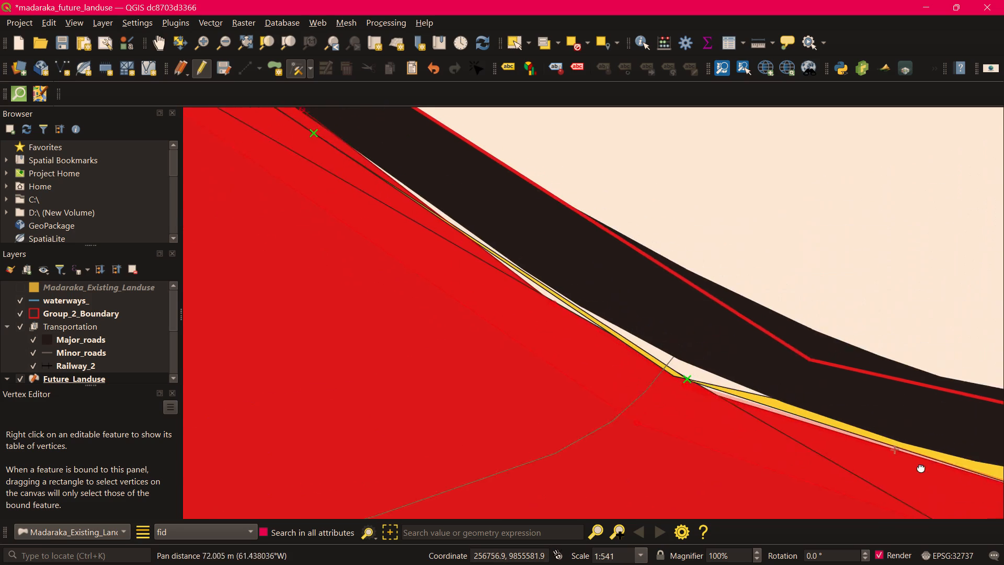
middle_click_drag(921, 467, 932, 517)
left_click(932, 517)
right_click(932, 517)
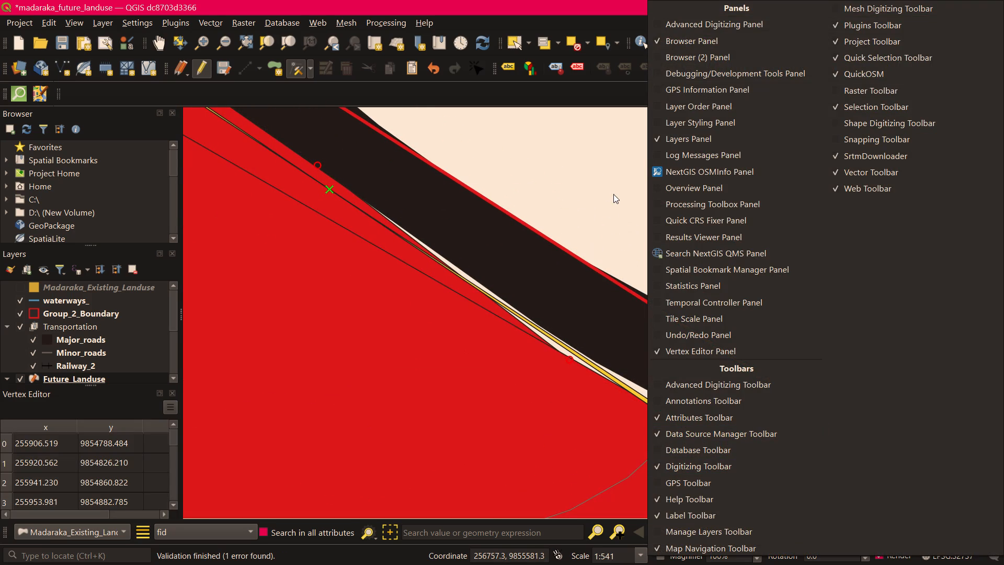
left_click(222, 67)
Snap the large red polygon's northern peak vertex onto the smaller red polygon's inner corner below the road bend.
scroll(739, 251, "down", 1)
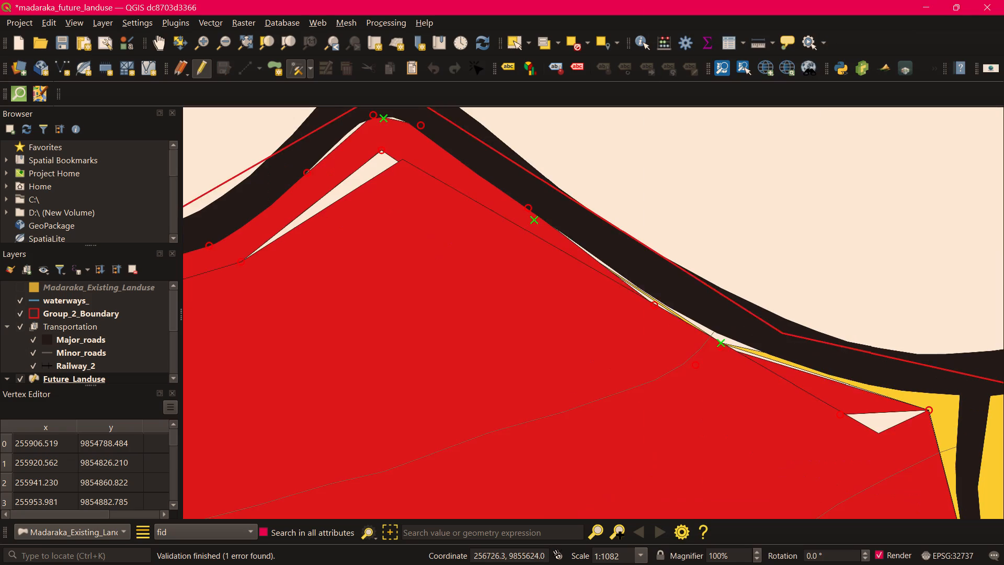
middle_click_drag(402, 211, 513, 336)
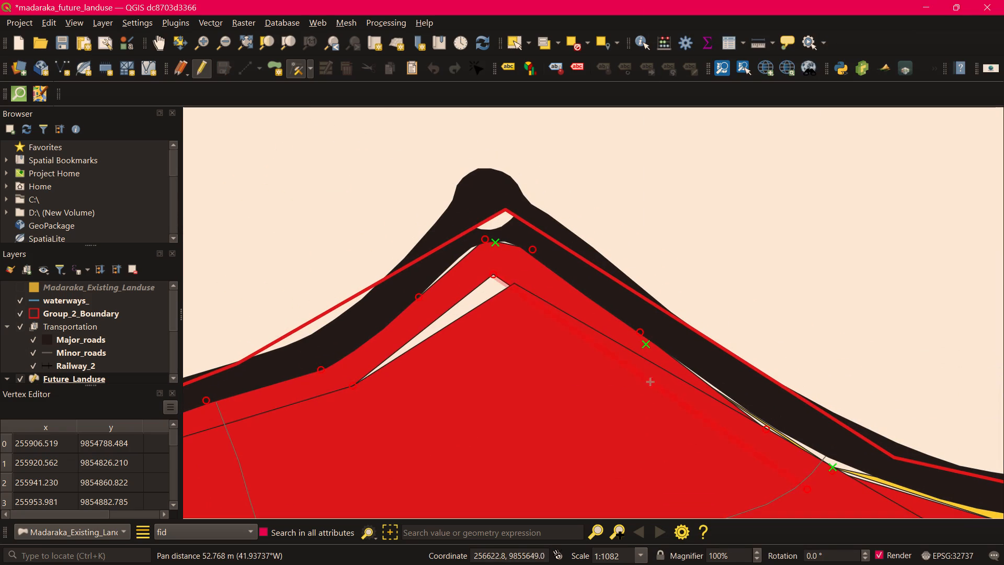
right_click(519, 318)
left_click(515, 285)
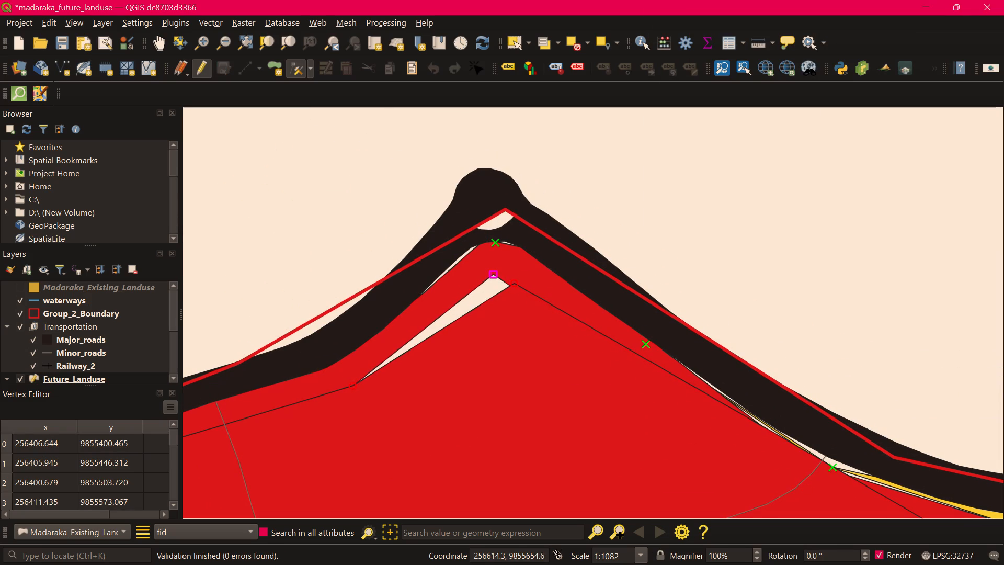
left_click(493, 275)
Shift the smaller red polygon's outer edge into the major road on the northwest side of the bend to close the slivers.
scroll(474, 255, "up", 1)
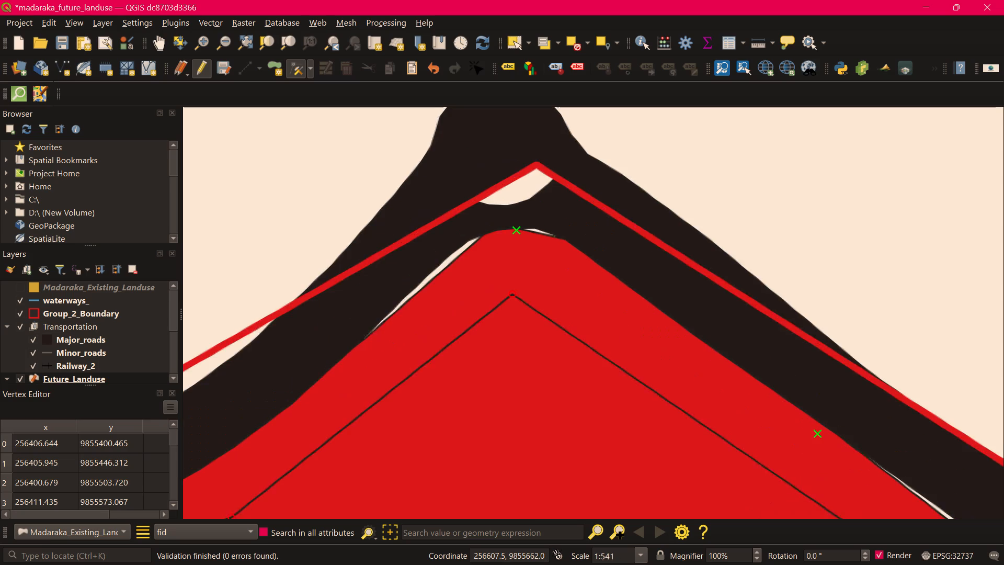
right_click(448, 268)
left_click(445, 268)
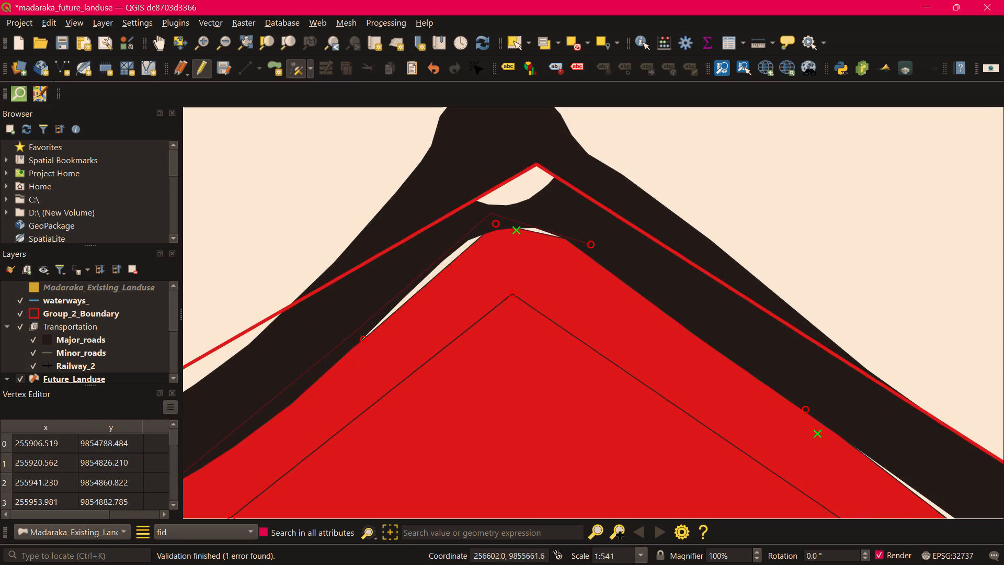
left_click(440, 257)
Southeast of the bend, move the smaller red polygon's outer boundary into the major road at two places to cover the remaining gaps.
scroll(598, 276, "down", 1)
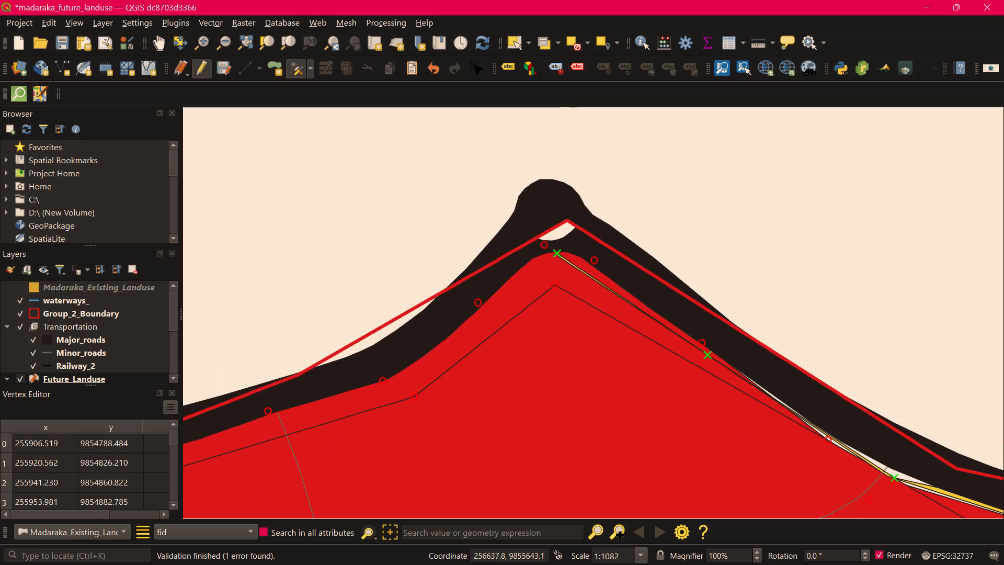
middle_click_drag(638, 337, 498, 329)
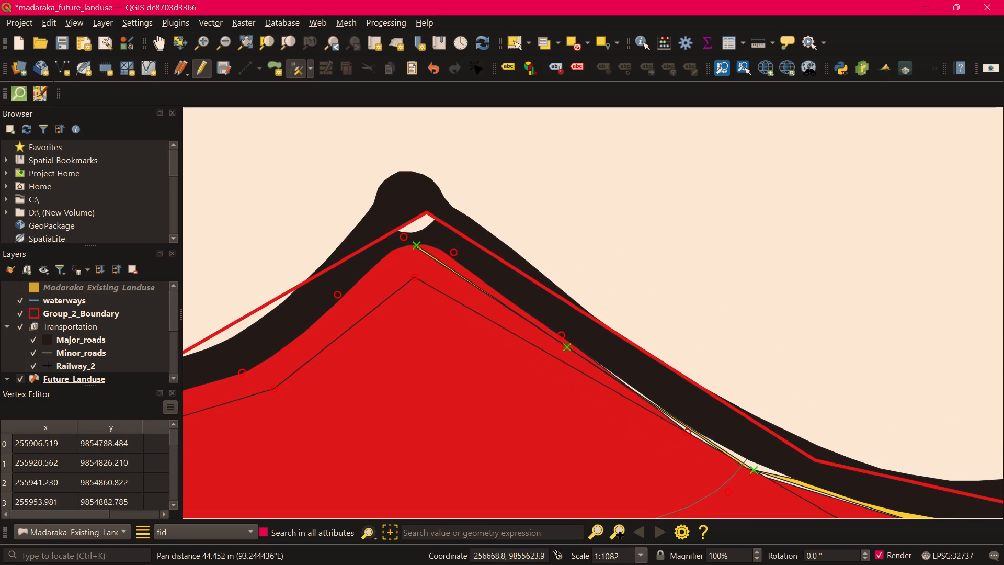
middle_click_drag(605, 396, 400, 332)
scroll(543, 397, "up", 1)
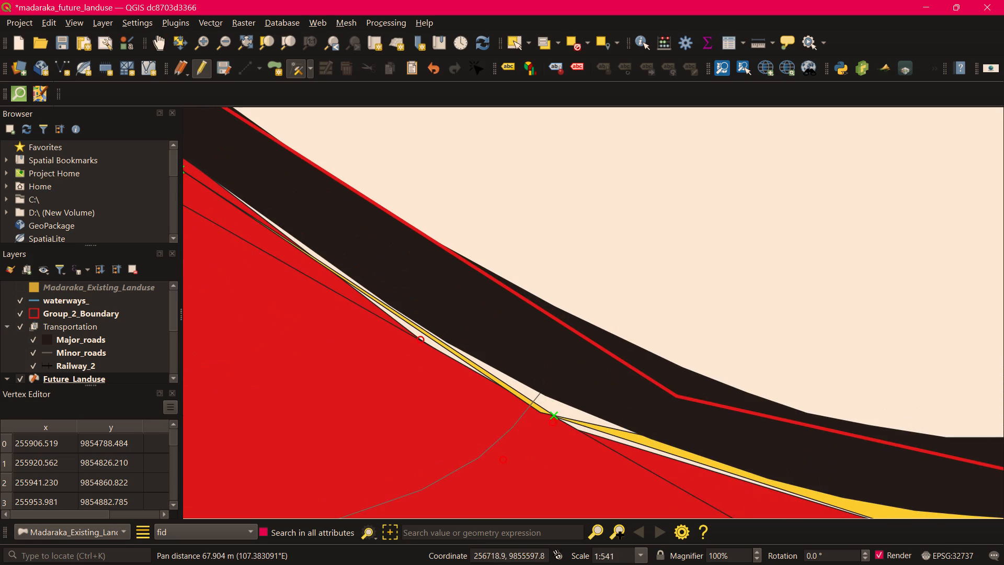
left_click(421, 340)
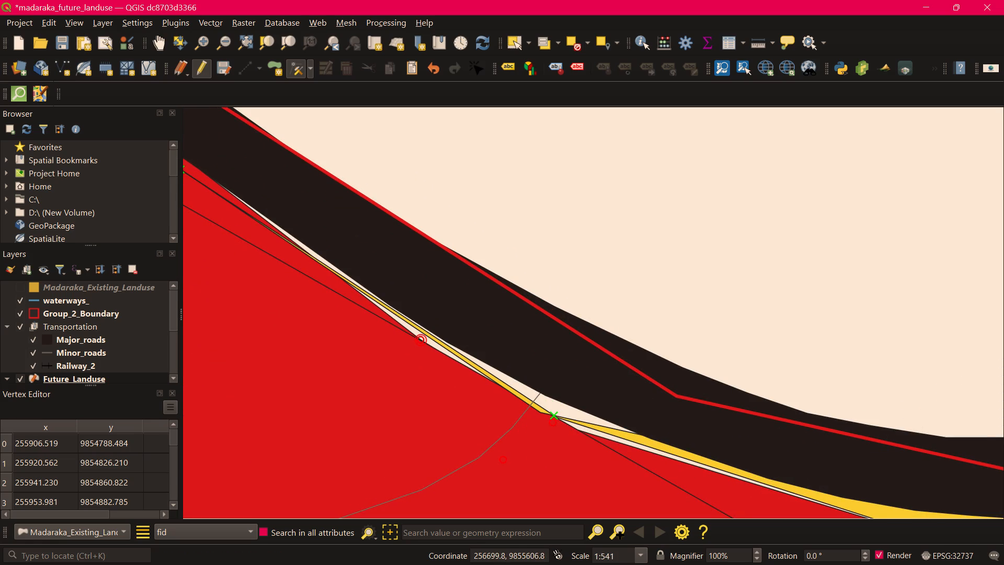
left_click(436, 326)
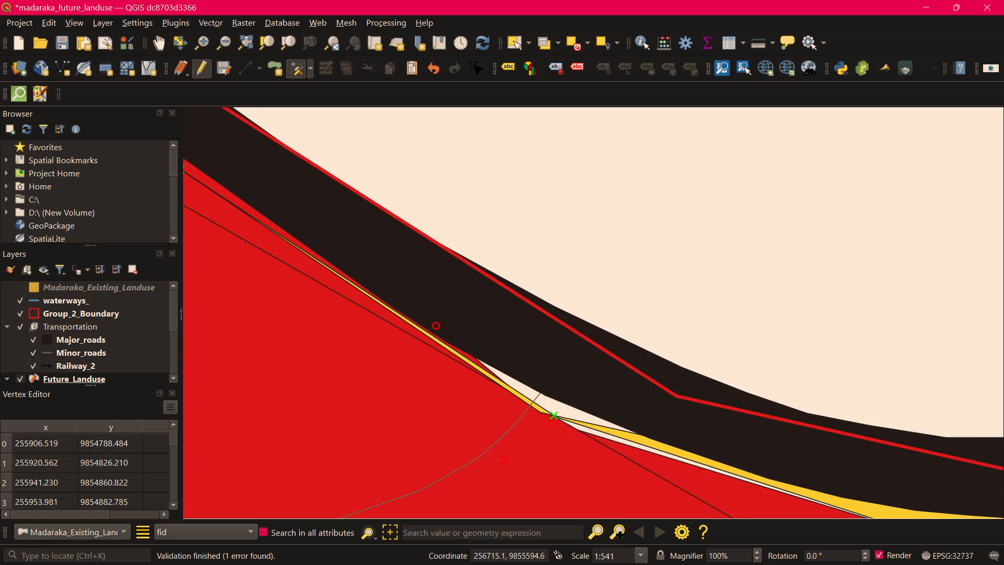
left_click(552, 423)
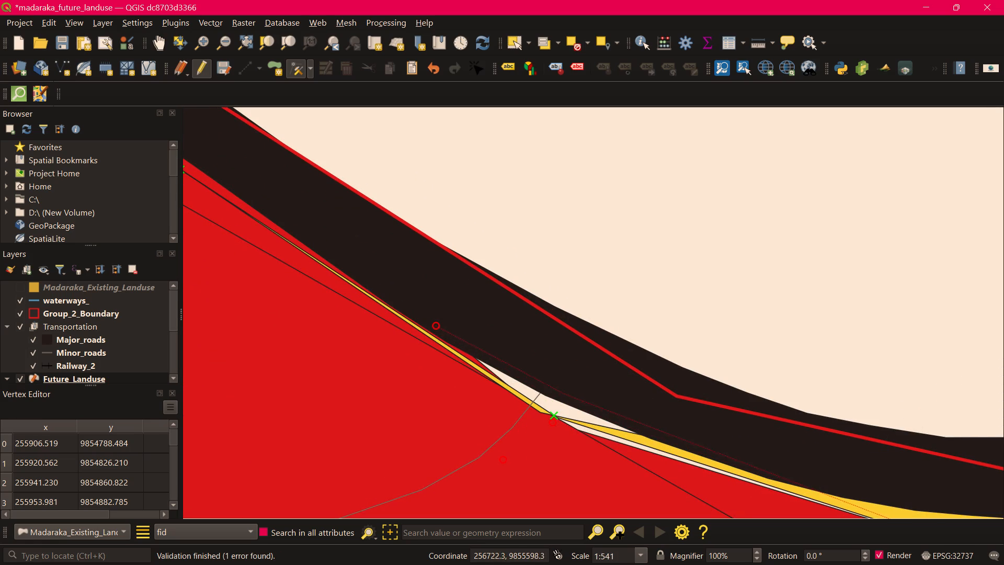
left_click(563, 397)
Add a vertex on the smaller red polygon's lower edge and snap it to the large red polygon's notch corner, filling the triangular gap.
middle_click_drag(630, 463, 400, 303)
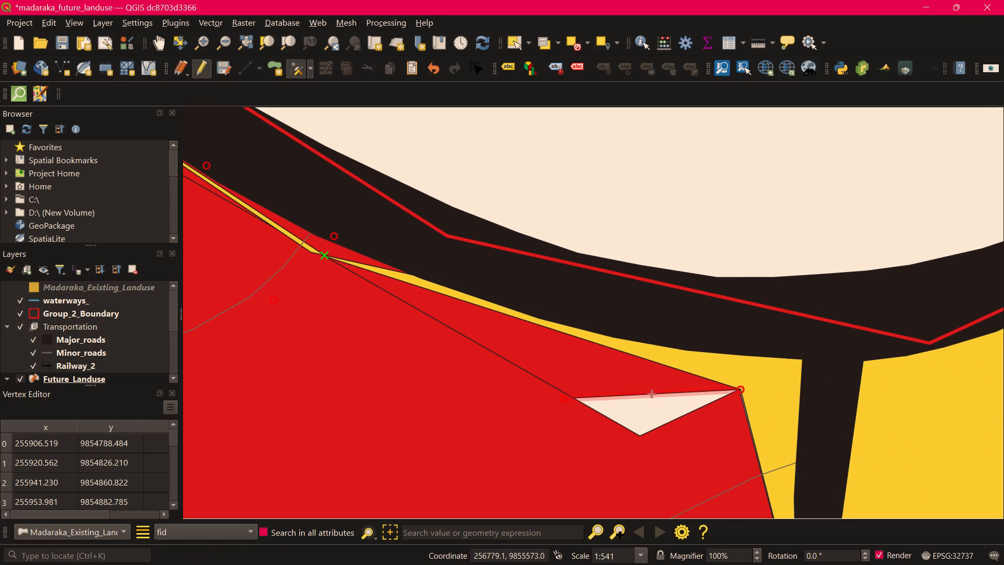
left_click(655, 393)
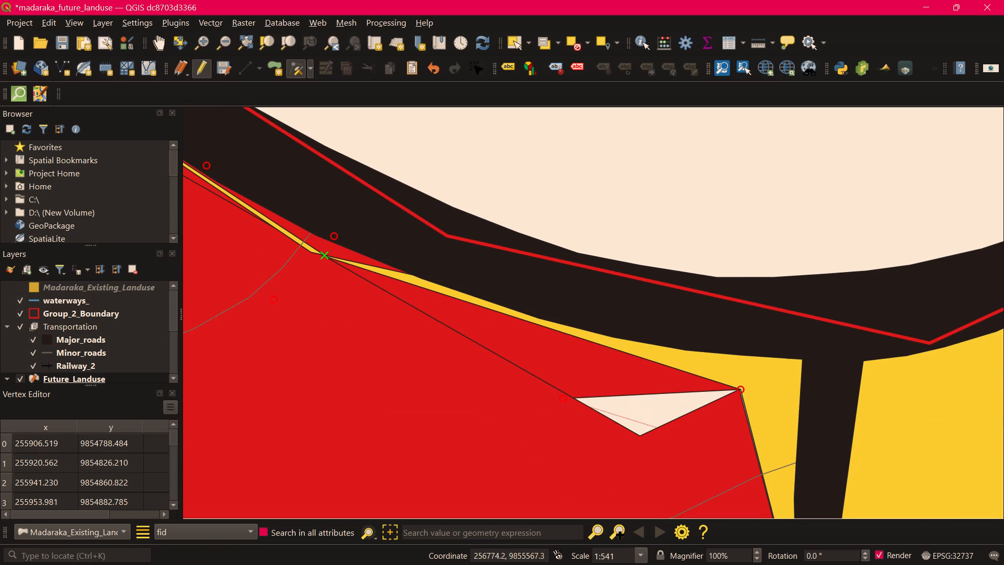
left_click(641, 433)
Move the large yellow polygon's two southwestern lower vertices onto the red strip's upper boundary to close the gap beneath the major road.
scroll(314, 359, "down", 1)
scroll(553, 409, "down", 1)
middle_click_drag(641, 438, 702, 331)
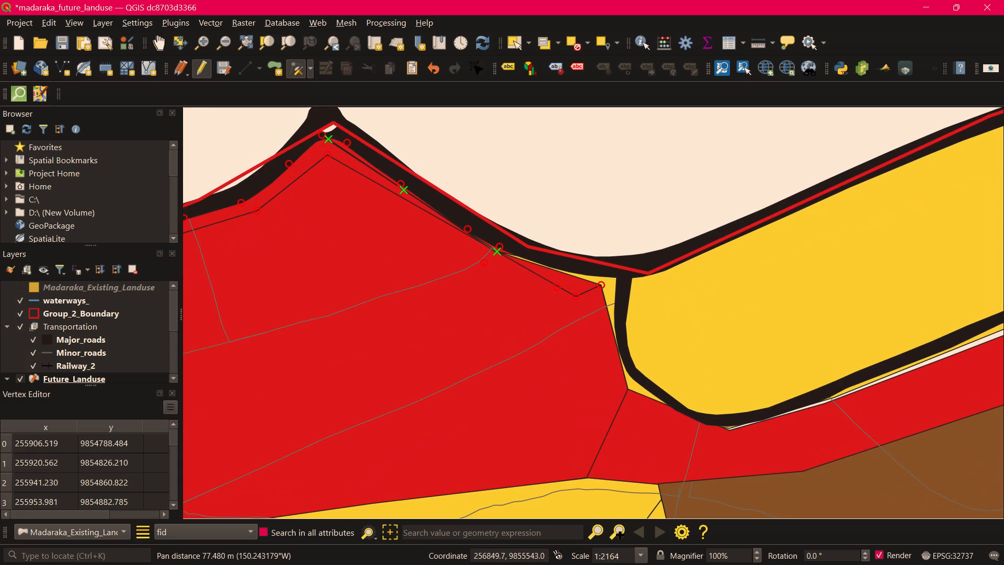
middle_click_drag(834, 405, 652, 414)
scroll(697, 412, "up", 1)
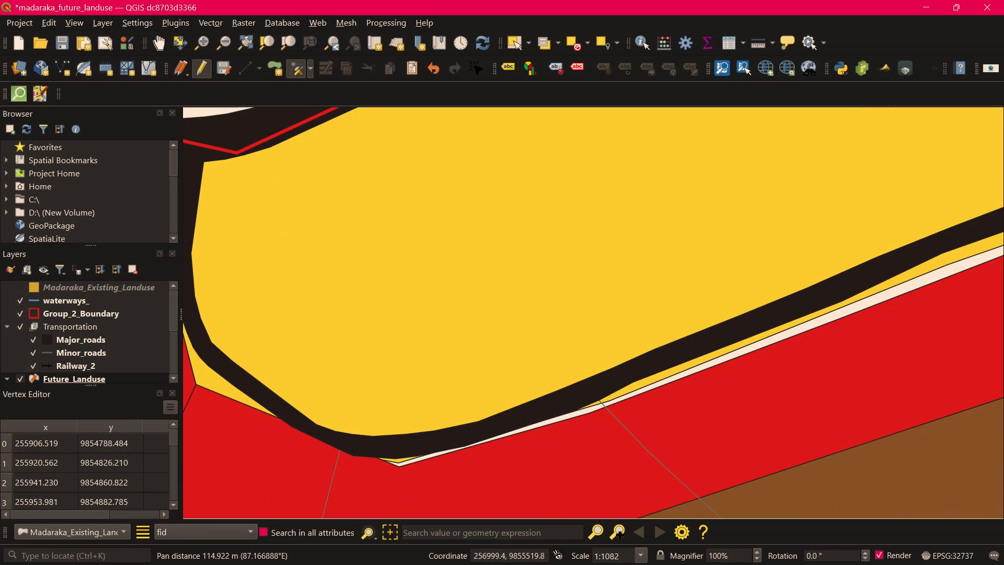
scroll(418, 468, "up", 1)
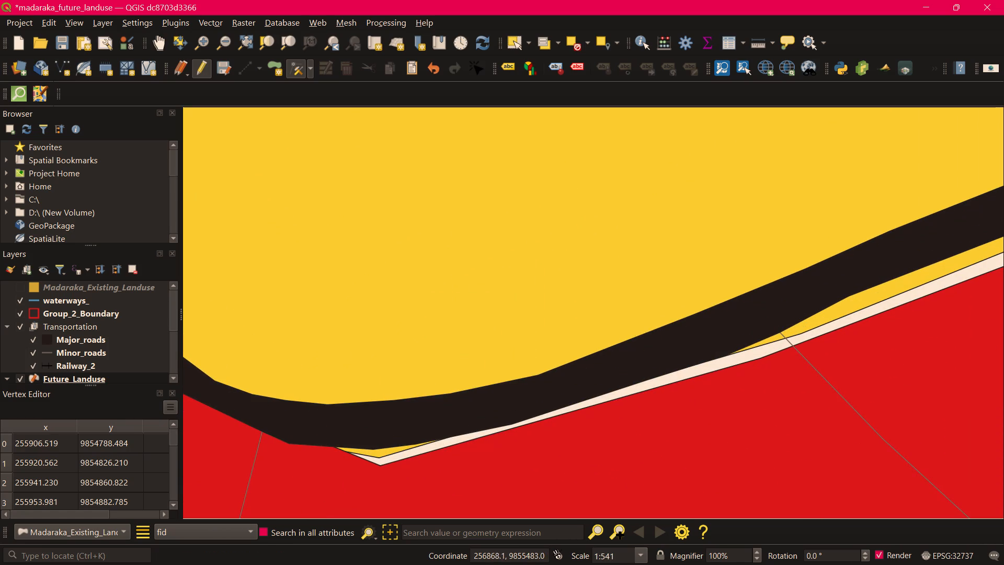
left_click(380, 458)
right_click(380, 458)
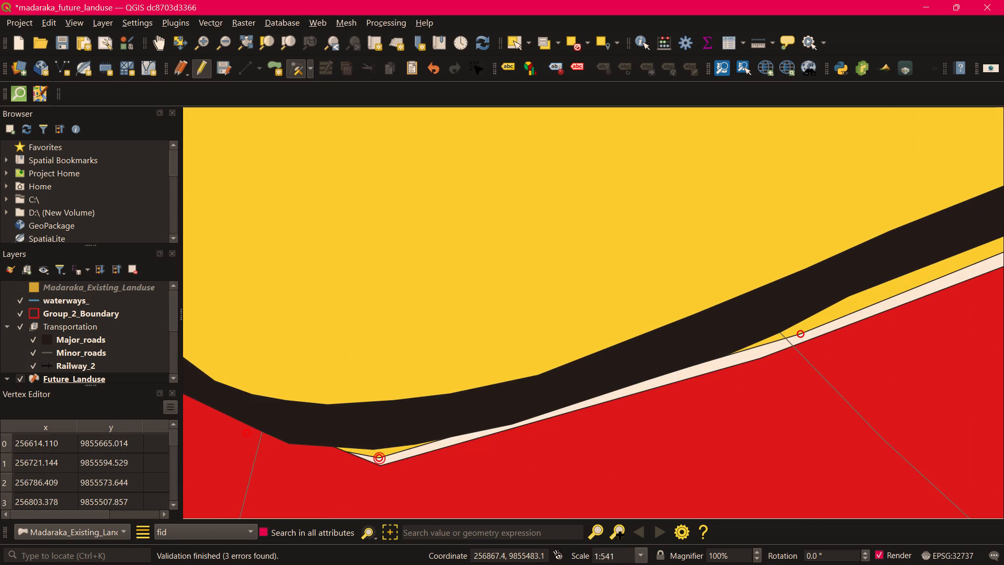
left_click(380, 458)
left_click(380, 465)
middle_click_drag(744, 439, 610, 465)
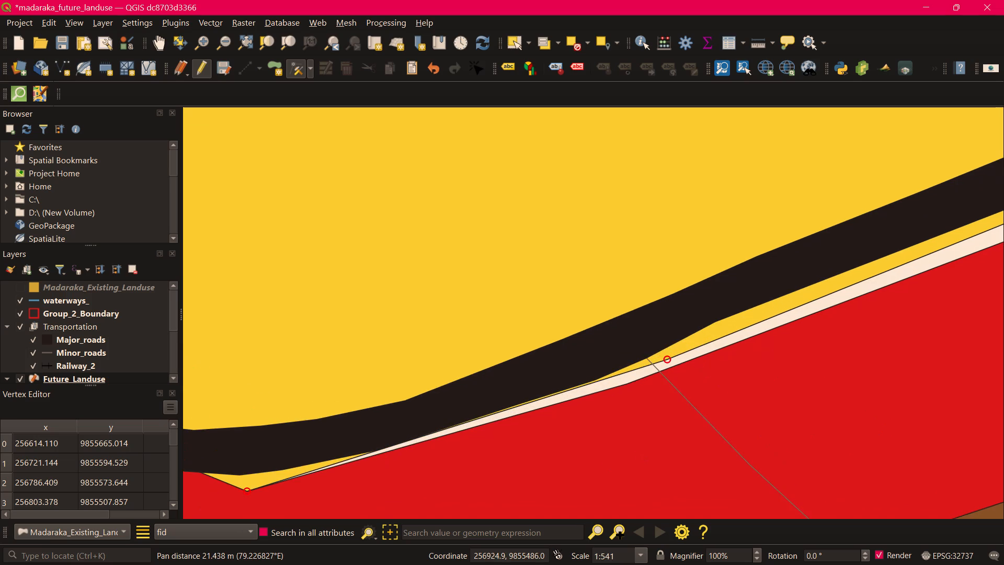
left_click(667, 359)
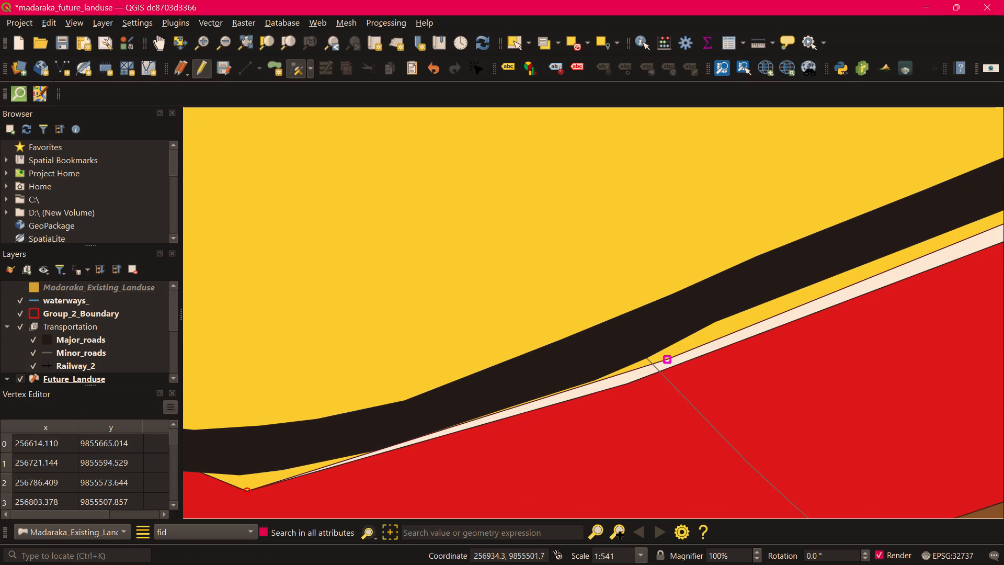
left_click(630, 382)
Farther northeast along the road, move the yellow polygon's following two lower vertices into the red strip to cover the remaining gap.
middle_click_drag(771, 394, 336, 543)
middle_click_drag(926, 288, 792, 345)
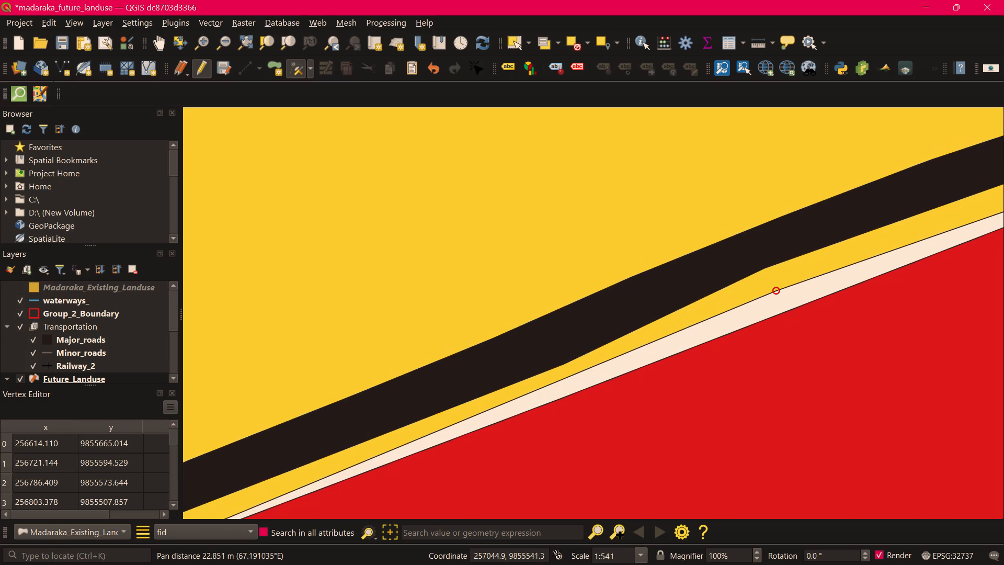
left_click_drag(777, 289, 781, 297)
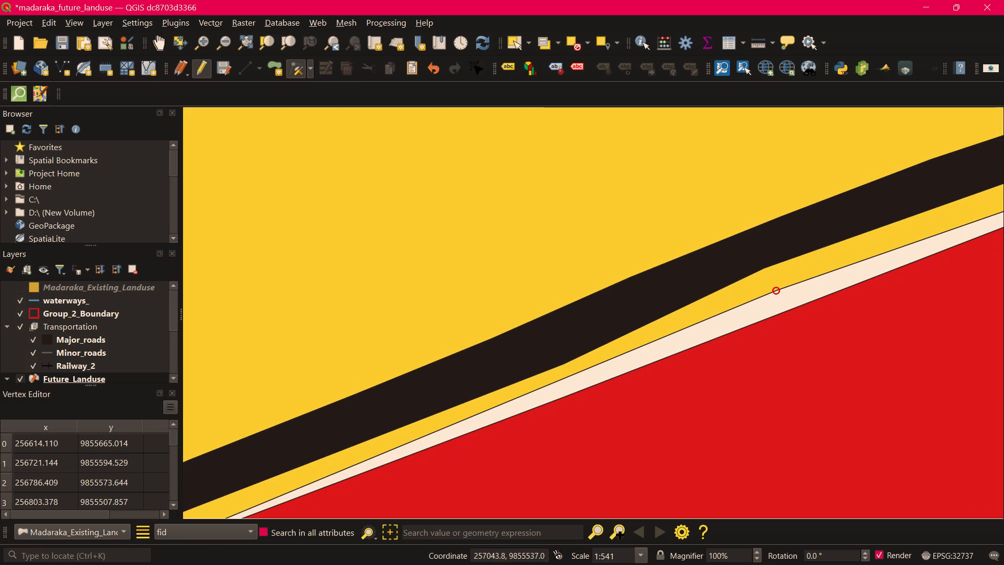
left_click(788, 321)
left_click(776, 290)
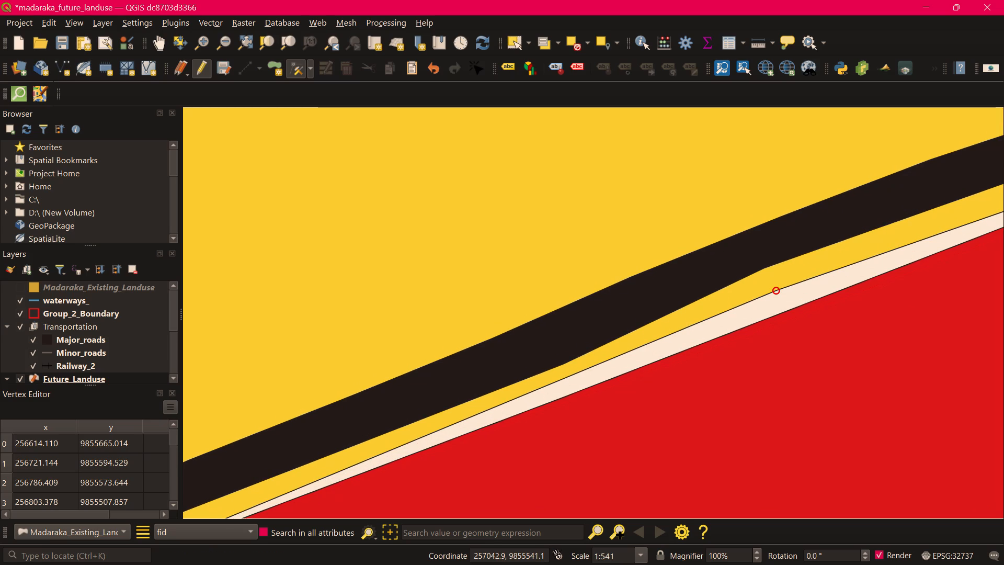
left_click(787, 317)
middle_click_drag(823, 338, 94, 564)
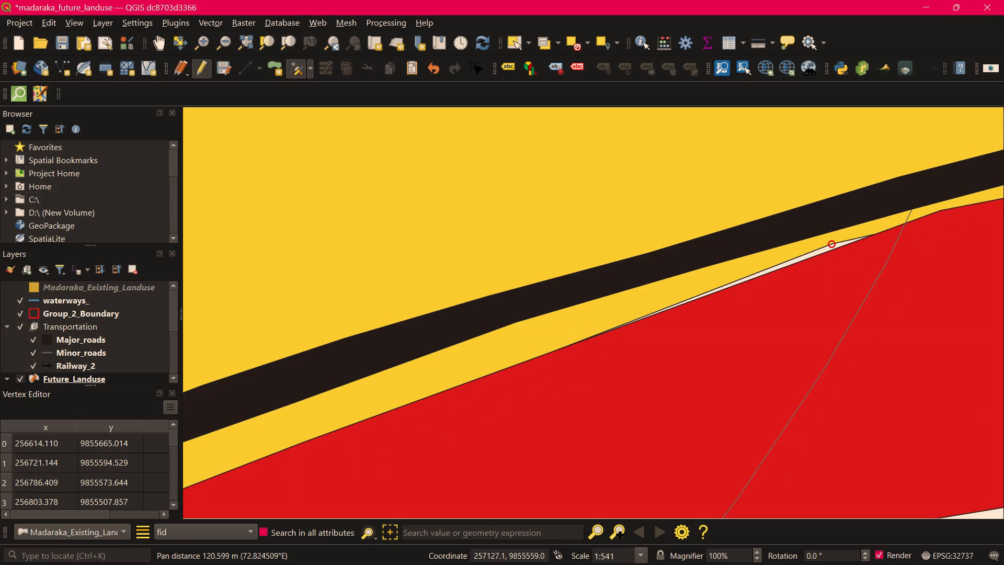
left_click(830, 243)
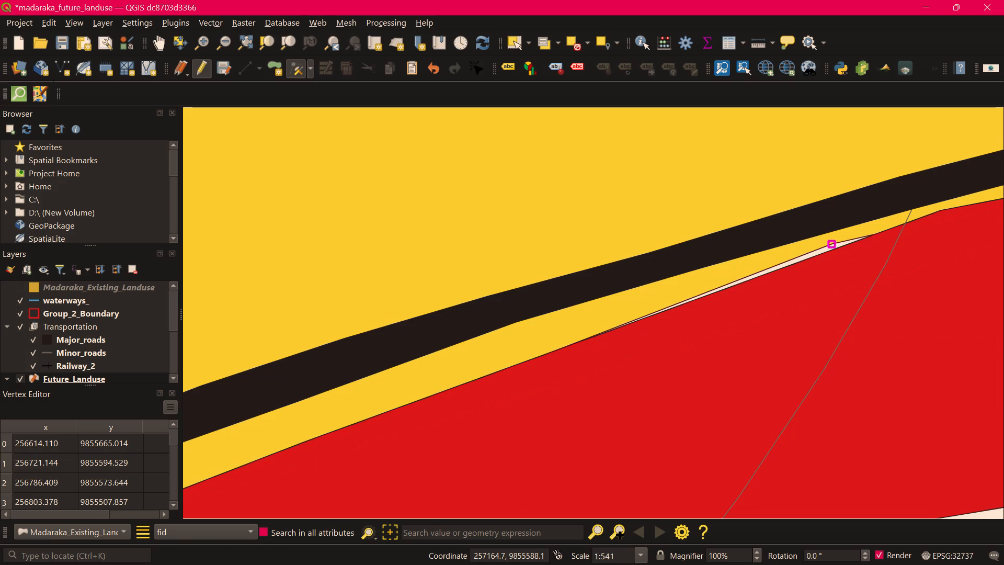
left_click(835, 251)
left_click(831, 245)
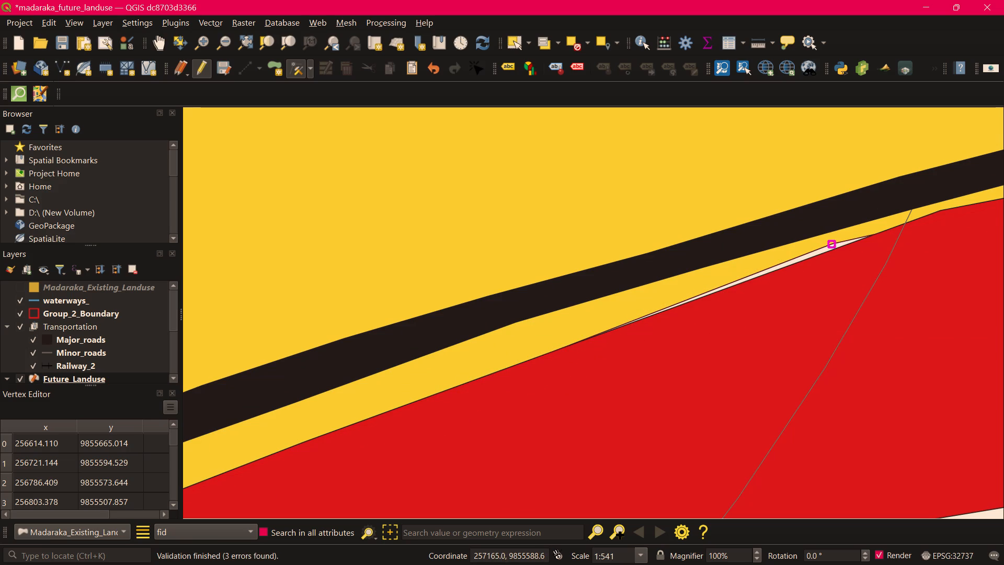
left_click(842, 256)
Select the red strip polygon and move its inner-edge vertex onto the brown polygon's northern boundary bend.
scroll(834, 299, "down", 2)
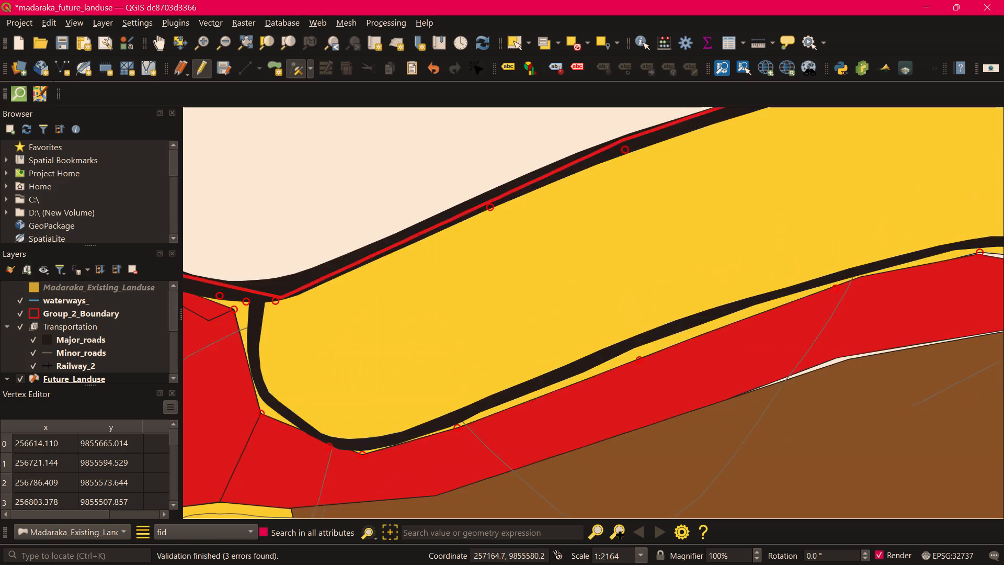
scroll(838, 299, "down", 1)
middle_click_drag(843, 378, 695, 392)
scroll(732, 363, "up", 1)
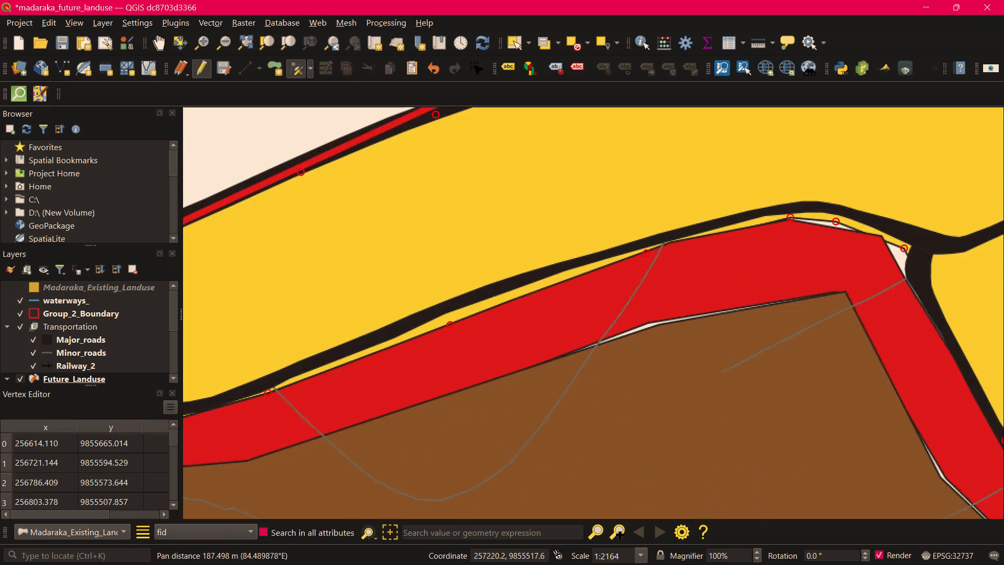
scroll(652, 320, "up", 1)
right_click(651, 320)
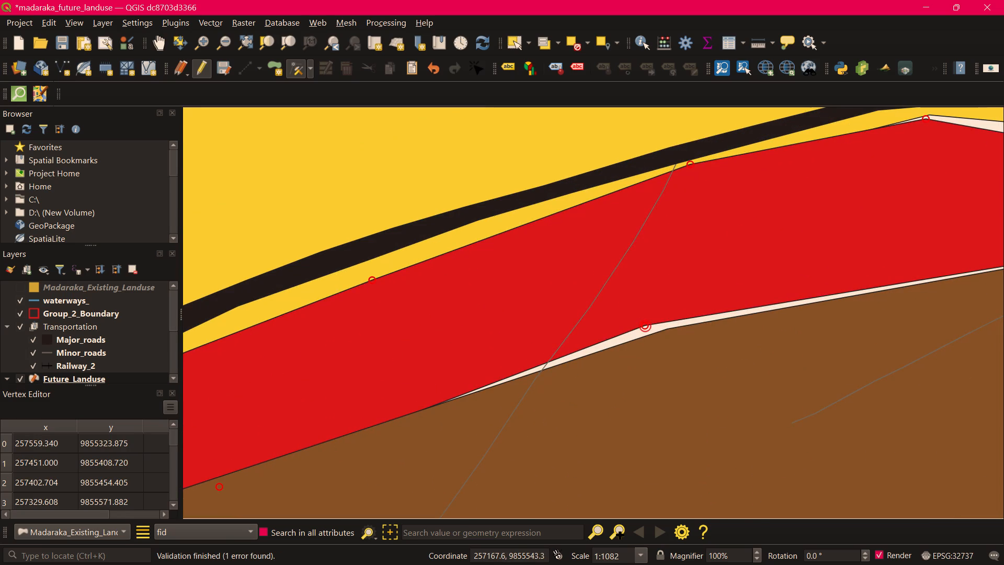
left_click(645, 327)
left_click(667, 330)
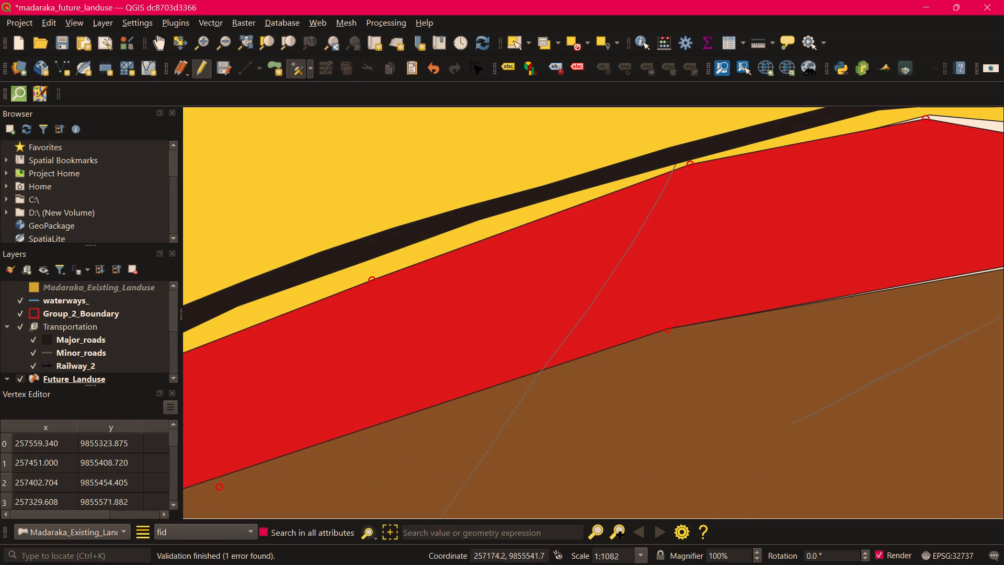
At the red strip's northern crest, add a vertex at the yellow polygon's corner and move the peak vertex to the yellow boundary's adjacent corner.
middle_click_drag(795, 430, 500, 490)
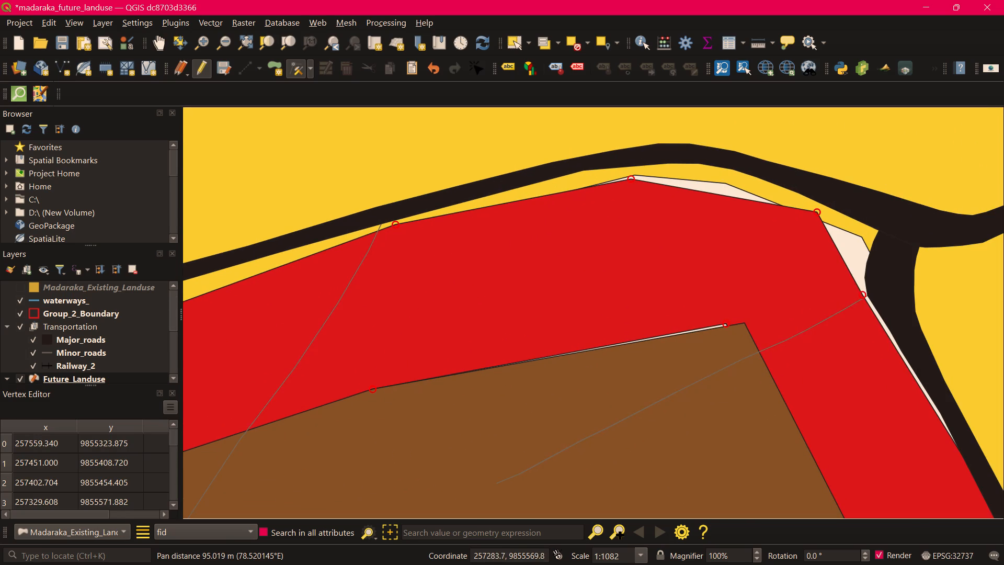
left_click_drag(633, 179, 641, 184)
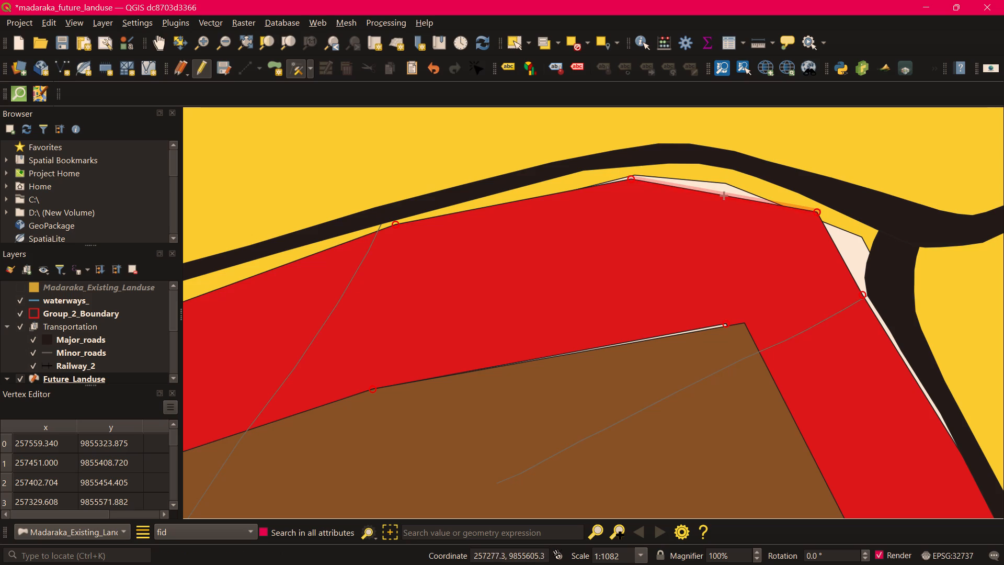
left_click(724, 195)
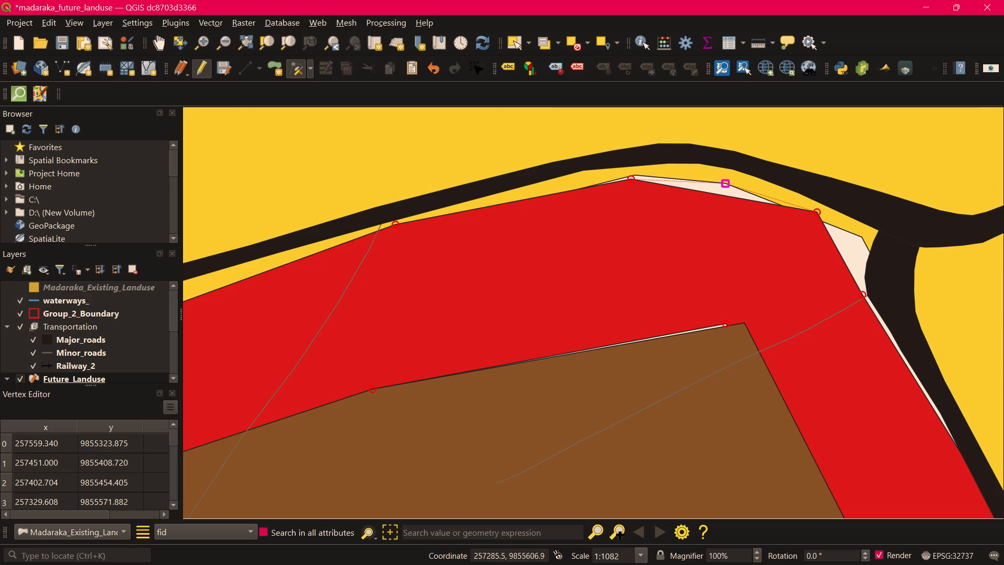
left_click(723, 183)
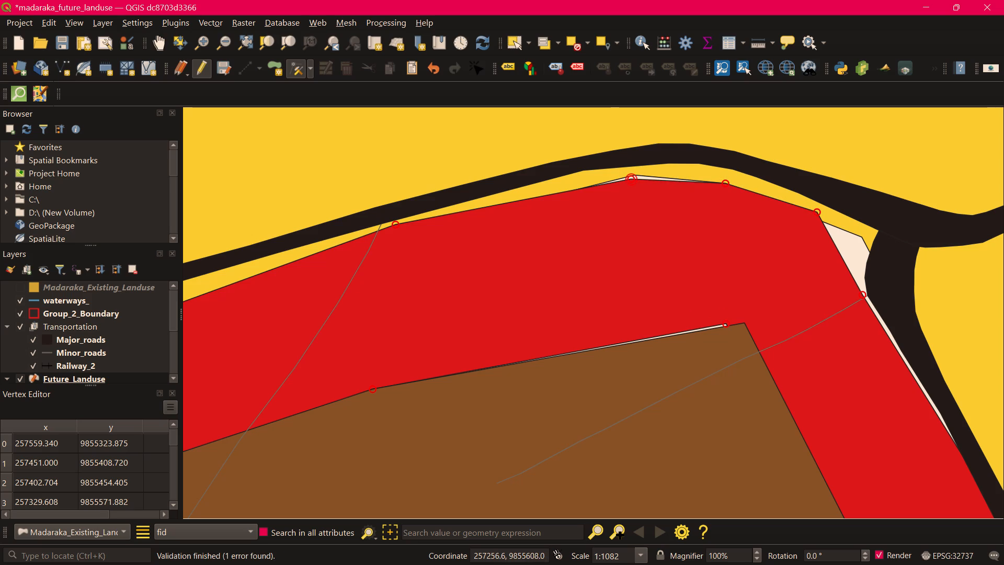
left_click(632, 177)
scroll(632, 177, "up", 3)
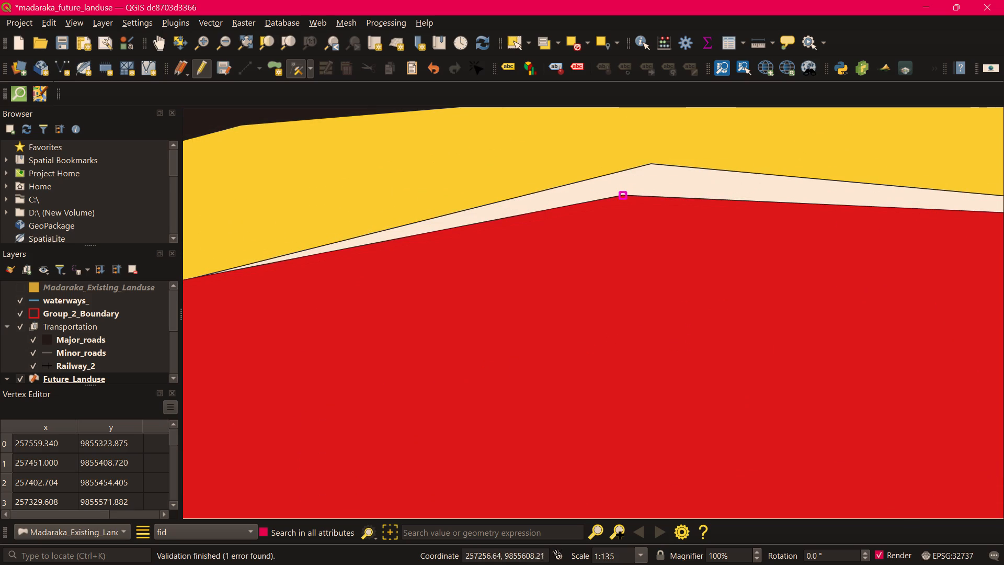
left_click(623, 196)
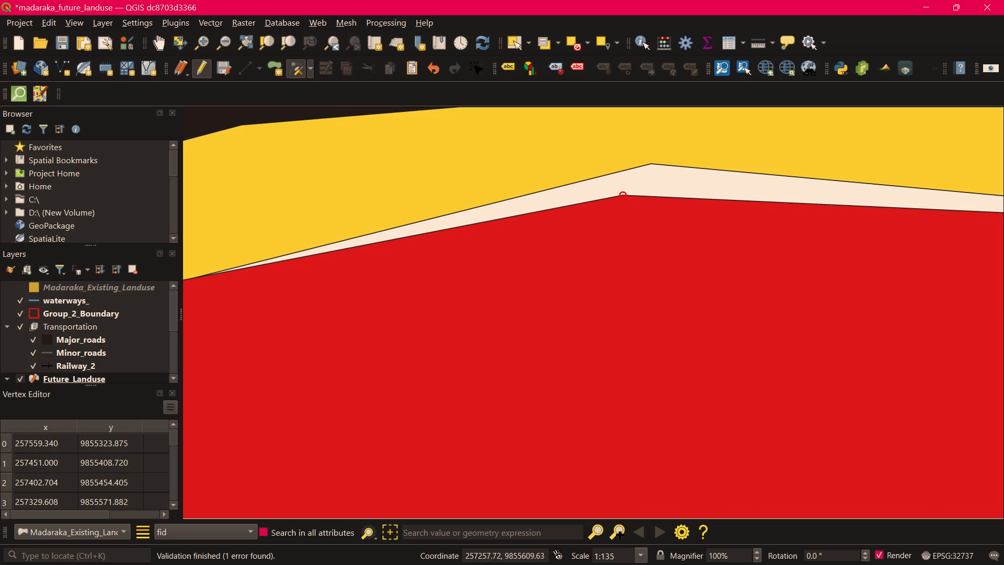
left_click(652, 164)
left_click(623, 196)
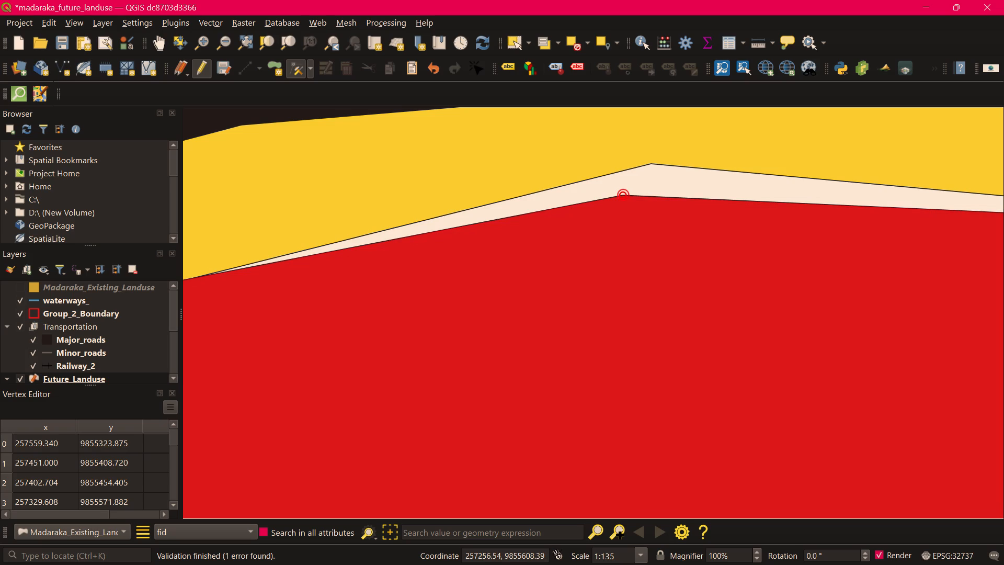
left_click(656, 161)
scroll(657, 162, "down", 2)
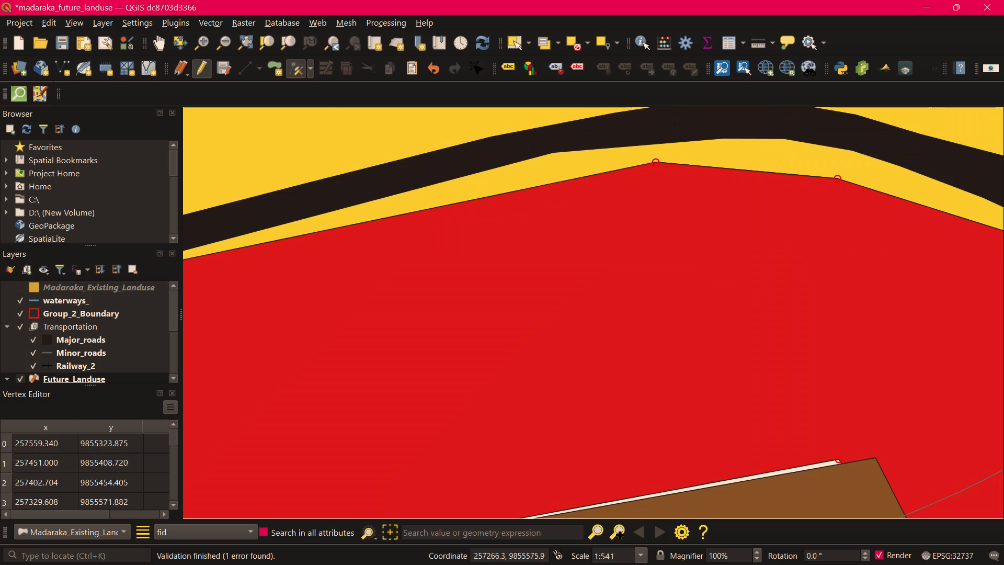
Add a vertex on the red strip's inner edge inside the brown polygon and move the neighbouring end vertex into it, covering the sliver.
middle_click_drag(682, 345, 529, 350)
middle_click_drag(696, 453, 769, 266)
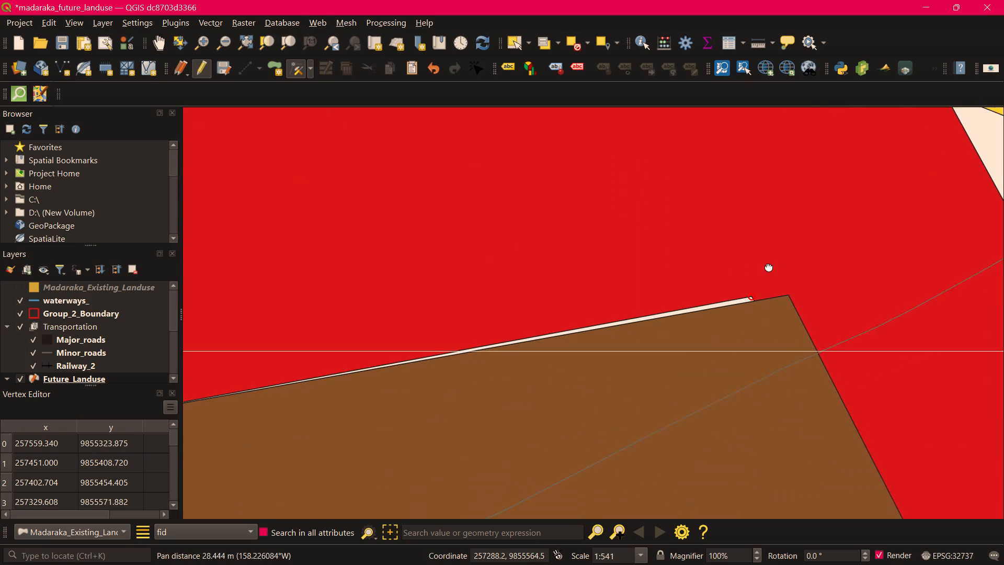
middle_click_drag(769, 266, 770, 254)
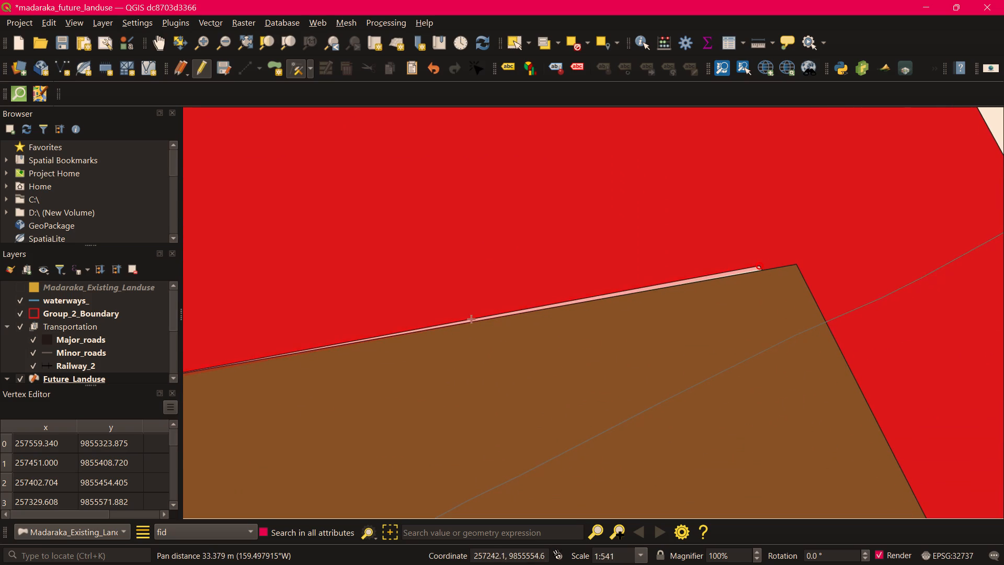
left_click(470, 318)
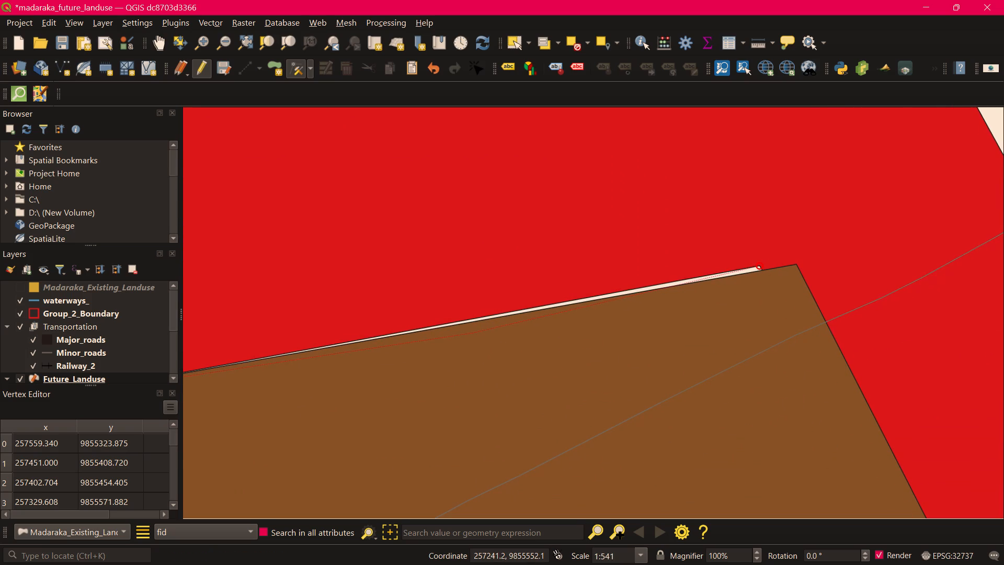
left_click(473, 333)
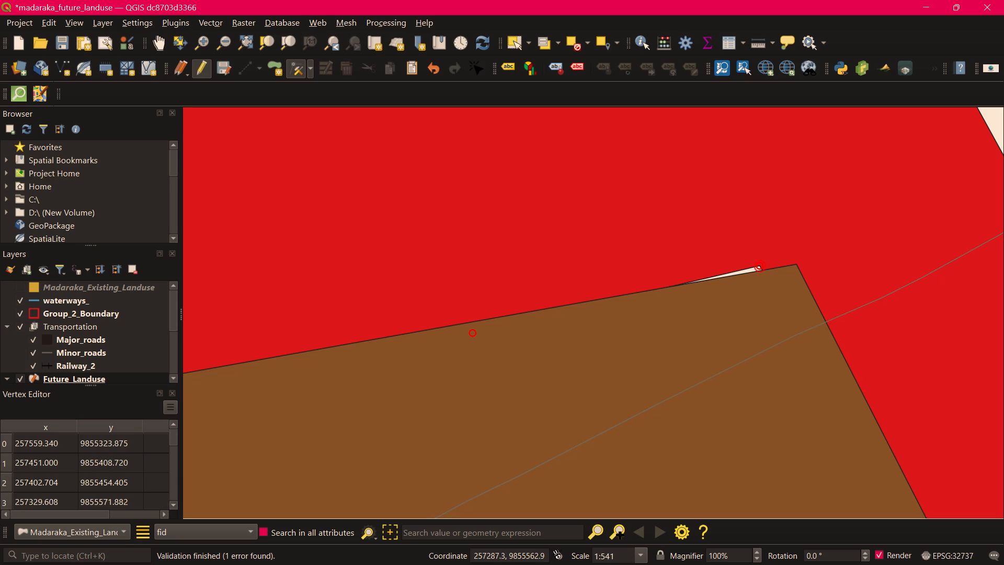
left_click(758, 267)
left_click(760, 278)
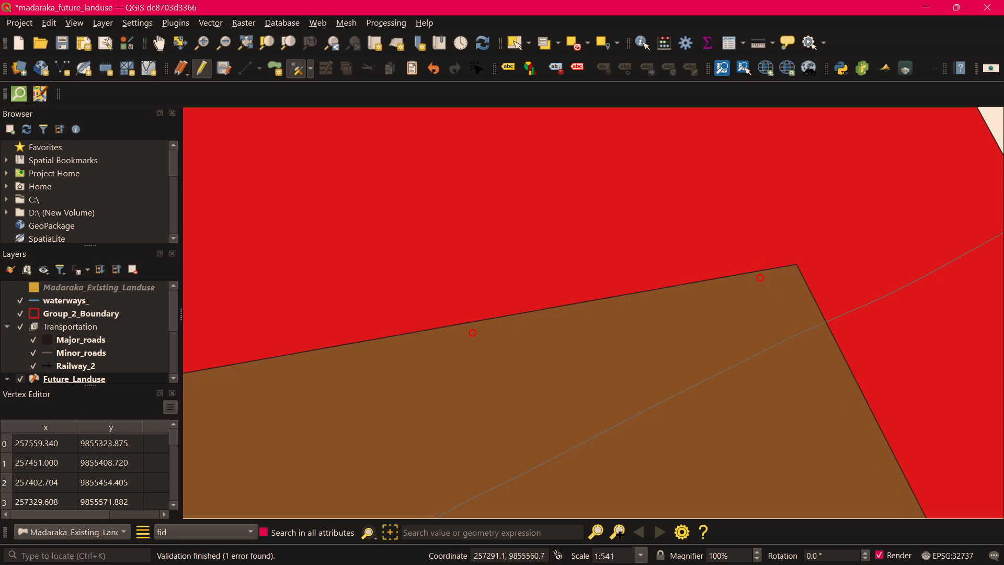
At the red strip's northeastern corner, select the yellow polygon and move its corner vertex into the red strip to cover the gap beside the road.
scroll(822, 279, "down", 2)
middle_click_drag(847, 316, 599, 394)
scroll(634, 315, "up", 1)
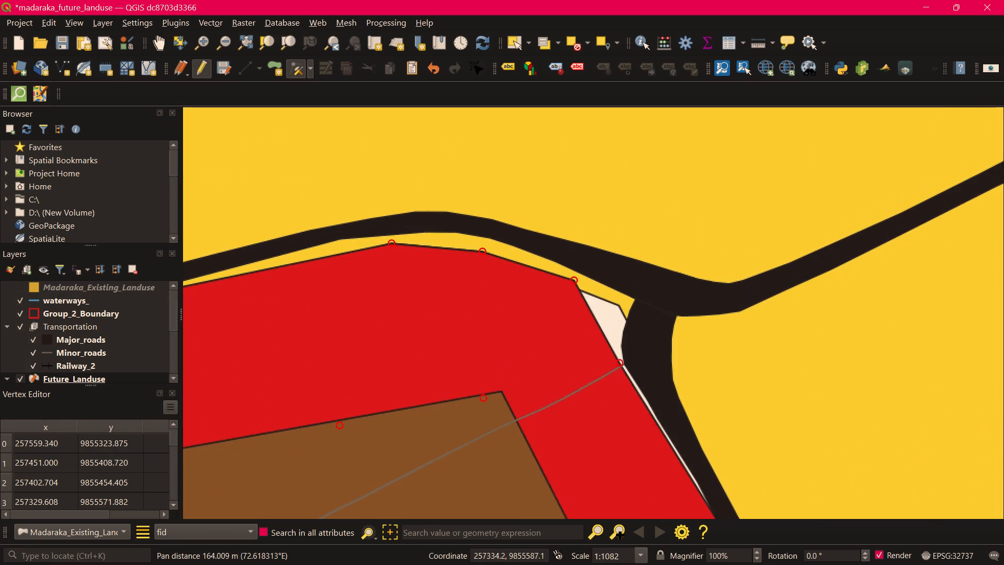
right_click(619, 306)
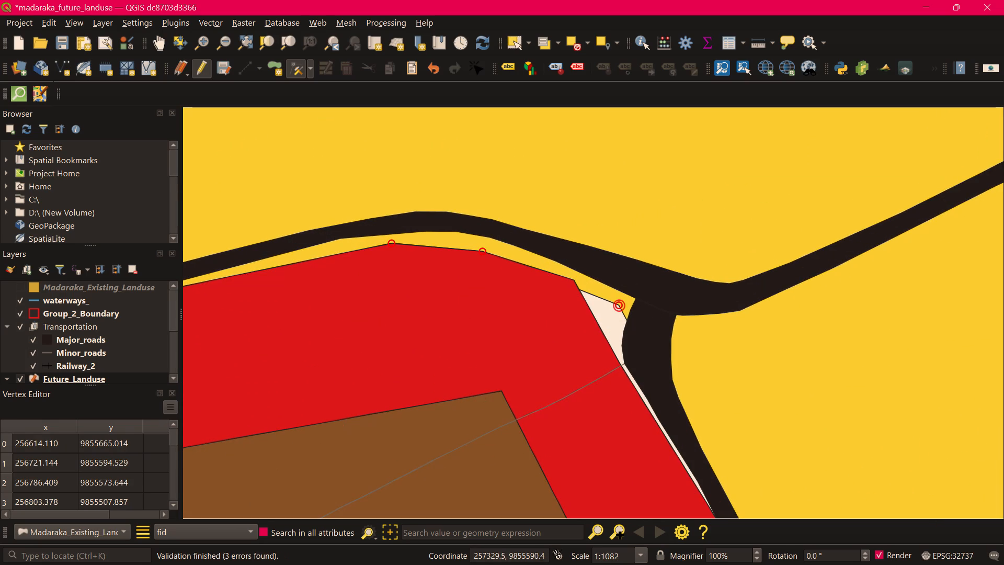
left_click_drag(618, 304, 617, 312)
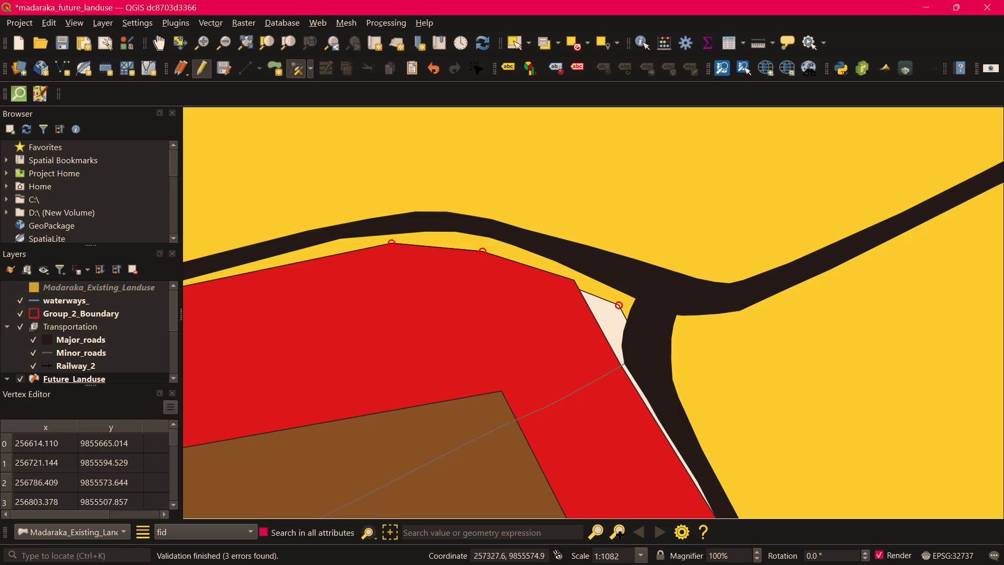
left_click(609, 353)
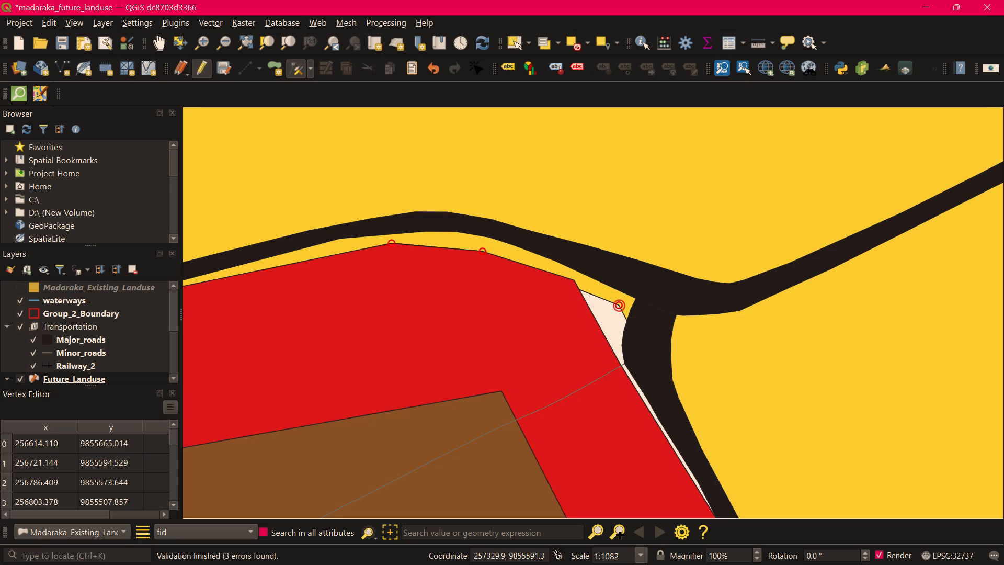
left_click(620, 306)
left_click(604, 349)
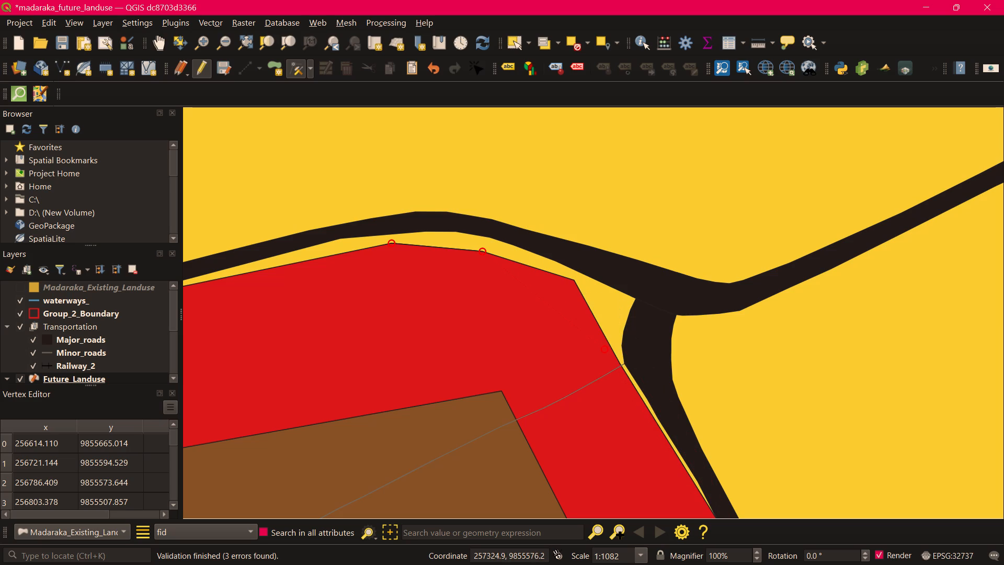
Farther south along the strip, select the red polygon and move its inner-edge vertex onto the brown polygon's eastern corner.
middle_click_drag(630, 335, 507, 127)
middle_click_drag(579, 454, 592, 228)
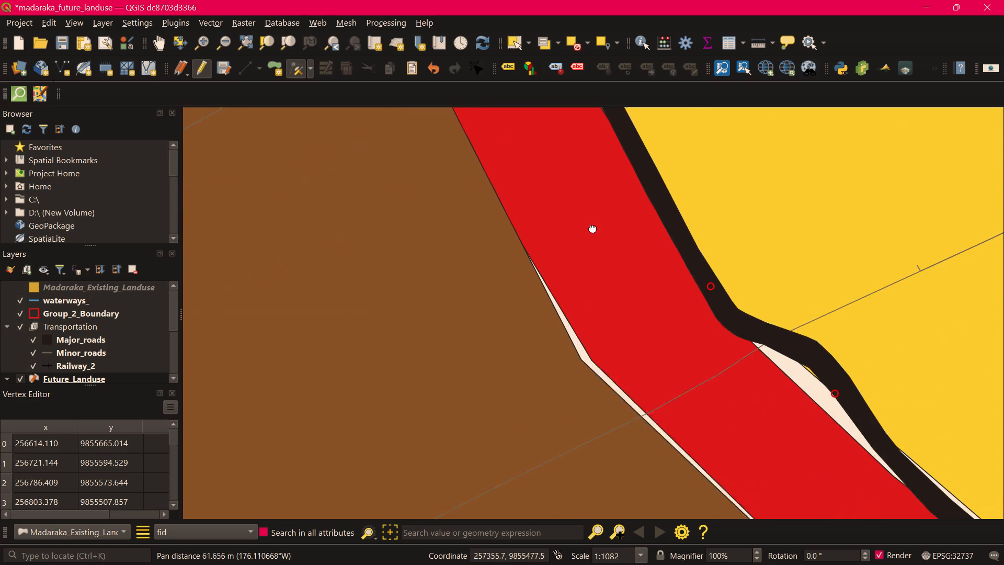
middle_click_drag(592, 228, 592, 225)
right_click(591, 327)
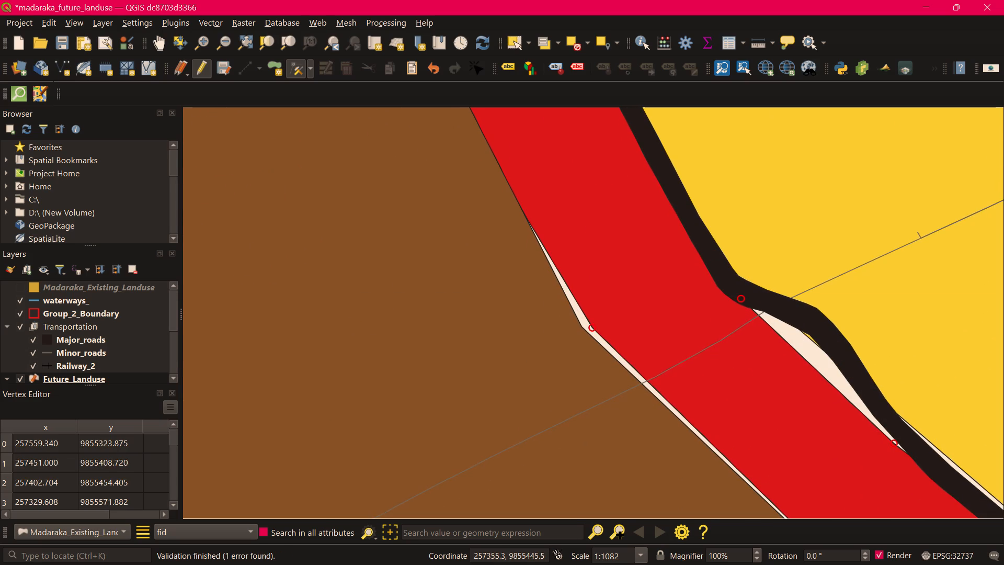
left_click(591, 329)
left_click(581, 326)
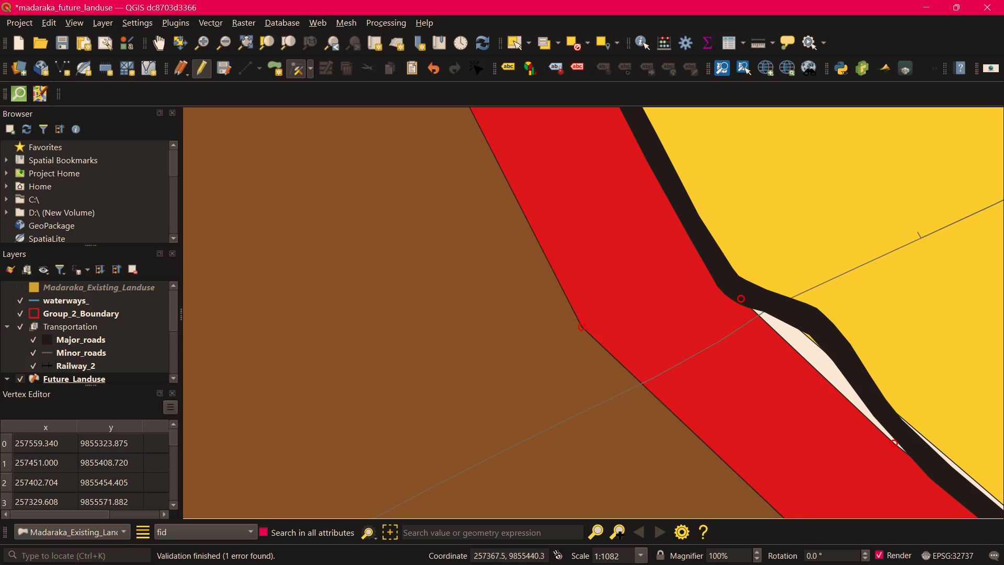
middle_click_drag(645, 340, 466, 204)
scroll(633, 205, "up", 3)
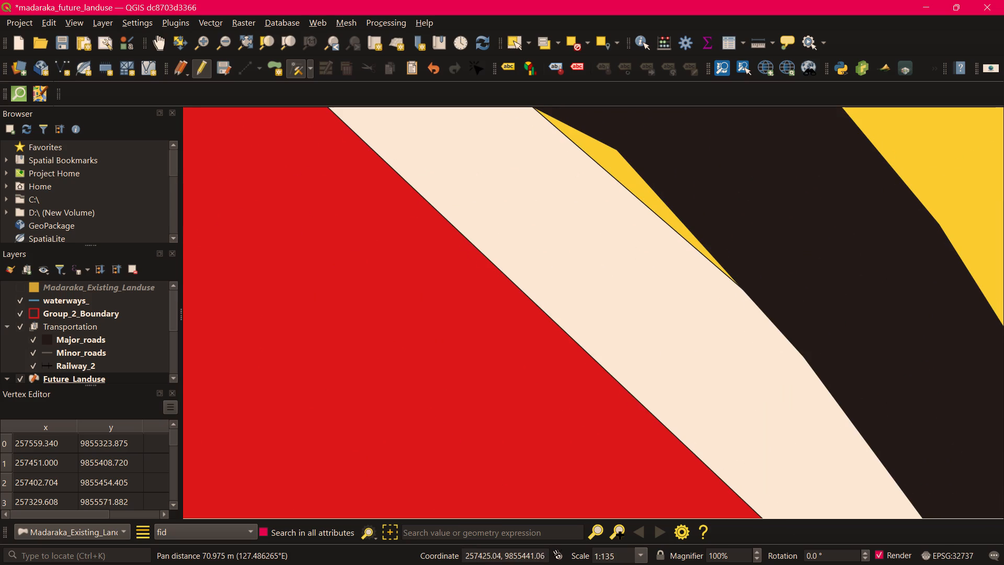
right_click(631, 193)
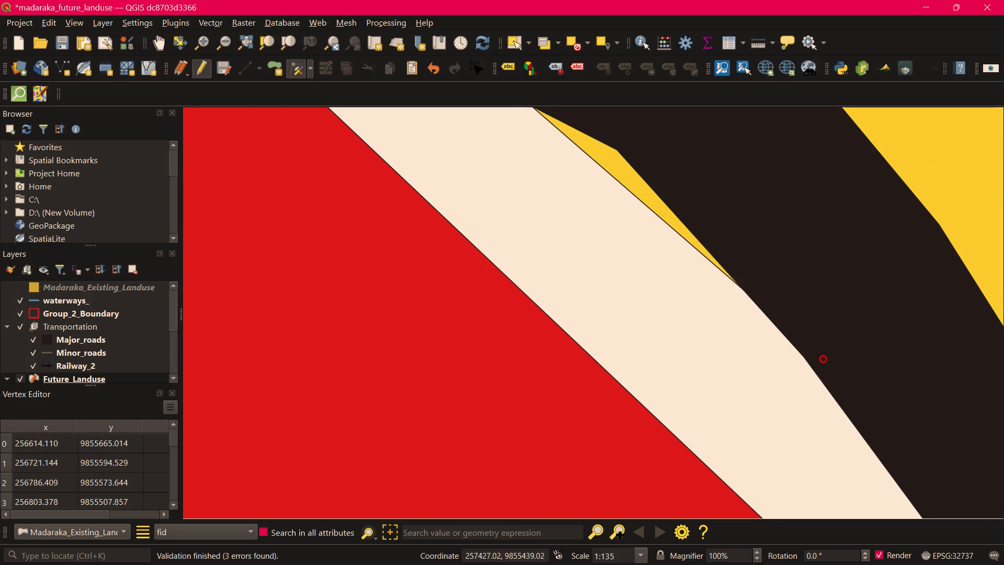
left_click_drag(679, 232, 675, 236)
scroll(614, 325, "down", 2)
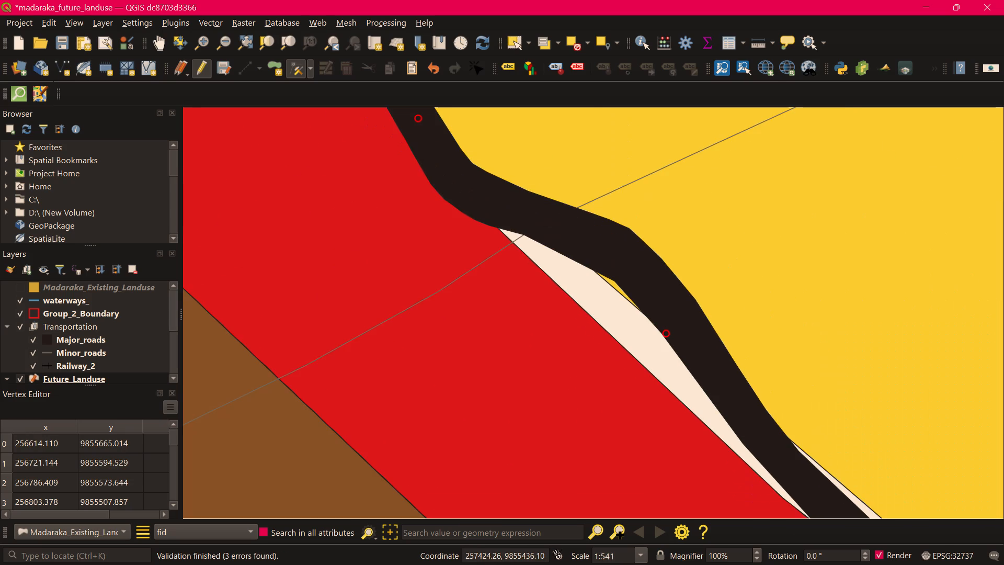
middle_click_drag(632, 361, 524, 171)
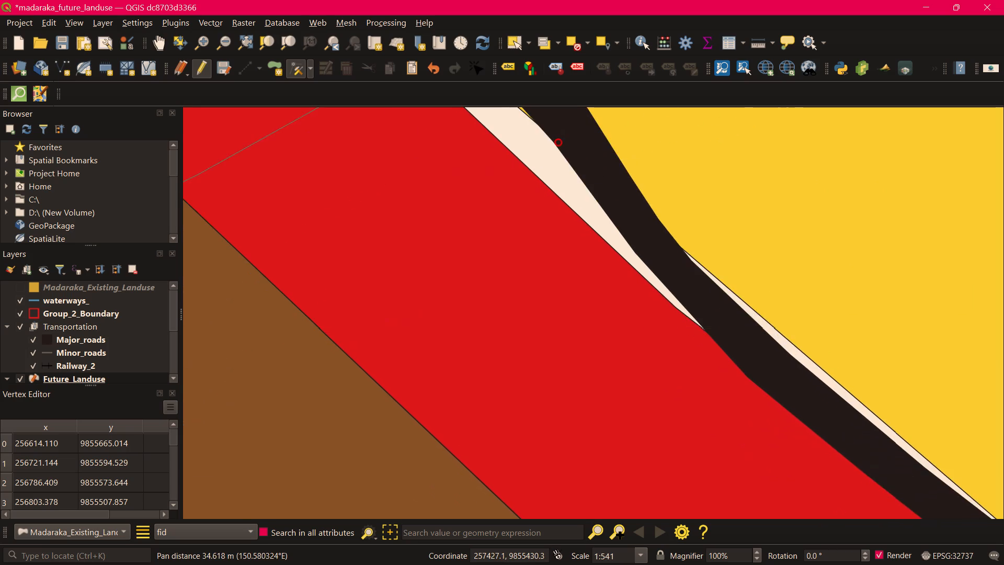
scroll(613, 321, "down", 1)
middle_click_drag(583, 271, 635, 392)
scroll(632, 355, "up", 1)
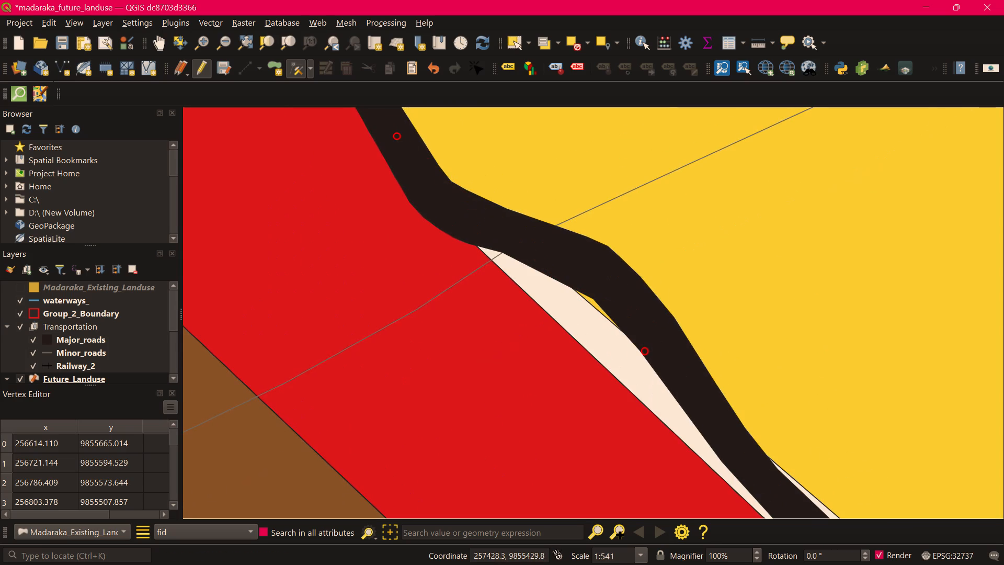
On the red strip's outer edge at the road bend, add two vertices along the road and move the adjoining southern vertex into the road.
right_click(619, 381)
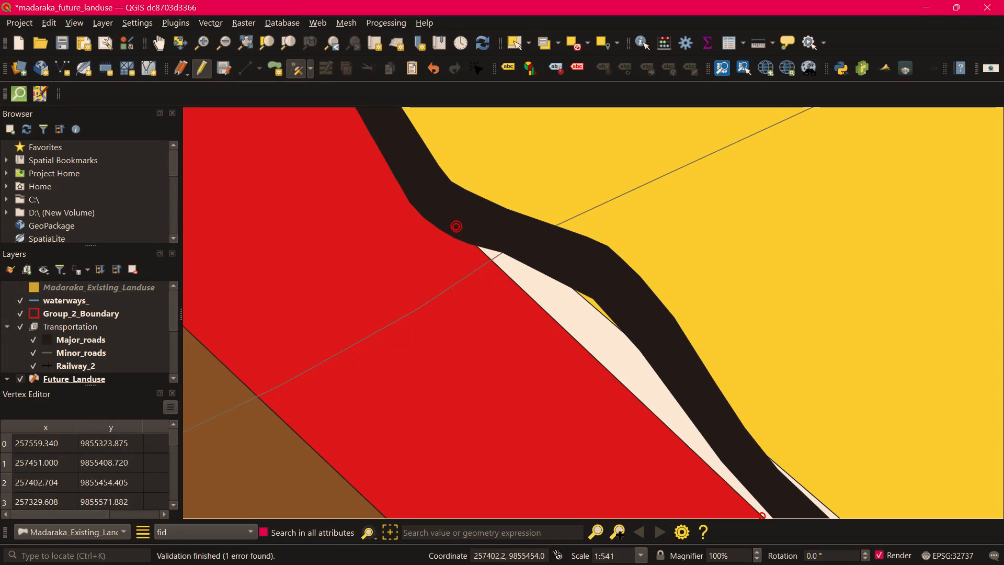
left_click_drag(457, 227, 469, 227)
left_click(457, 226)
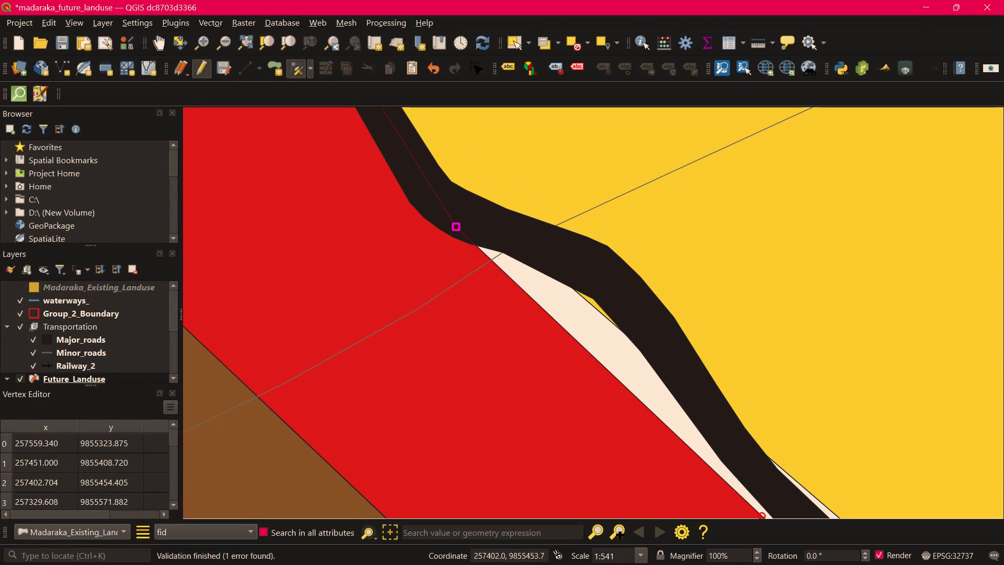
left_click(453, 226)
scroll(598, 430, "down", 2)
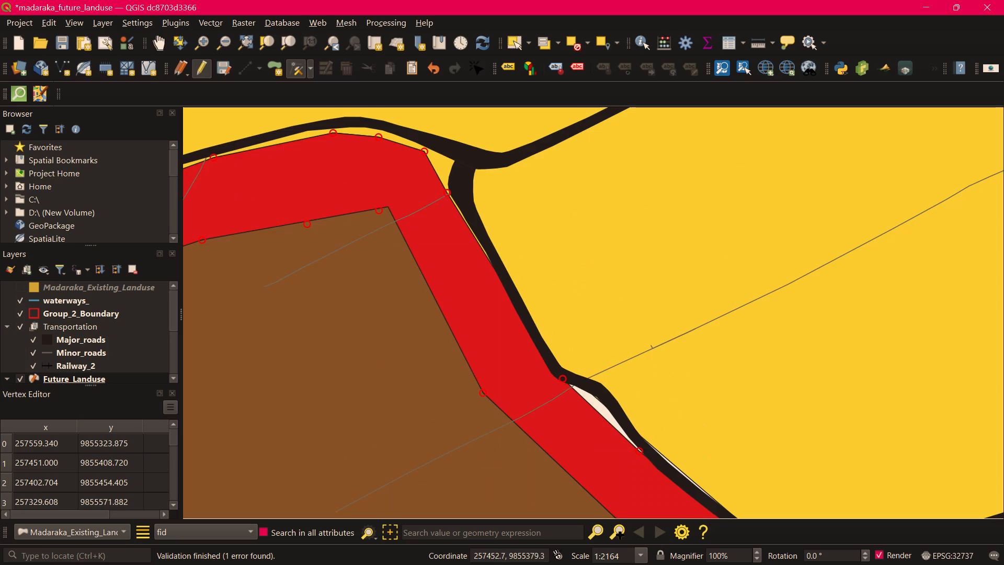
scroll(595, 427, "up", 1)
middle_click_drag(594, 427, 545, 425)
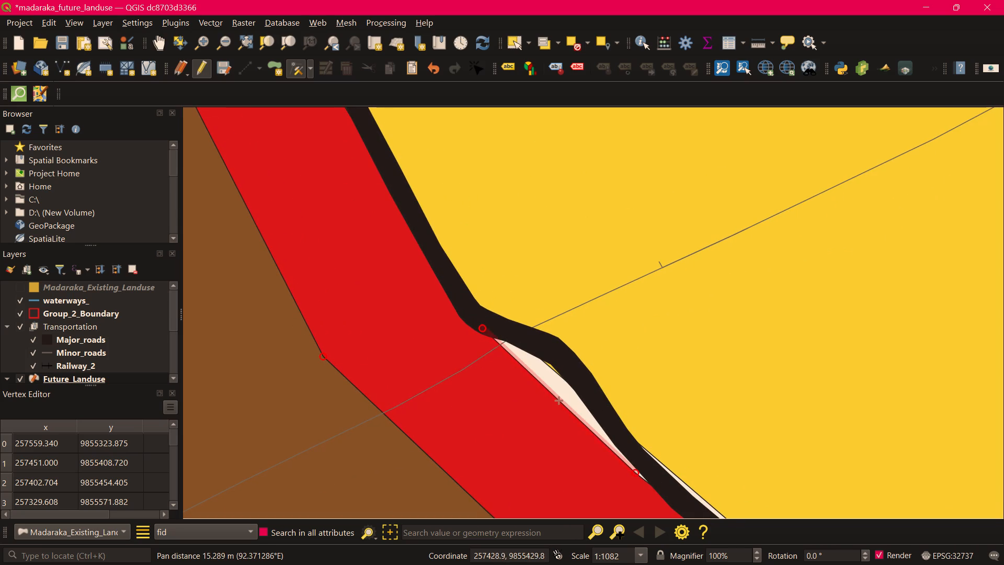
left_click(558, 400)
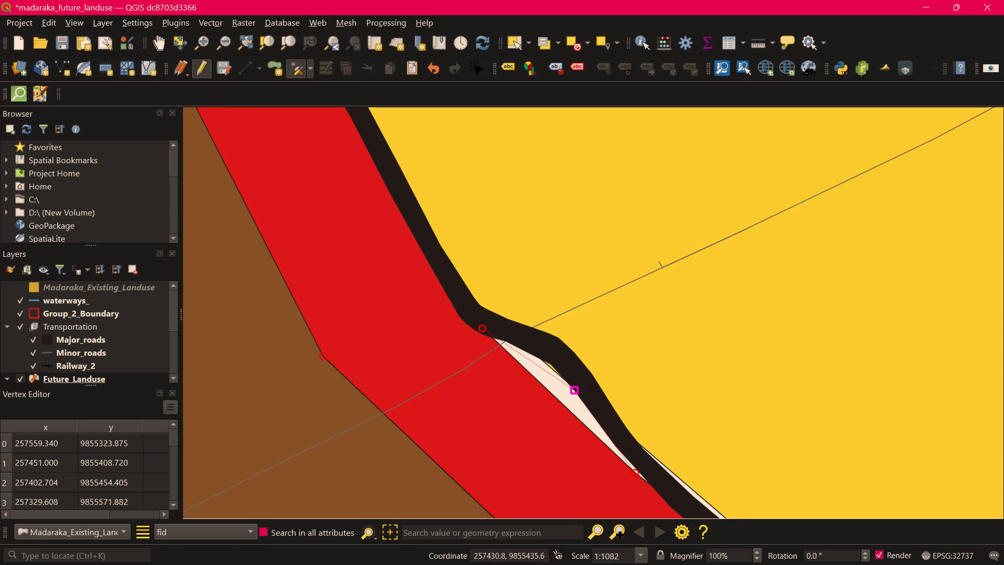
left_click(572, 388)
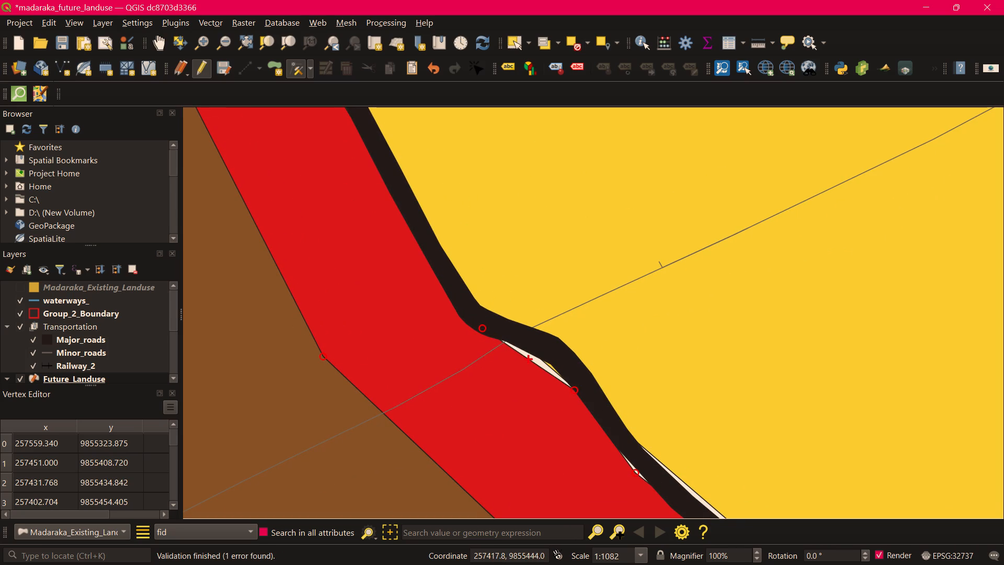
left_click(527, 359)
left_click(532, 351)
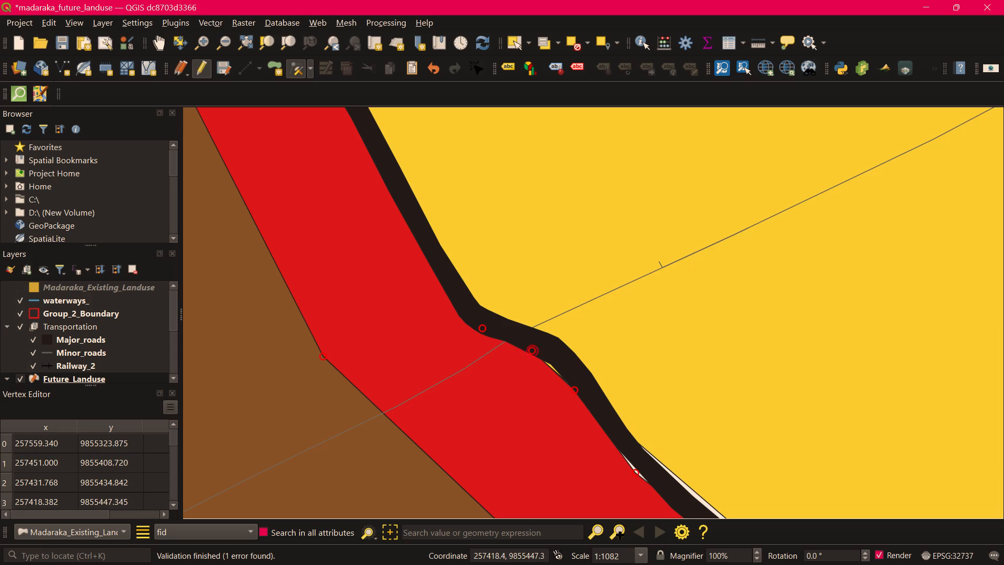
middle_click_drag(606, 465, 518, 391)
left_click(547, 399)
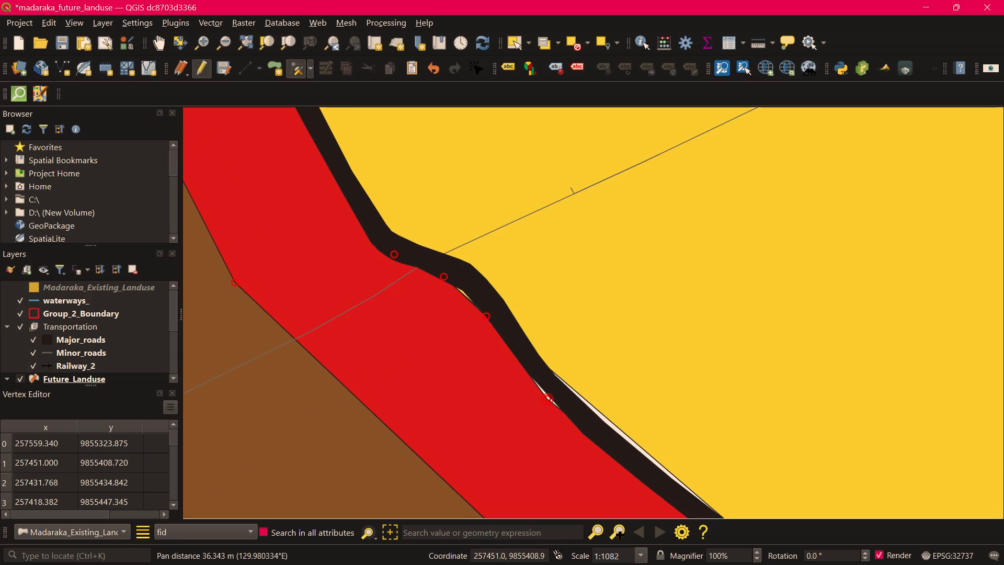
left_click(553, 393)
Select the yellow polygon and add a vertex on its boundary southeast of the bend, placing it in the road to cover the sliver.
middle_click_drag(590, 478, 468, 417)
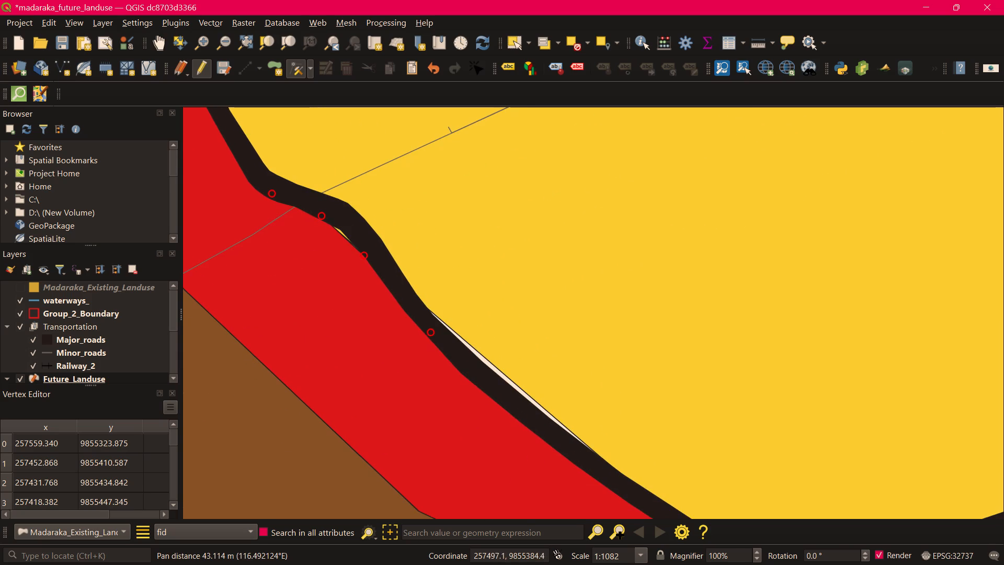
right_click(511, 379)
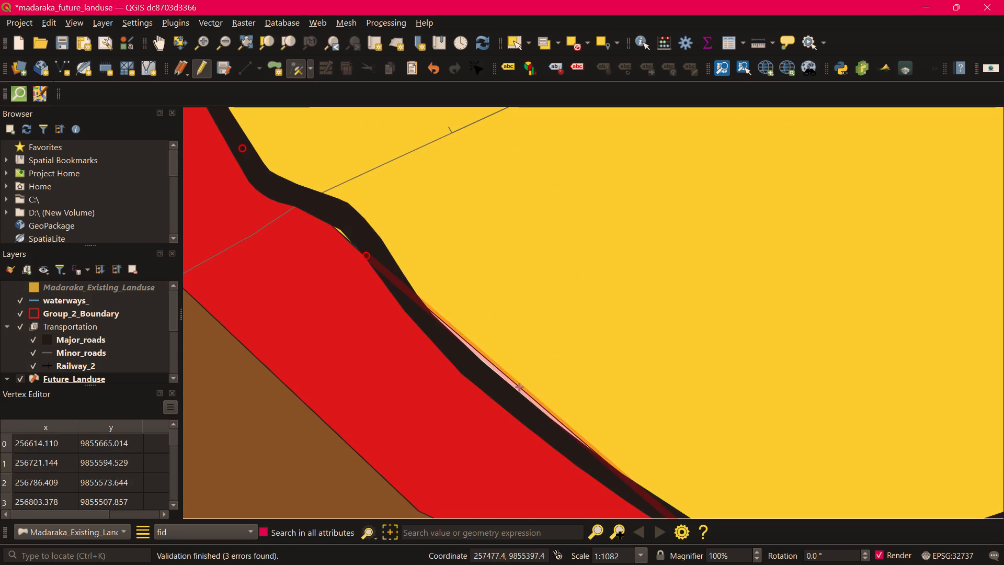
left_click(520, 387)
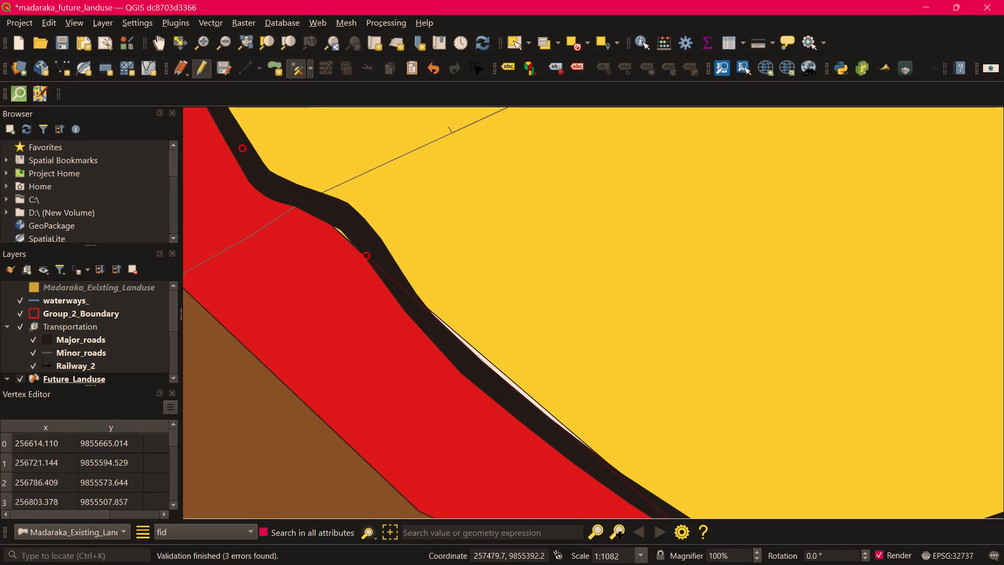
left_click(516, 391)
Move the yellow polygon's southern corner vertex to the point where the red strip's end meets the light-green railway polygon.
middle_click_drag(571, 388, 322, 265)
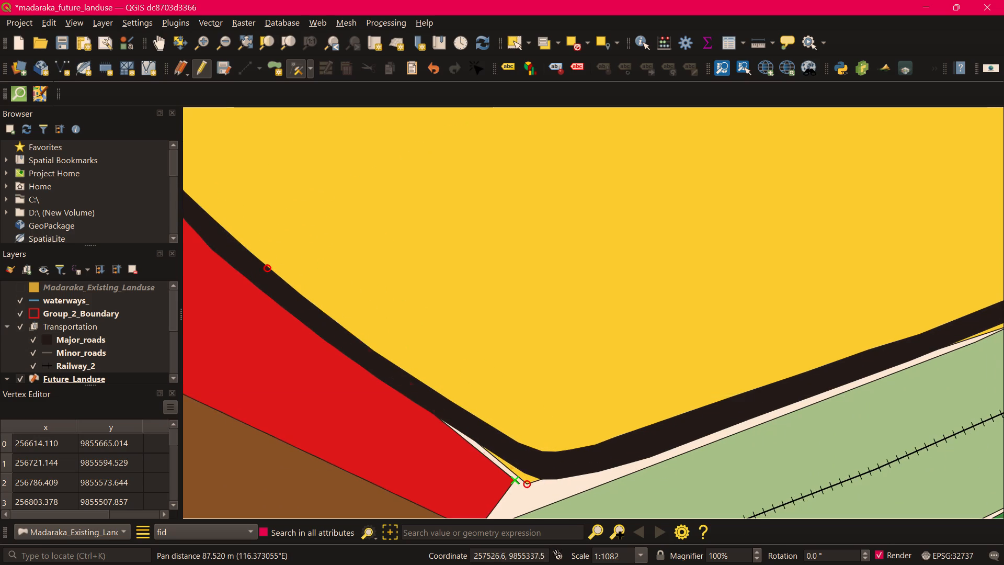
middle_click_drag(471, 483, 434, 417)
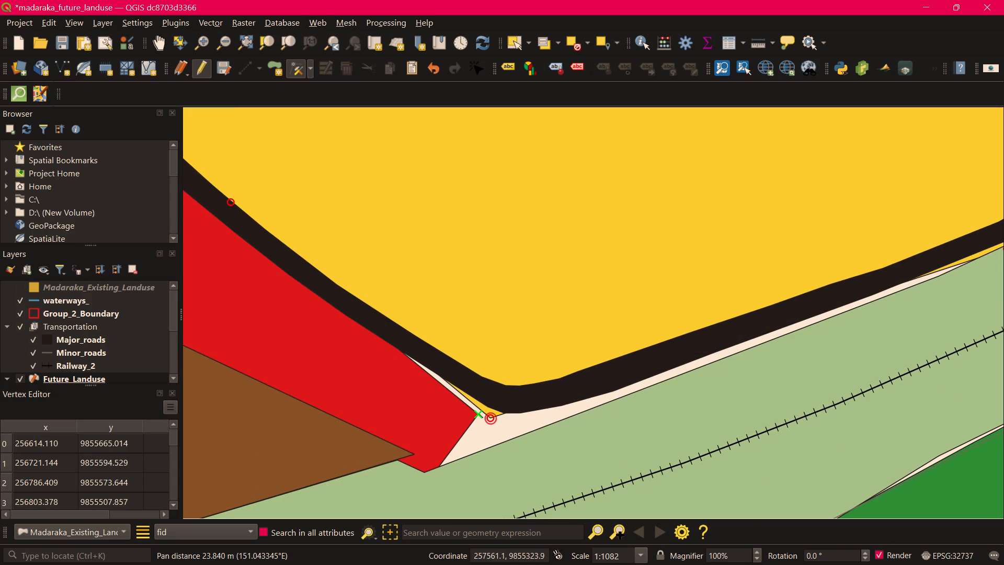
left_click(490, 419)
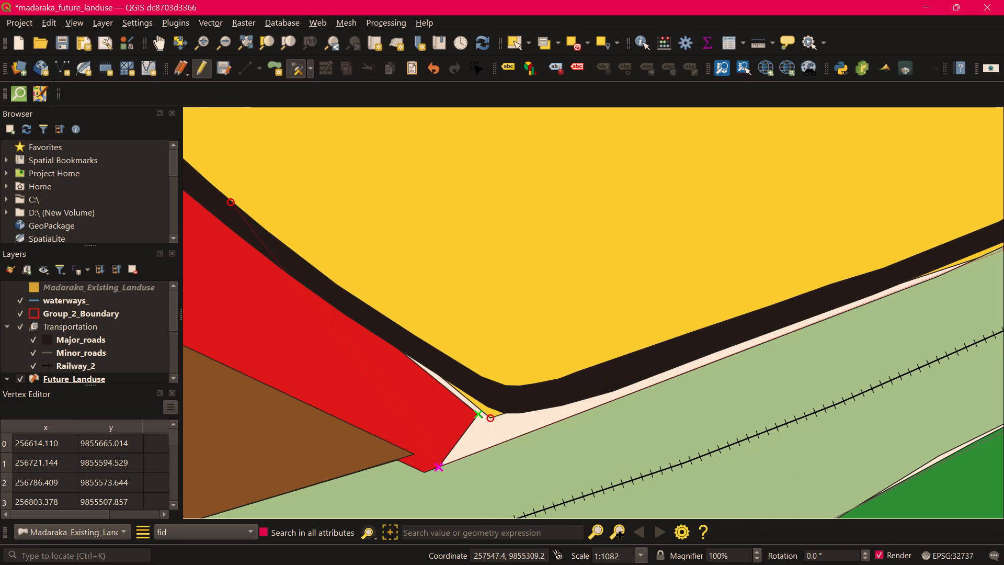
left_click(439, 466)
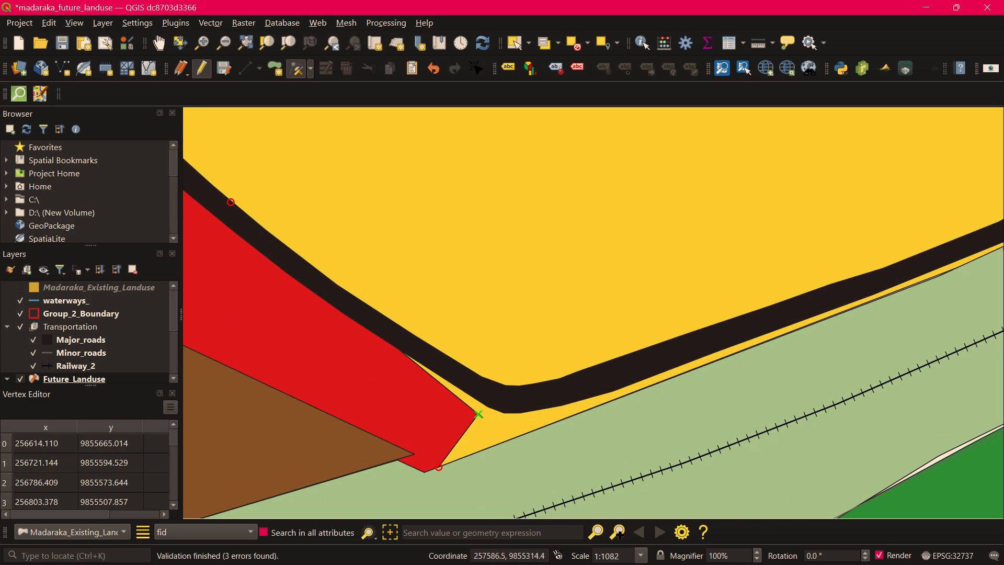
Select the light-green railway polygon and move its southern-edge vertex at the sliver into the dark-green polygon.
middle_click_drag(568, 448, 416, 388)
scroll(519, 394, "down", 1)
scroll(664, 395, "up", 1)
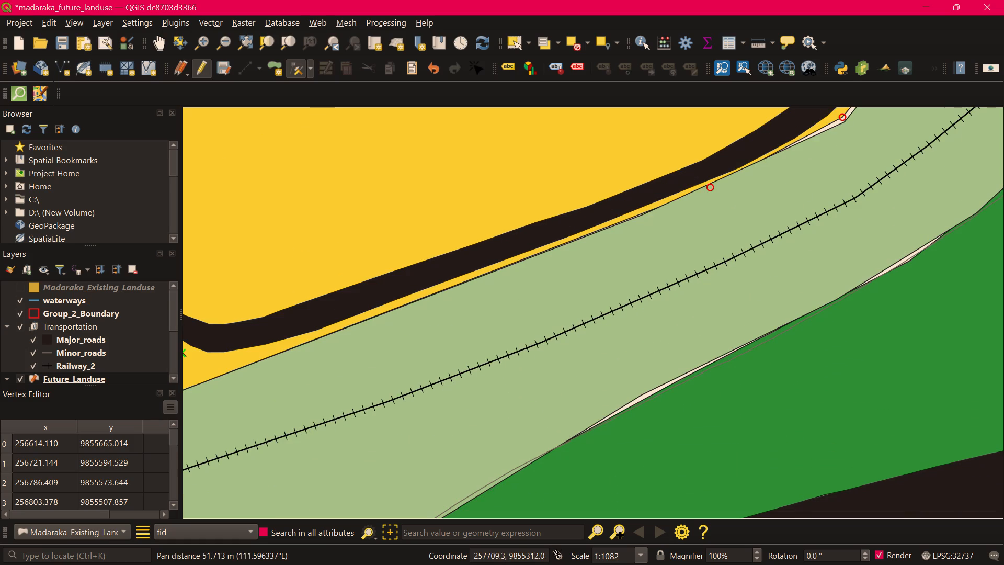
right_click(648, 393)
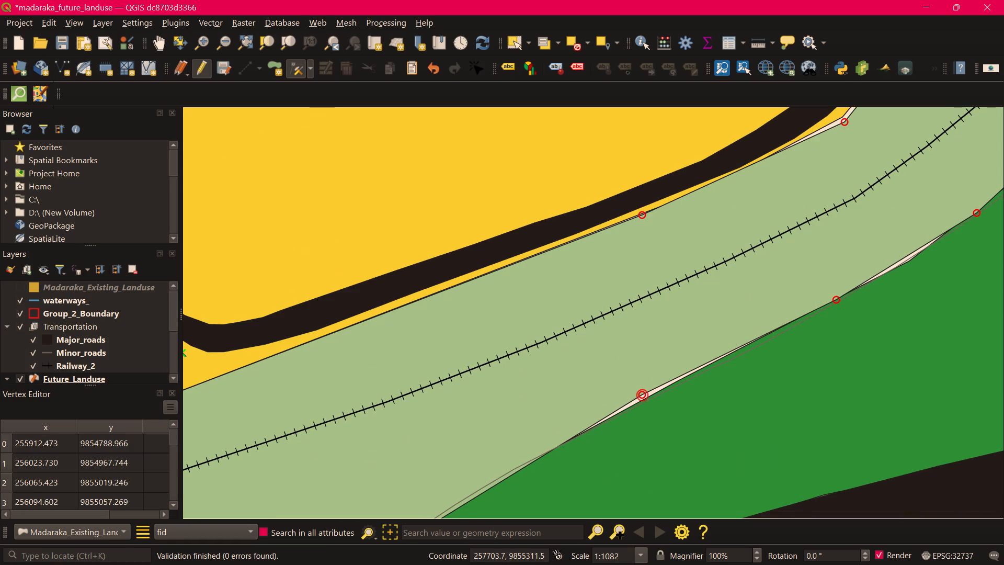
left_click(643, 395)
left_click(650, 410)
Farther northeast, add a vertex on the light-green polygon's southern edge and place it inside the dark-green polygon to cover the next sliver.
middle_click_drag(822, 412, 601, 480)
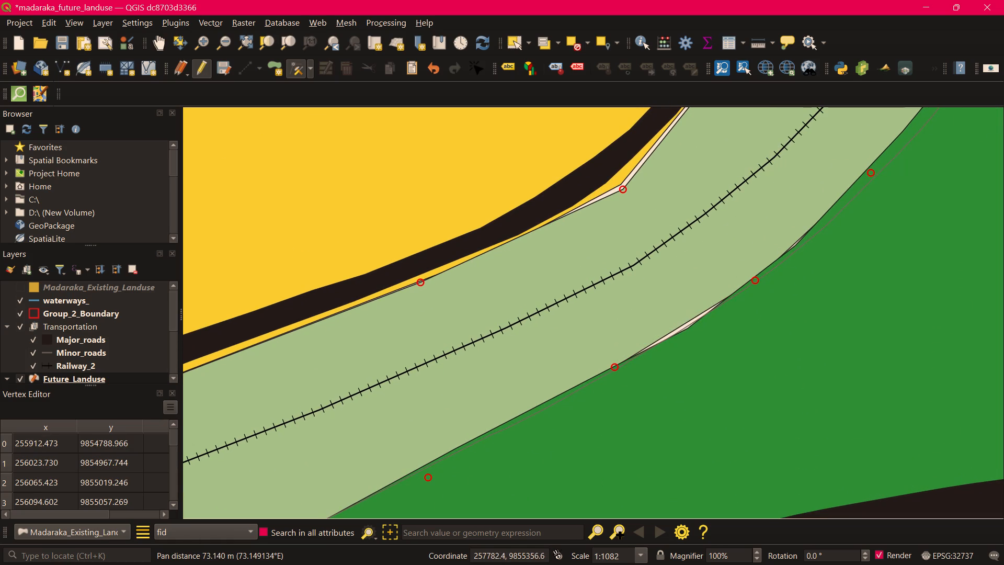
left_click(685, 324)
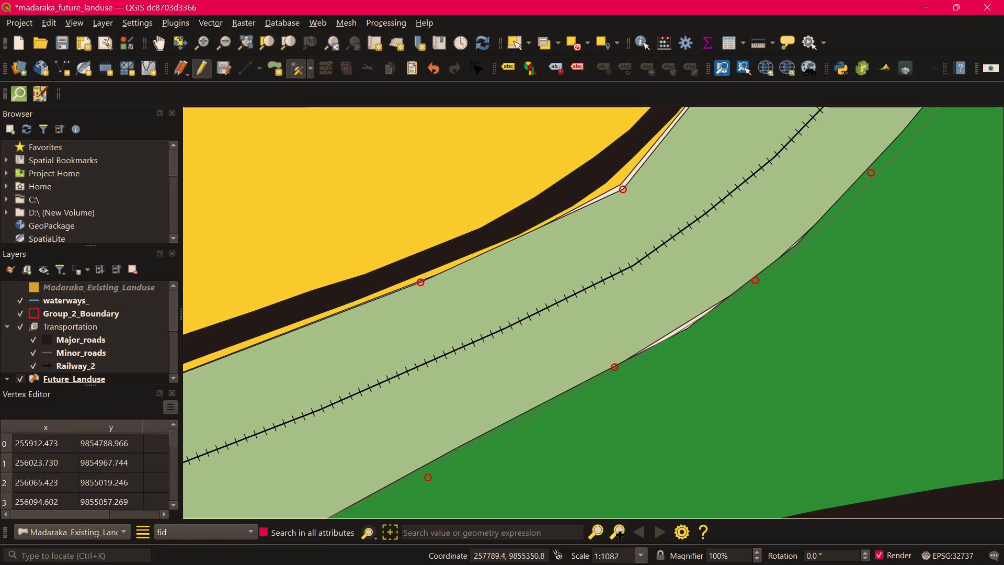
left_click(695, 342)
scroll(682, 322, "up", 1)
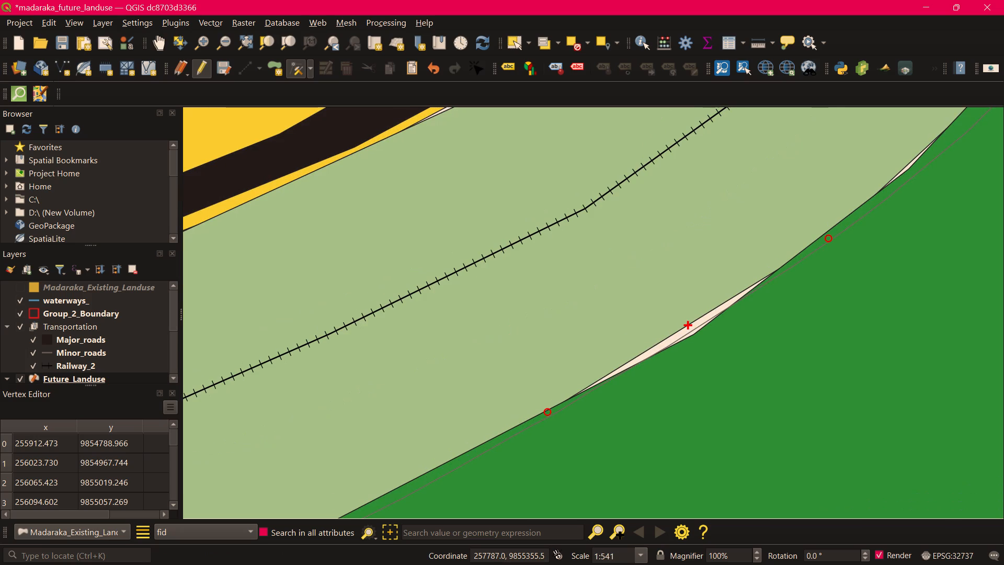
left_click(688, 326)
left_click(697, 343)
middle_click_drag(652, 282, 772, 543)
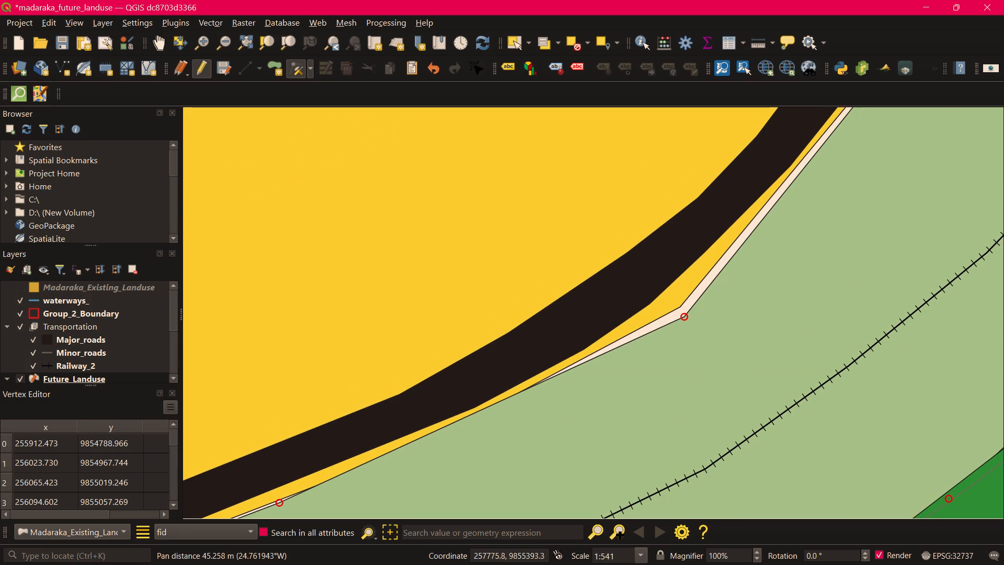
Move the light-green polygon's northern-edge vertex at the road bend onto the yellow polygon's corner to close the gap.
left_click(686, 320)
left_click(681, 308)
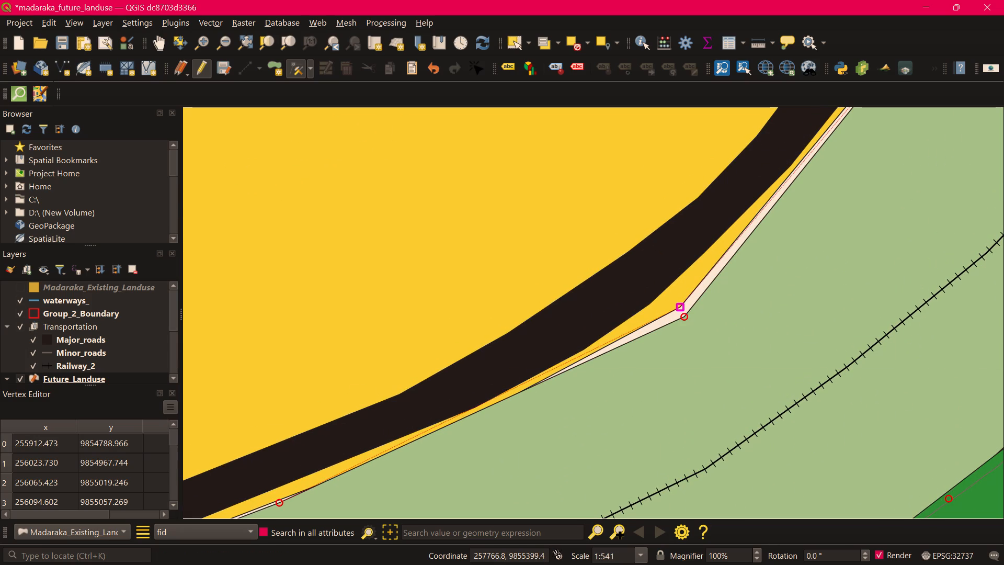
Add a vertex on the light-green polygon's southern edge at the sliver and place it inside the dark-green polygon.
middle_click_drag(816, 446, 580, 383)
scroll(808, 349, "up", 1)
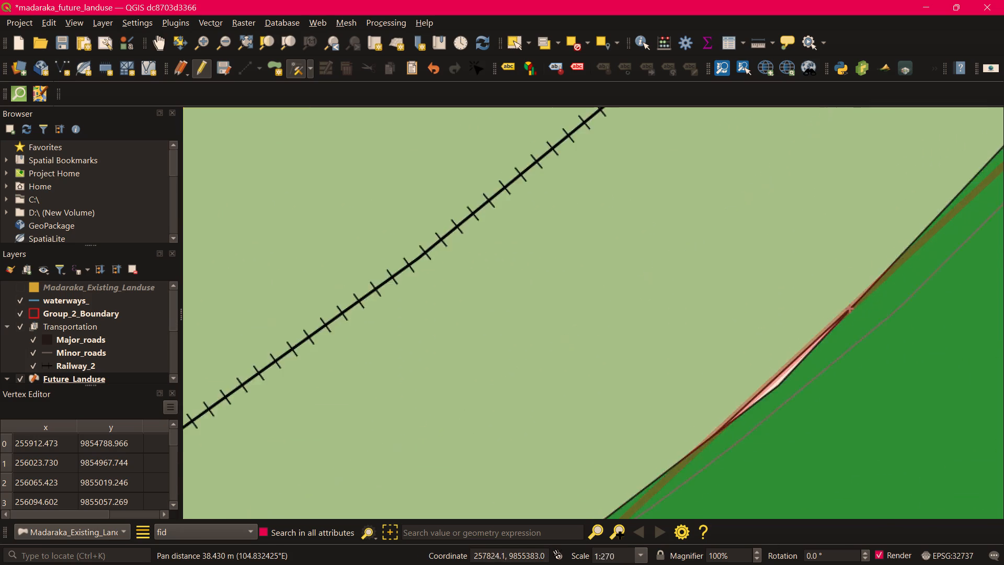
scroll(808, 349, "up", 1)
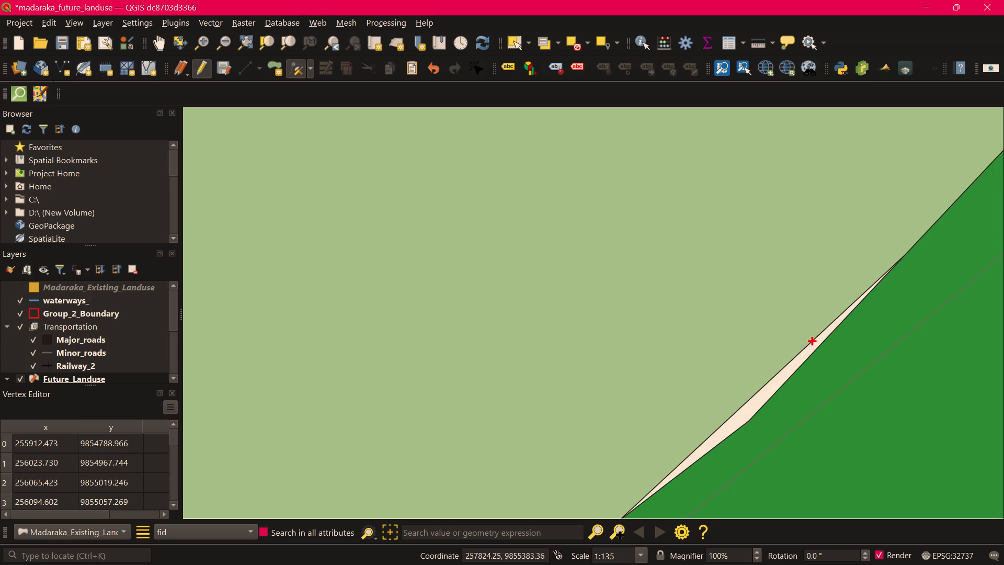
left_click(812, 340)
left_click(825, 355)
Farther northeast along the road, move the light-green polygon's next northern-edge vertex onto the yellow polygon's corner.
scroll(828, 352, "down", 2)
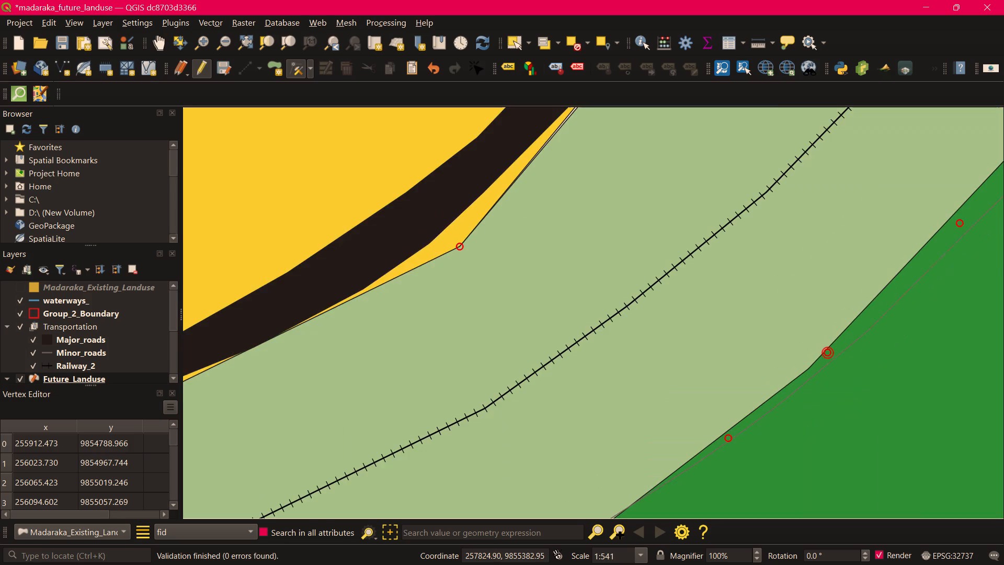
scroll(828, 351, "down", 3)
scroll(828, 320, "up", 2)
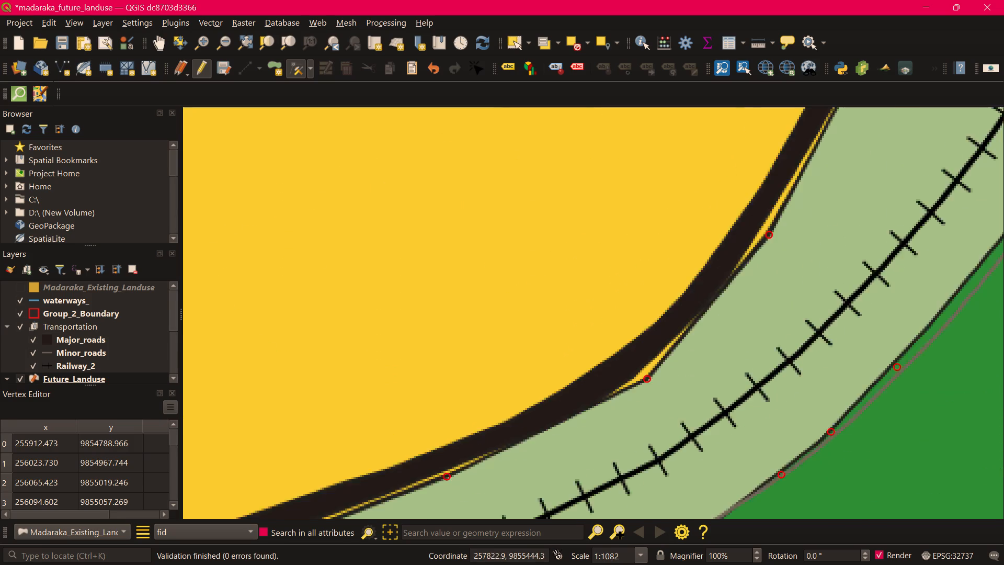
scroll(809, 290, "up", 2)
middle_click_drag(660, 209, 706, 443)
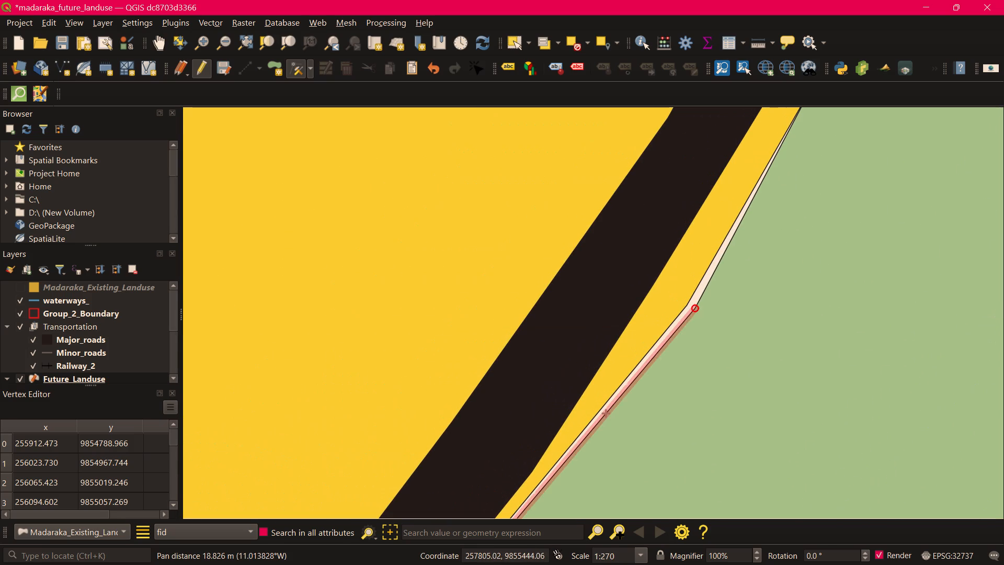
left_click(695, 308)
left_click(689, 304)
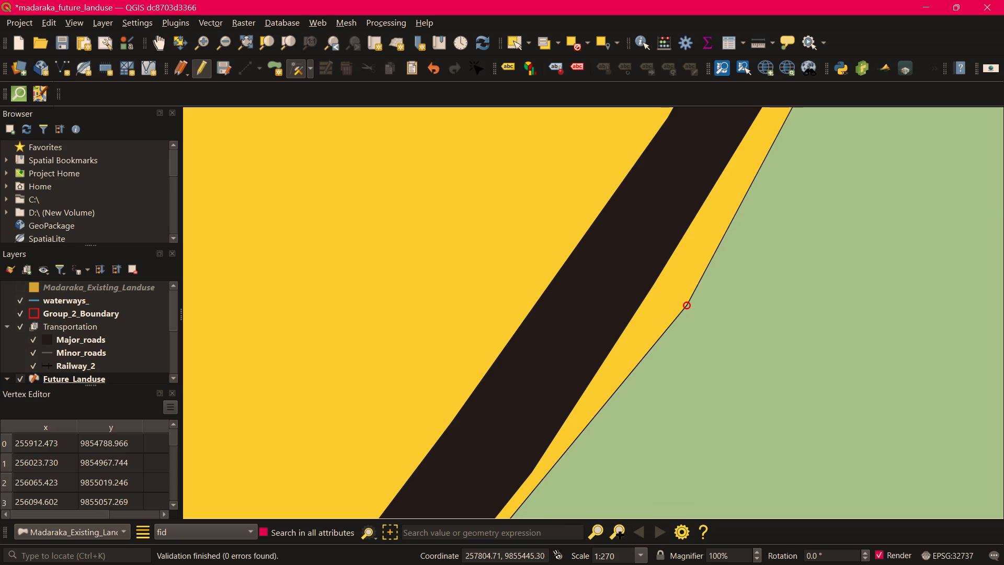
Select the large brown polygon southwest of the road junction and add a vertex on its eastern edge, placing it in the red strip.
scroll(780, 339, "down", 2)
scroll(835, 367, "down", 2)
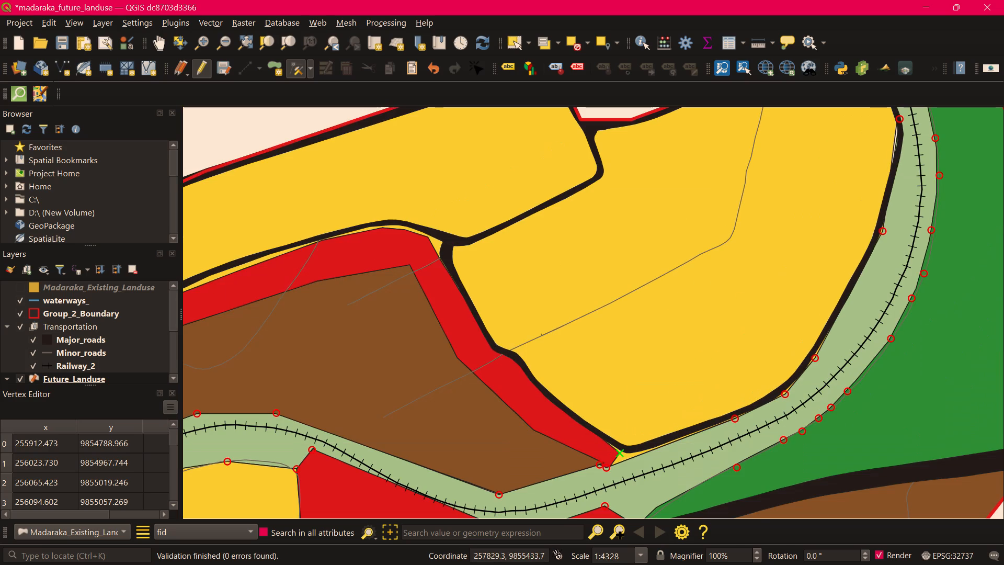
middle_click_drag(776, 411, 506, 470)
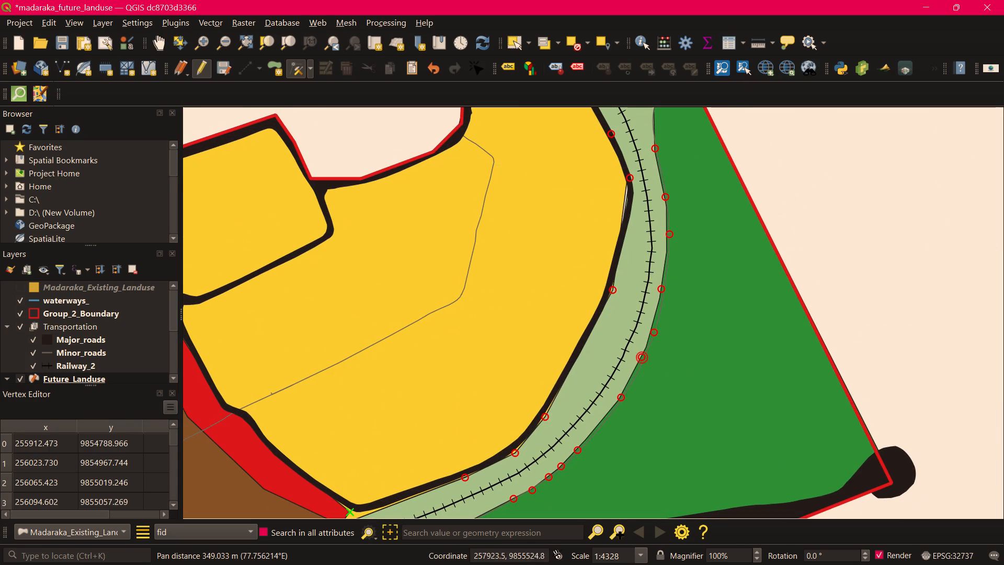
middle_click_drag(538, 303, 660, 467)
scroll(667, 386, "down", 1)
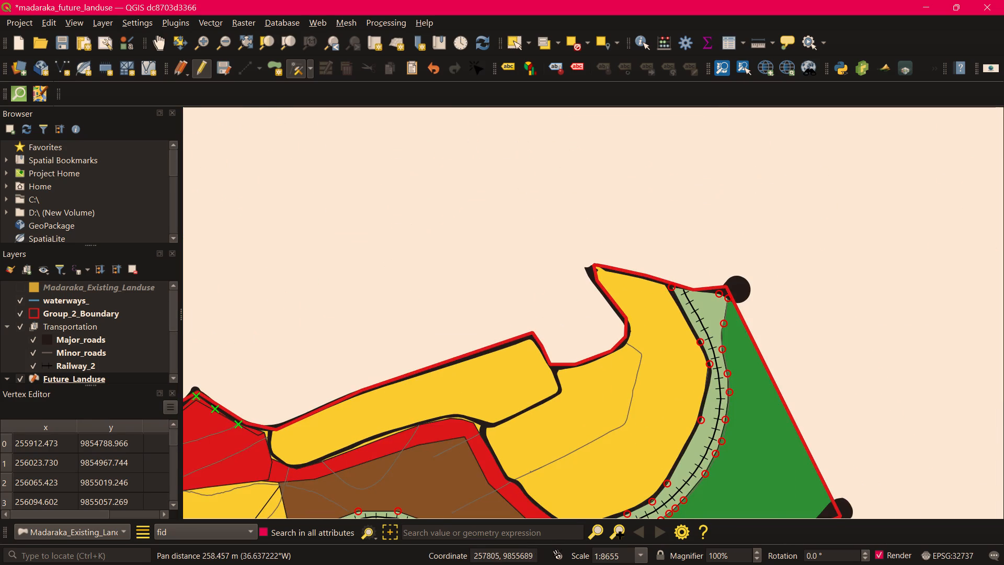
middle_click_drag(629, 438, 887, 104)
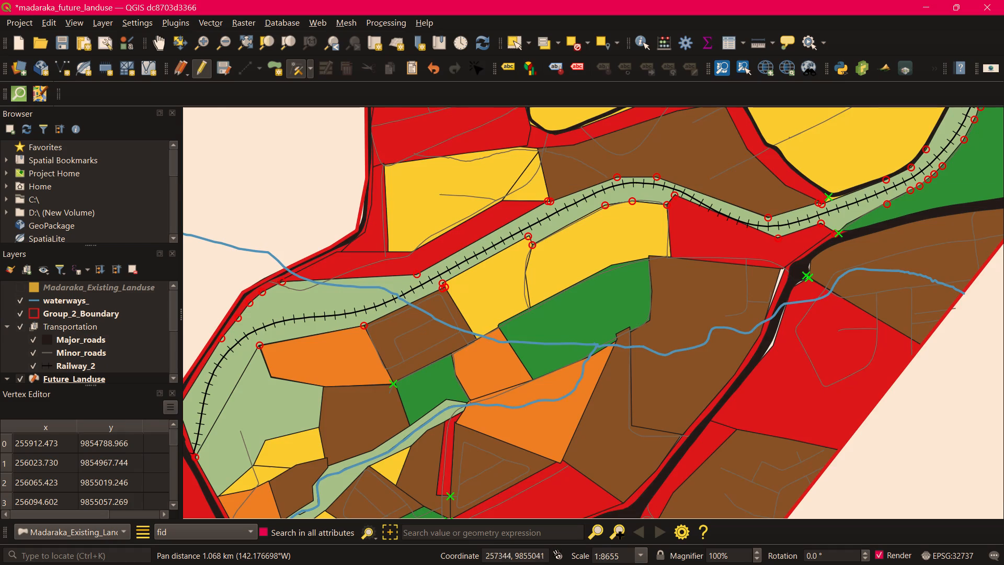
scroll(765, 300, "up", 1)
scroll(795, 239, "up", 1)
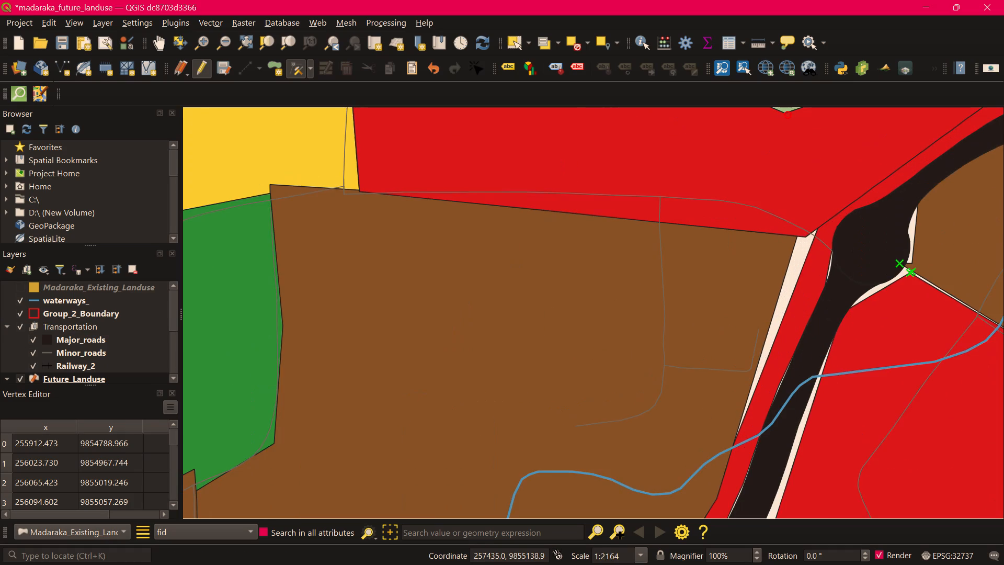
middle_click_drag(795, 244, 723, 287)
right_click(723, 286)
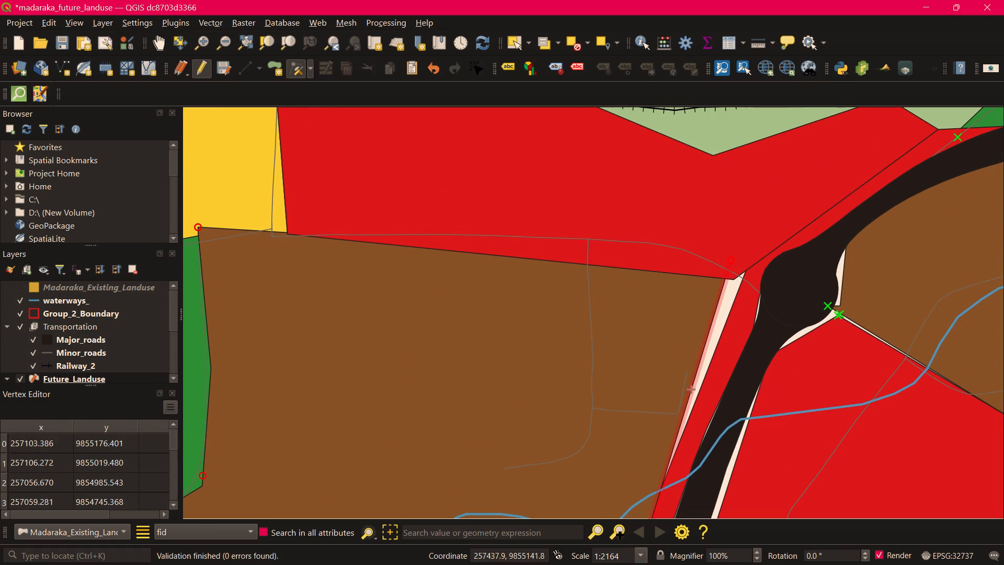
left_click_drag(730, 259, 740, 277)
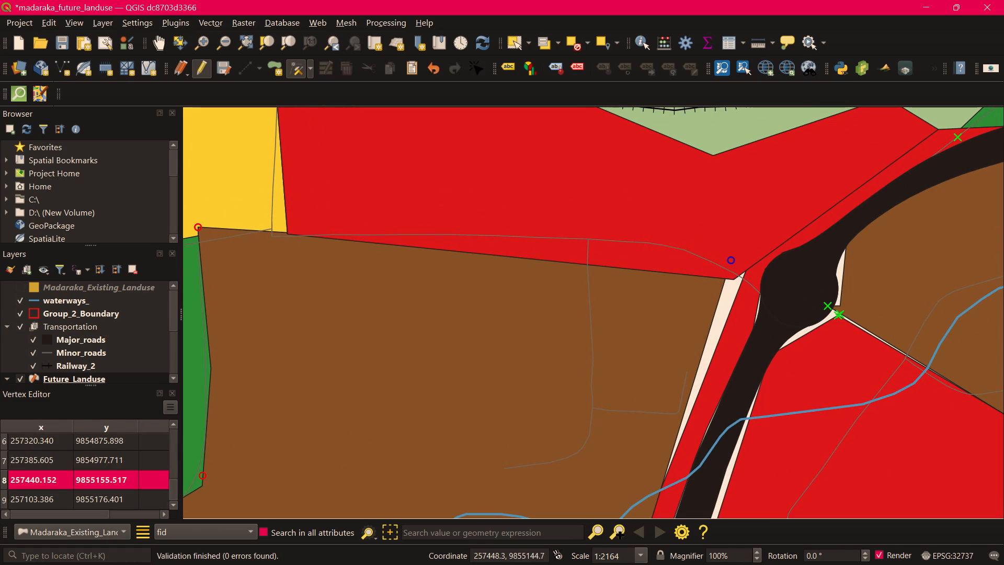
left_click(732, 254)
left_click(731, 259)
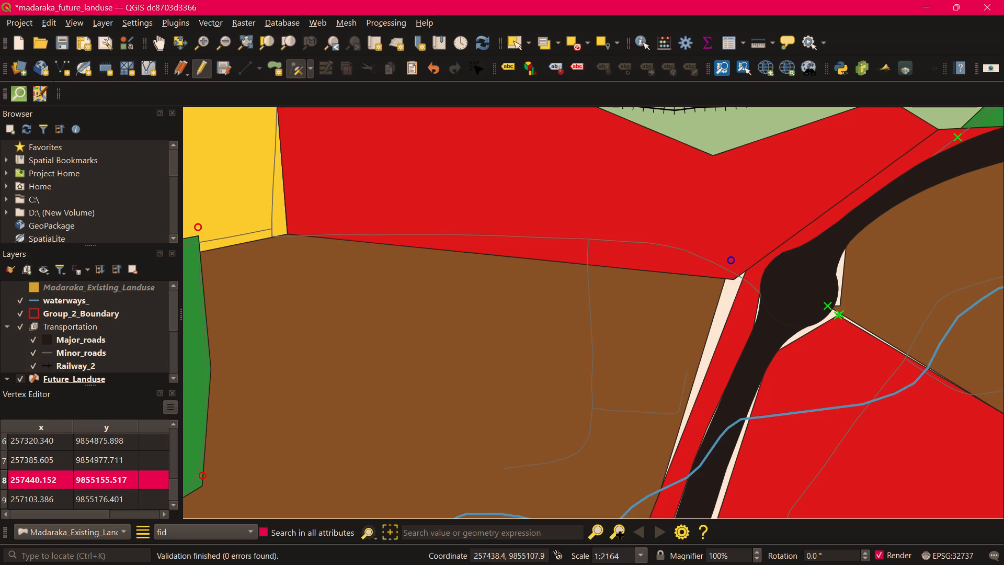
middle_click_drag(729, 342, 730, 242)
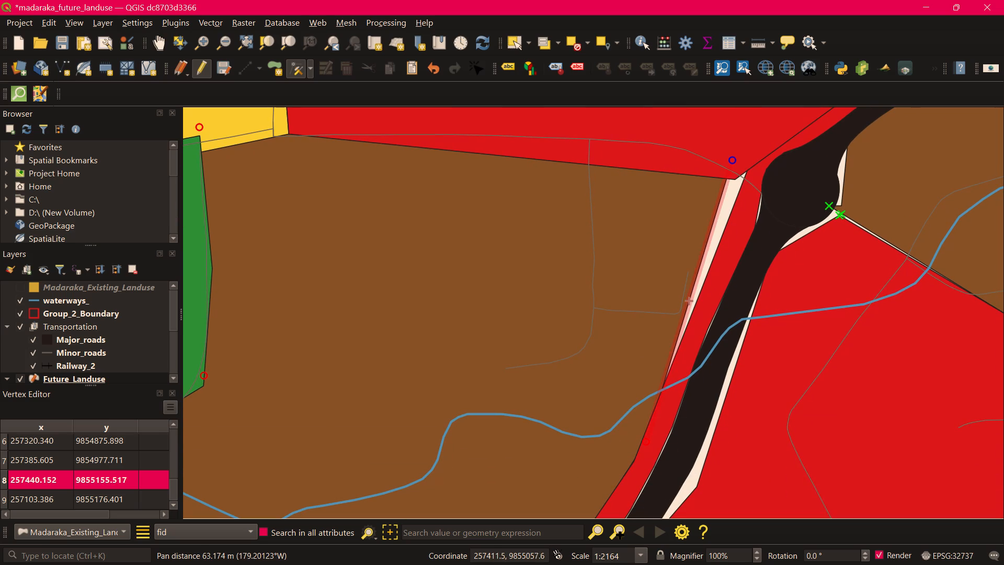
left_click(689, 300)
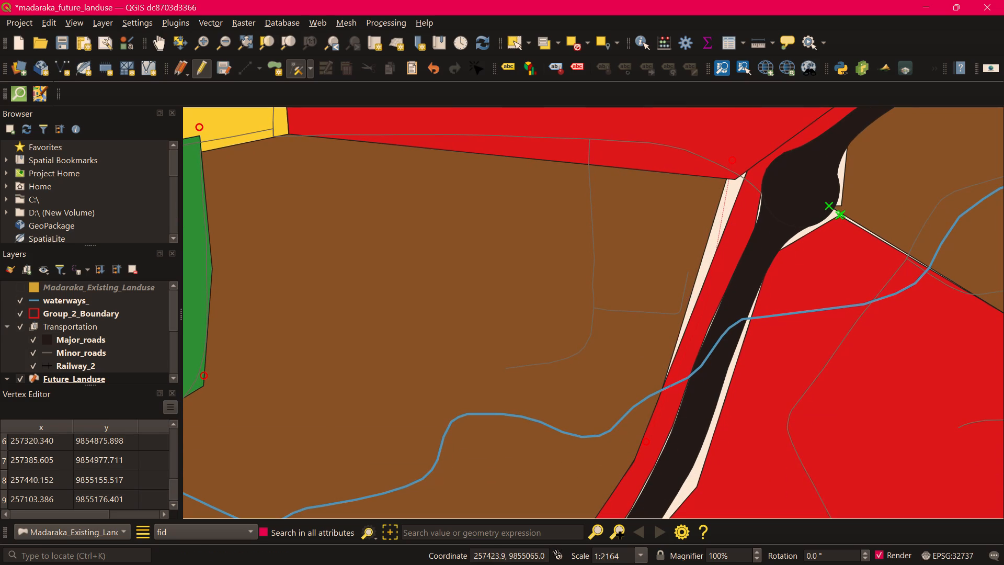
left_click(706, 303)
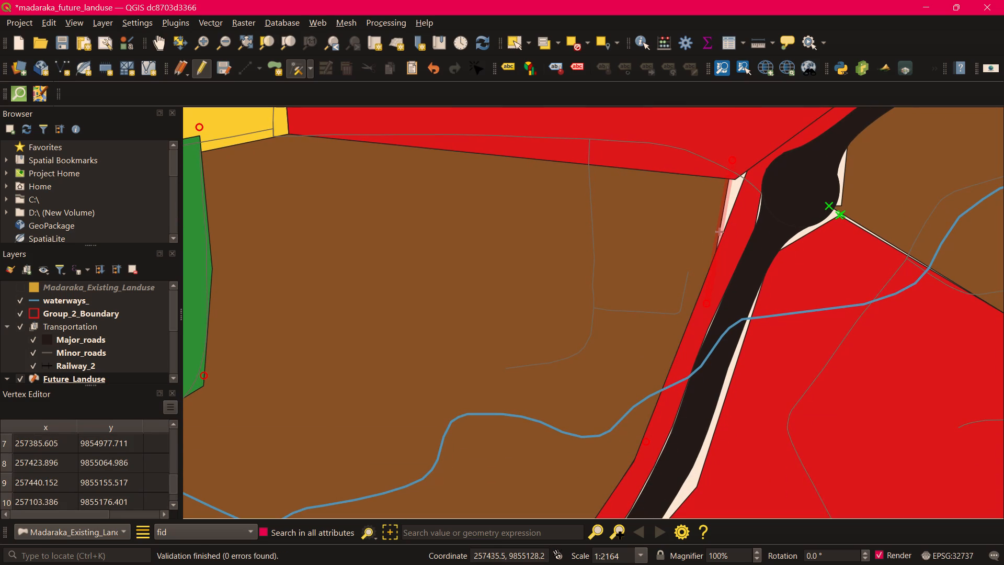
Shift the brown polygon's eastern edge segment above the new vertex eastward to cover the remaining gap beside the red strip.
left_click(725, 204)
left_click(754, 197)
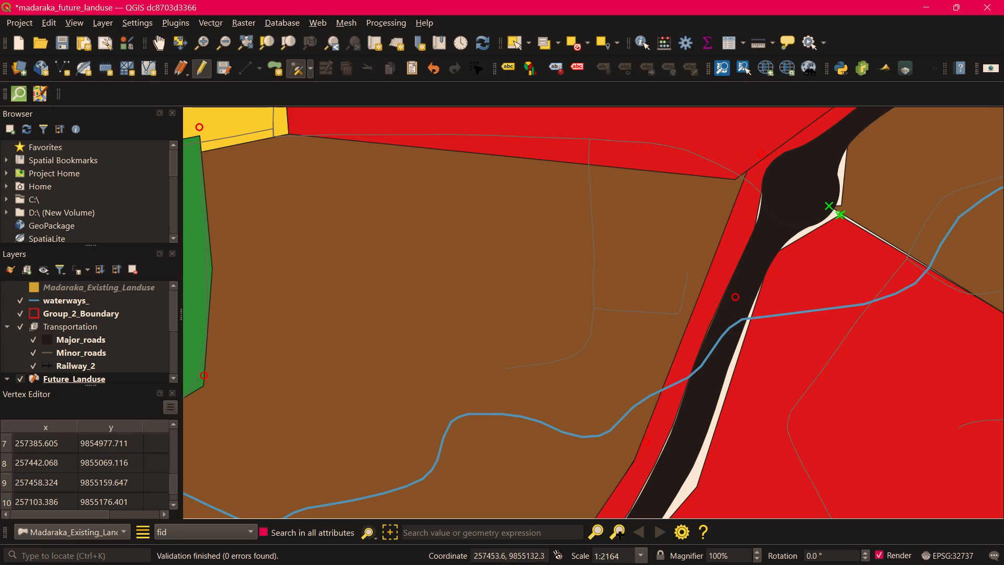
Select the narrow red strip west of the junction and move its road-side edge into the road to cover the sliver.
scroll(759, 209, "up", 2)
right_click(758, 207)
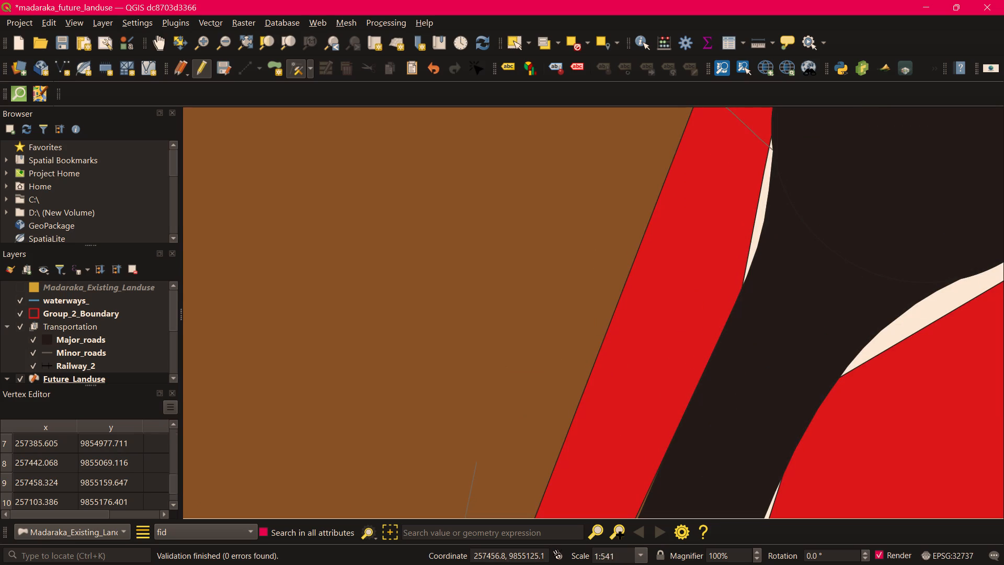
left_click(759, 206)
left_click(775, 210)
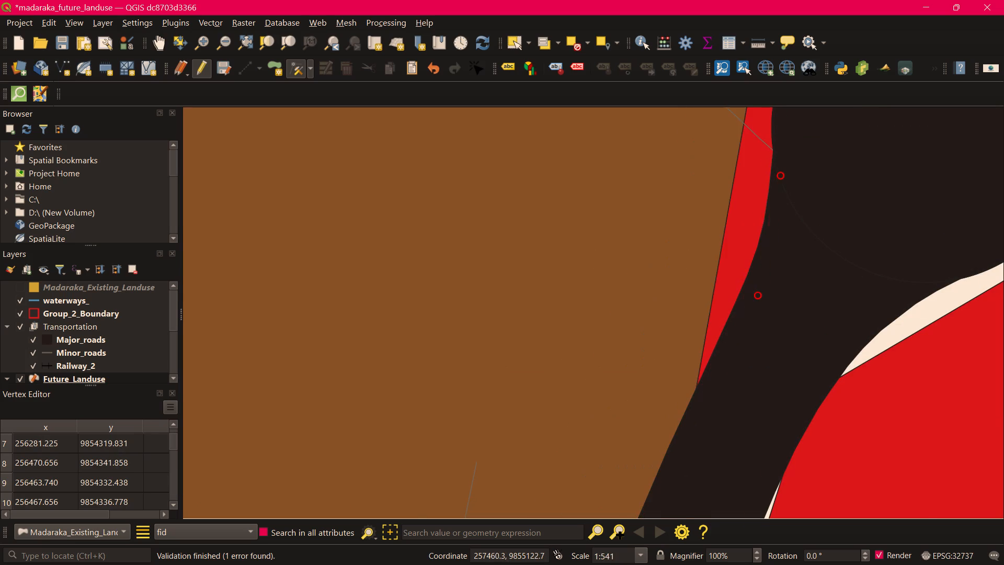
Select the red polygon southeast of the junction and add two vertices on its northwestern edge, placing both in the road.
scroll(796, 247, "down", 1)
middle_click_drag(793, 248, 698, 220)
left_click(800, 268)
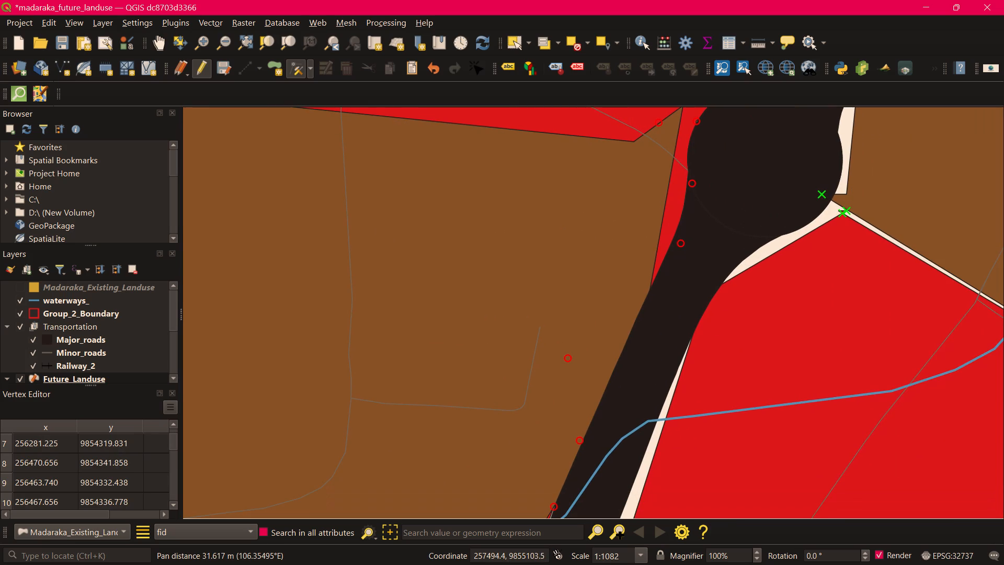
right_click(801, 247)
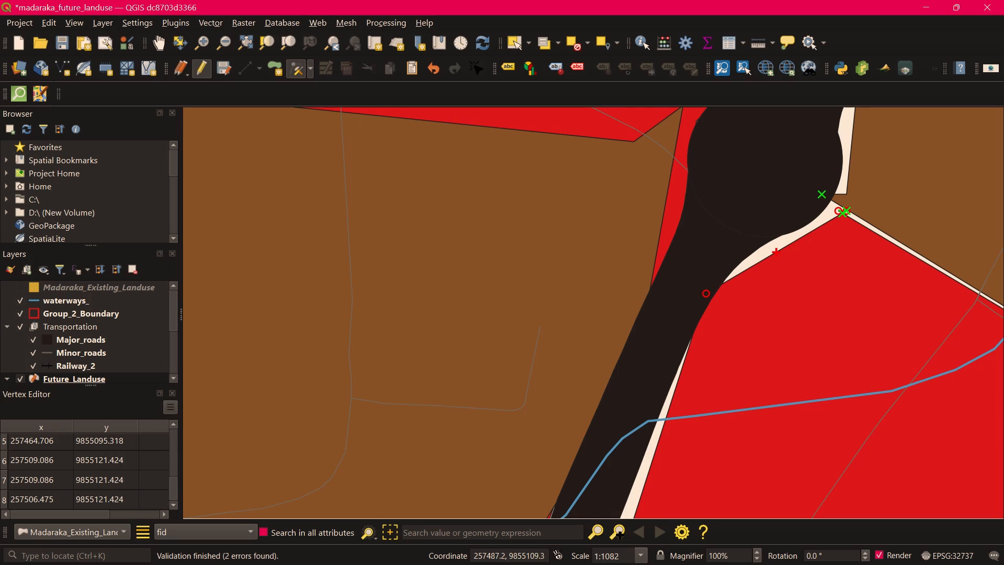
left_click(774, 253)
left_click(774, 229)
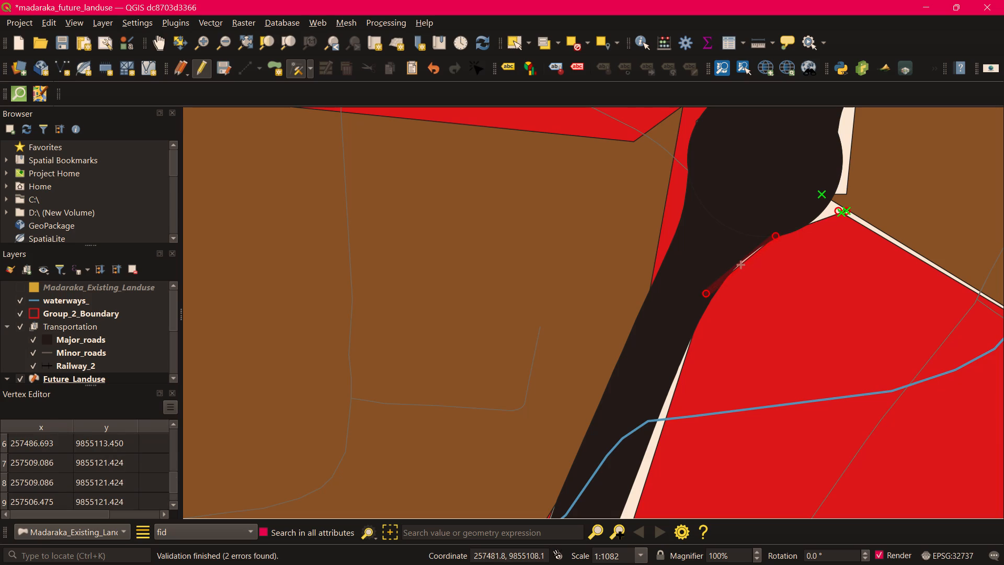
left_click(742, 265)
left_click(734, 252)
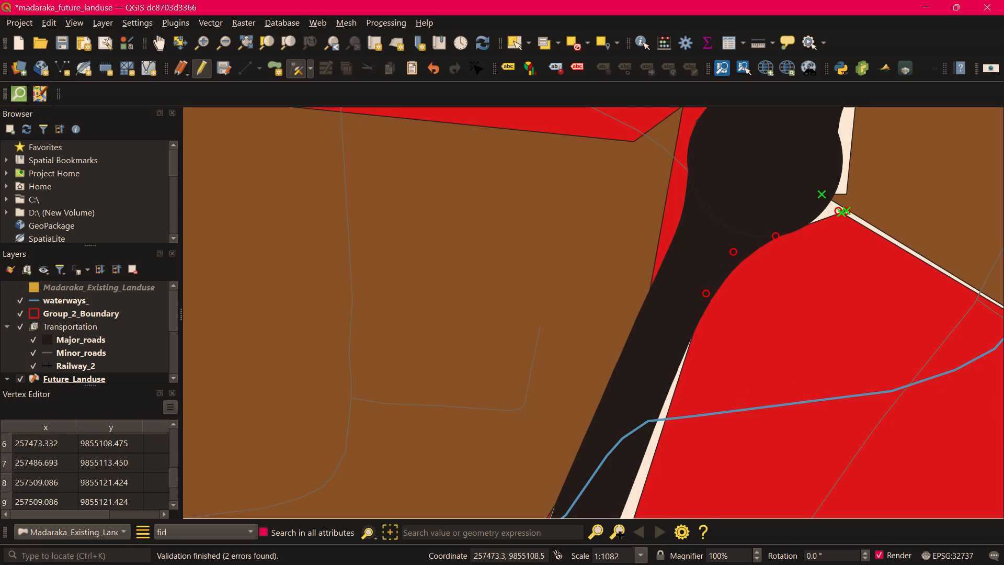
Farther south, move the same red polygon's western corner vertex to the road to close the long gap.
middle_click_drag(805, 354, 829, 201)
middle_click_drag(670, 360, 751, 240)
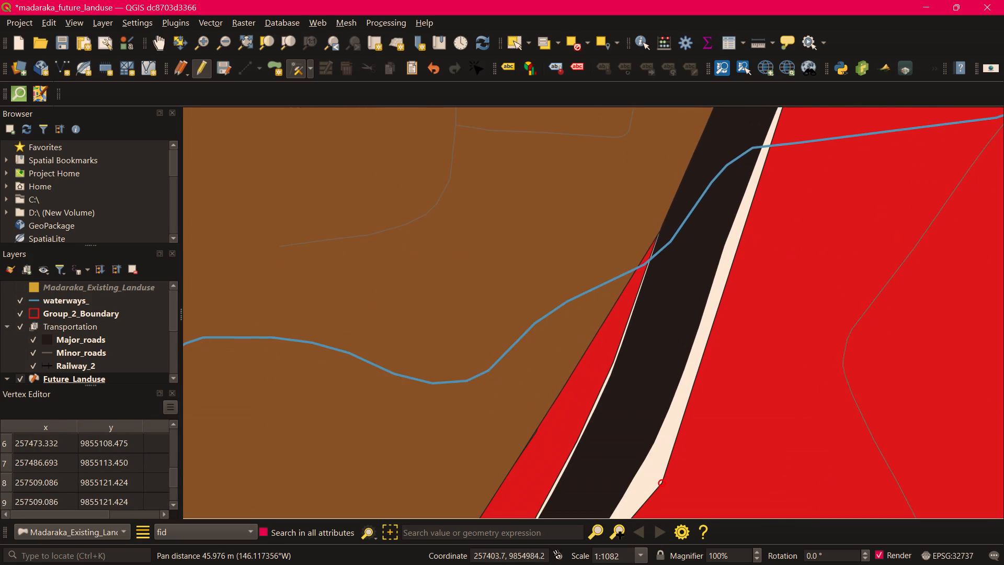
scroll(617, 375, "down", 1)
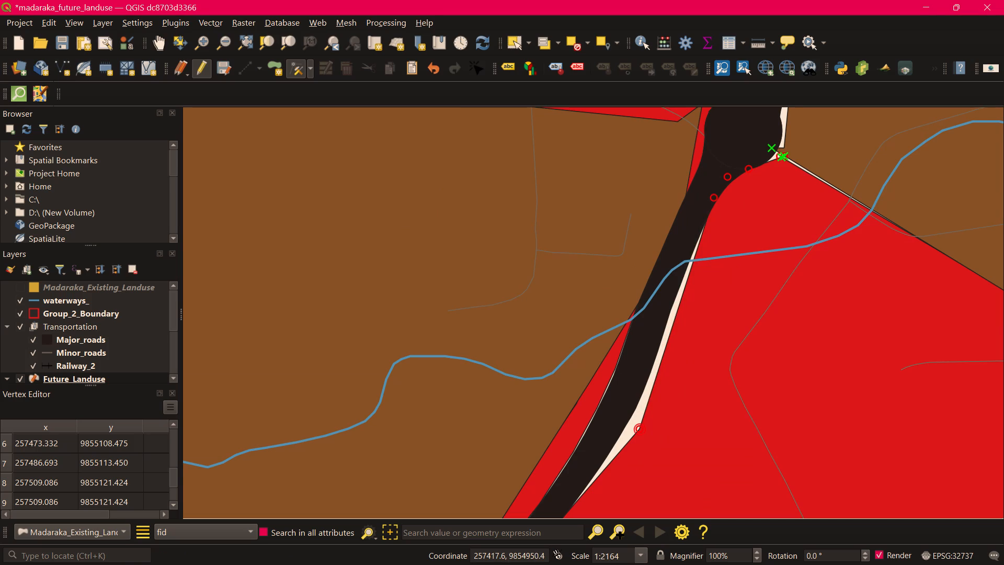
left_click(639, 429)
left_click(625, 413)
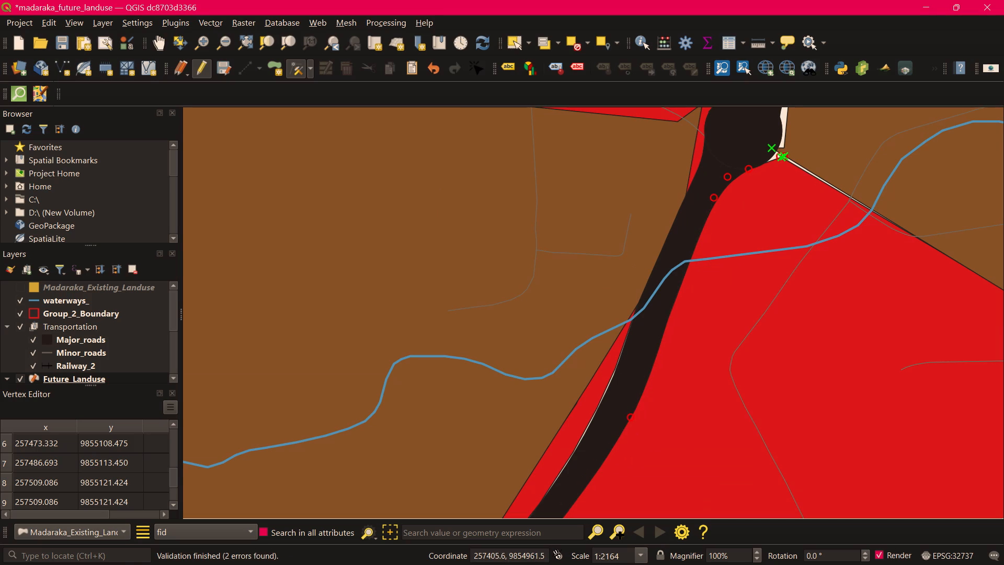
Select the red strip west of the road near the waterway crossing and move its road-side vertex and the edge above it into the road.
scroll(596, 405, "up", 2)
right_click(603, 413)
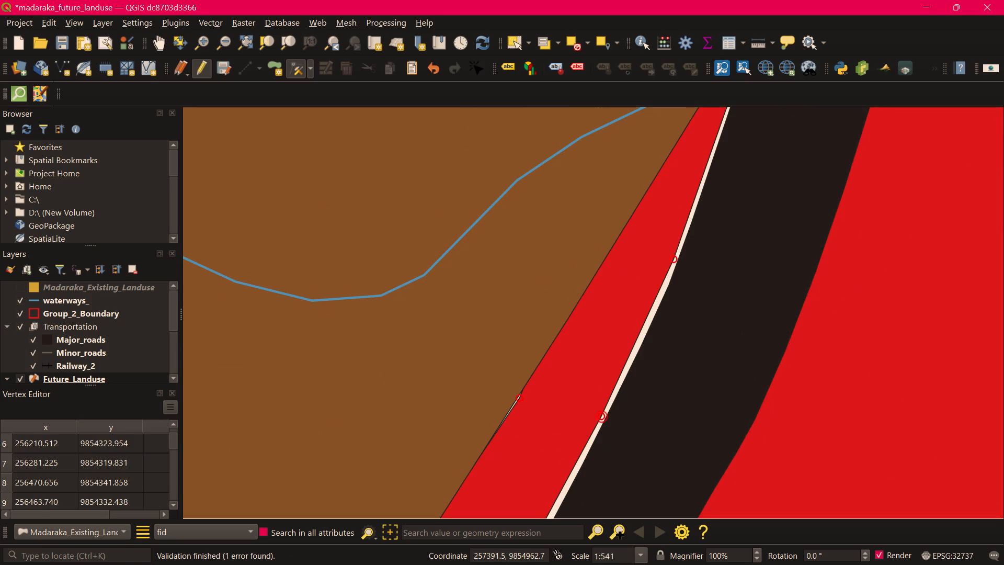
left_click(602, 415)
left_click(620, 424)
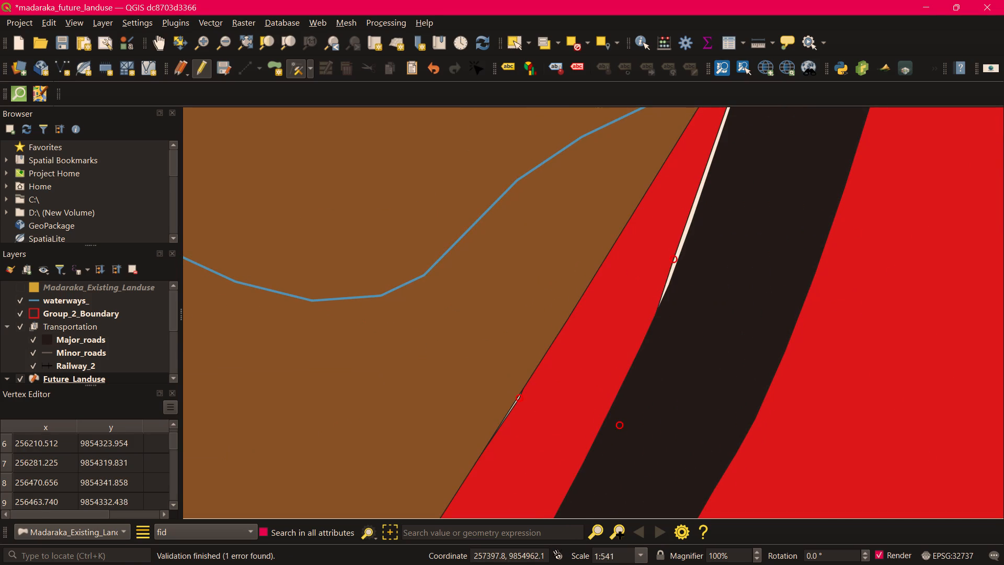
middle_click_drag(645, 418, 542, 522)
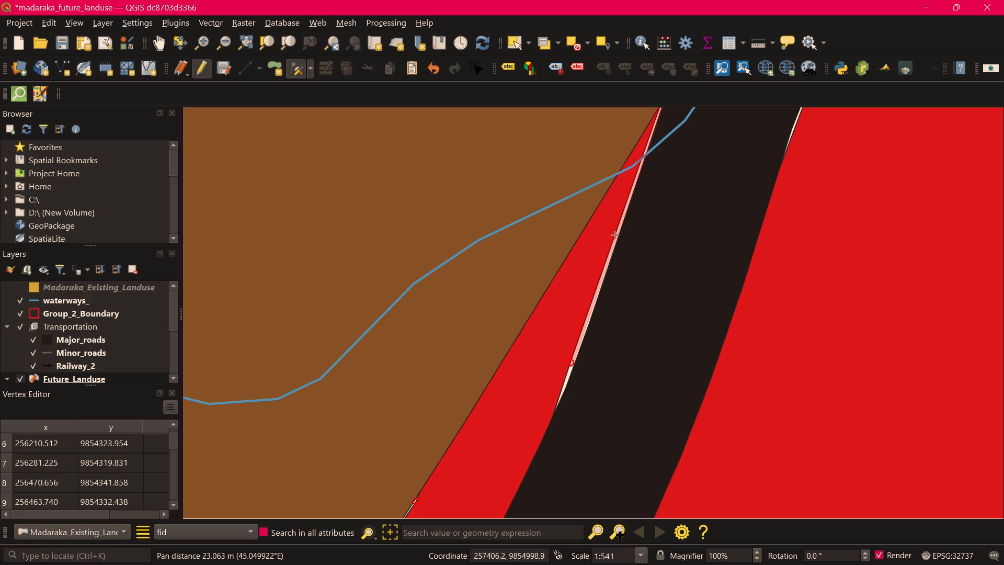
left_click(596, 288)
left_click(613, 297)
Select the brown polygon east of the junction and add a vertex on its western edge, placing it inside the road.
scroll(632, 301, "down", 2)
scroll(665, 358, "down", 1)
middle_click_drag(766, 316, 599, 464)
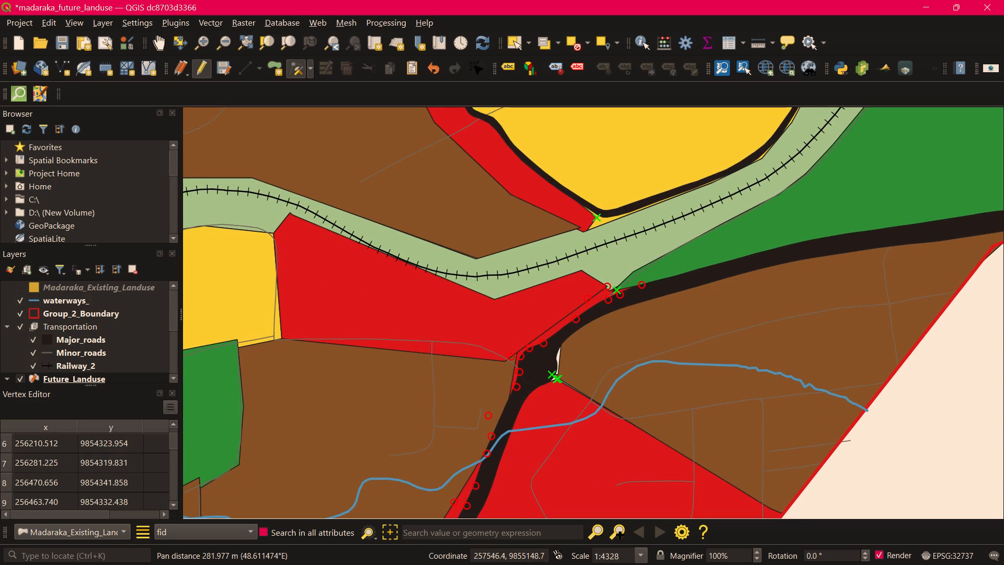
scroll(583, 364, "up", 3)
right_click(468, 333)
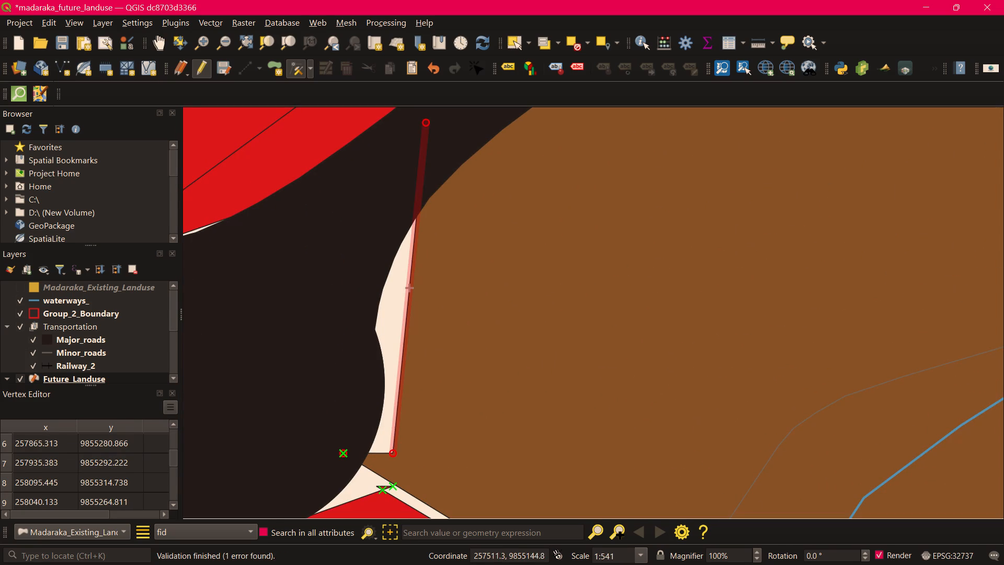
left_click(410, 289)
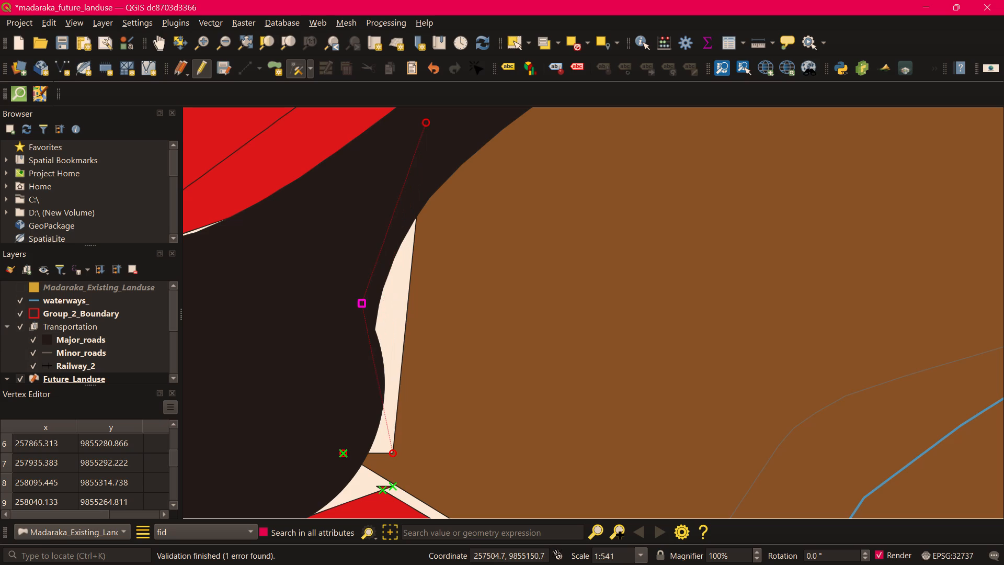
left_click(366, 301)
middle_click_drag(475, 352, 705, 247)
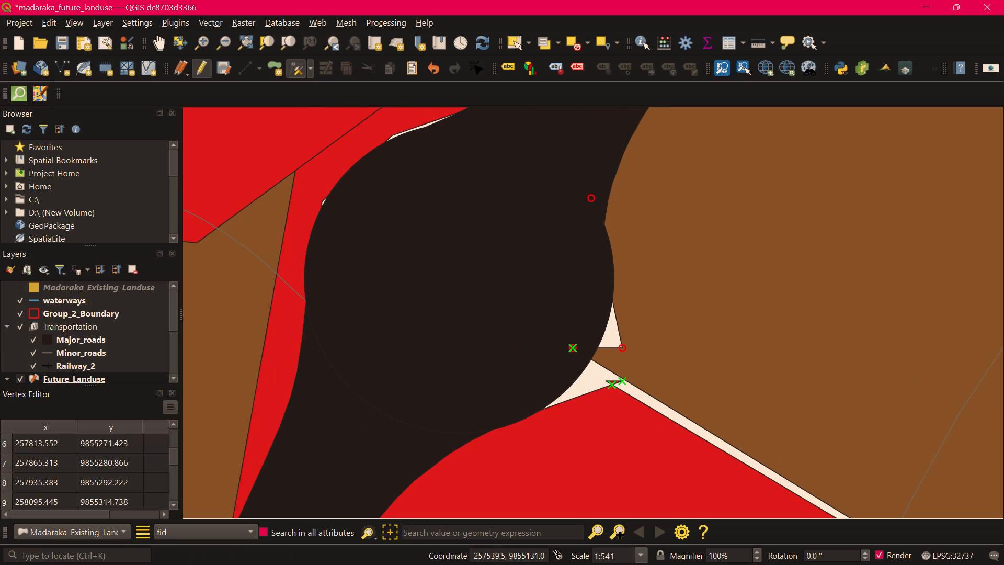
Move the brown polygon's vertex east of the junction onto the road's edge to close the small gap.
left_click(624, 346)
left_click(602, 322)
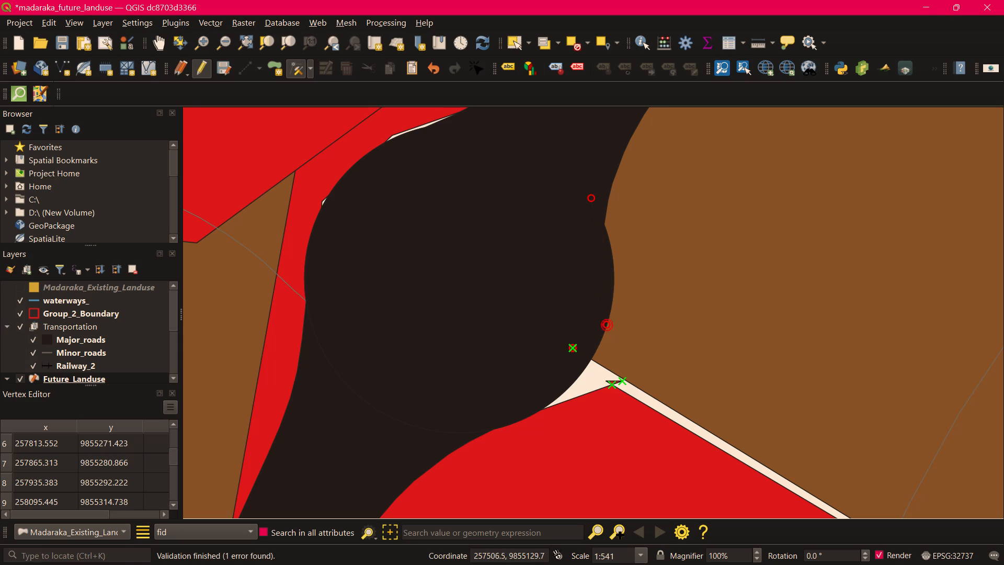
Select the red polygon south of the junction and move its northwestern edge up to the brown polygon's corner at the road.
middle_click_drag(638, 370, 589, 218)
left_click(562, 233)
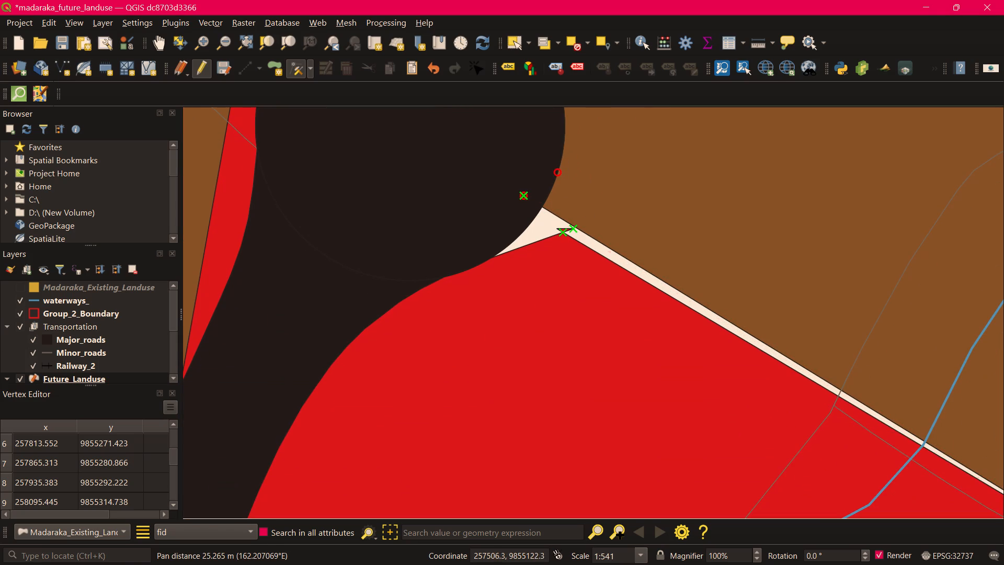
right_click_drag(552, 236, 539, 227)
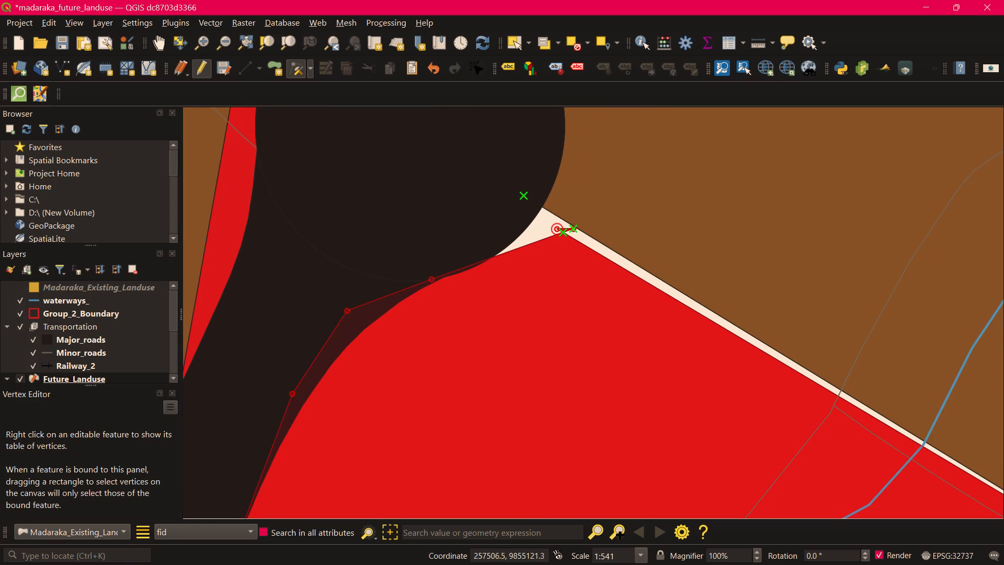
left_click_drag(557, 229, 556, 223)
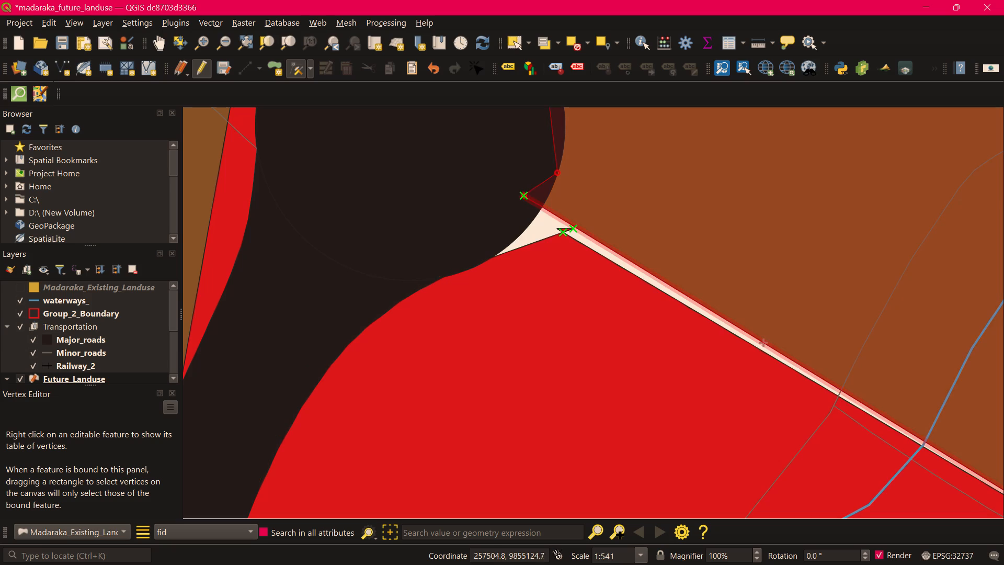
scroll(558, 234, "up", 2)
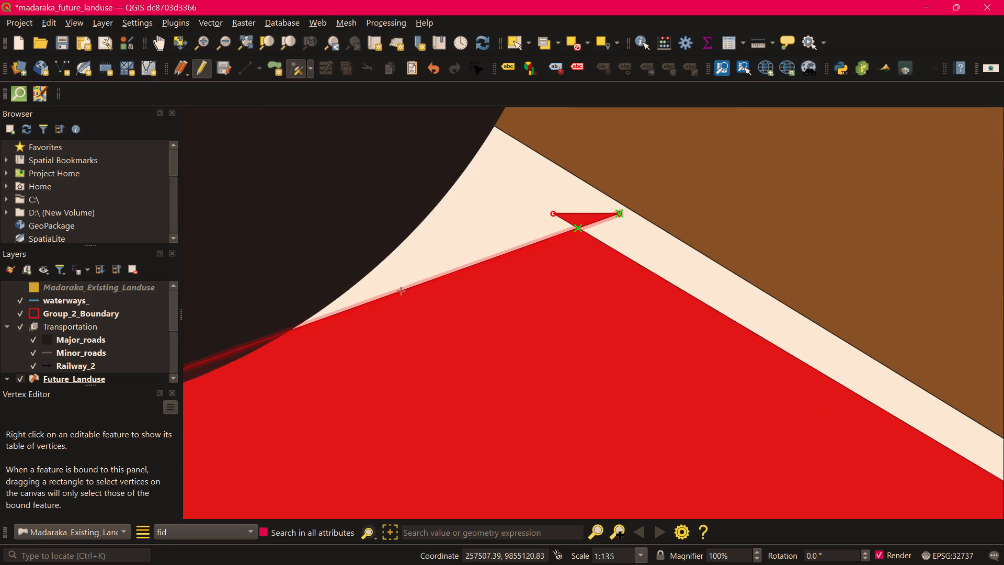
left_click(575, 228)
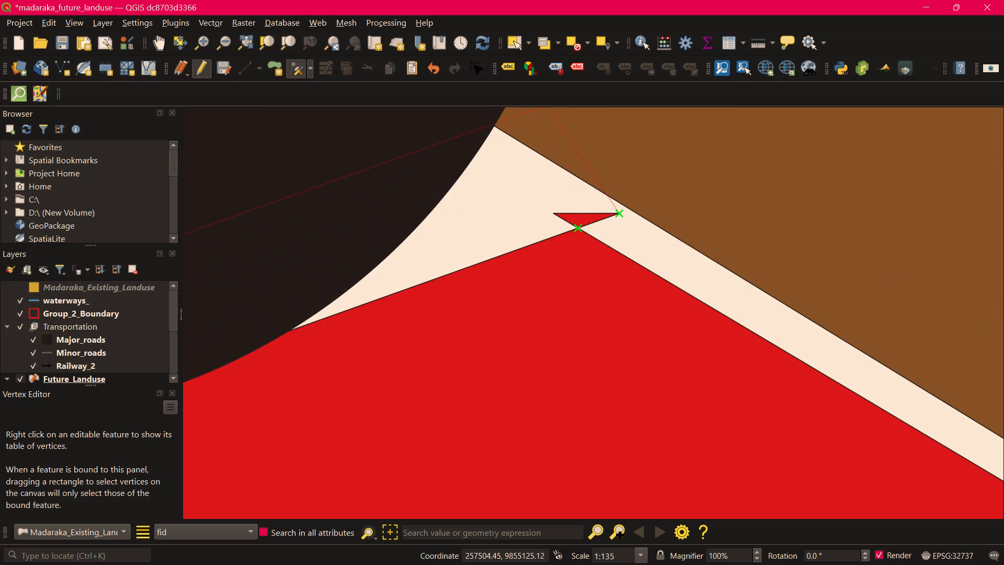
left_click(502, 120)
Move the red polygon's long northeastern edge onto the neighbouring brown polygon to close the strip between them.
scroll(571, 309, "down", 3)
middle_click_drag(590, 363, 534, 357)
scroll(563, 326, "up", 1)
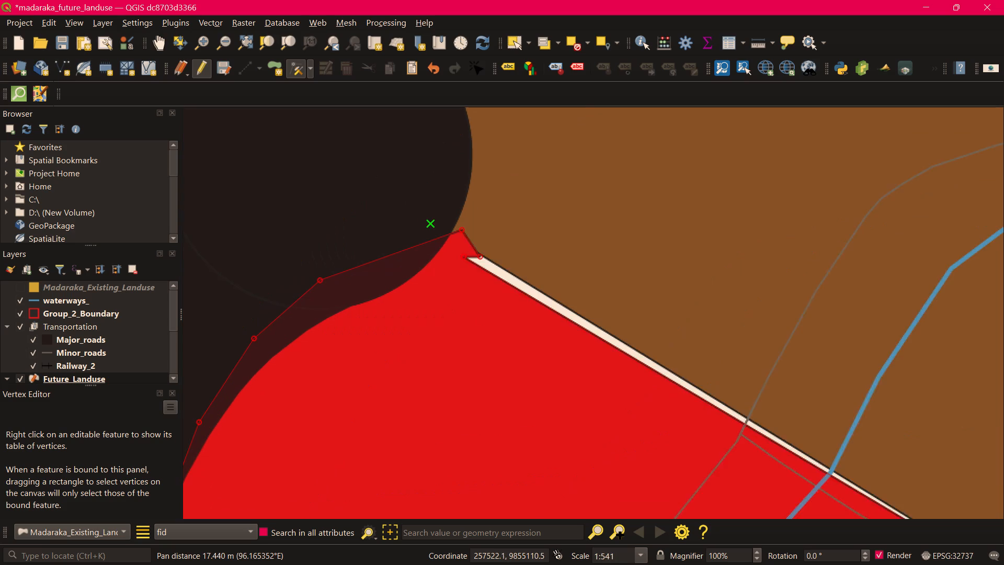
left_click(562, 315)
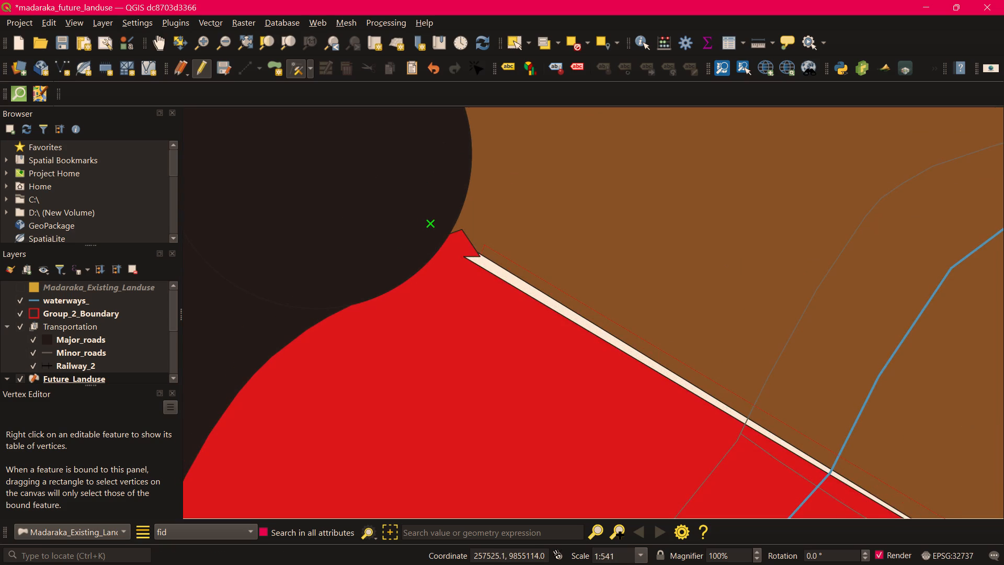
left_click(581, 302)
Save the Future_Landuse layer edits and end the layer's editing session.
middle_click_drag(645, 487, 488, 382)
scroll(601, 446, "down", 1)
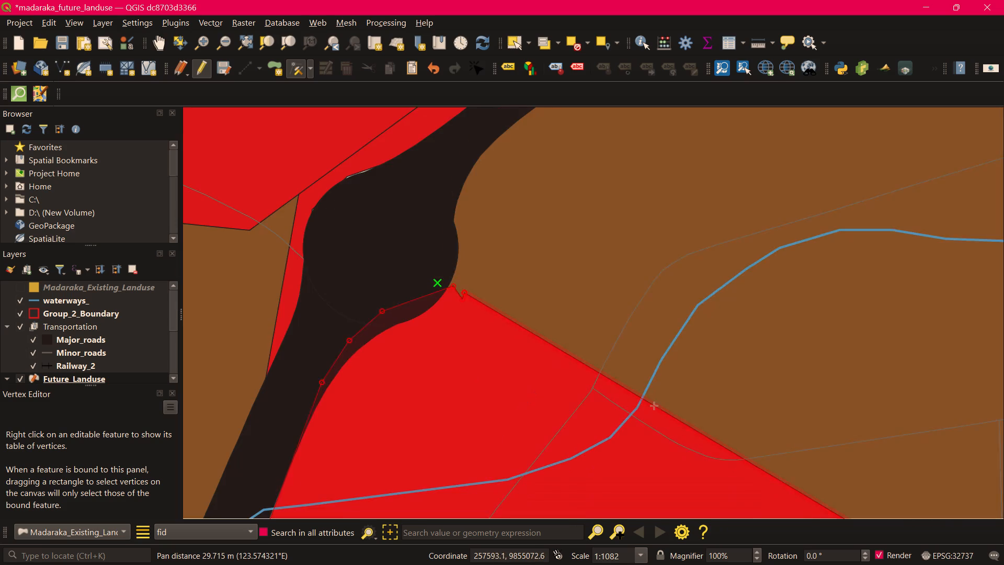
middle_click_drag(724, 454, 563, 335)
scroll(587, 335, "down", 4)
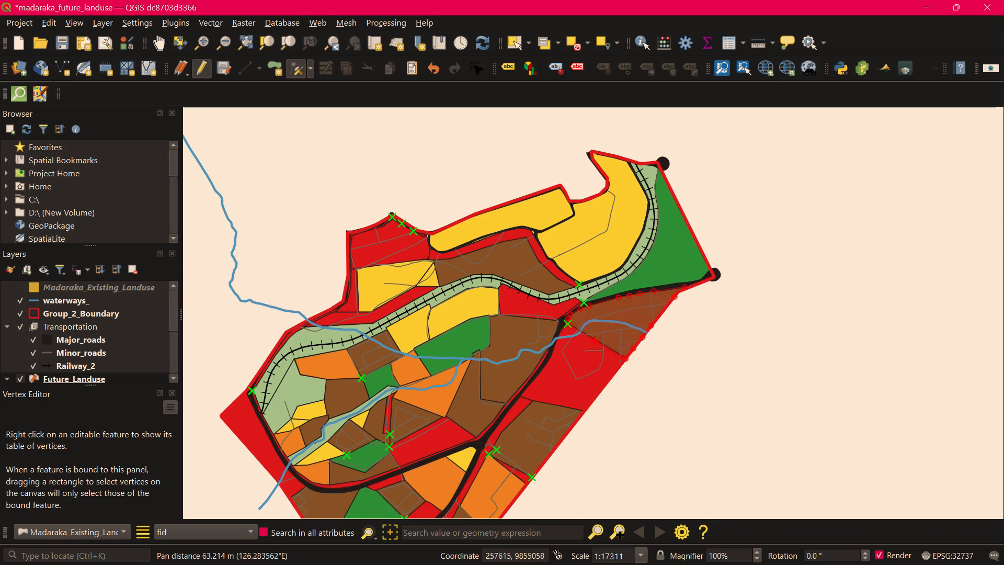
scroll(393, 318, "up", 2)
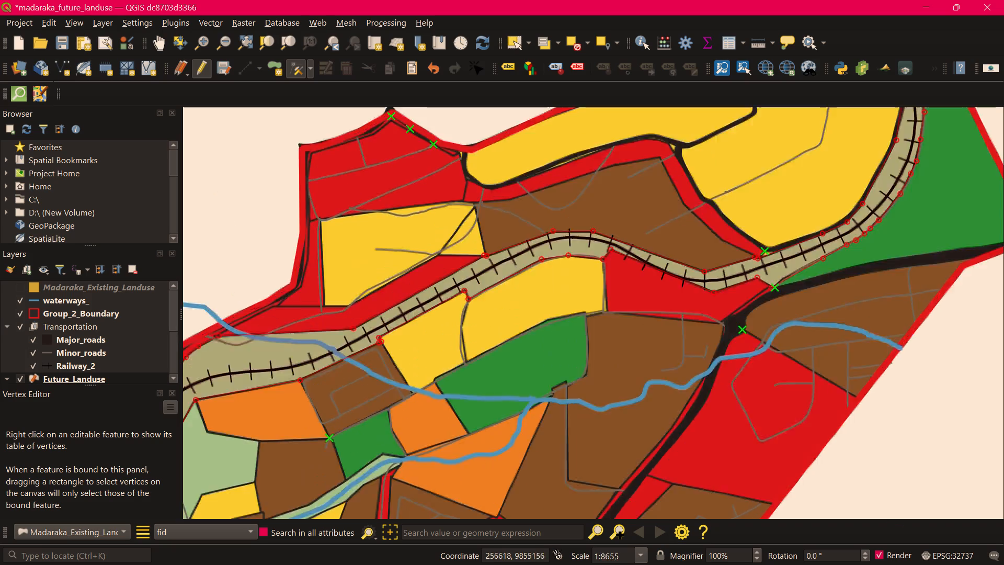
scroll(390, 314, "down", 2)
middle_click_drag(514, 395, 514, 395)
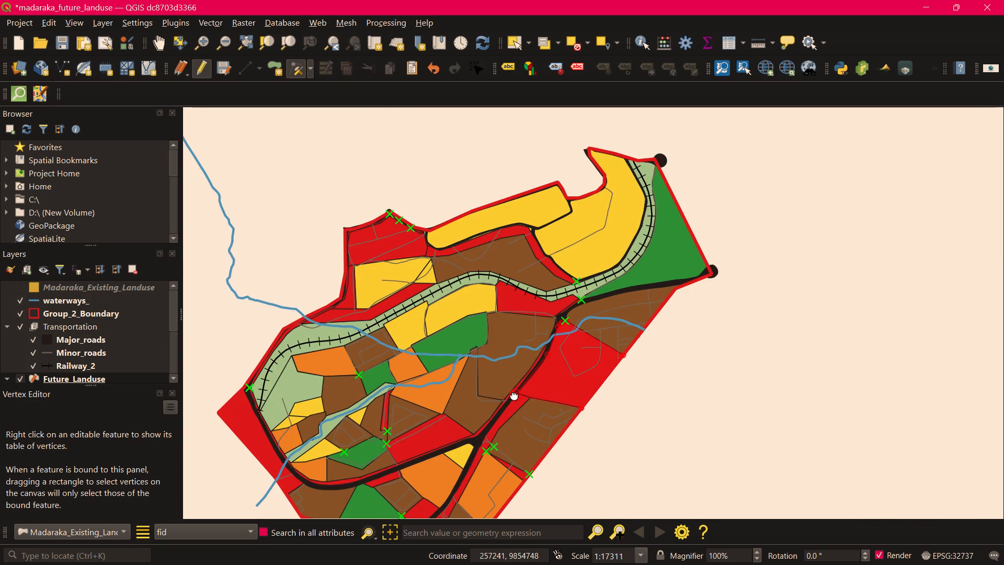
middle_click_drag(514, 395, 597, 264)
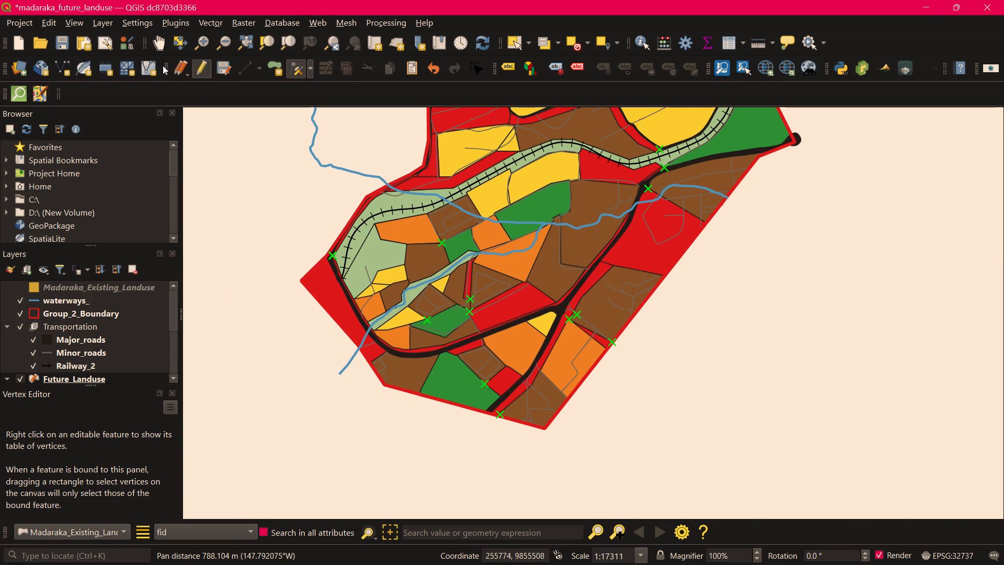
left_click(220, 66)
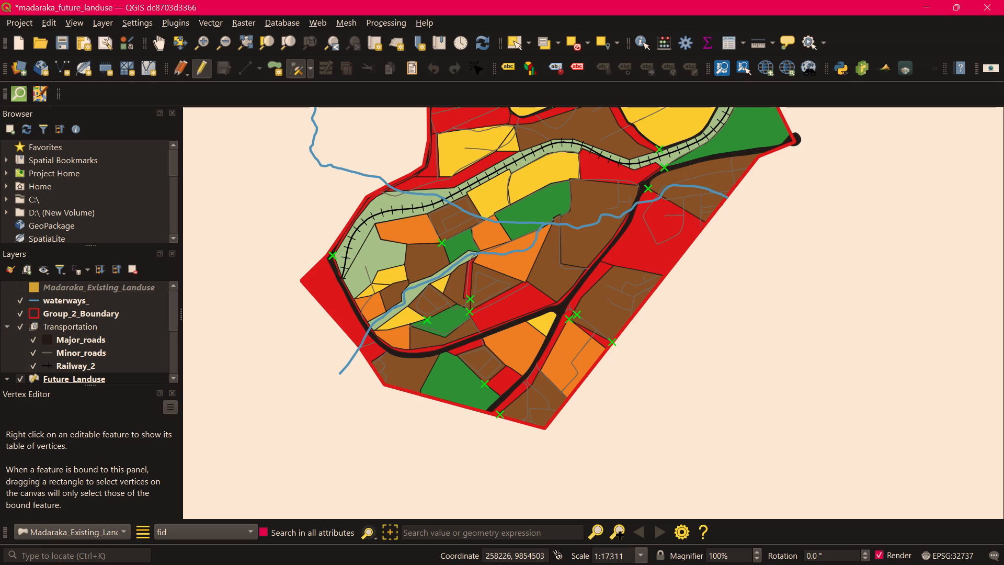
scroll(445, 302, "up", 1)
scroll(445, 302, "down", 1)
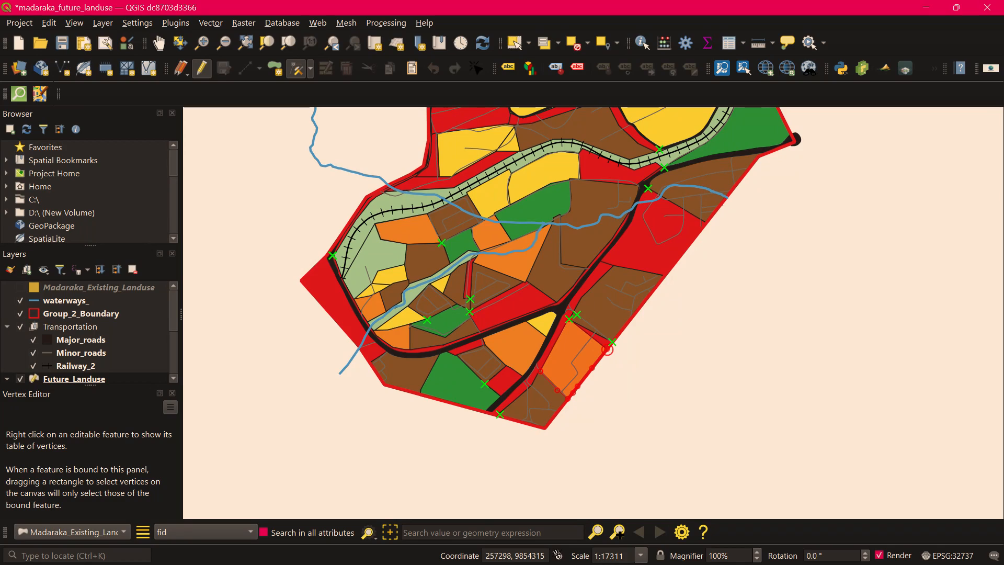
left_click(201, 70)
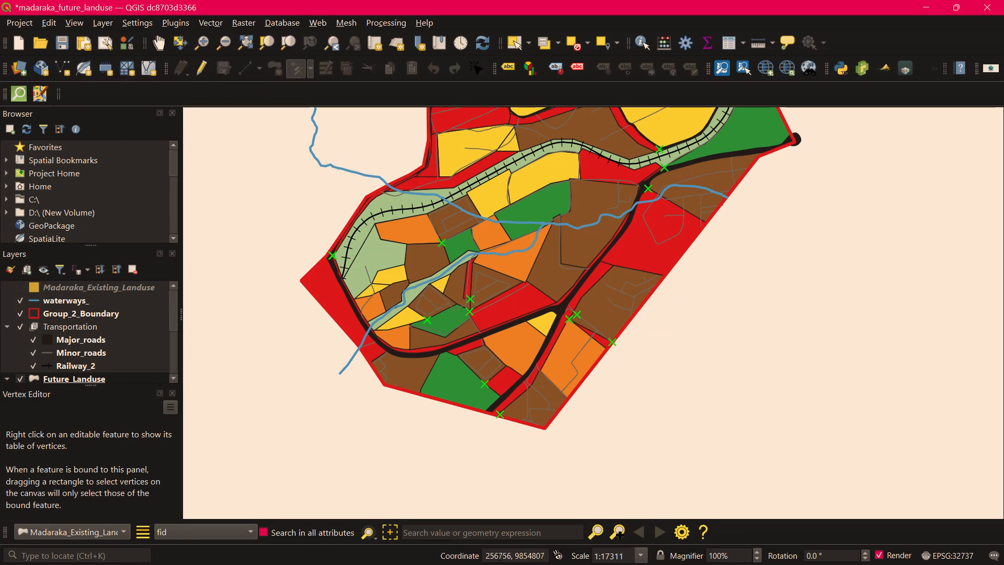
Examine the entire future land-use map within the group boundary at different scales.
middle_click_drag(565, 229, 505, 335)
left_click(505, 335)
right_click(505, 335)
middle_click(505, 335)
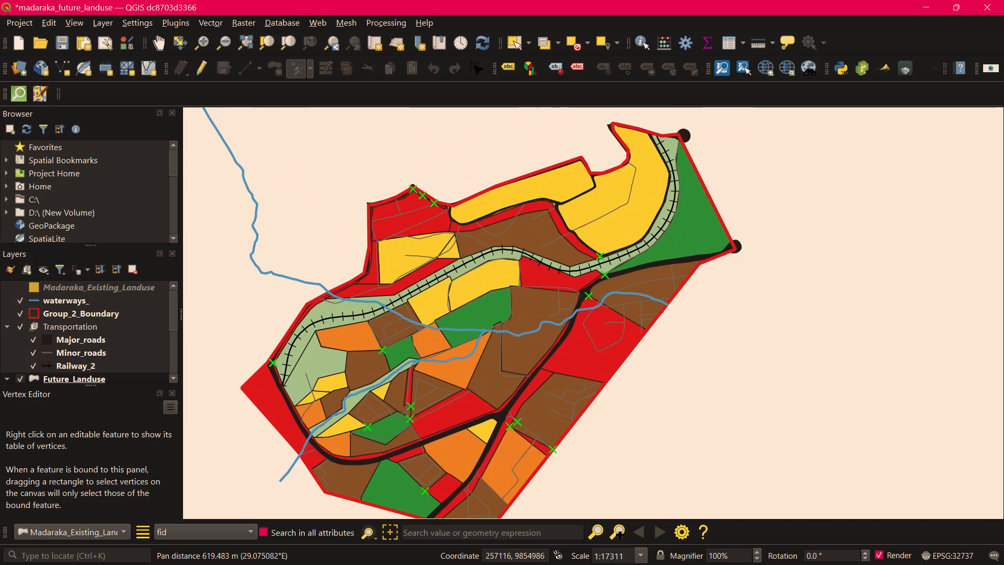
middle_click_drag(512, 324, 531, 296)
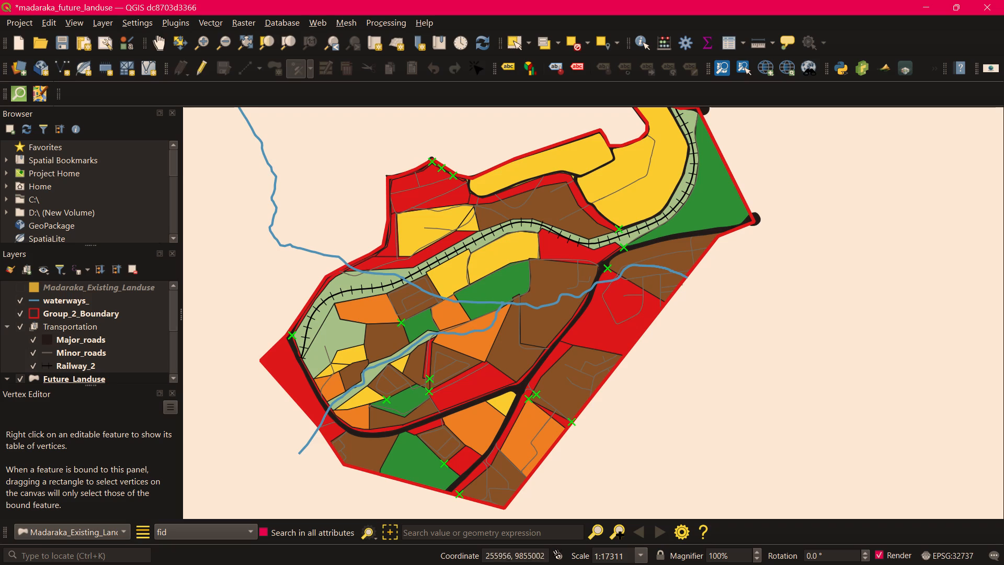
scroll(491, 325, "down", 2)
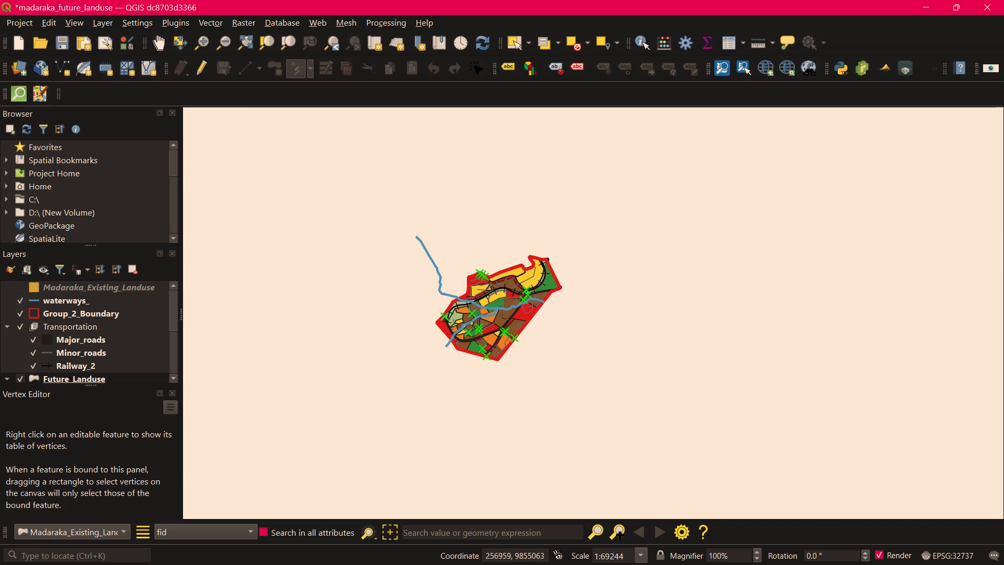
scroll(496, 304, "down", 1)
scroll(492, 306, "up", 2)
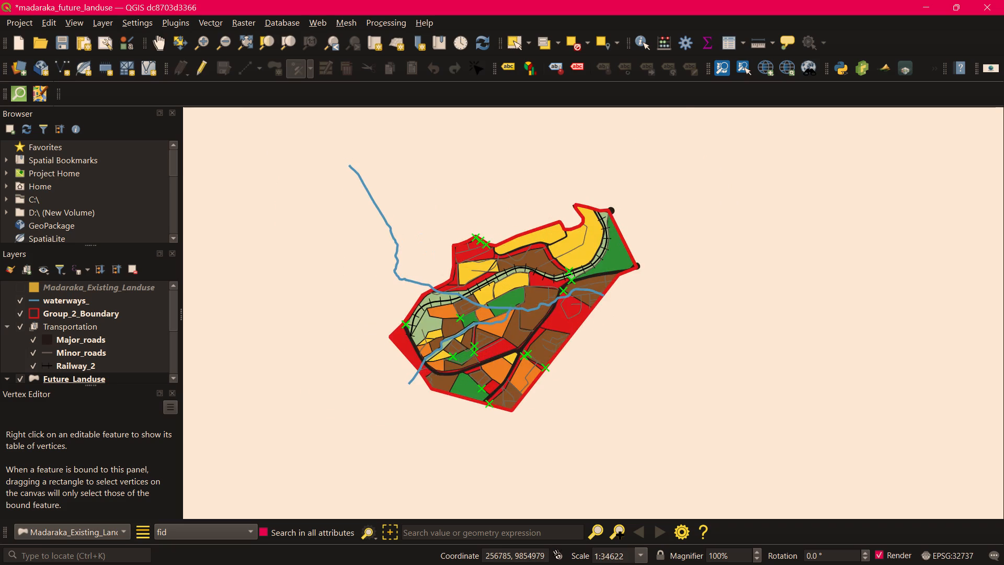
scroll(492, 306, "up", 1)
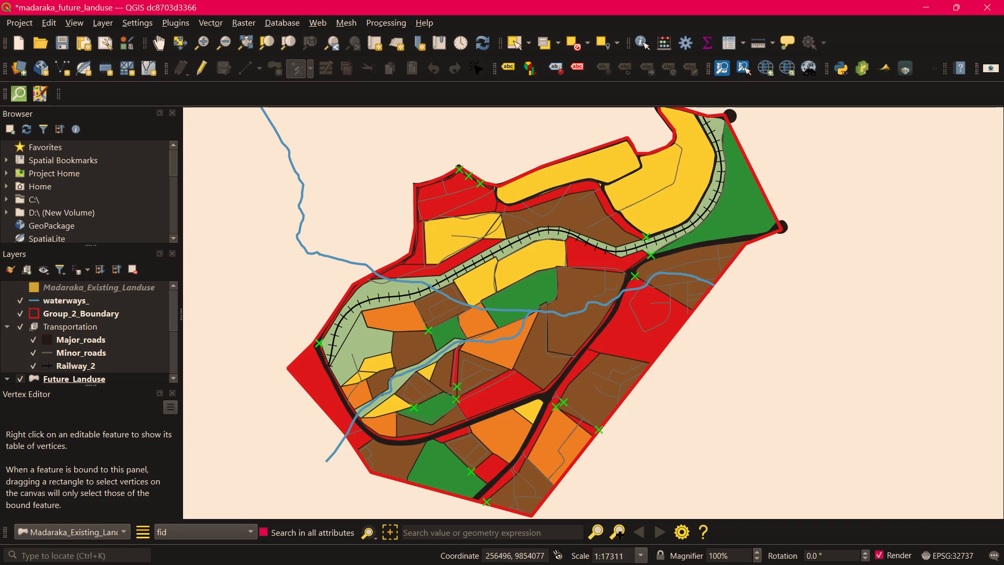
Select the Future_Landuse layer, close the Vertex Editor and switch to the Pan Map tool.
left_click(121, 379)
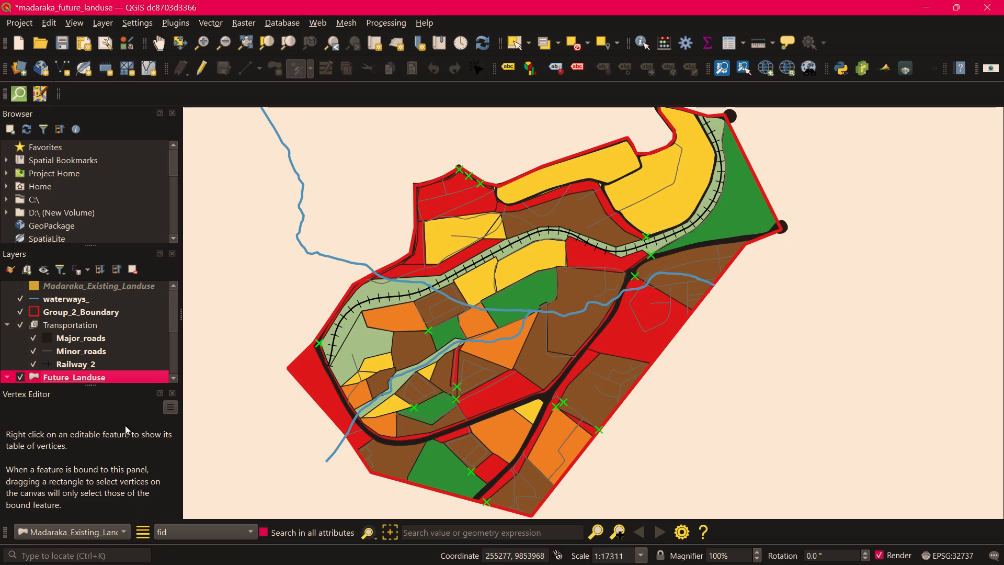
scroll(112, 491, "down", 7)
scroll(112, 491, "up", 2)
left_click(172, 391)
scroll(115, 433, "down", 2)
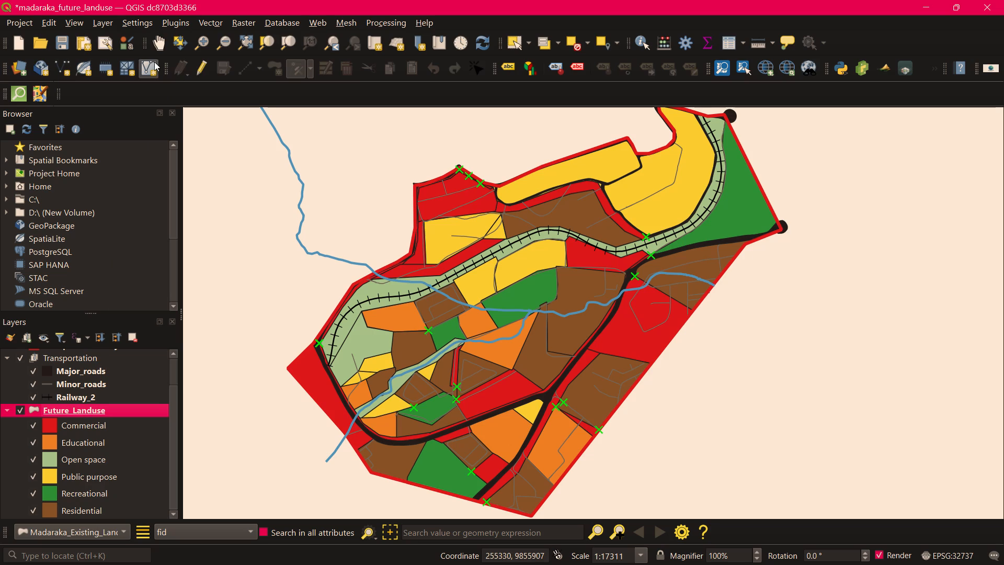
left_click(164, 47)
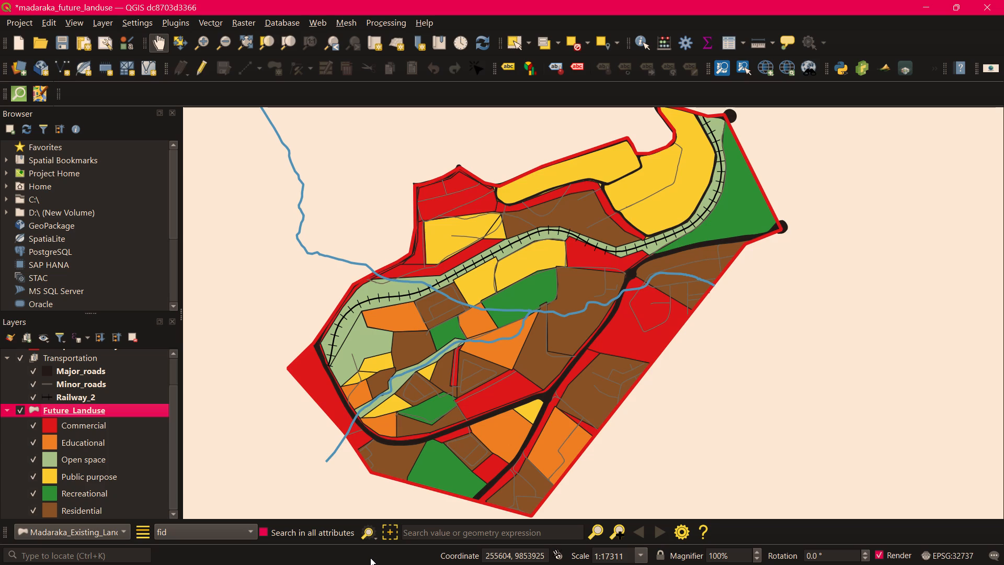
Save the madaraka_future_landuse project.
left_click(21, 20)
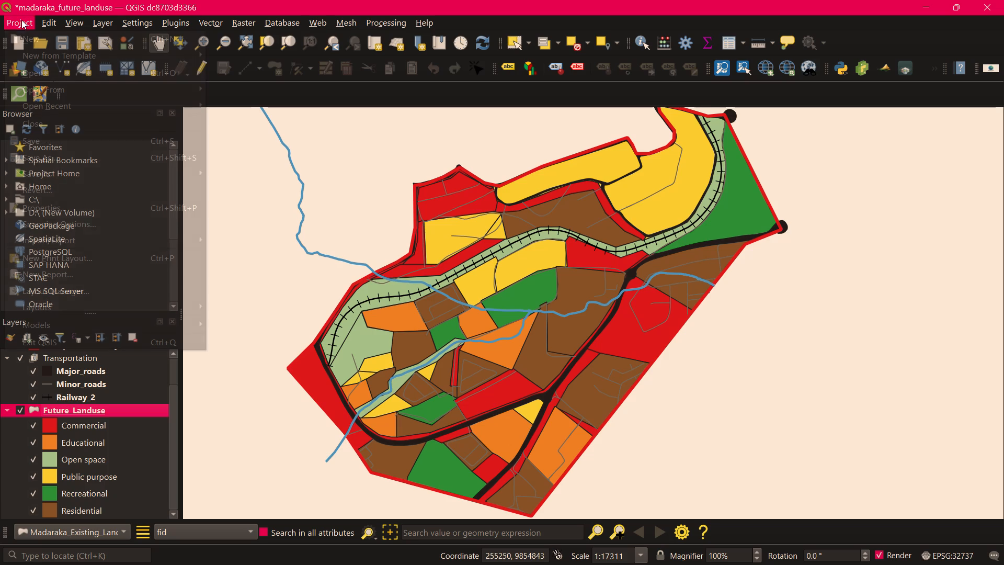
left_click(53, 141)
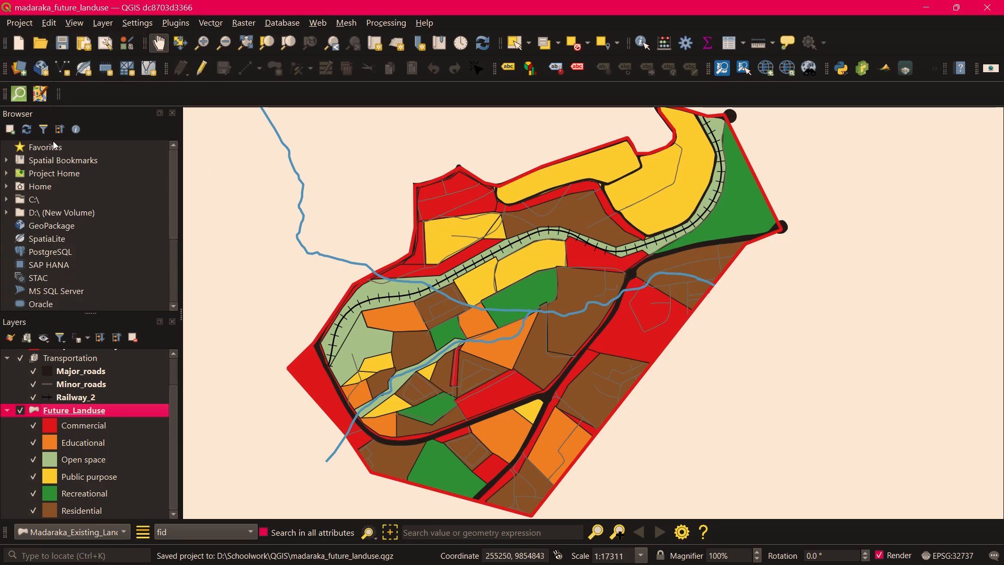
Create a new print layout, leaving its title blank.
left_click(22, 22)
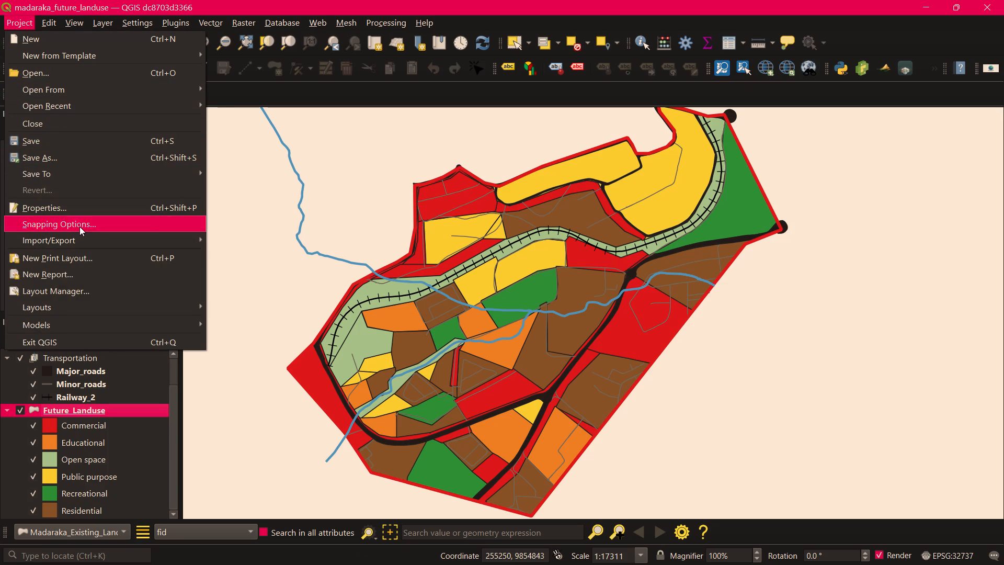
left_click(140, 254)
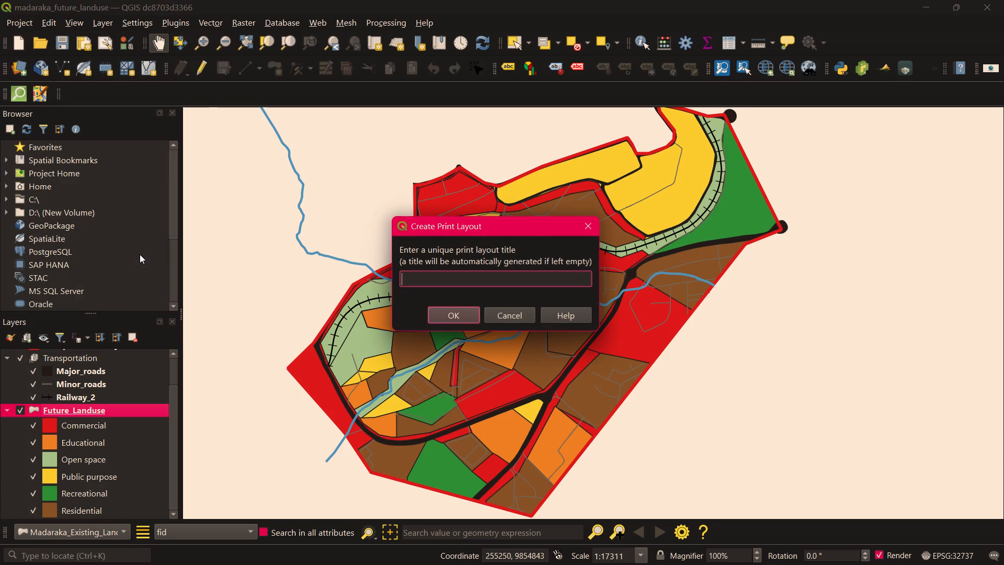
left_click(469, 313)
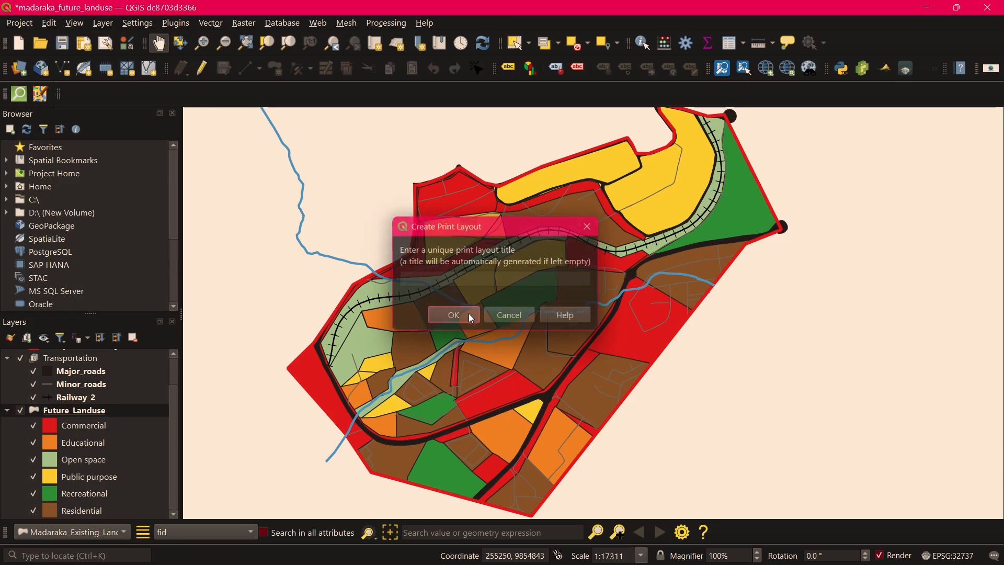
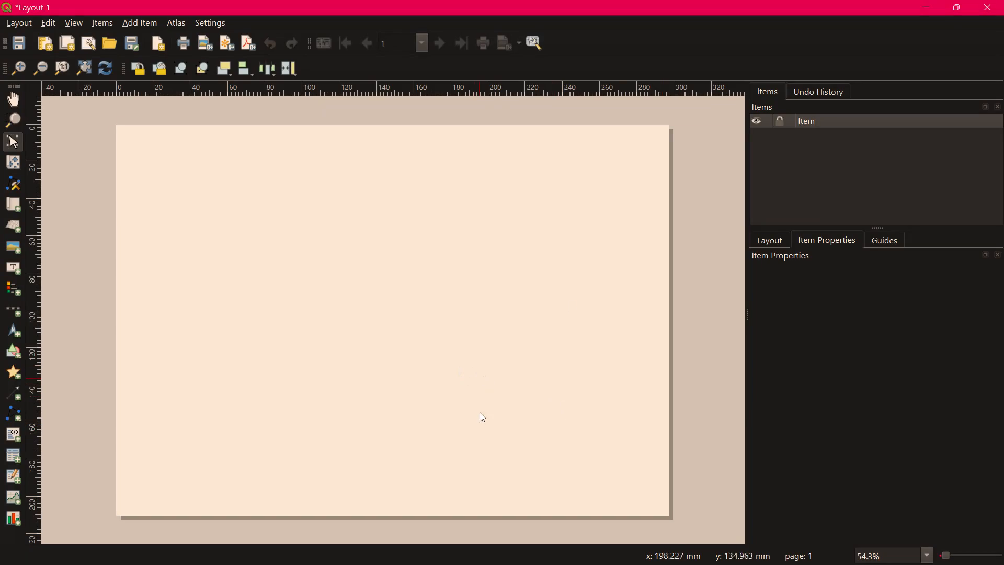
Set the layout page size to A1, keeping the landscape orientation, and fit the whole page in view.
right_click(454, 309)
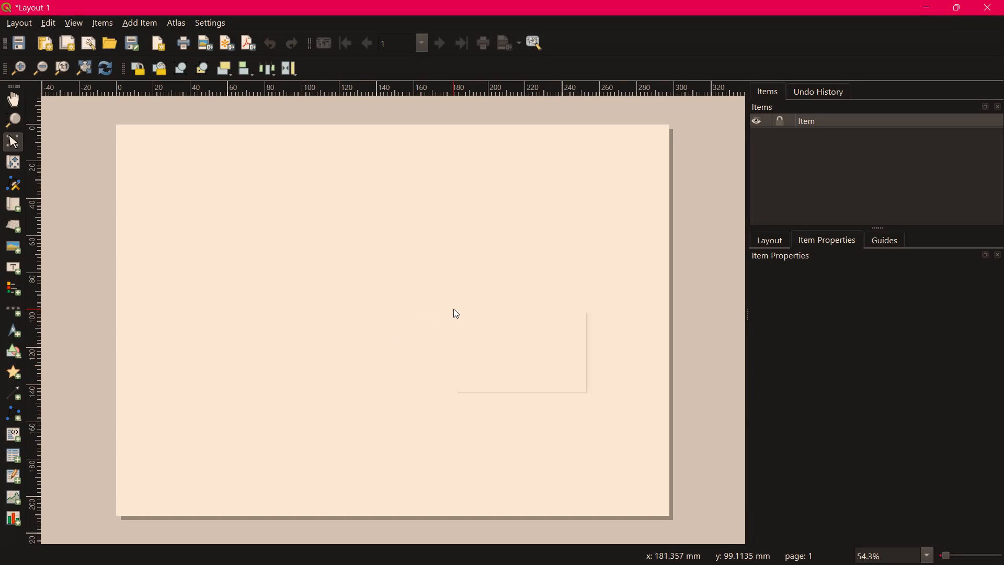
left_click(499, 348)
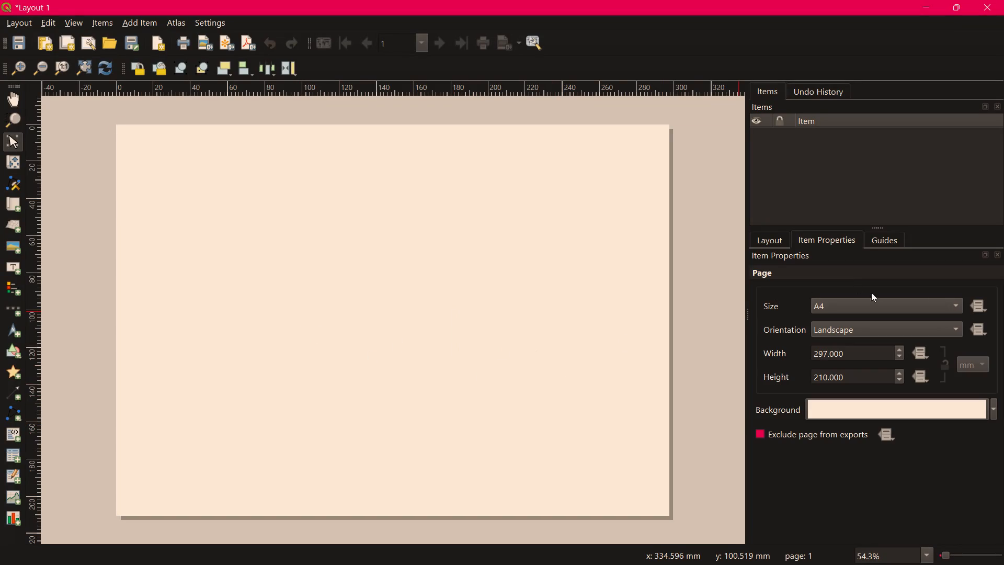
left_click(956, 304)
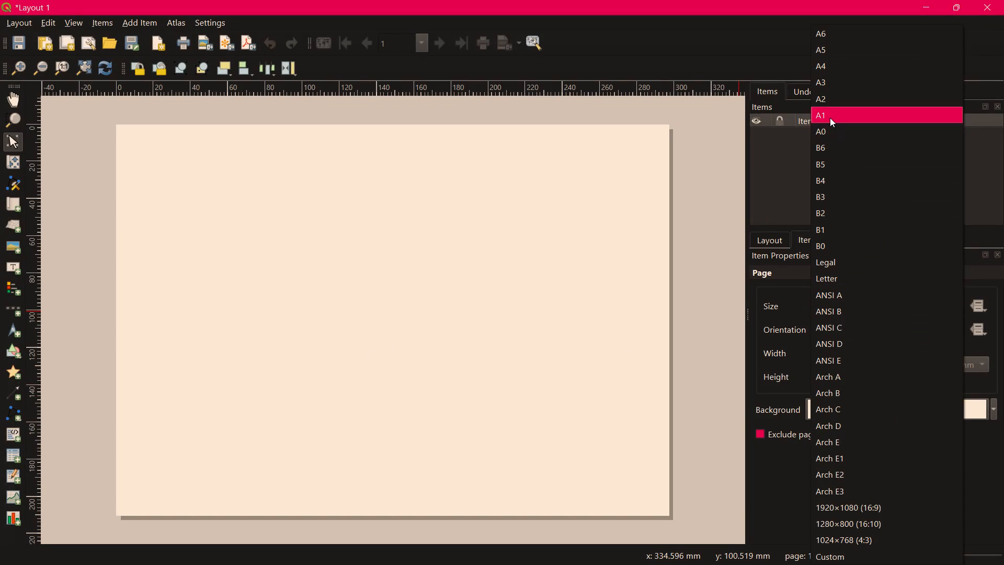
left_click(830, 118)
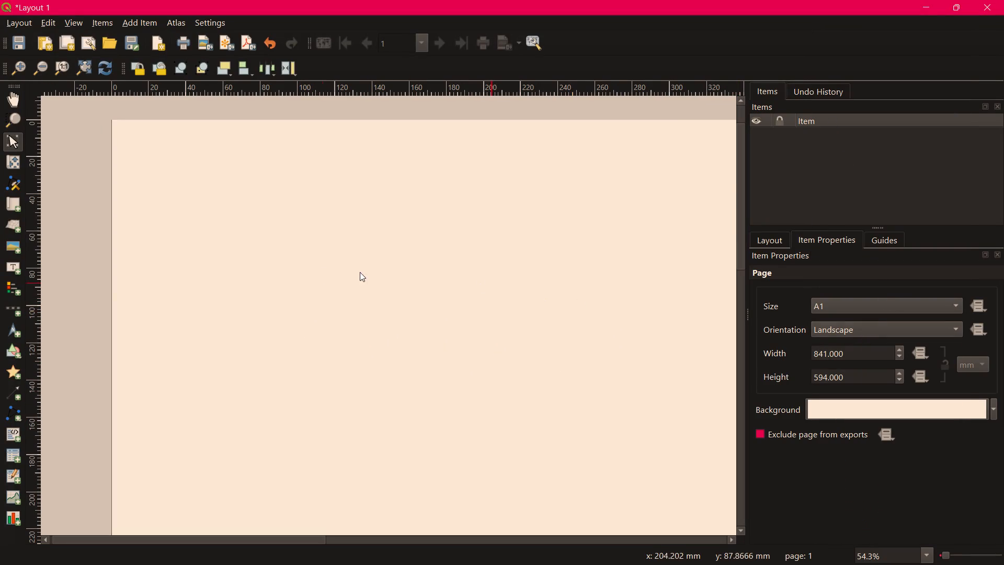
scroll(459, 299, "down", 1)
scroll(497, 320, "down", 1)
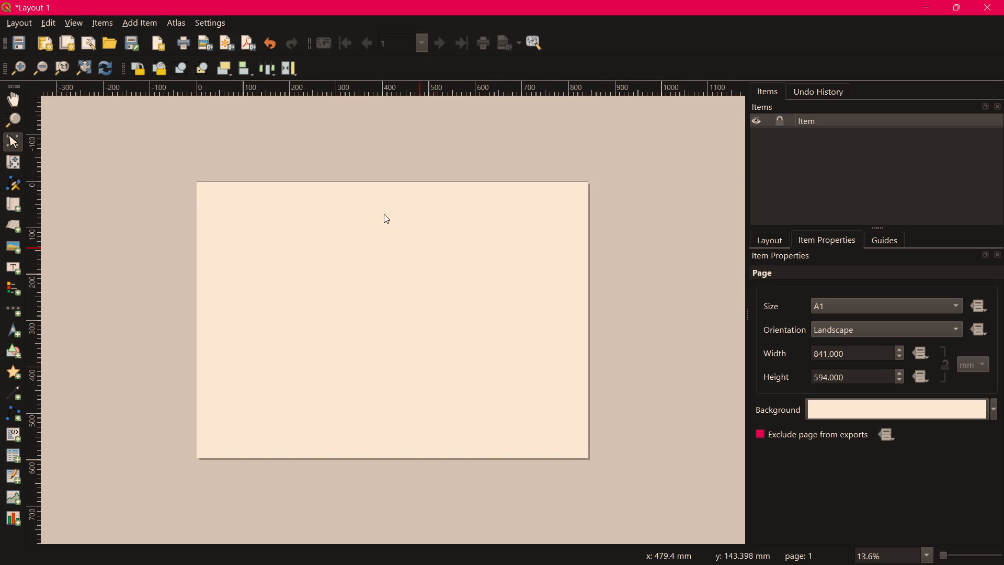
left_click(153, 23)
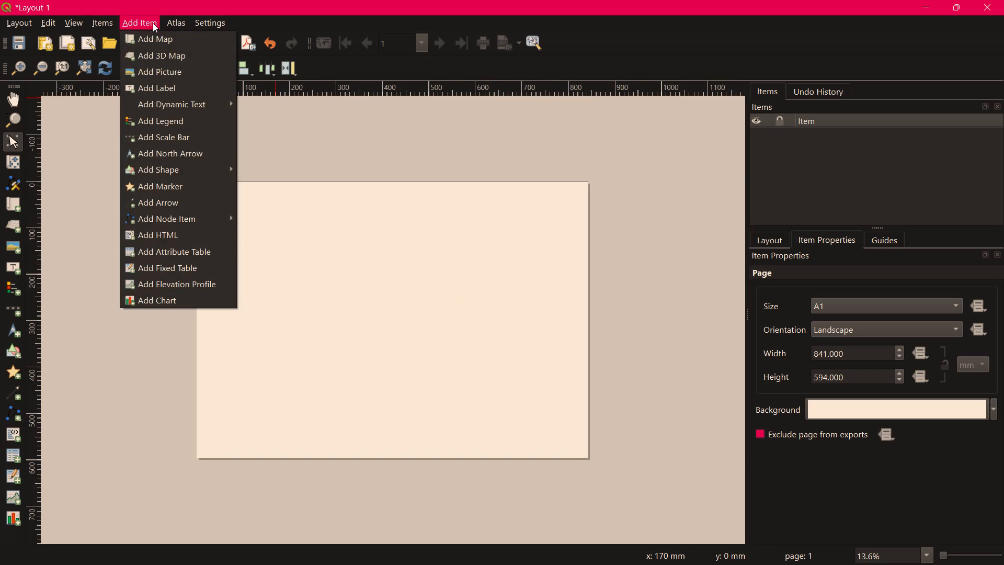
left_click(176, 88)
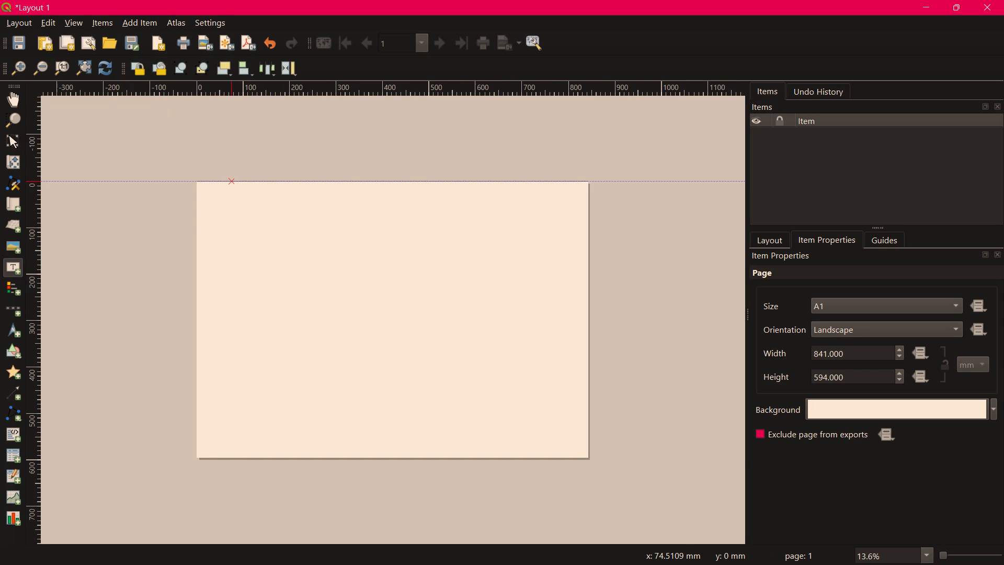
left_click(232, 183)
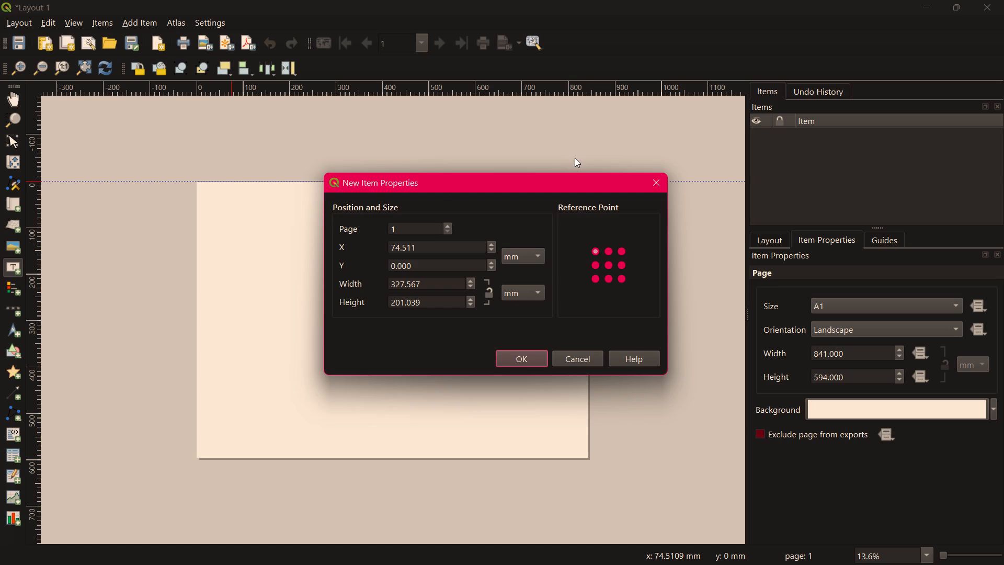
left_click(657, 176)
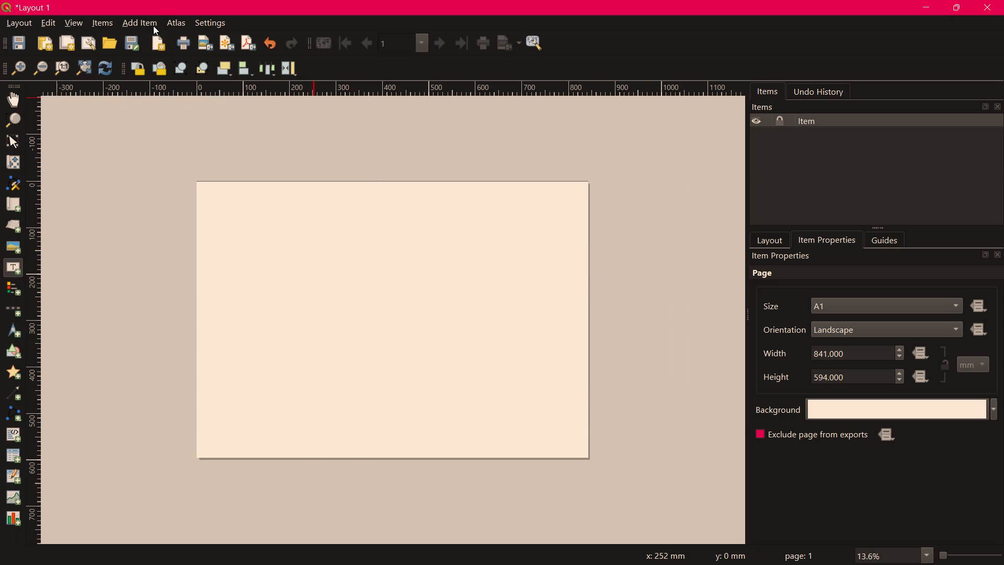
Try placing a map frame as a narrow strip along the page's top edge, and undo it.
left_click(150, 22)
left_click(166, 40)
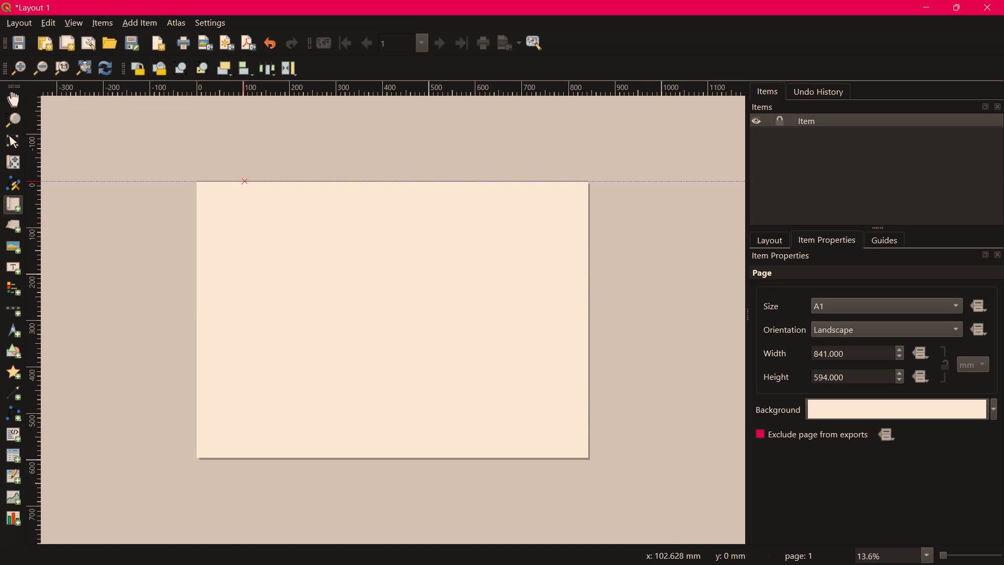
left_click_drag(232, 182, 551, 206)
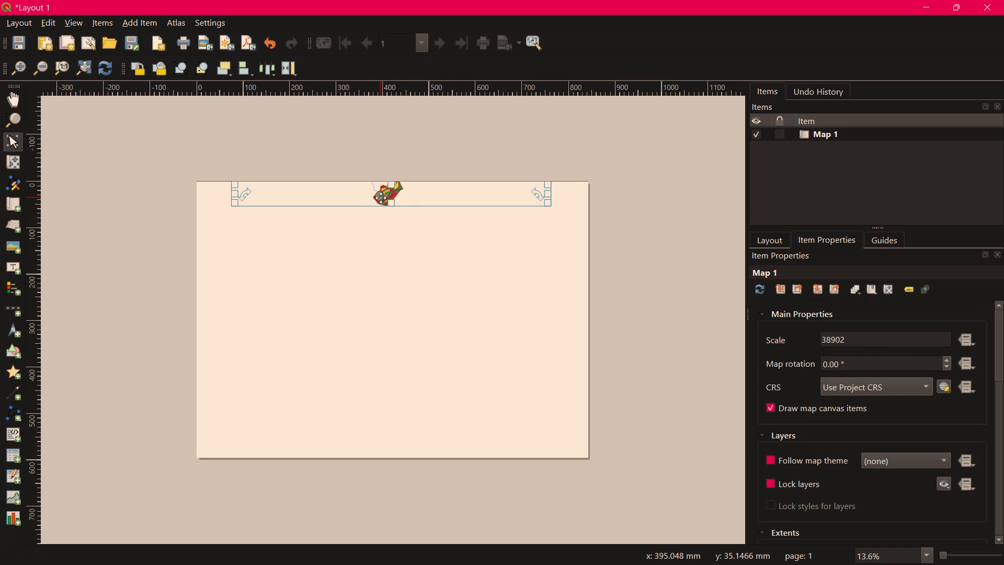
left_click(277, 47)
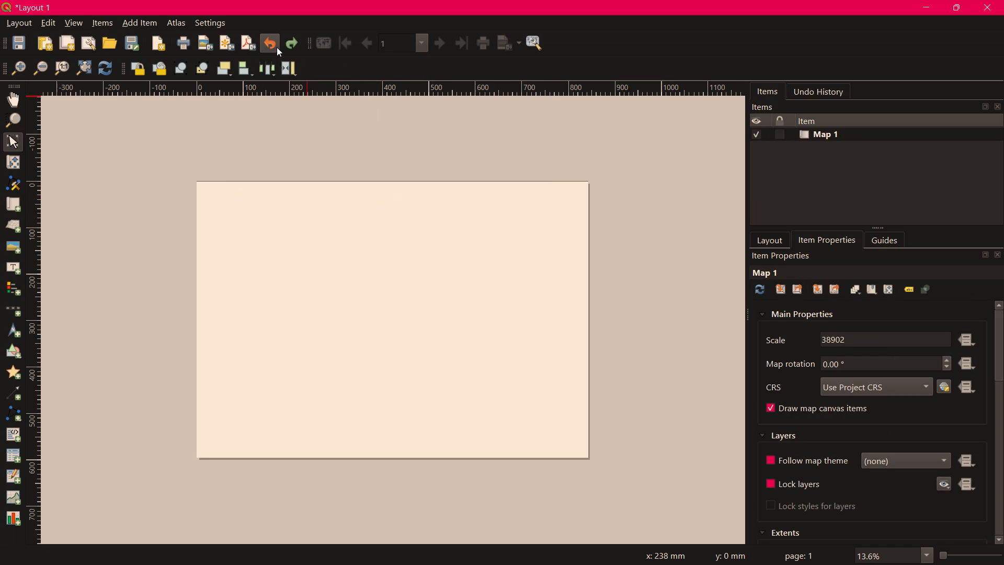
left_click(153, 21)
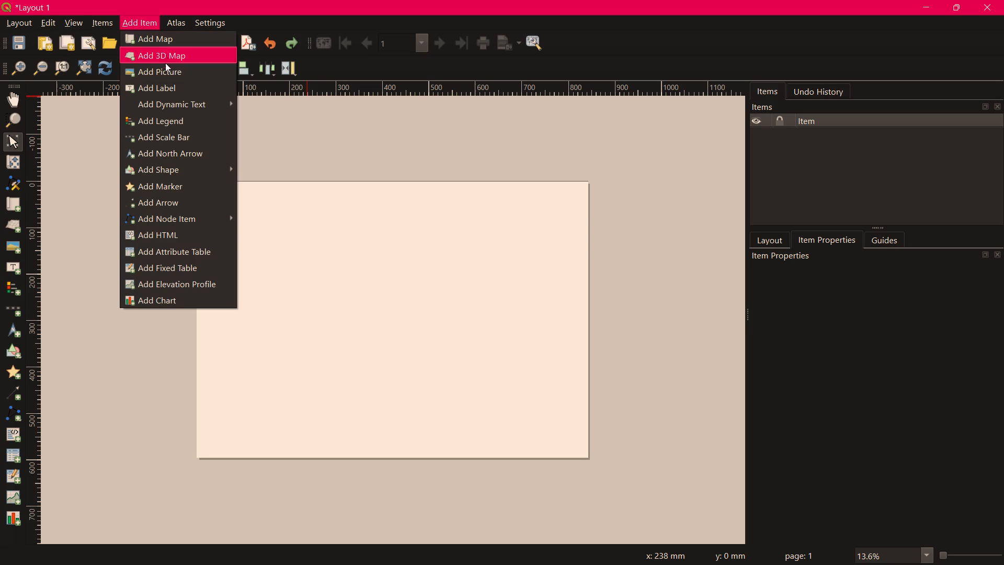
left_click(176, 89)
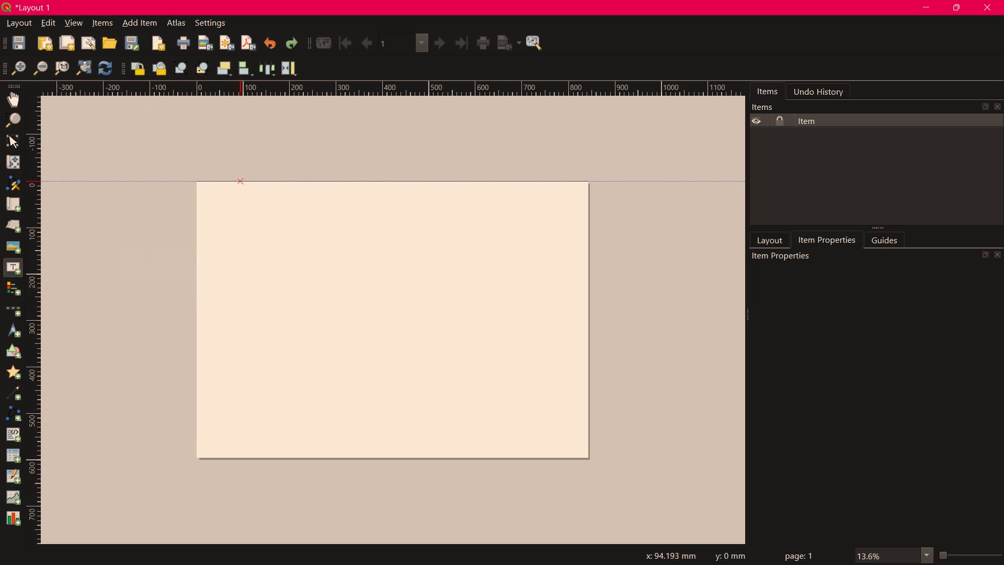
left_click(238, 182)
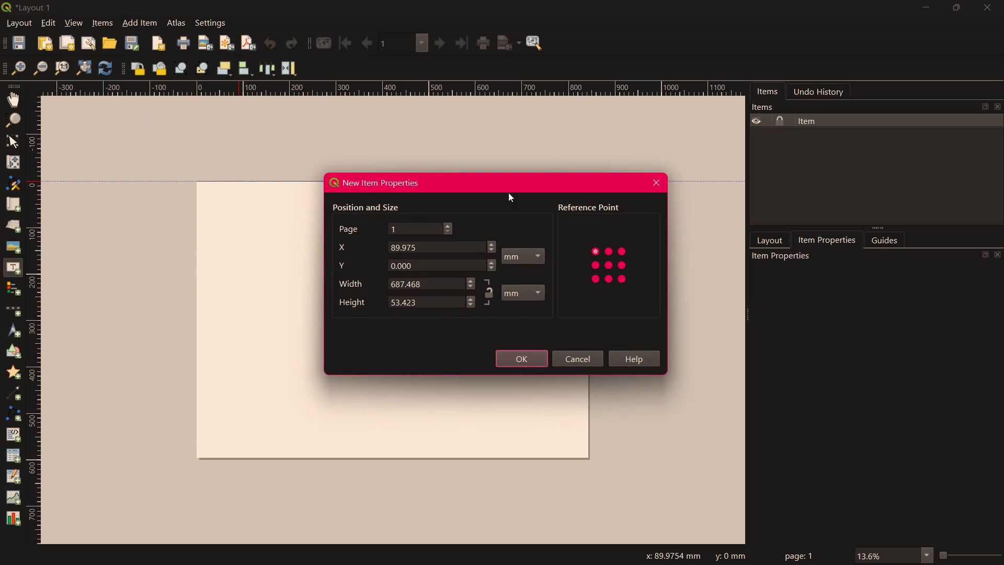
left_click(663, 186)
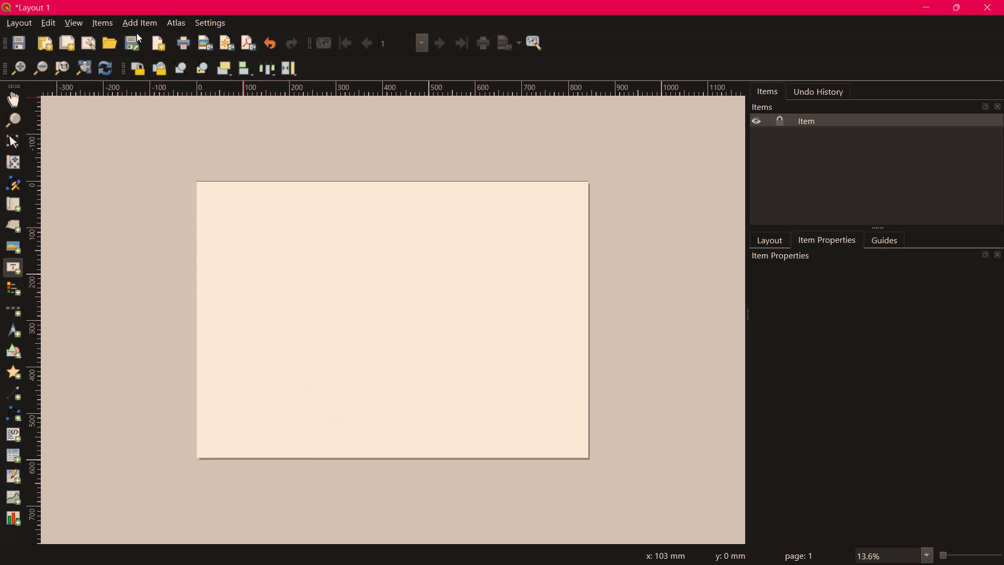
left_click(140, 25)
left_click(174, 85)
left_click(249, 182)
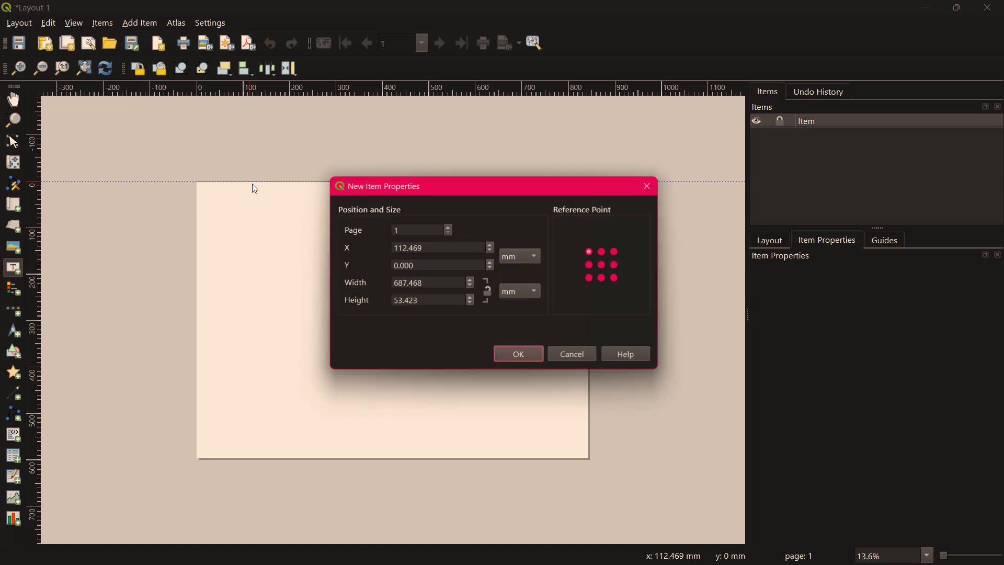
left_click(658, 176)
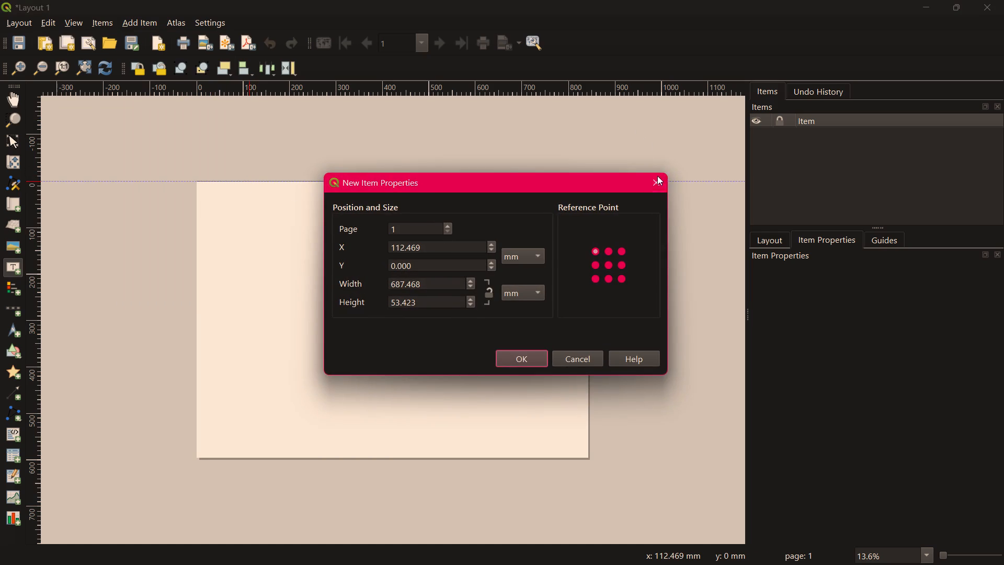
Draw a label box about 683 mm wide and 58 mm high along the page's top edge.
left_click(139, 21)
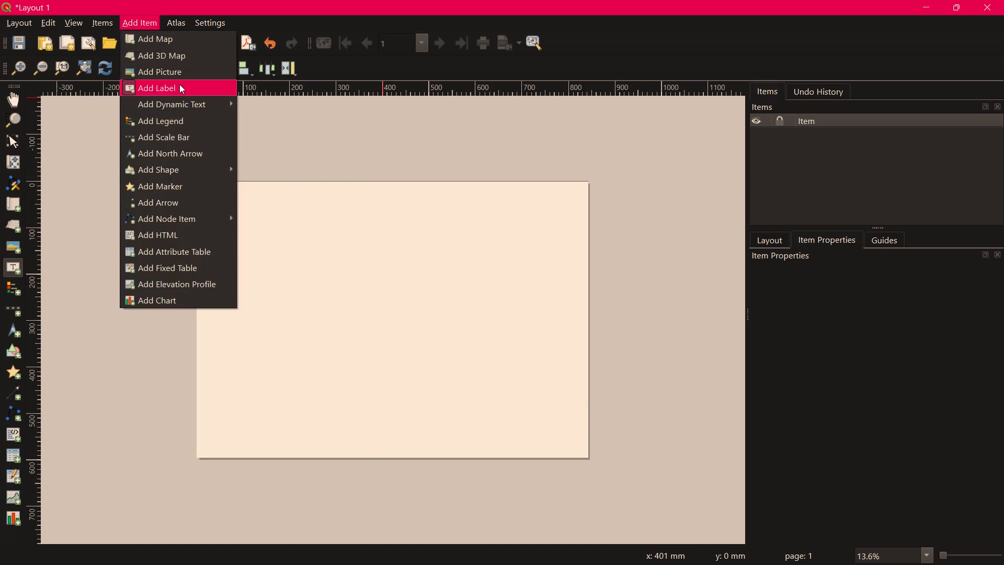
left_click(179, 84)
left_click_drag(230, 182, 405, 211)
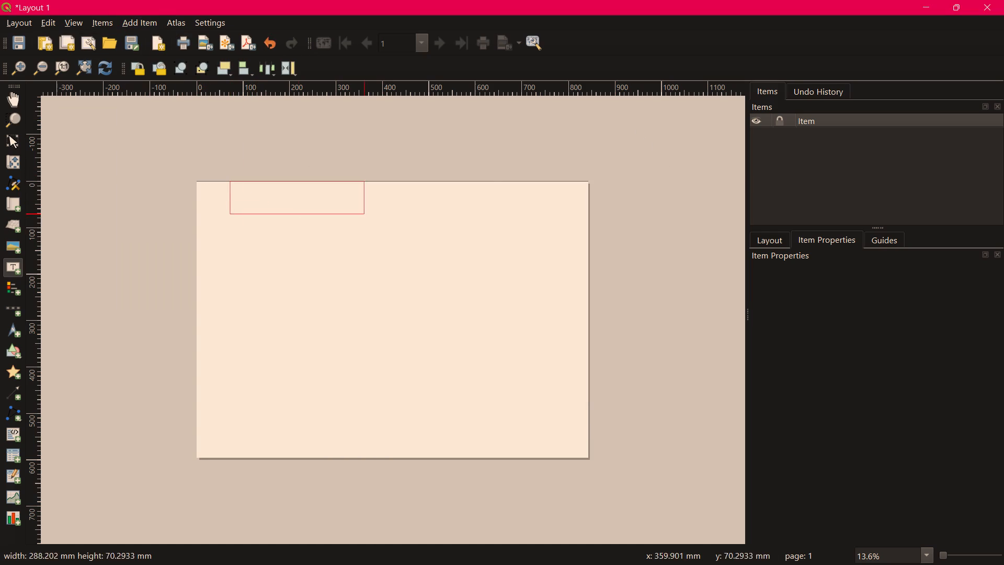
left_click_drag(405, 211, 547, 208)
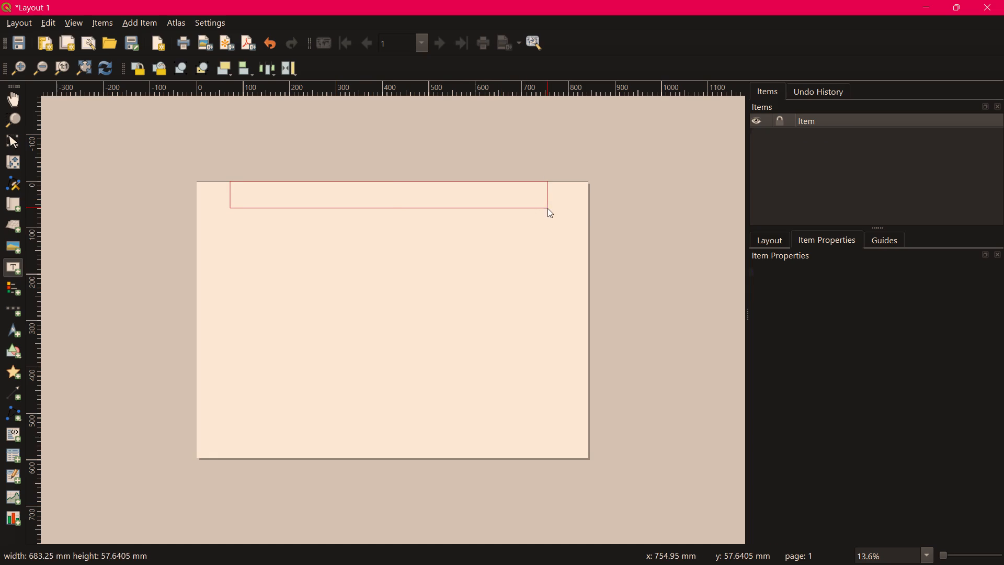
Replace the label's placeholder text with "PROPOSED FUTURE MADARAKA-NAIROBI WEST LAND USE PLAN".
left_click_drag(819, 316, 816, 317)
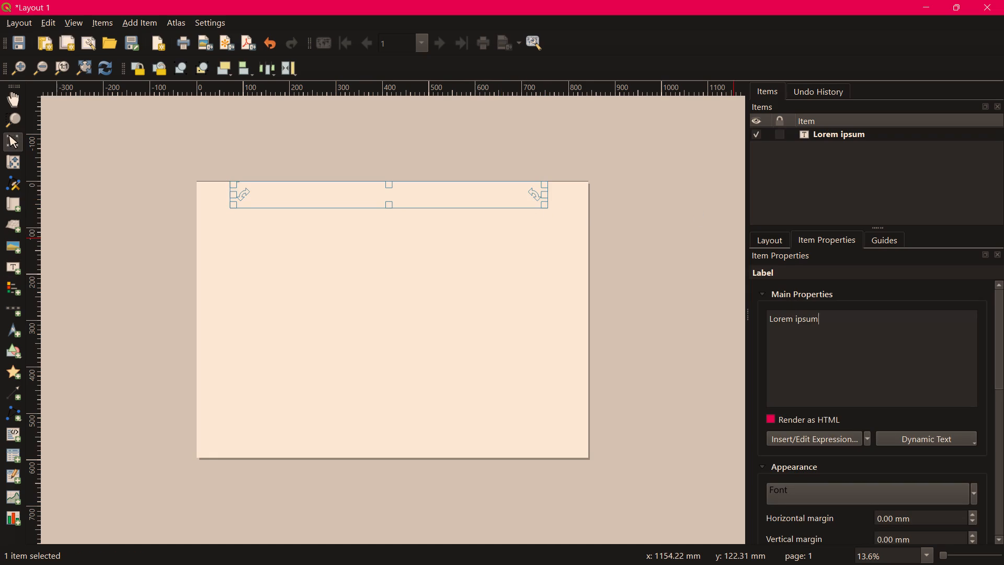
left_click_drag(816, 317, 770, 321)
type("PROPOSED")
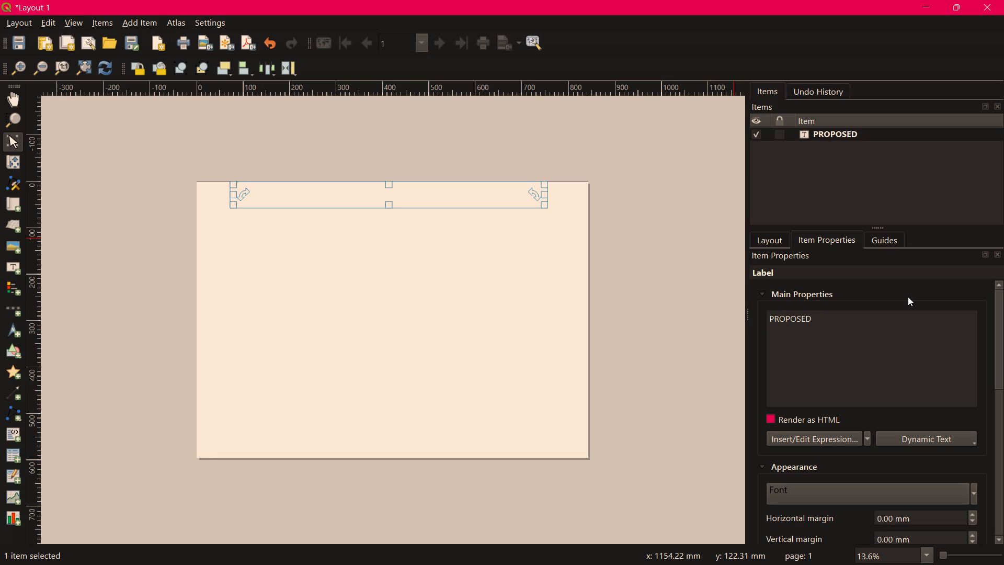
key("space")
type("FUTURE")
key("space")
type("MADARAKA")
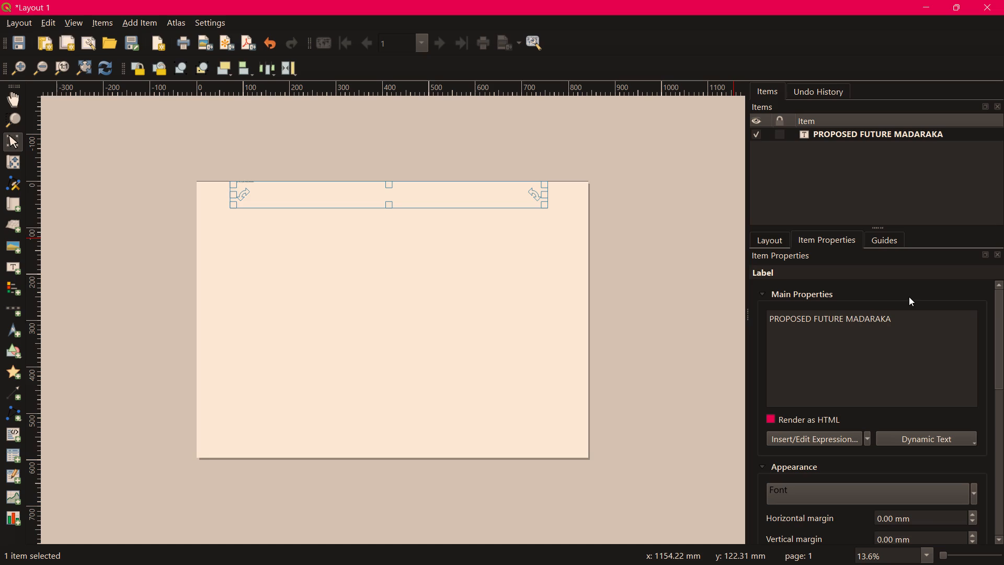
key("minus")
type("NAIROBI WEST")
type("LANDUSE")
key("space")
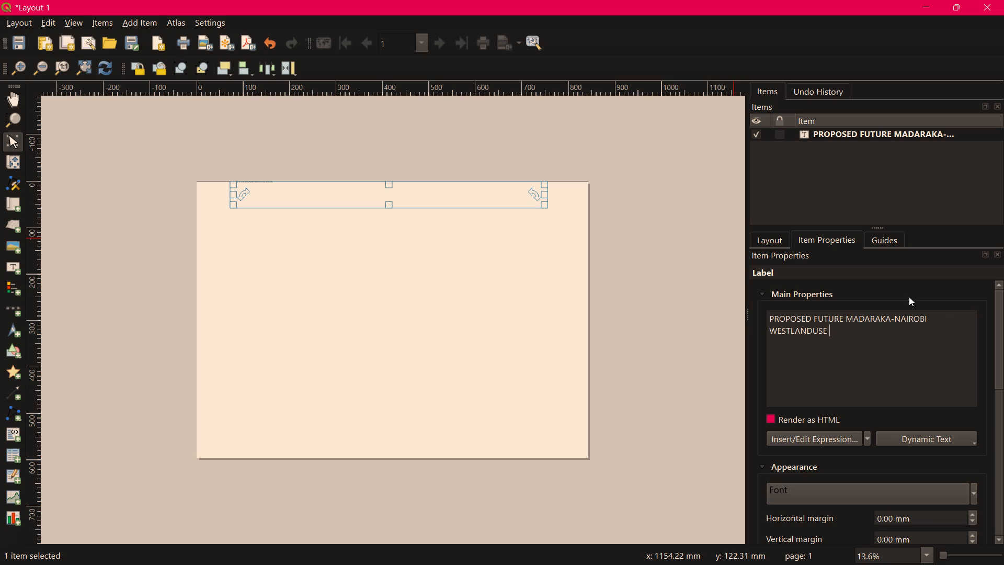
key("BackSpace")
key("BackSpace")
key("BackSpace")
key("BackSpace")
key("BackSpace")
key("BackSpace")
key("BackSpace")
key("BackSpace")
key("space")
type("LAND USE")
key("space")
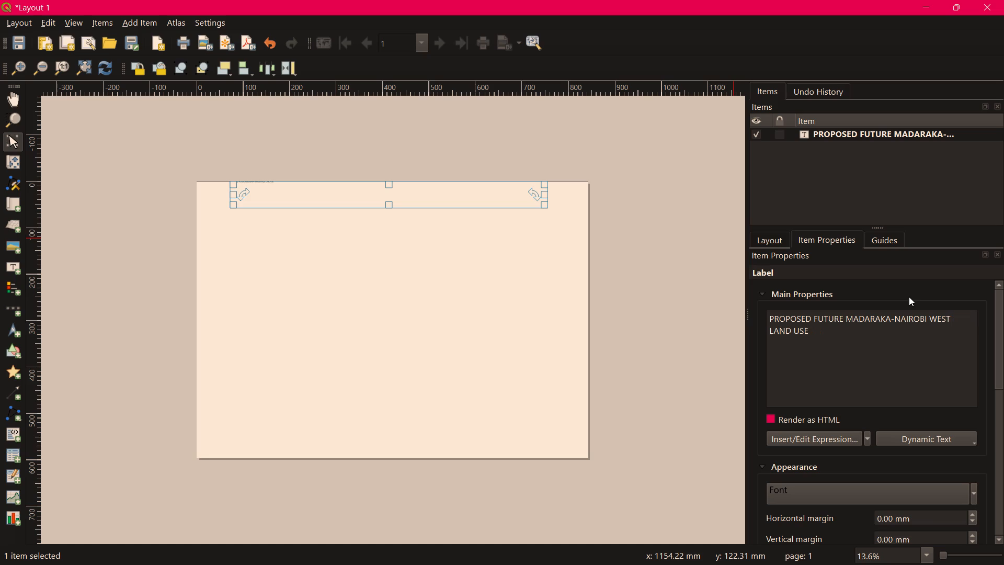
type("PLAN")
Enlarge the title label's text, setting its font size to 75 points.
scroll(936, 487, "up", 20)
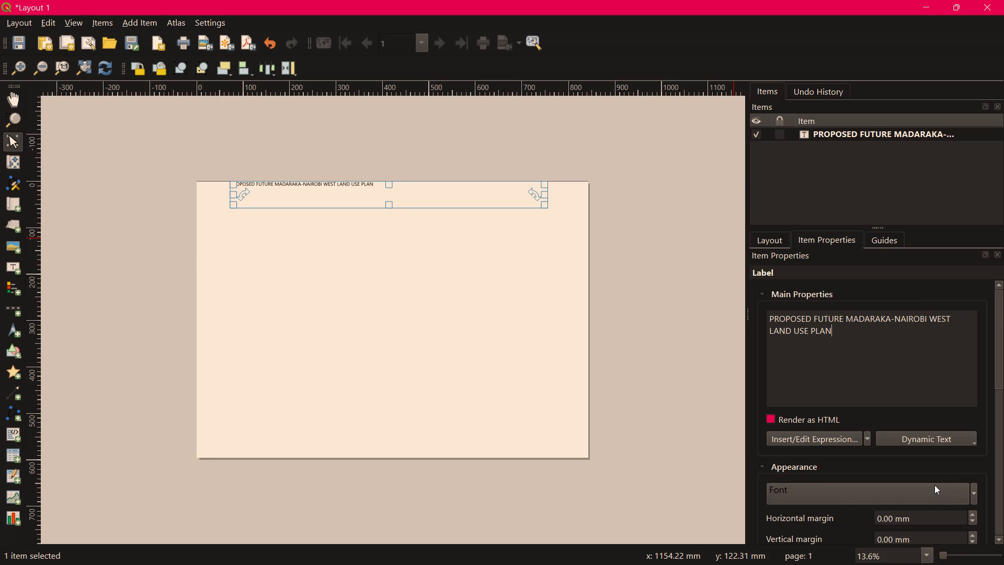
scroll(934, 485, "up", 19)
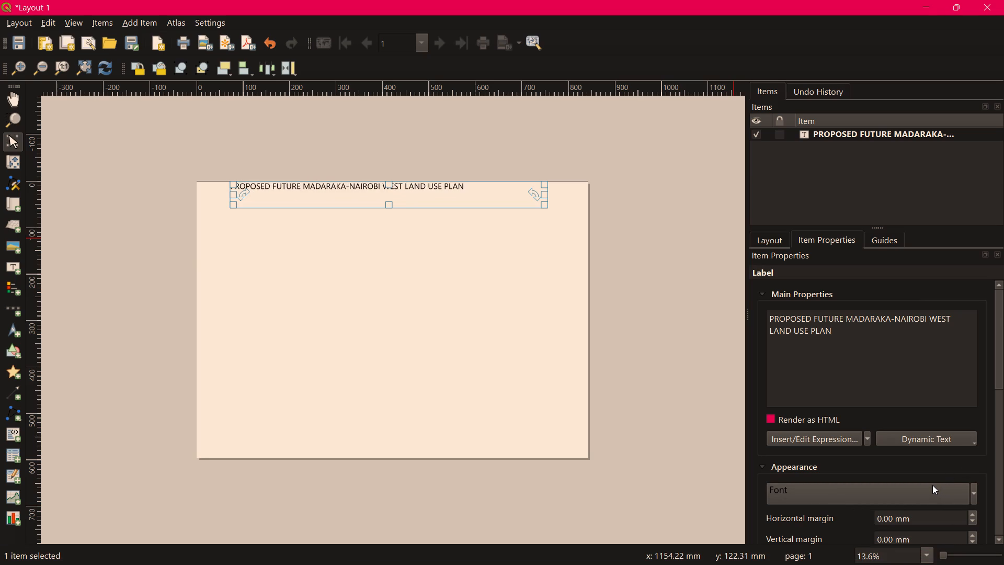
left_click(974, 491)
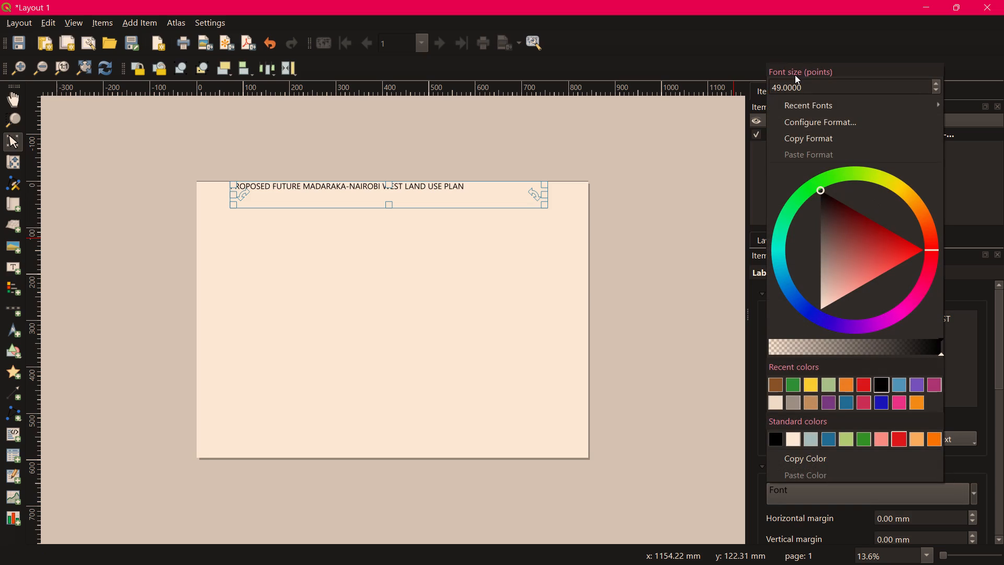
left_click_drag(780, 86, 770, 89)
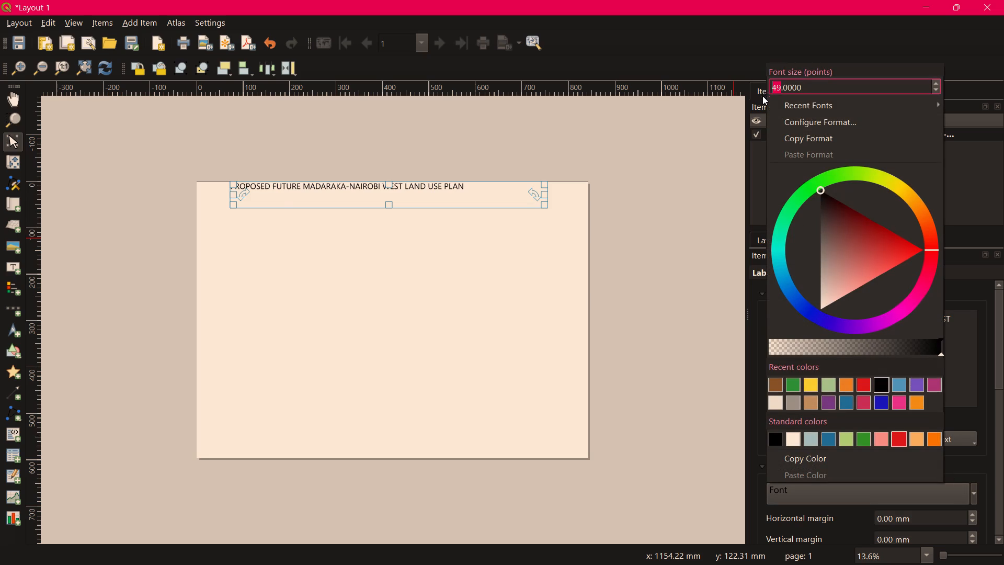
key("7")
key("5")
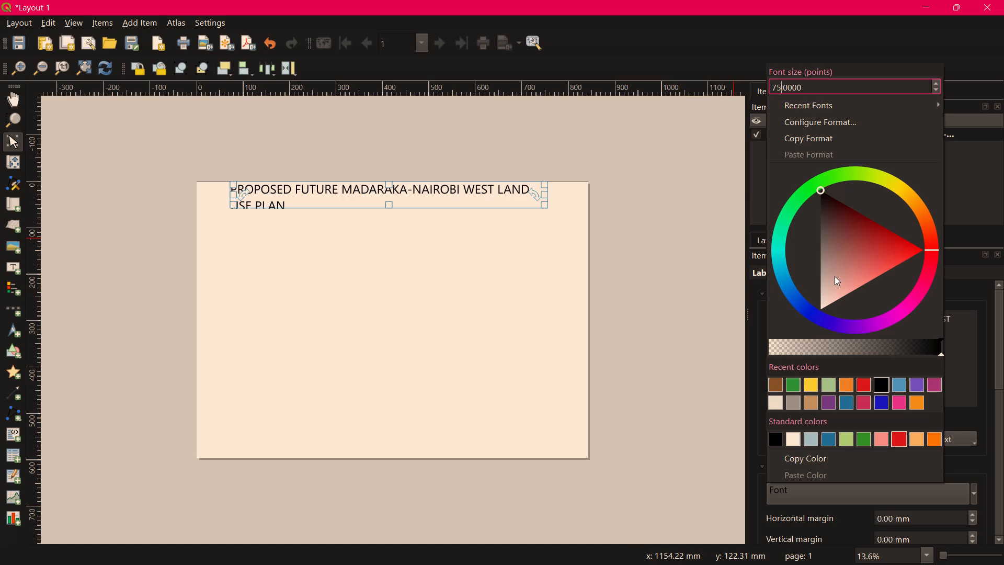
left_click(525, 194)
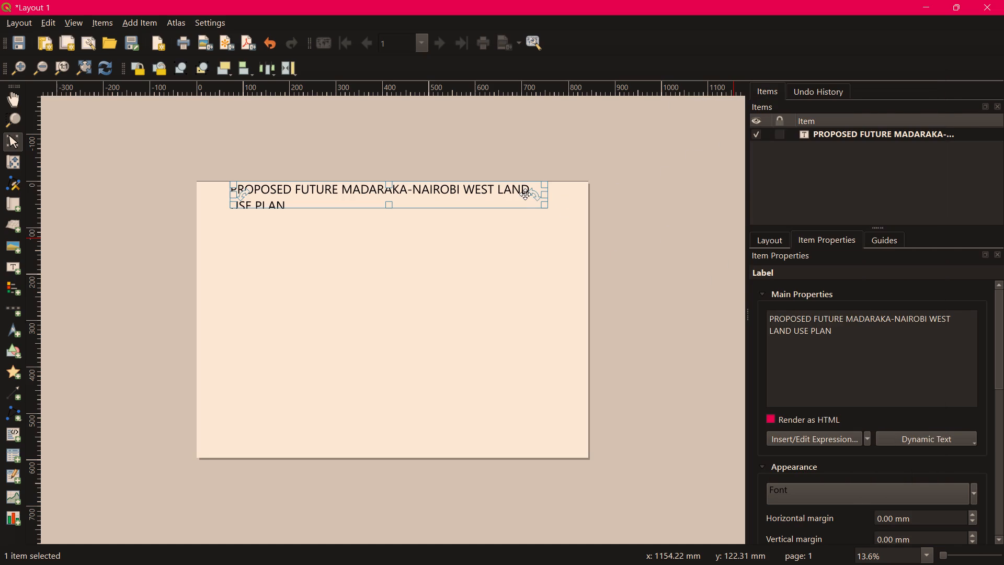
Widen the title label's box on both sides so it spans nearly the full page width.
left_click_drag(544, 195, 569, 193)
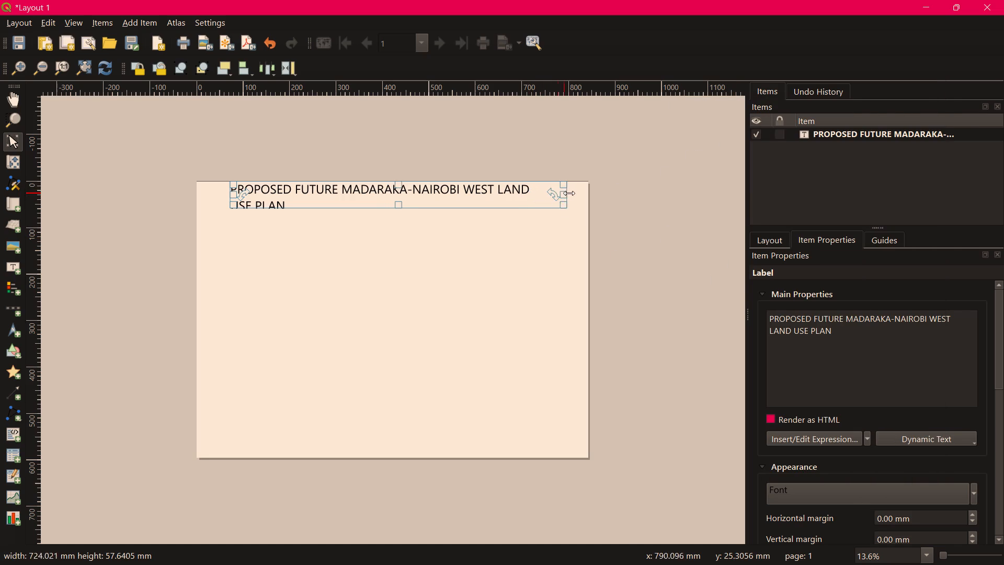
left_click_drag(569, 193, 583, 194)
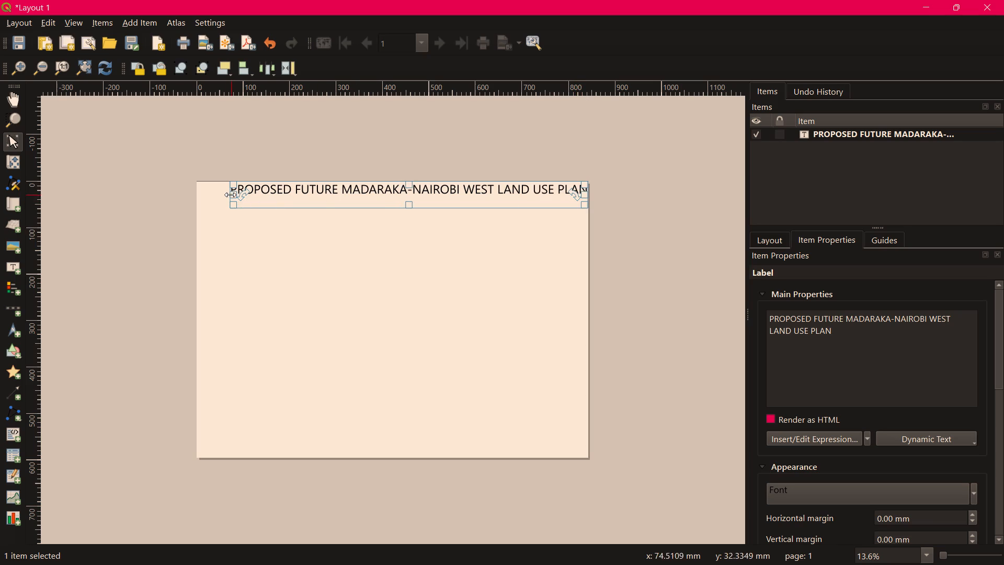
left_click_drag(230, 194, 198, 201)
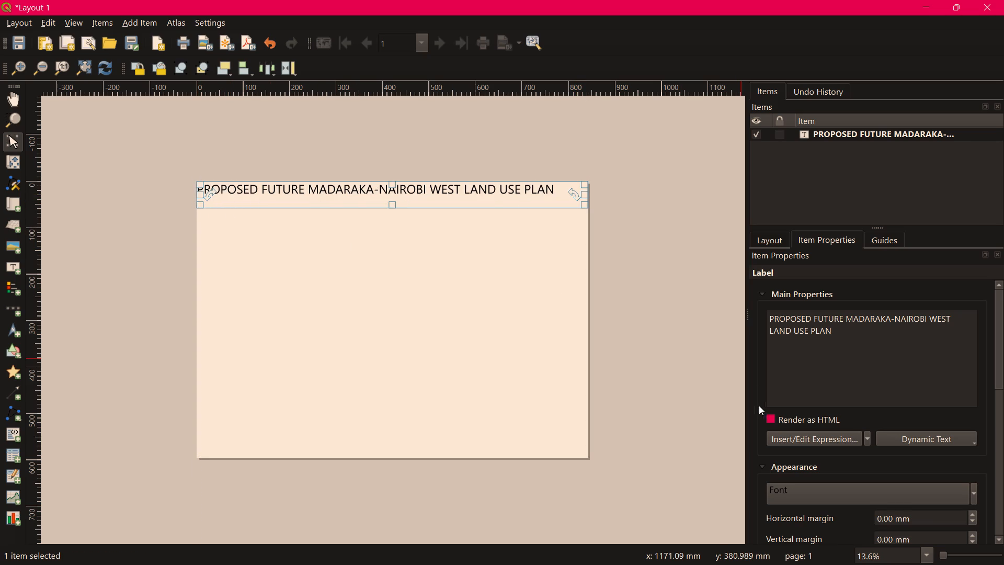
Set the title label's horizontal alignment to Center and its vertical alignment to Vertical Center, and deselect it.
scroll(757, 400, "down", 3)
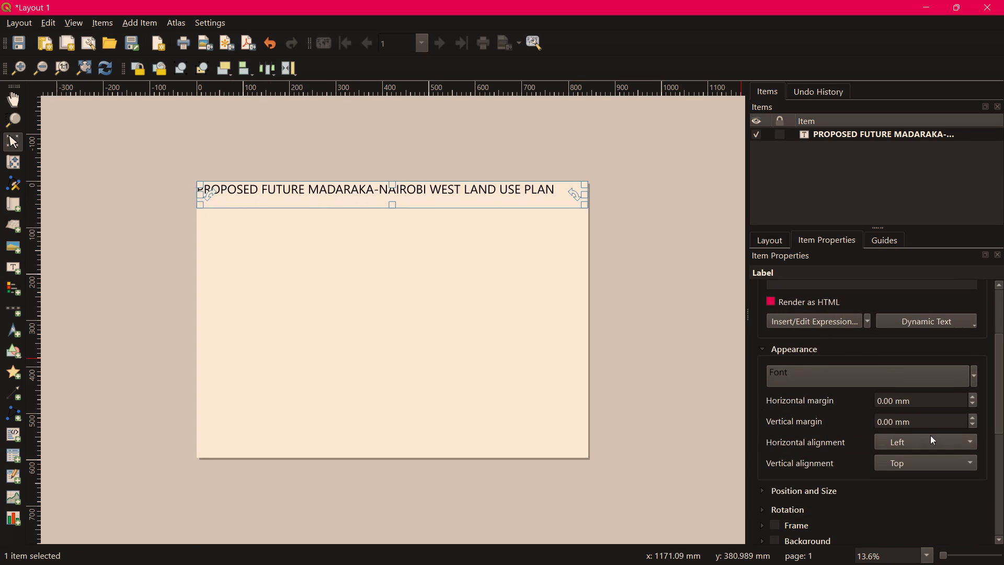
left_click(967, 439)
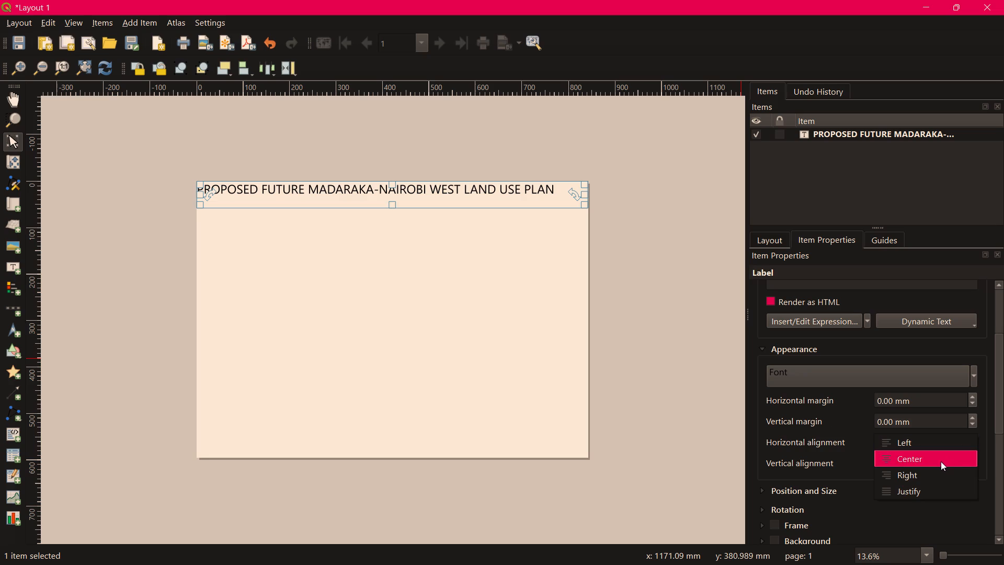
left_click(920, 457)
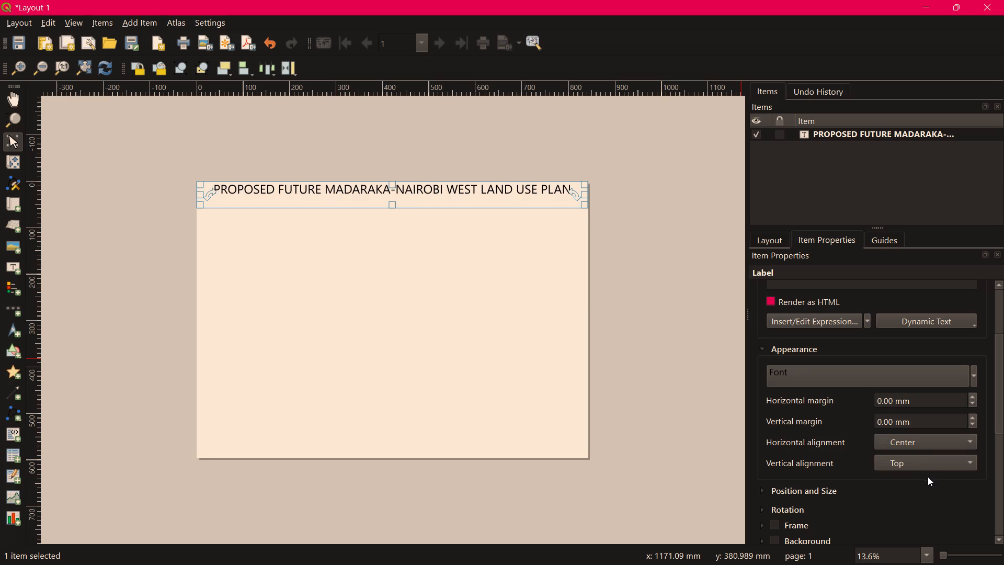
left_click(969, 460)
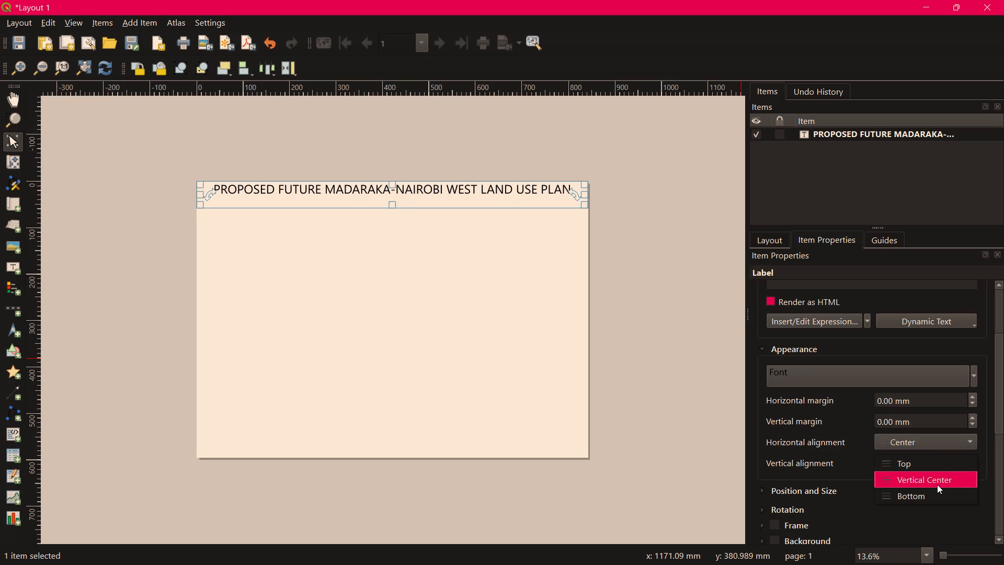
left_click(937, 484)
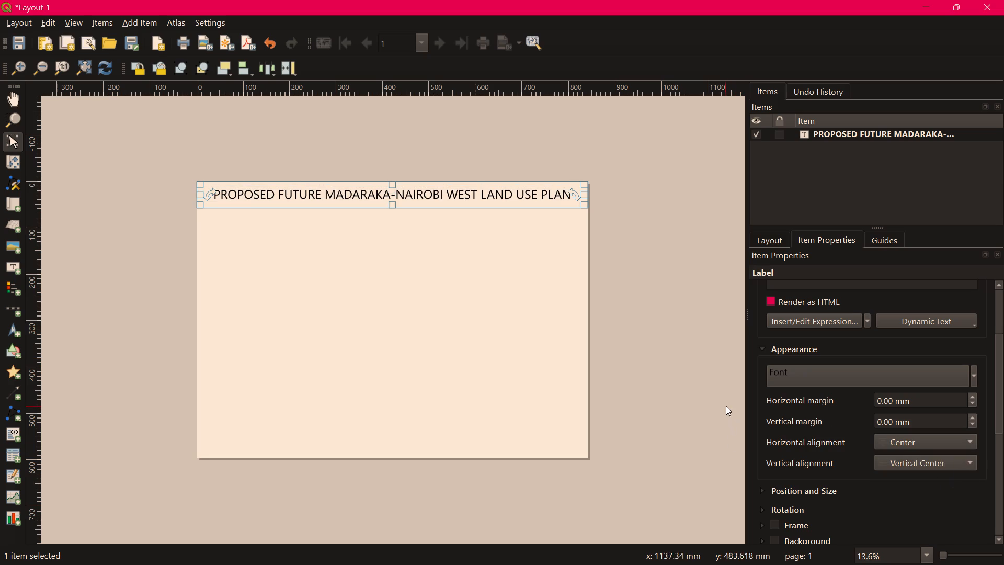
left_click(700, 330)
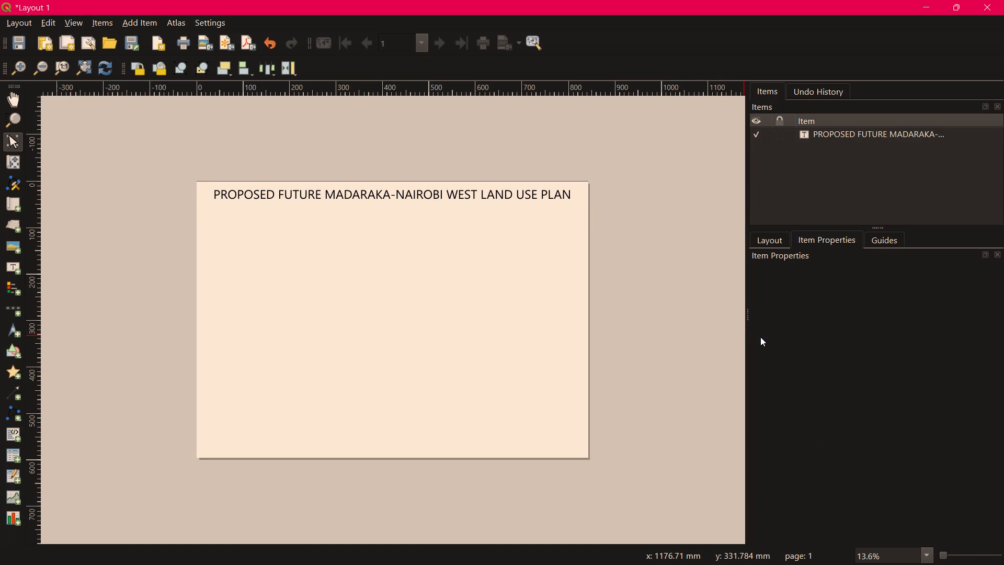
Draw a rectangle shape as a border around the page content, starting about 20 mm inside the page's upper-left corner.
left_click(147, 22)
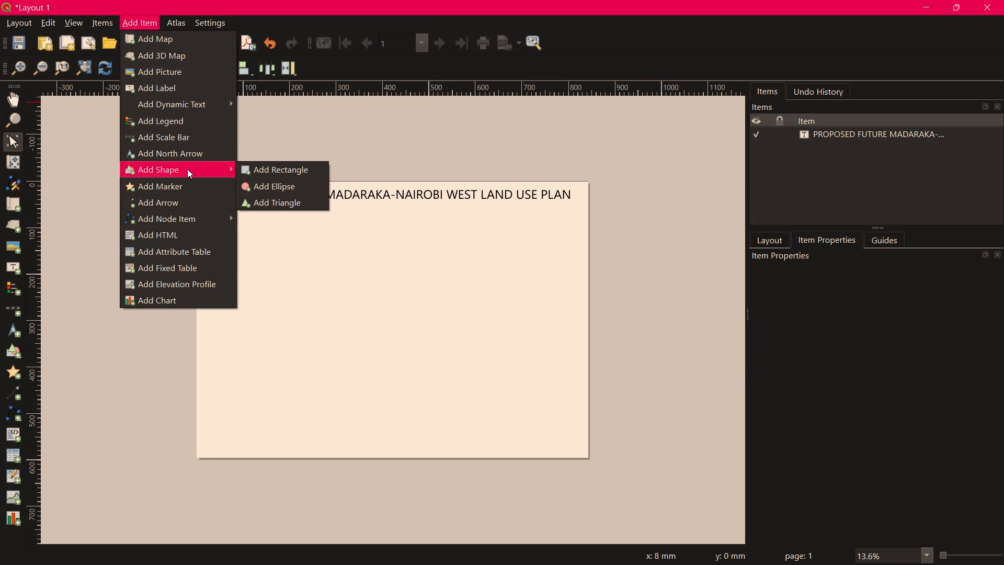
left_click(263, 171)
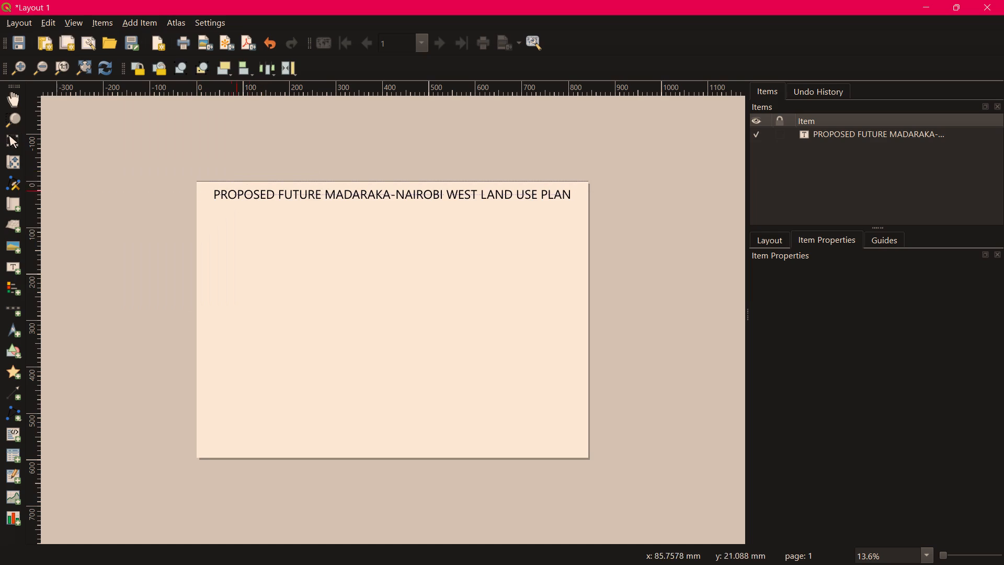
scroll(216, 190, "up", 2)
scroll(217, 186, "down", 2)
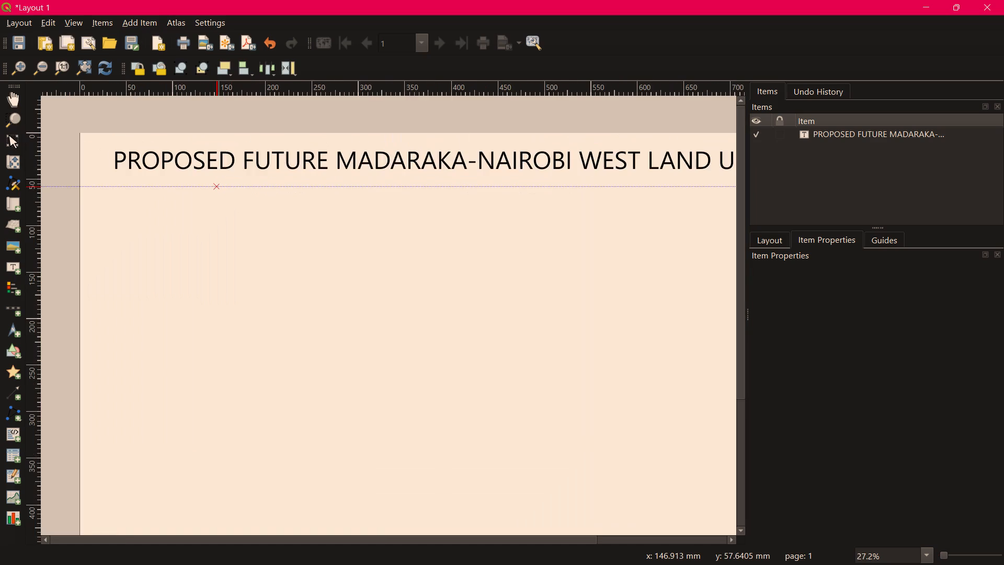
middle_click_drag(217, 186, 251, 209)
middle_click_drag(251, 216, 277, 234)
scroll(207, 187, "up", 1)
scroll(207, 187, "down", 1)
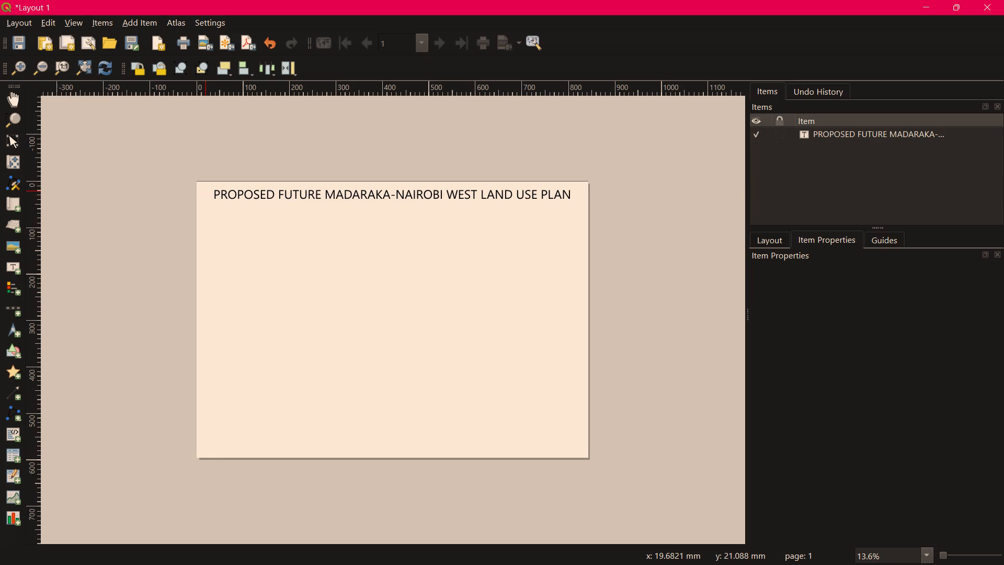
left_click_drag(206, 190, 229, 195)
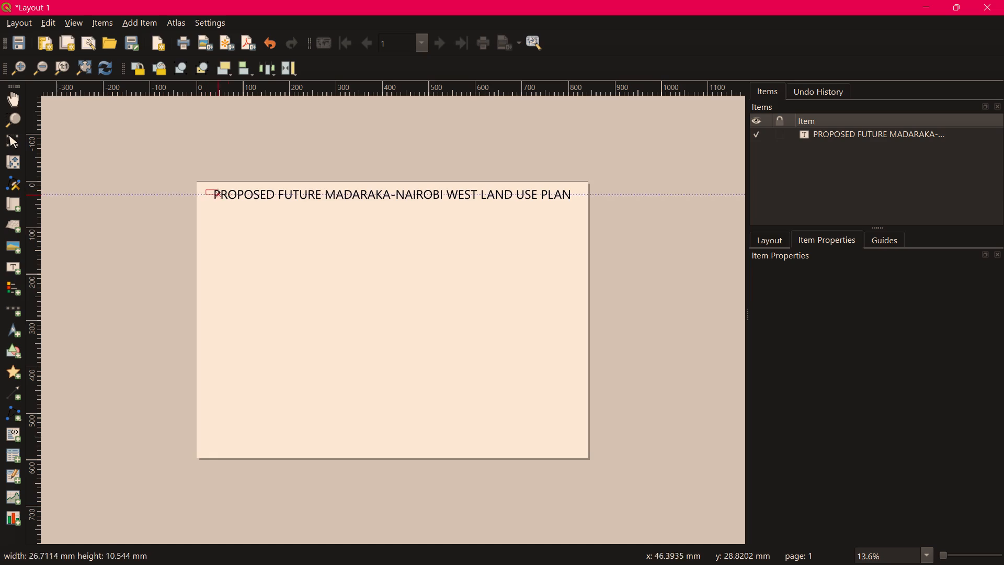
left_click_drag(229, 195, 578, 442)
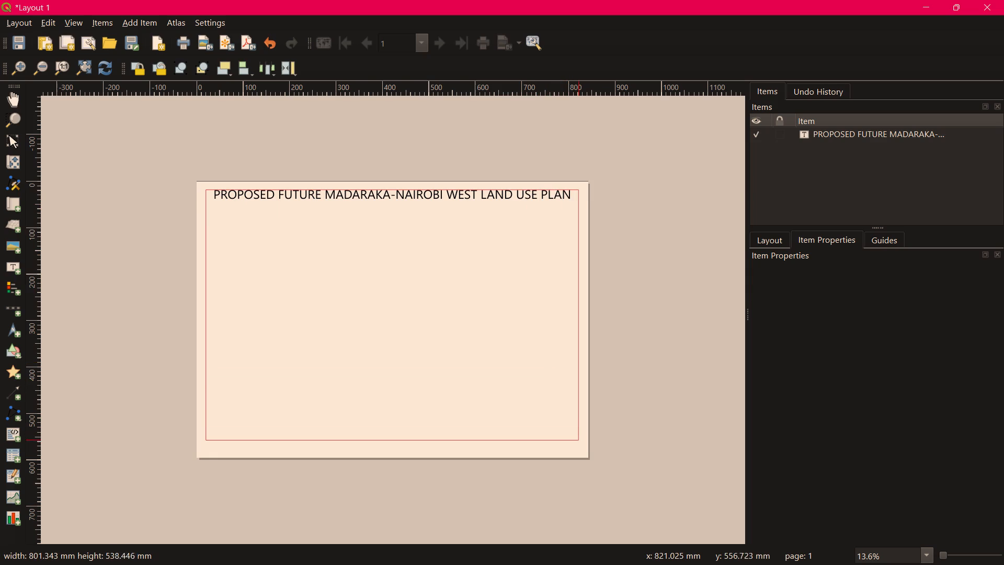
left_click_drag(578, 442, 578, 444)
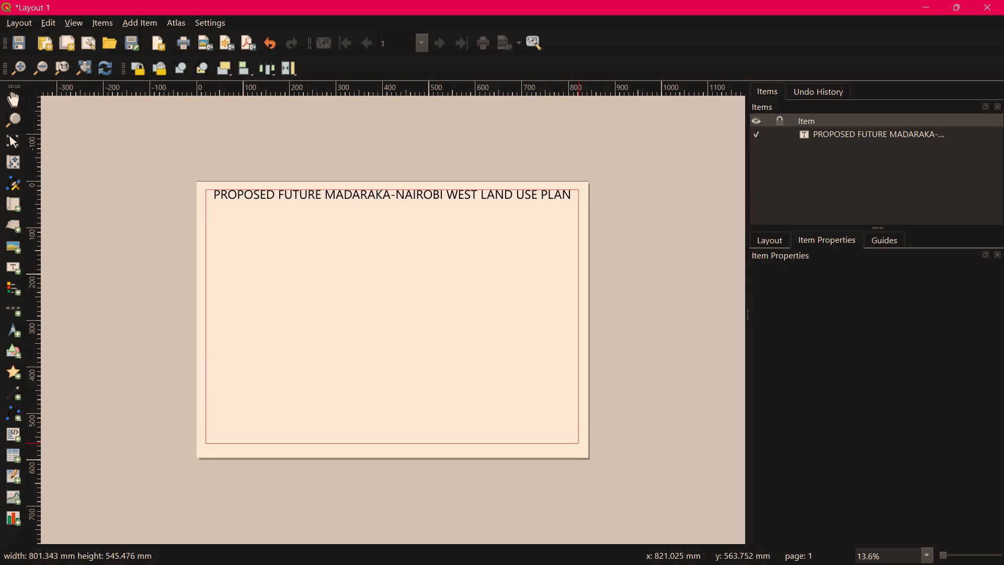
left_click_drag(578, 444, 584, 447)
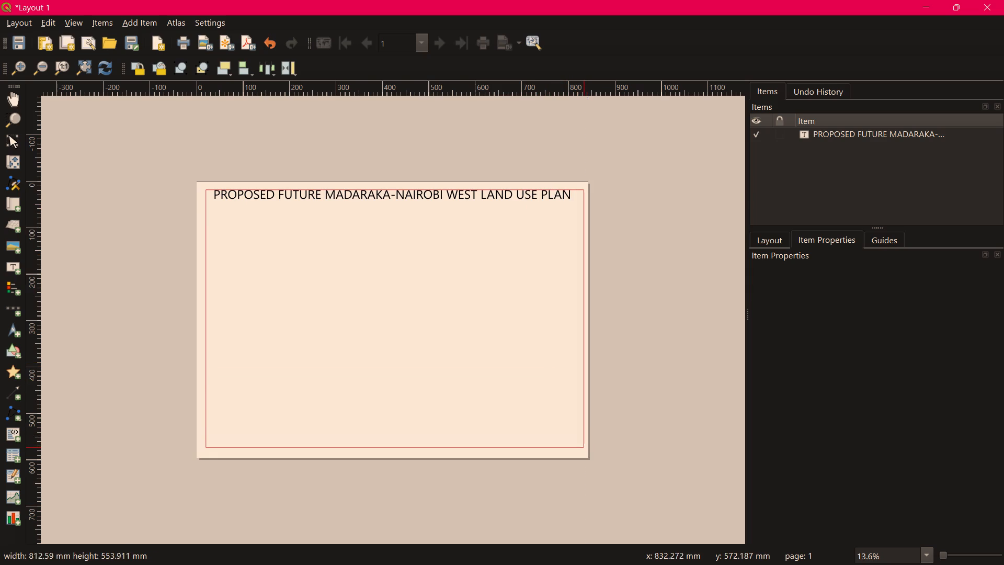
left_click_drag(584, 447, 584, 448)
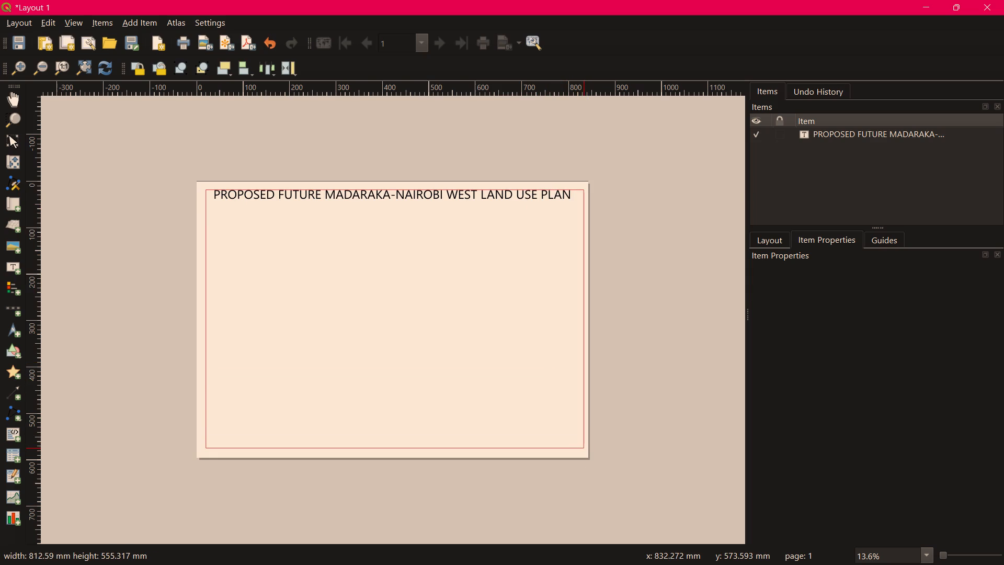
left_click_drag(584, 448, 206, 190)
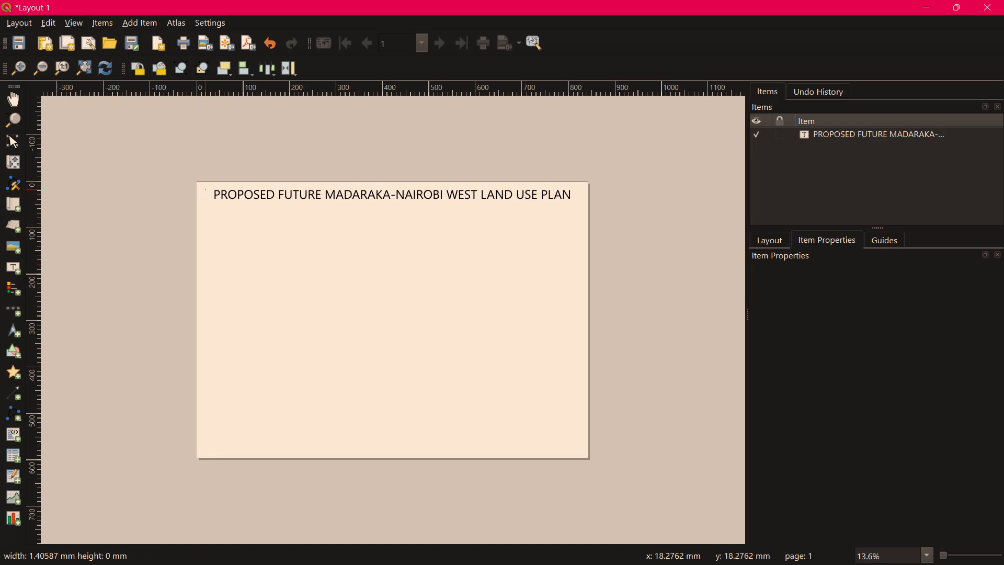
left_click_drag(206, 190, 551, 411)
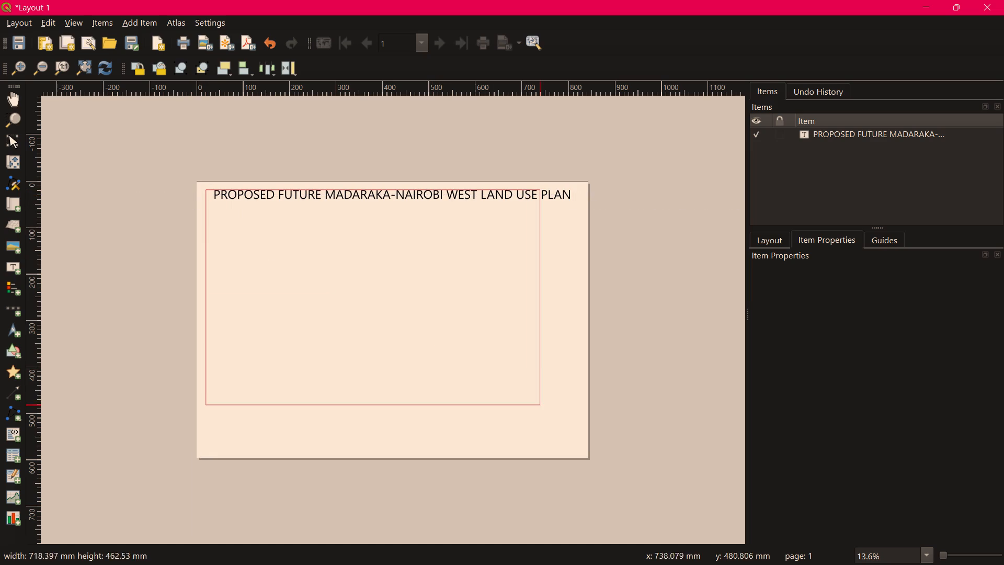
left_click_drag(551, 411, 583, 426)
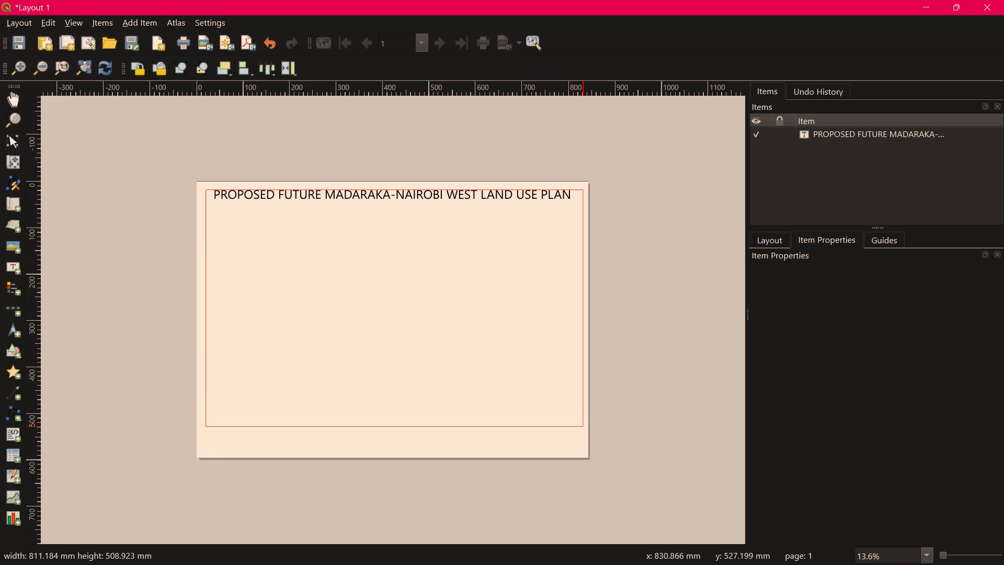
left_click_drag(583, 426, 581, 429)
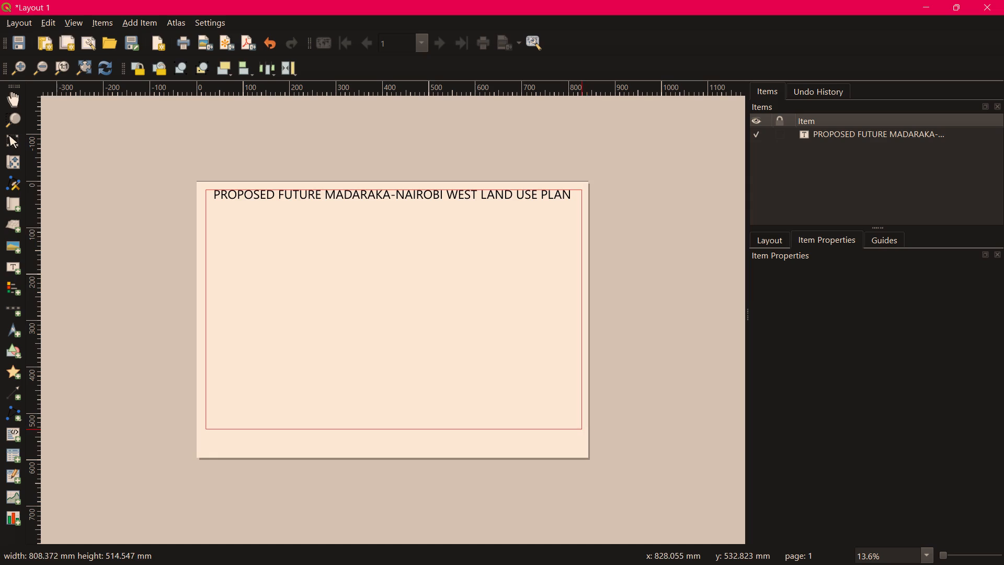
left_click_drag(581, 429, 577, 434)
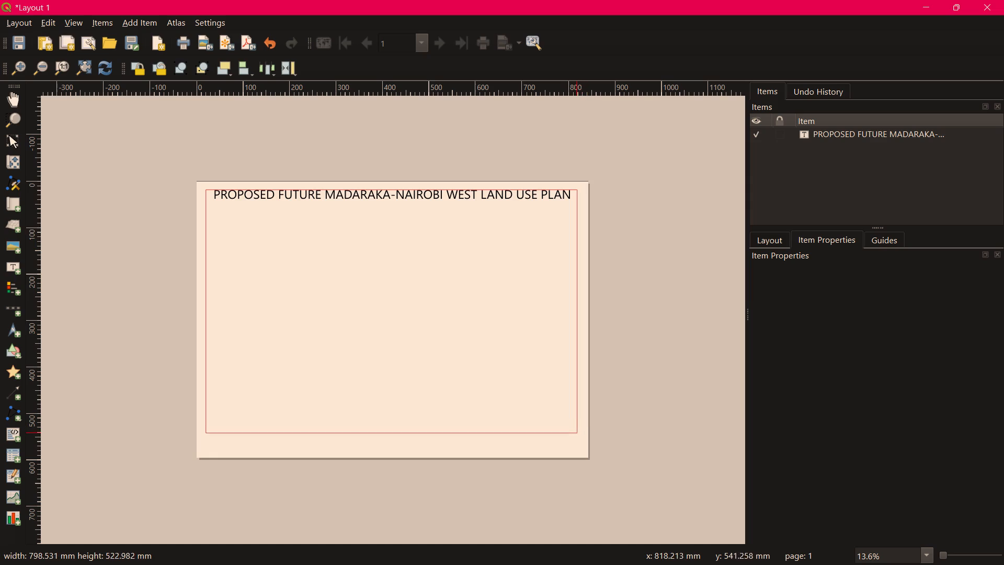
left_click_drag(577, 434, 579, 439)
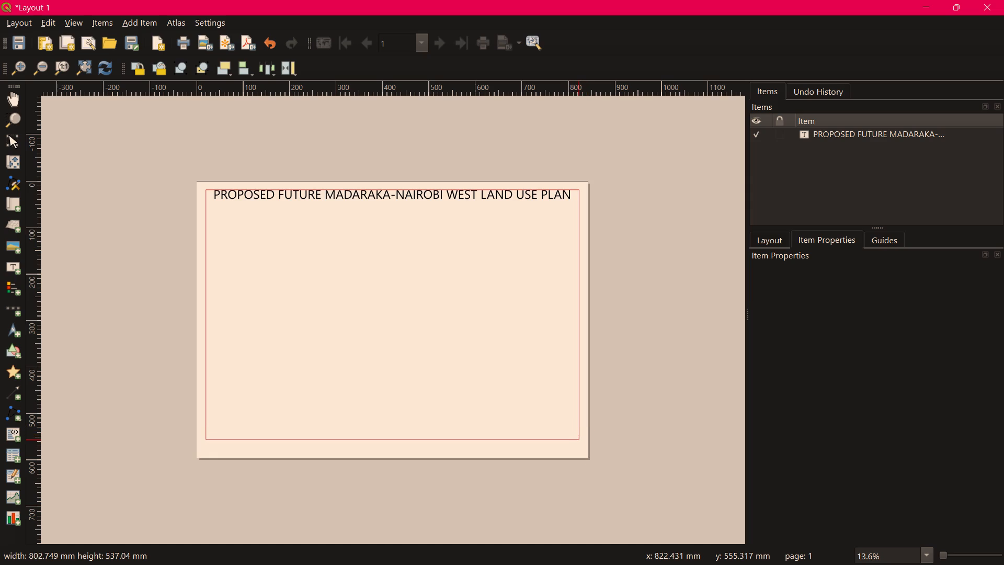
left_click_drag(579, 439, 577, 439)
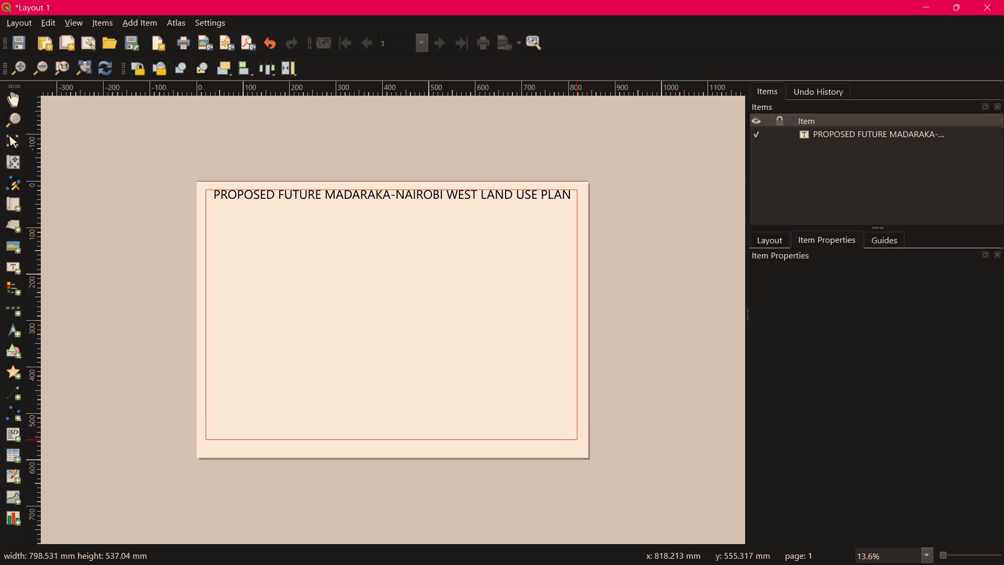
left_click_drag(577, 439, 578, 440)
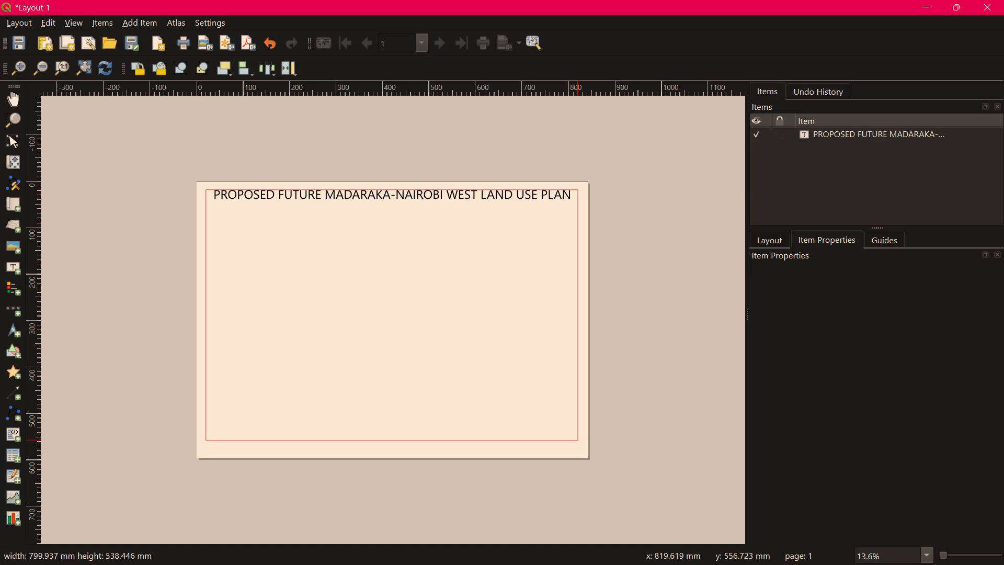
left_click_drag(578, 440, 575, 461)
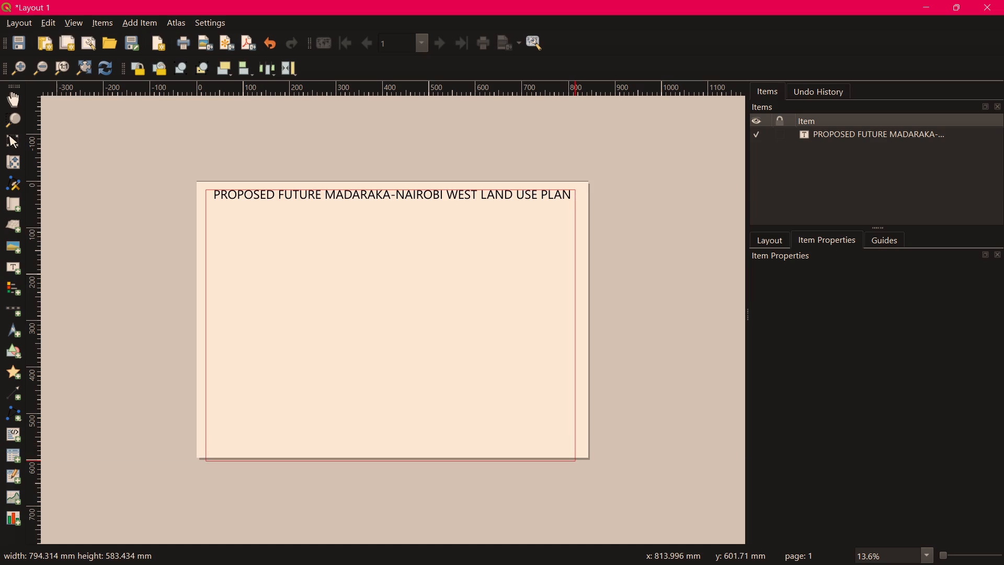
left_click_drag(575, 461, 576, 459)
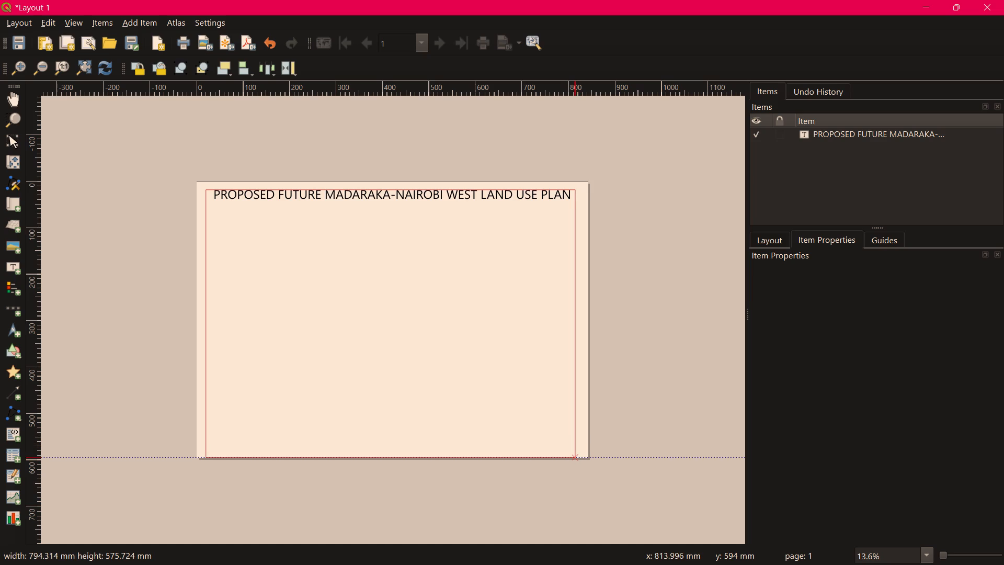
Finish the border rectangle near the page's lower-right corner at about 810 mm wide and 562 mm high.
left_click_drag(576, 459, 579, 452)
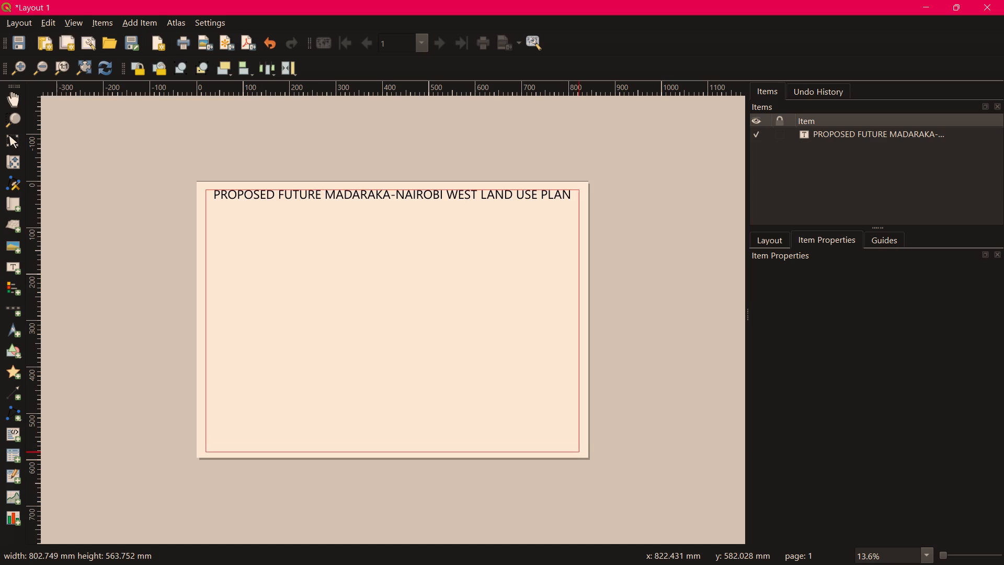
left_click_drag(579, 452, 580, 451)
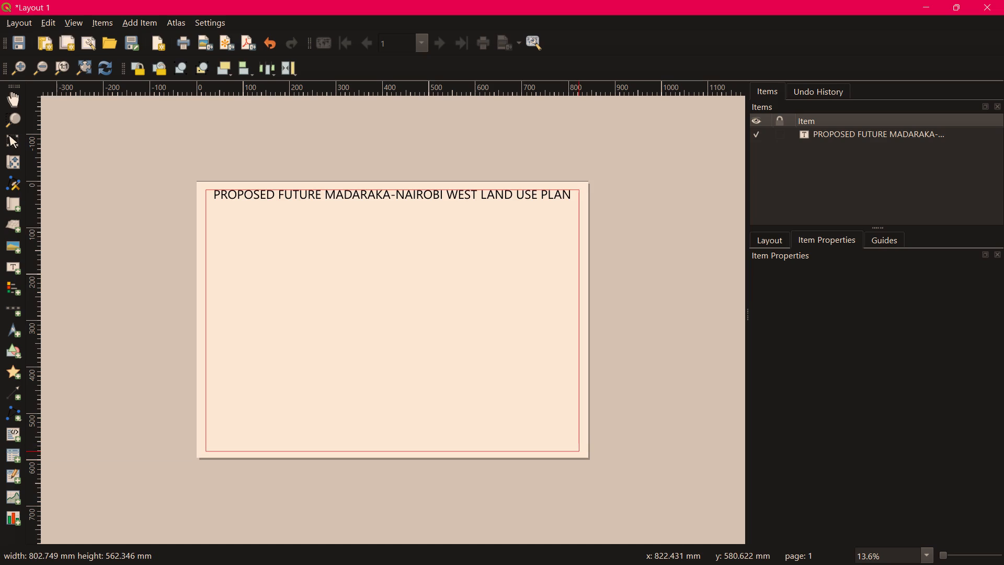
left_click_drag(580, 451, 582, 451)
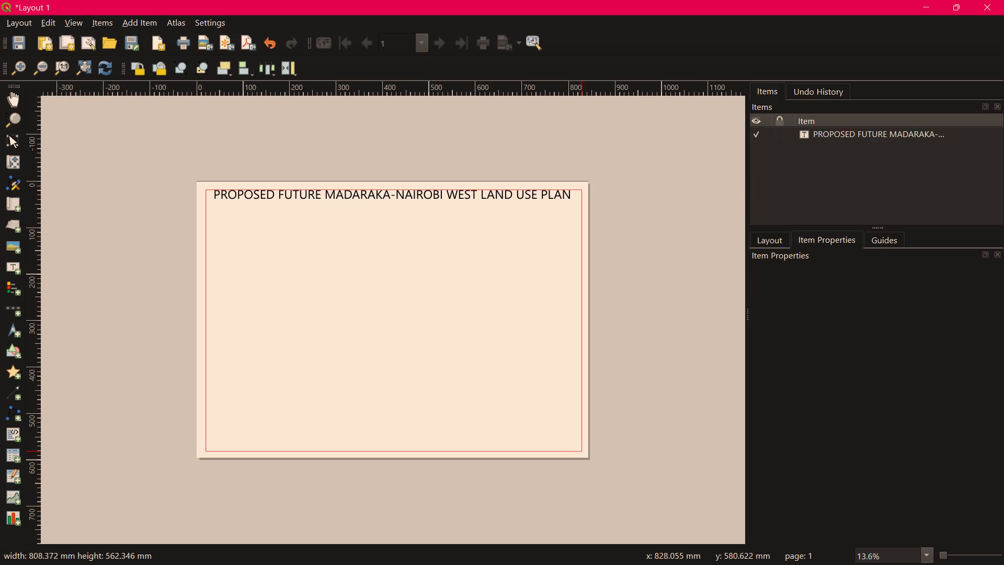
left_click_drag(582, 451, 583, 451)
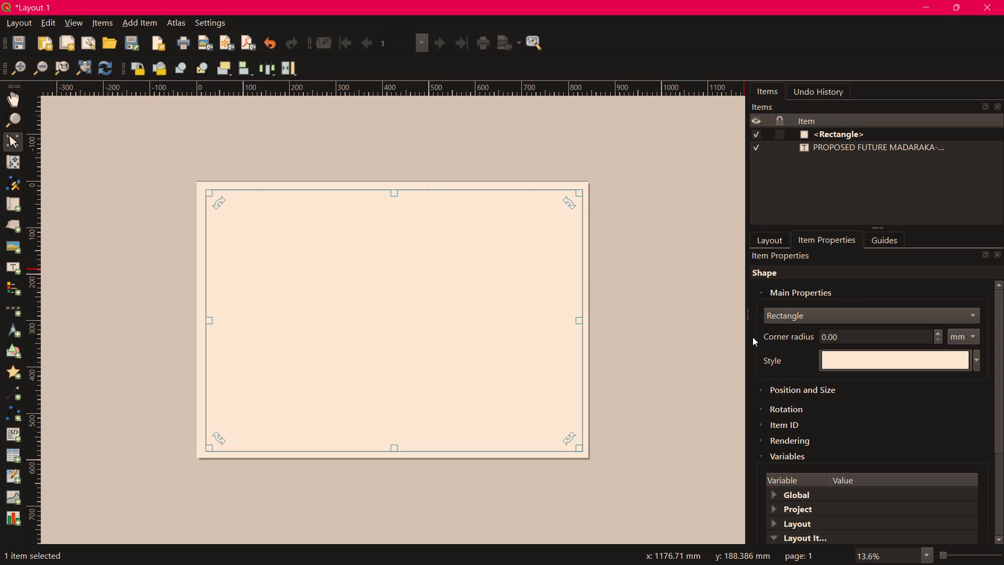
Reorder the layout items so the border rectangle lies beneath the title label, and deselect it.
scroll(752, 337, "down", 2)
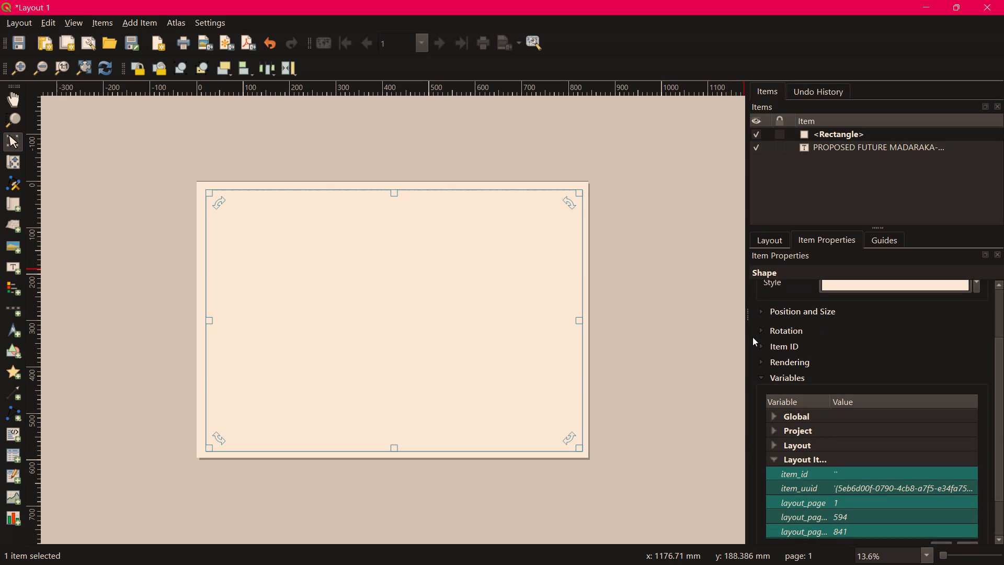
scroll(752, 337, "down", 4)
right_click(544, 303)
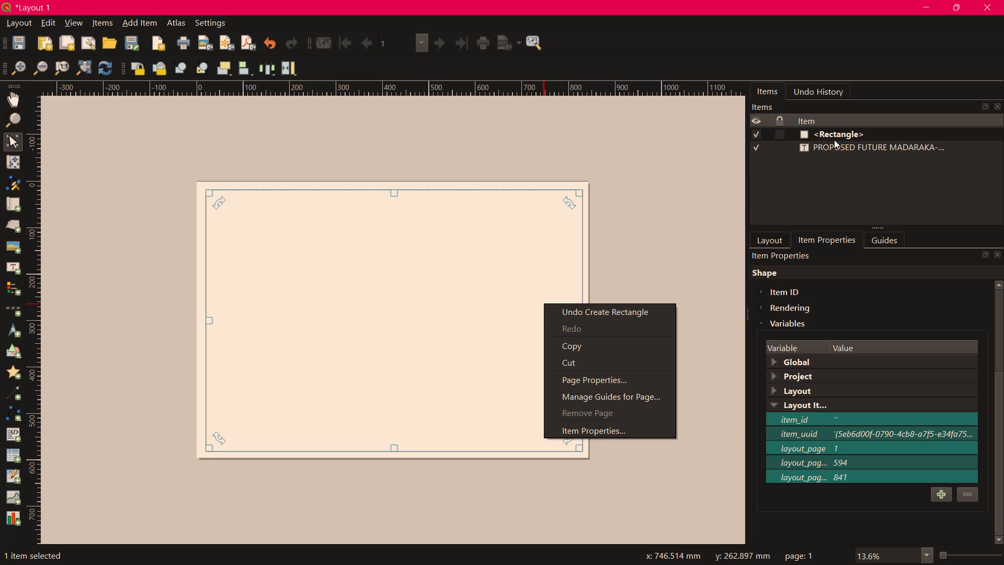
left_click_drag(835, 131, 833, 160)
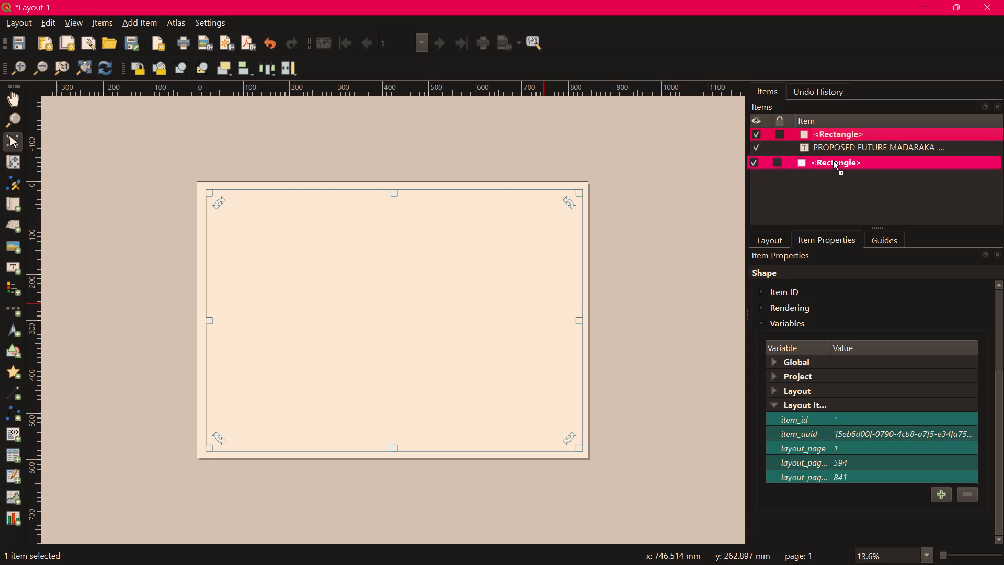
left_click_drag(833, 160, 834, 161)
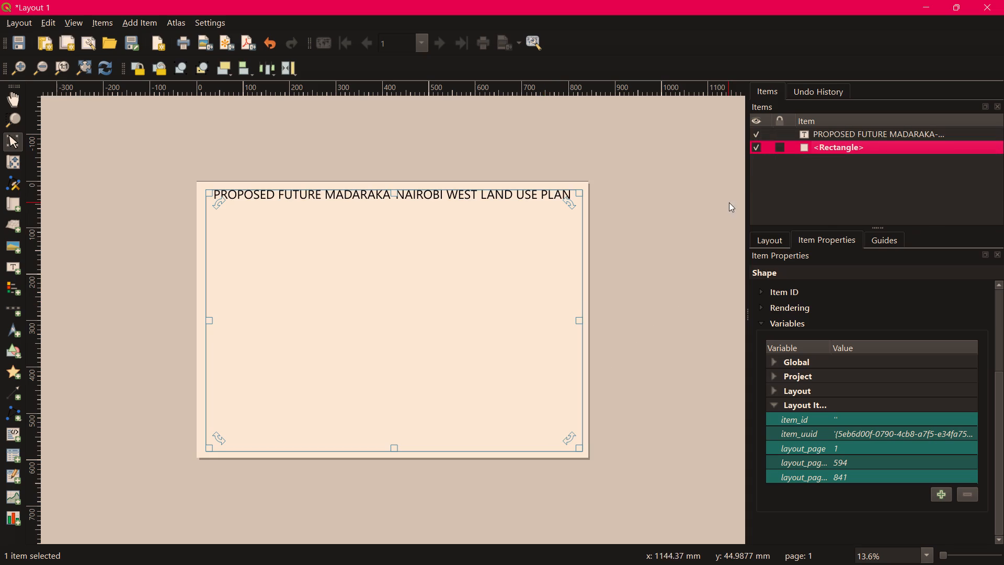
left_click(688, 190)
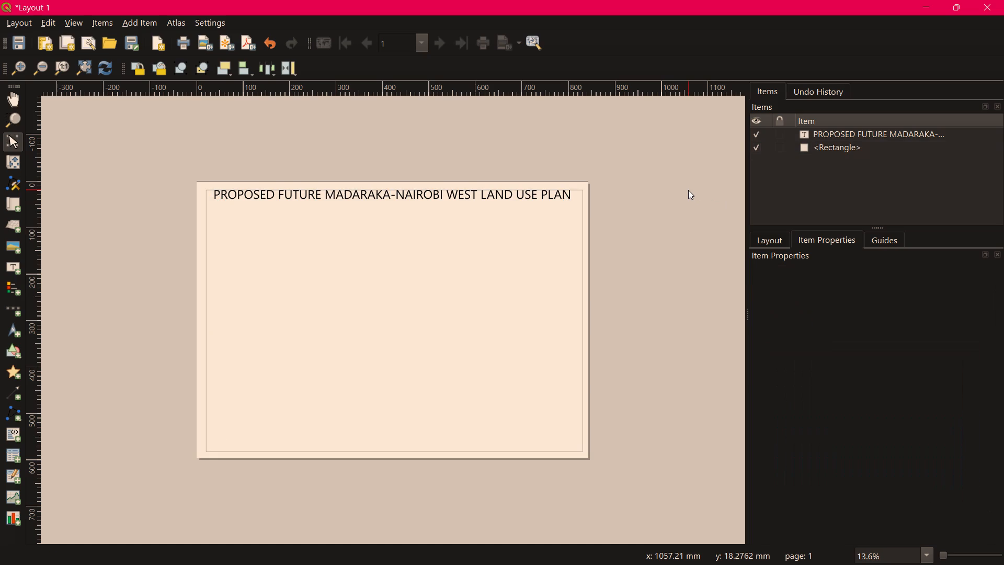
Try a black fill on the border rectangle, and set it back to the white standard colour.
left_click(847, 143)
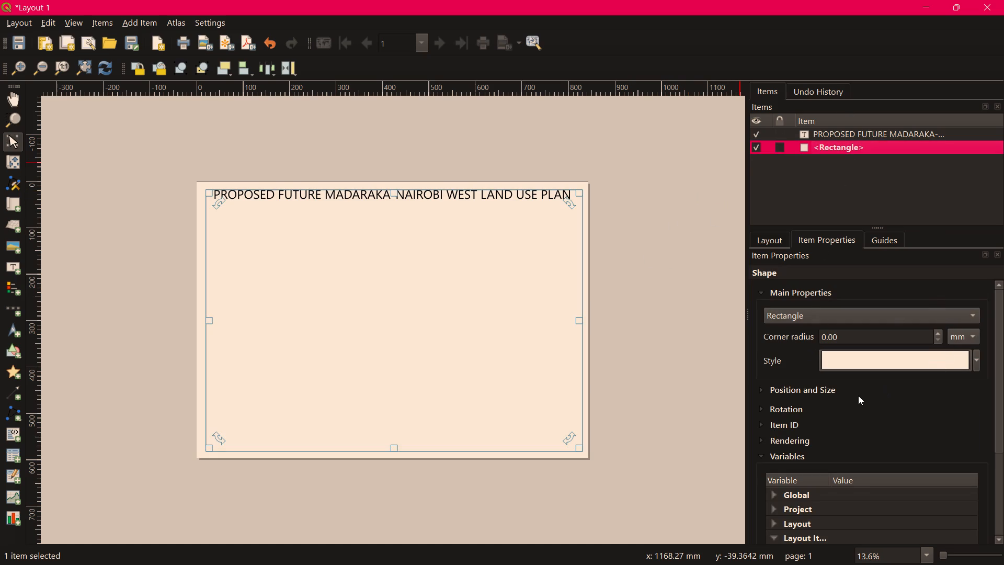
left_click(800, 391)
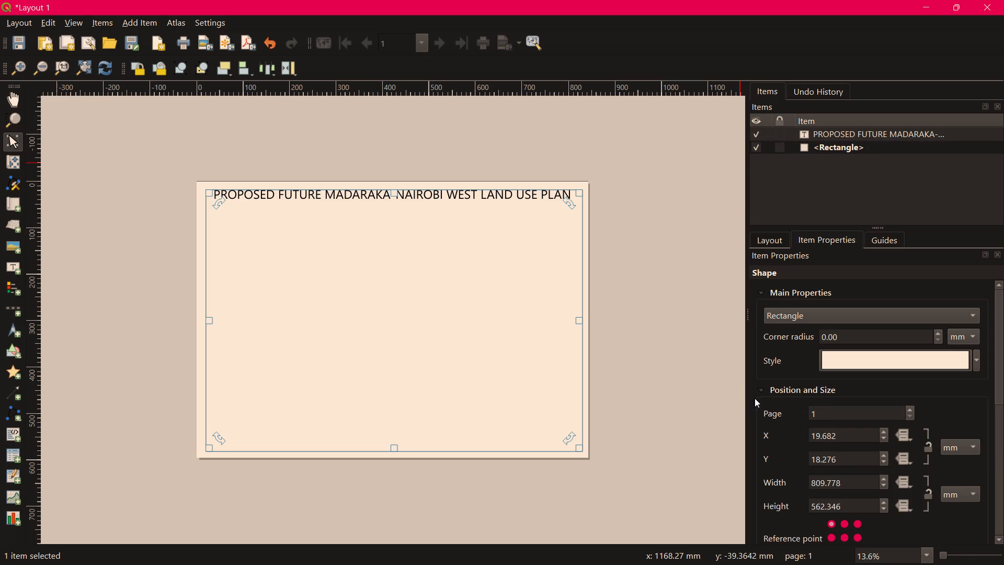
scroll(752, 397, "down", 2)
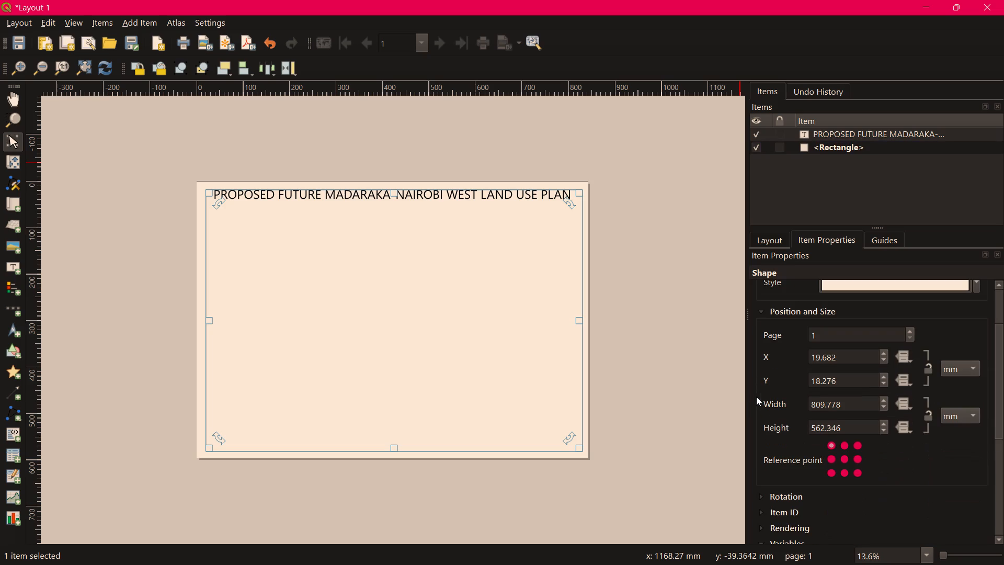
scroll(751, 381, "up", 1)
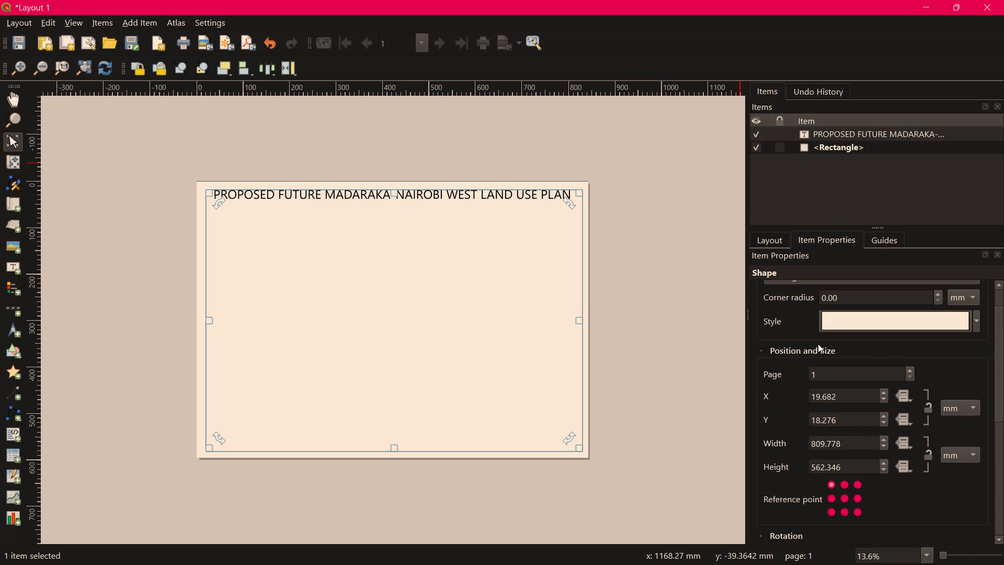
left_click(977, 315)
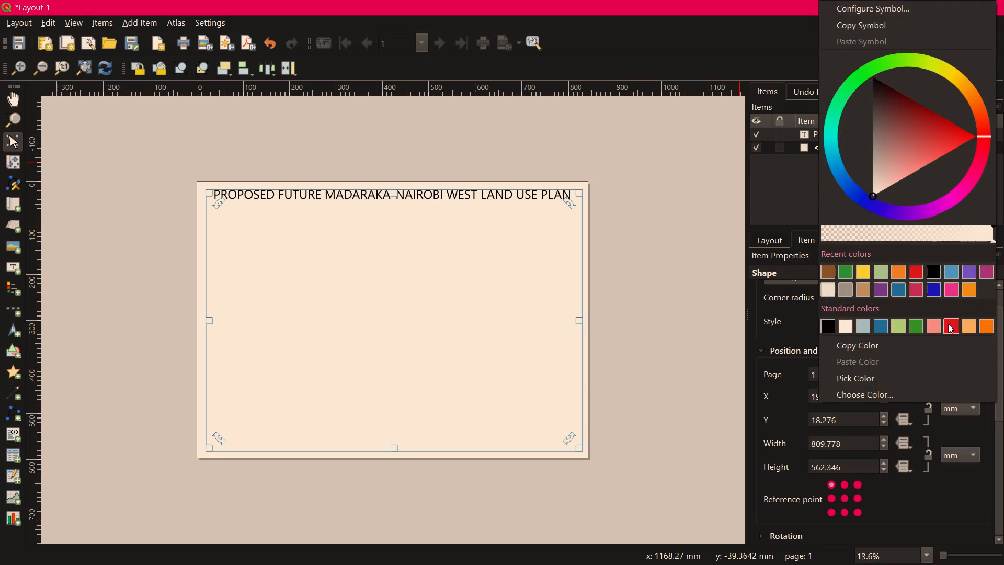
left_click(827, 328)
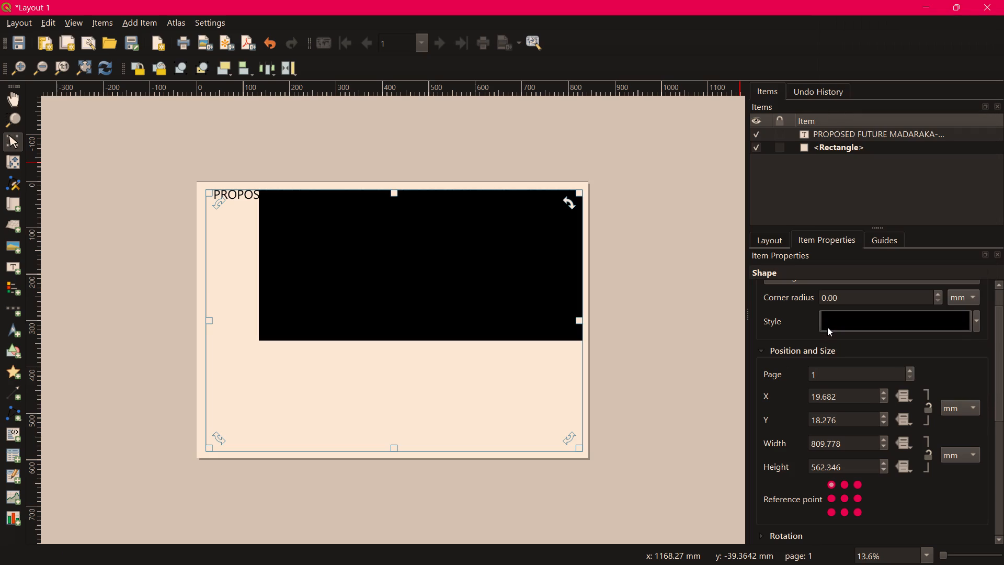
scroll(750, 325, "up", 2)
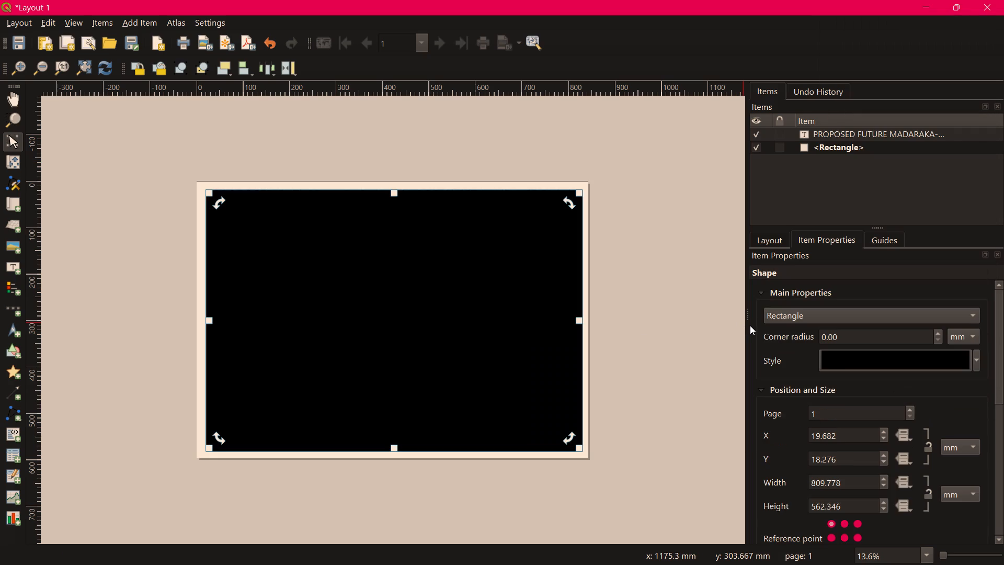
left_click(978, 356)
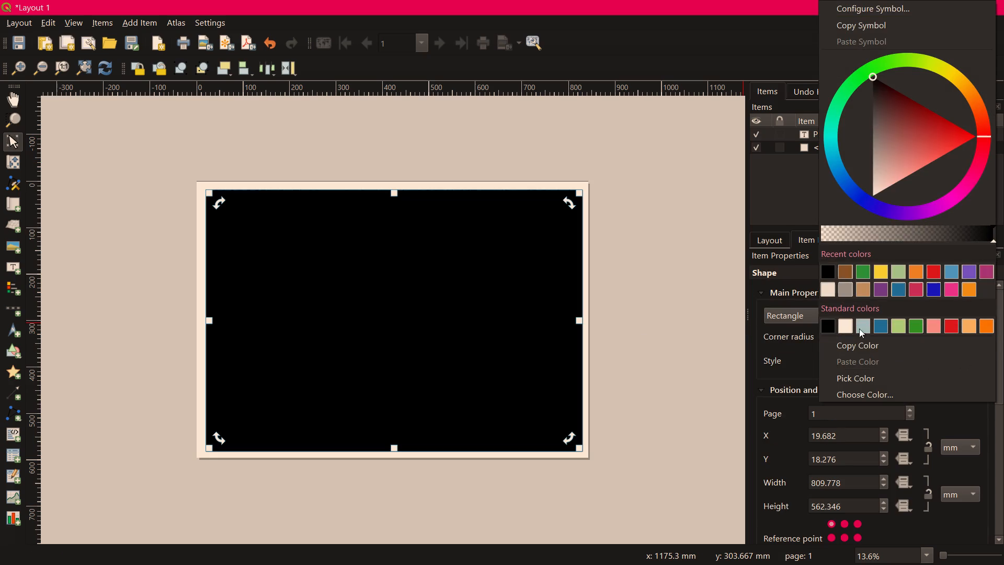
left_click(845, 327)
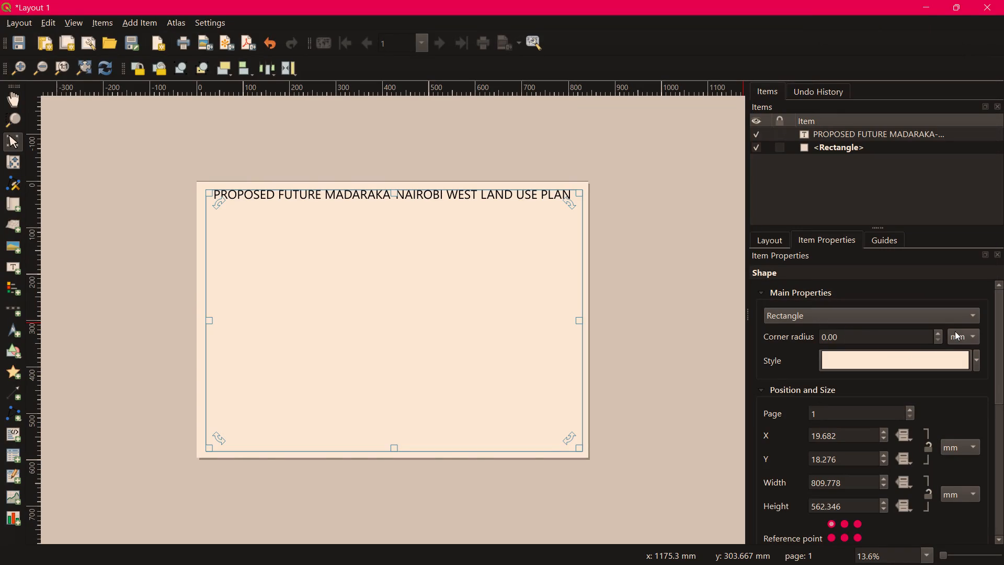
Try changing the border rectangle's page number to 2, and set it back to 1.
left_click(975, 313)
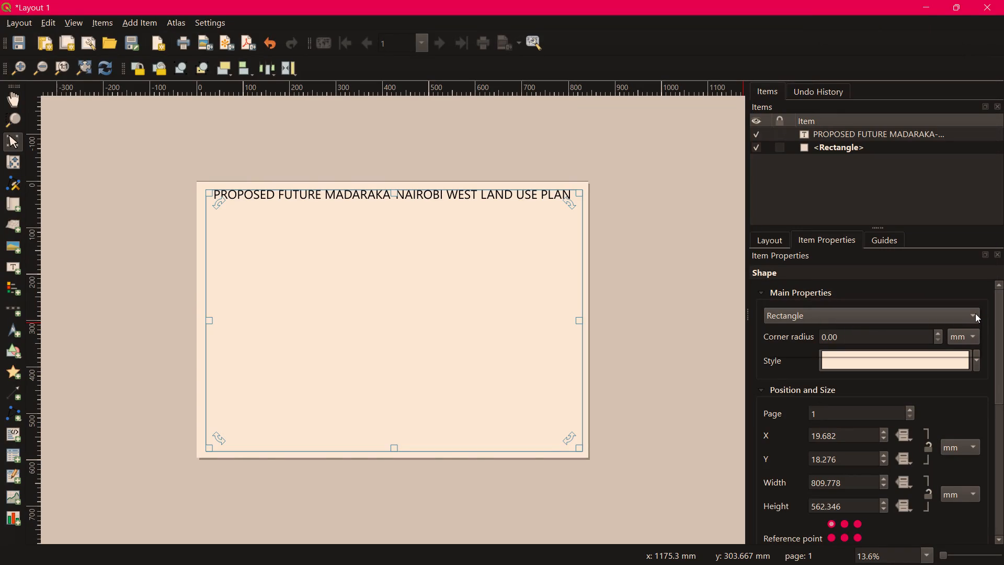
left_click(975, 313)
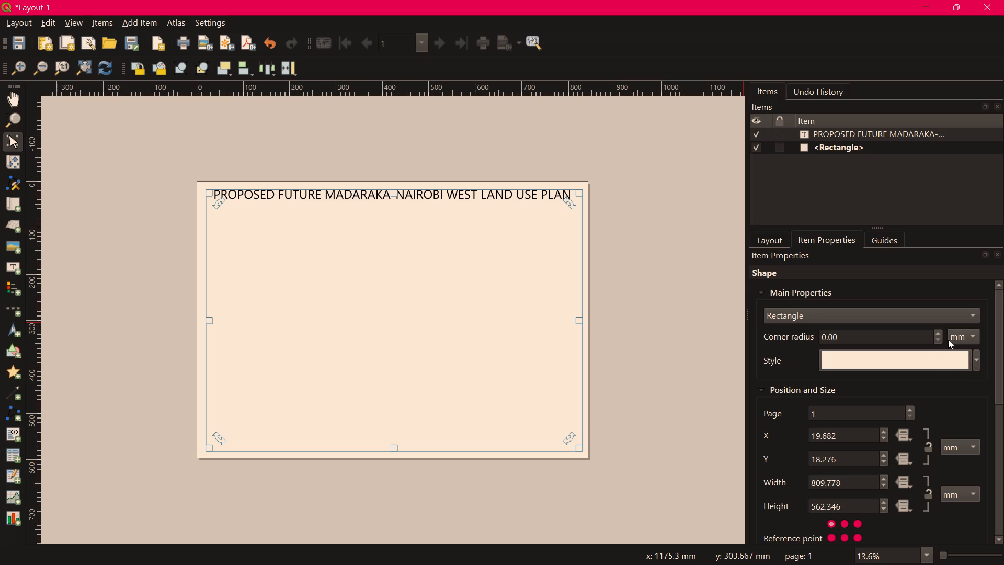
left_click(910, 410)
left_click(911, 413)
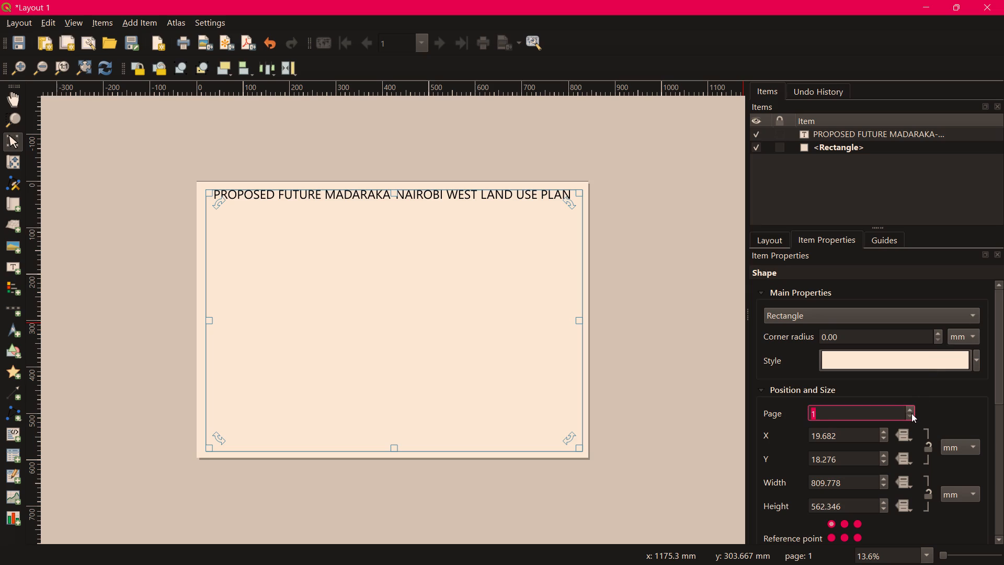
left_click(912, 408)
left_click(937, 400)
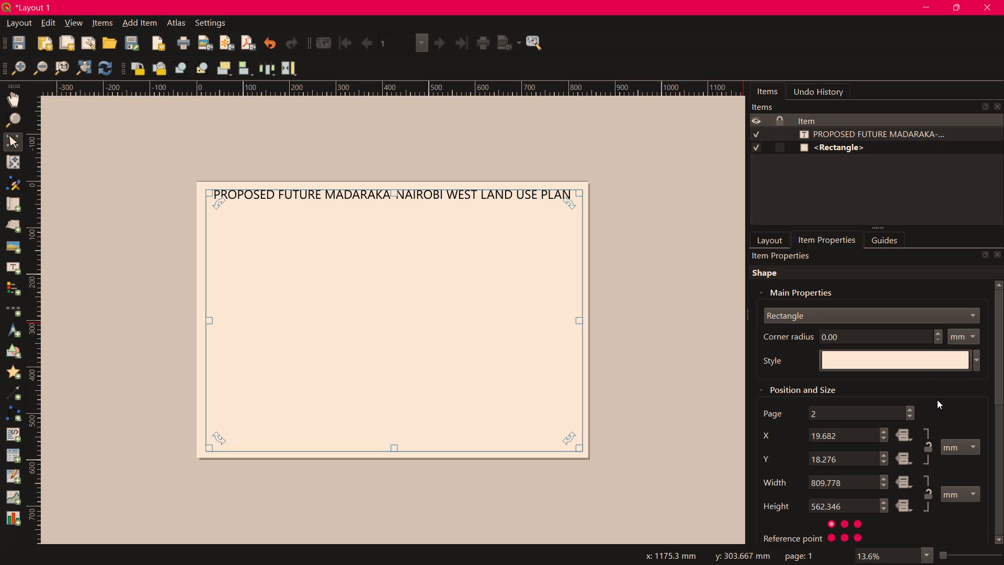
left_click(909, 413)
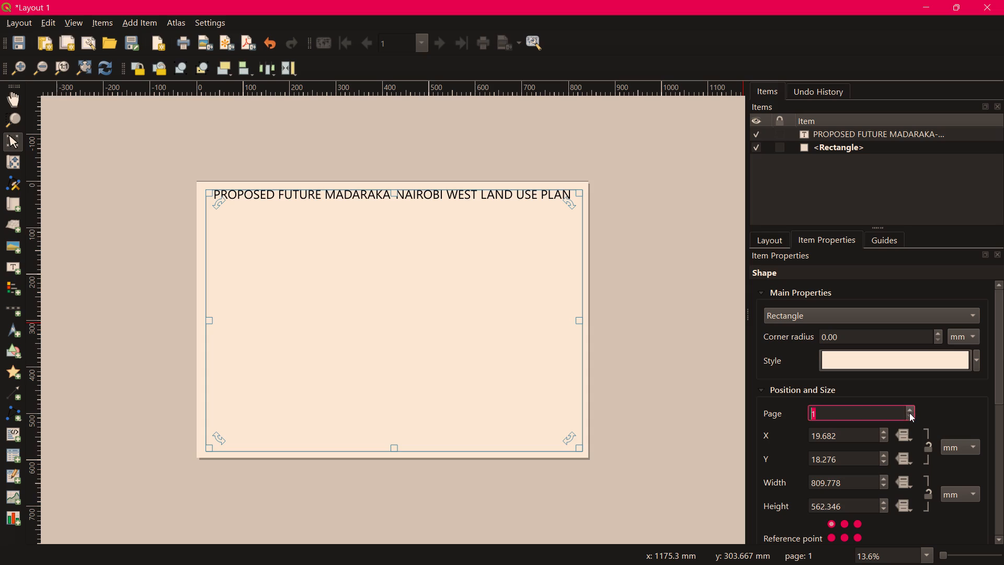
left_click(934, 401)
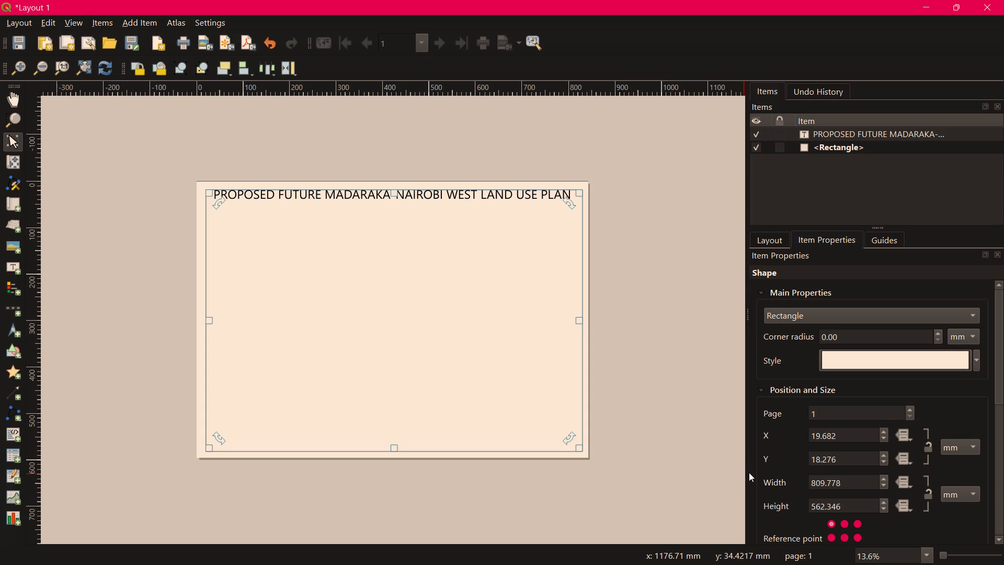
Adjust the border rectangle's width to 807.778 mm and deselect it.
scroll(749, 472, "down", 1)
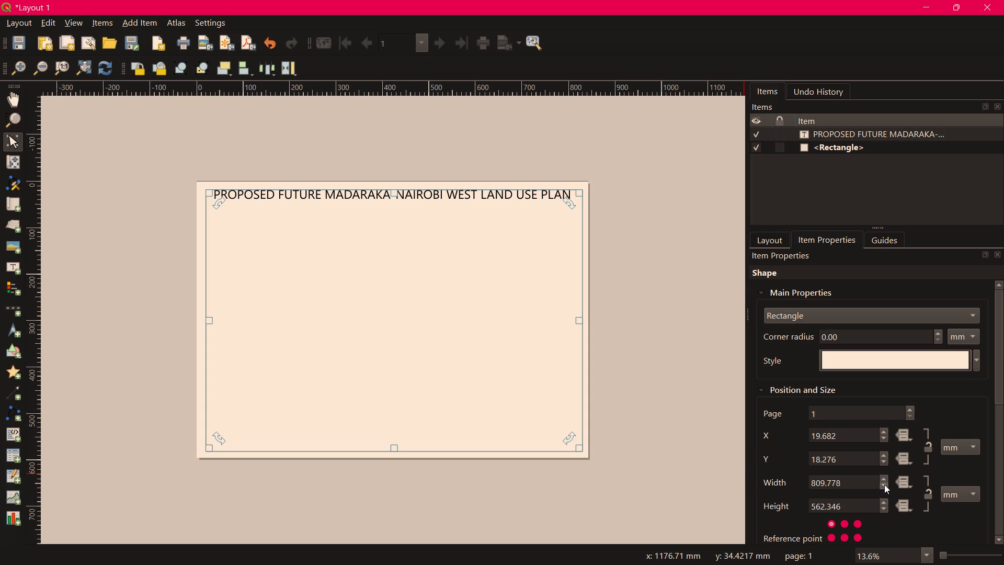
left_click(883, 477)
left_click(883, 477)
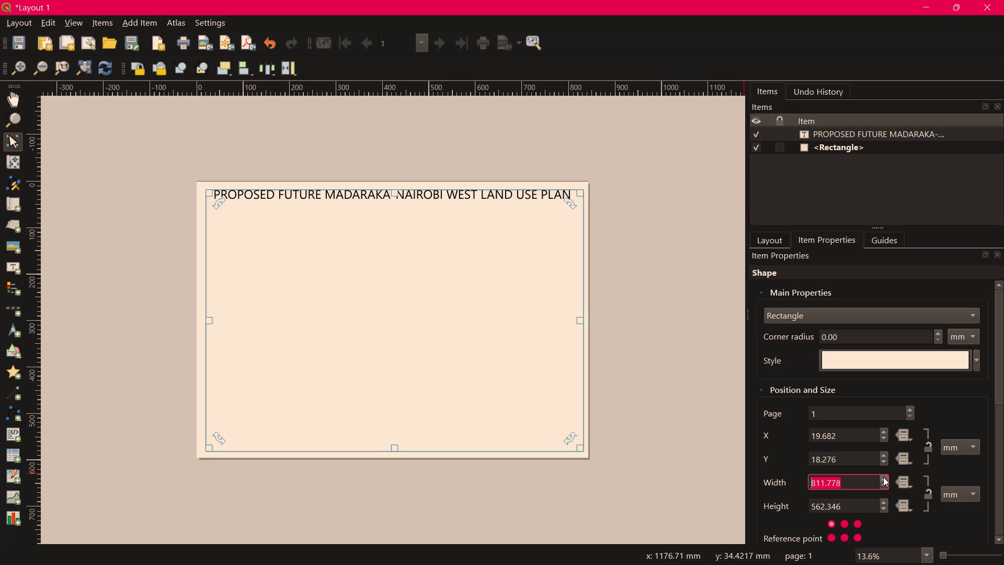
left_click(883, 477)
left_click(883, 477)
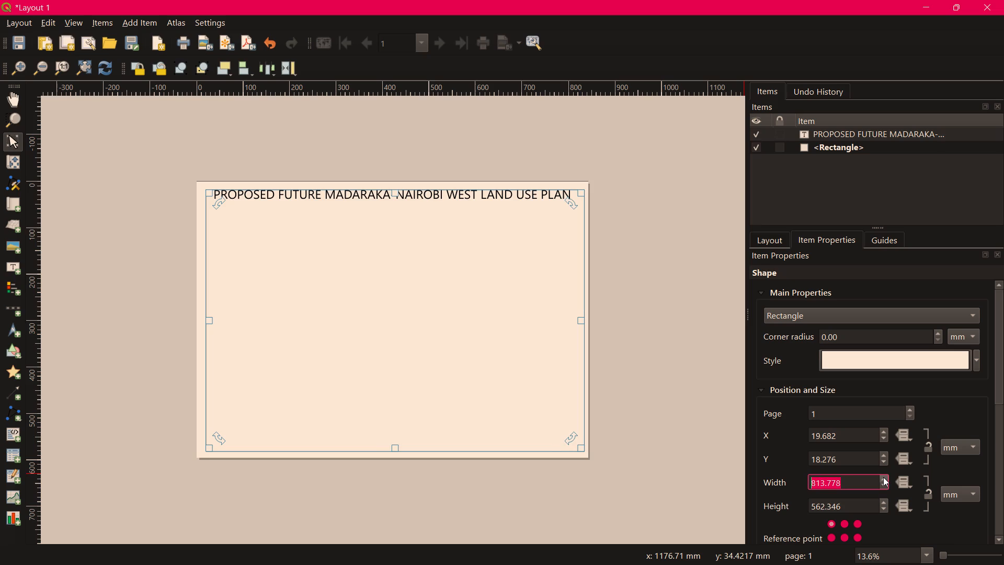
left_click(883, 482)
left_click(883, 482)
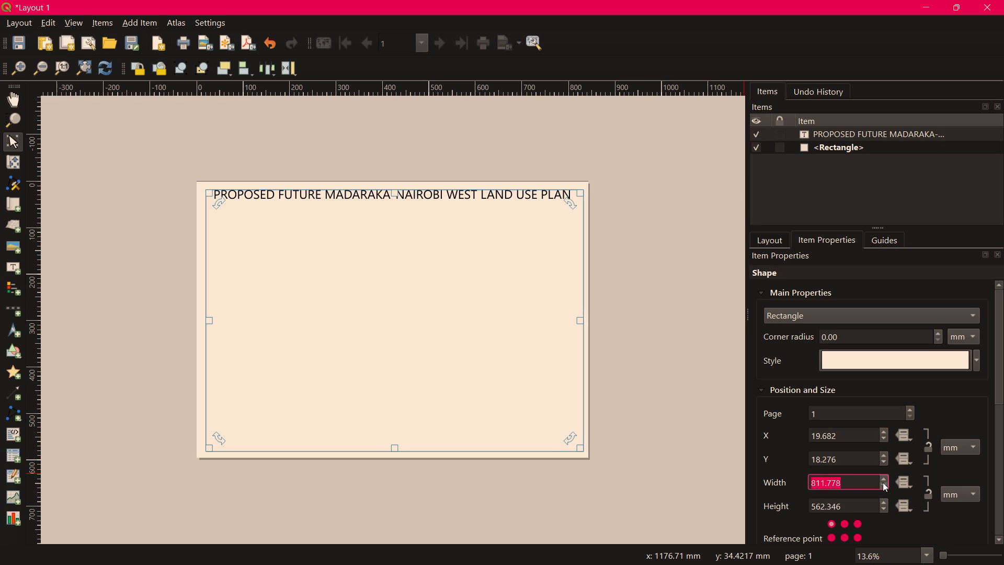
left_click(883, 482)
left_click(883, 482)
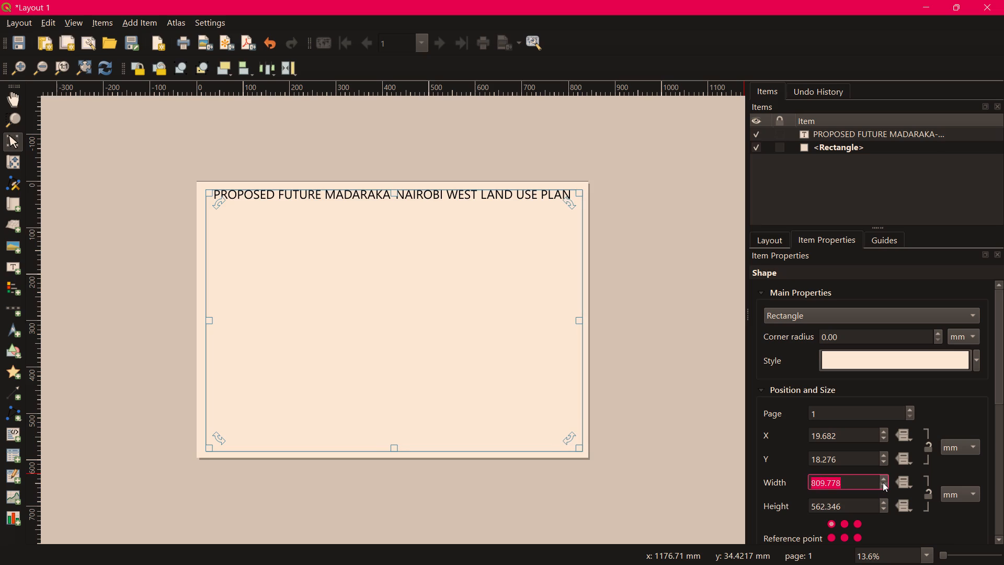
left_click(883, 482)
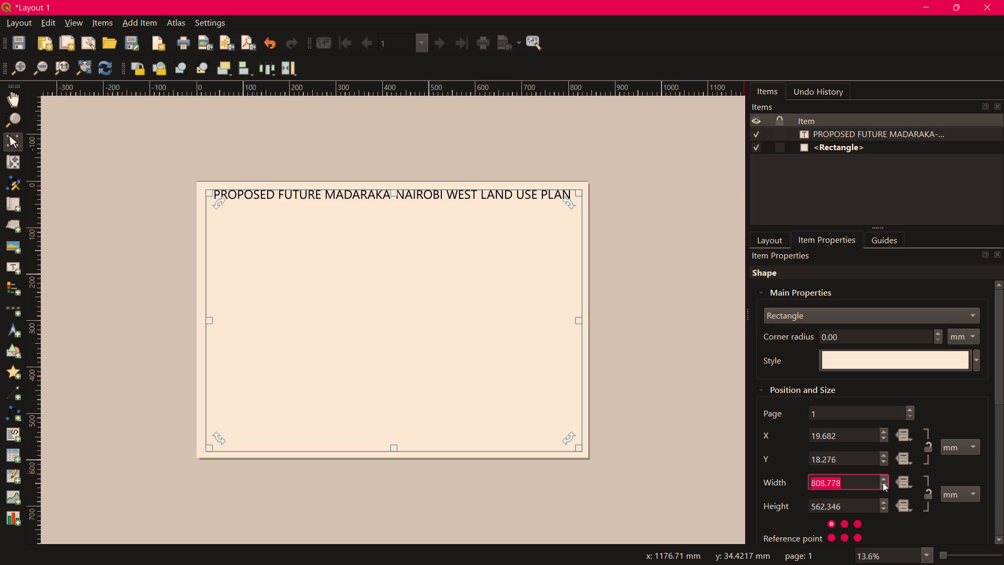
left_click(883, 482)
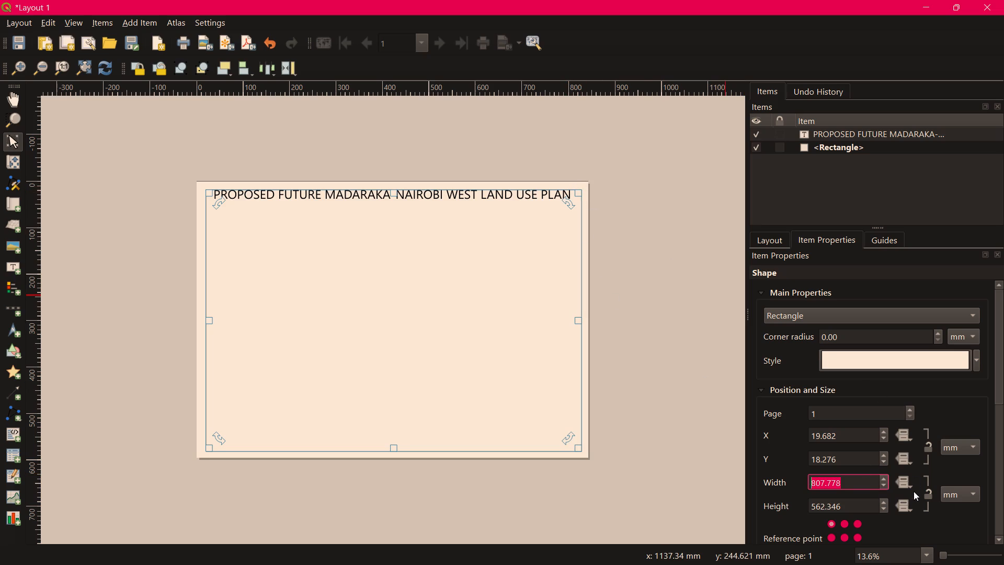
scroll(751, 451, "down", 1)
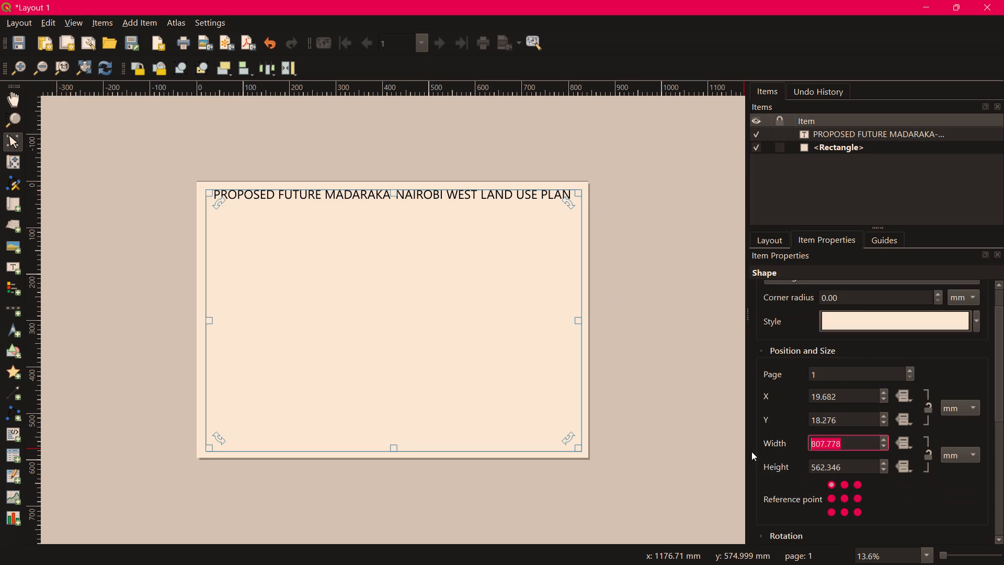
scroll(751, 451, "down", 3)
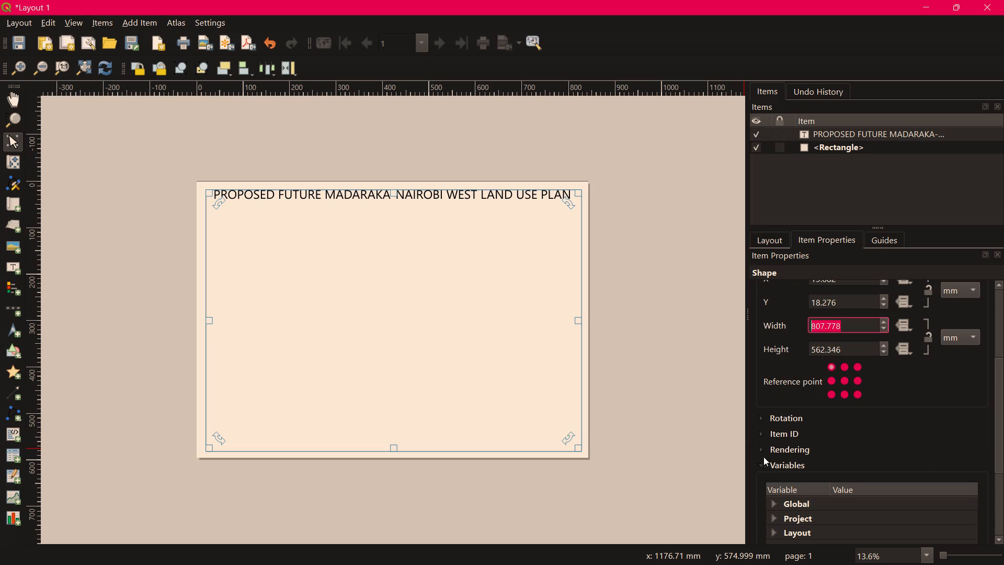
scroll(751, 453, "up", 3)
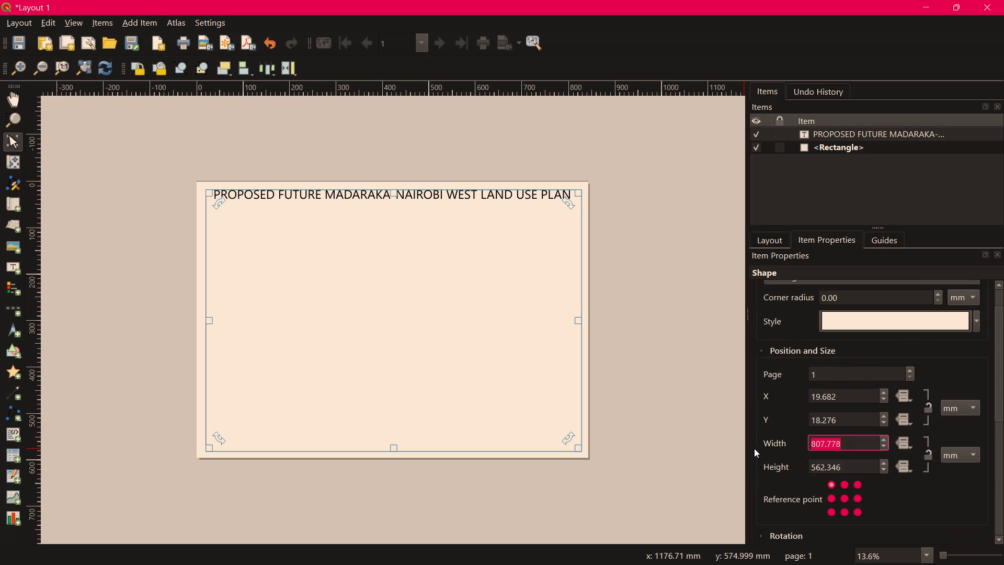
left_click(653, 308)
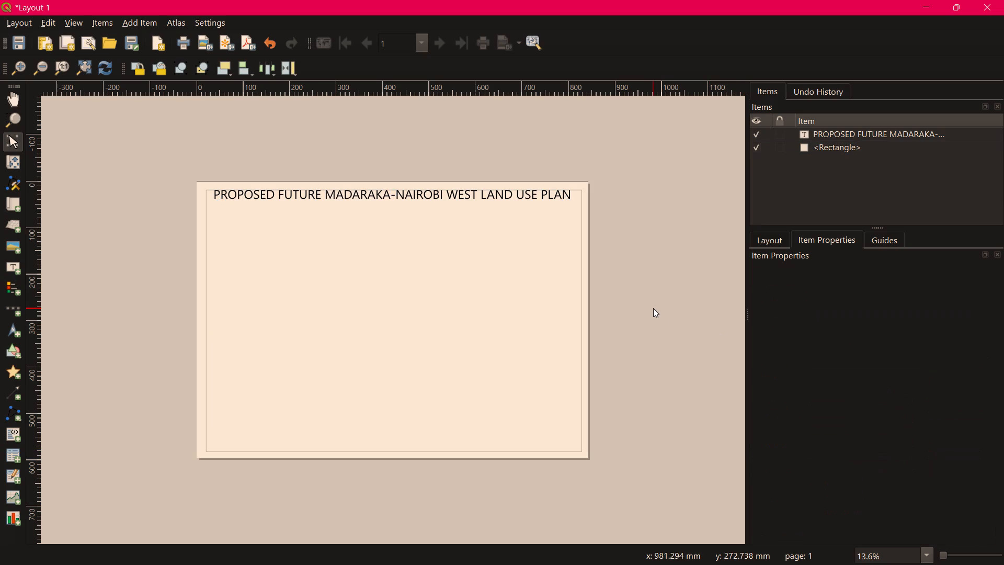
Examine the border rectangle's shape properties and fill style options, along with the general layout settings, and deselect it.
scroll(551, 278, "up", 2)
scroll(609, 304, "down", 2)
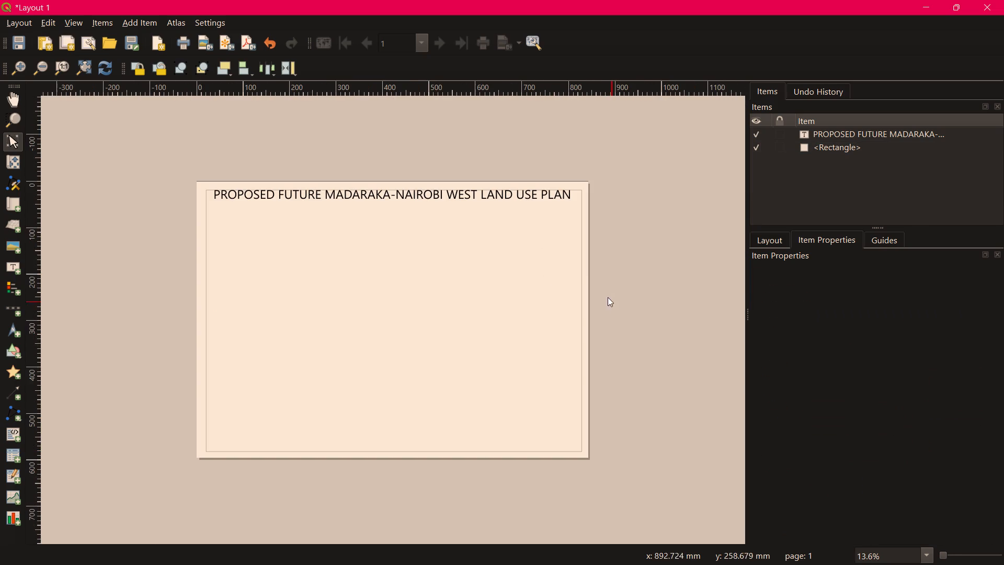
scroll(587, 278, "up", 1)
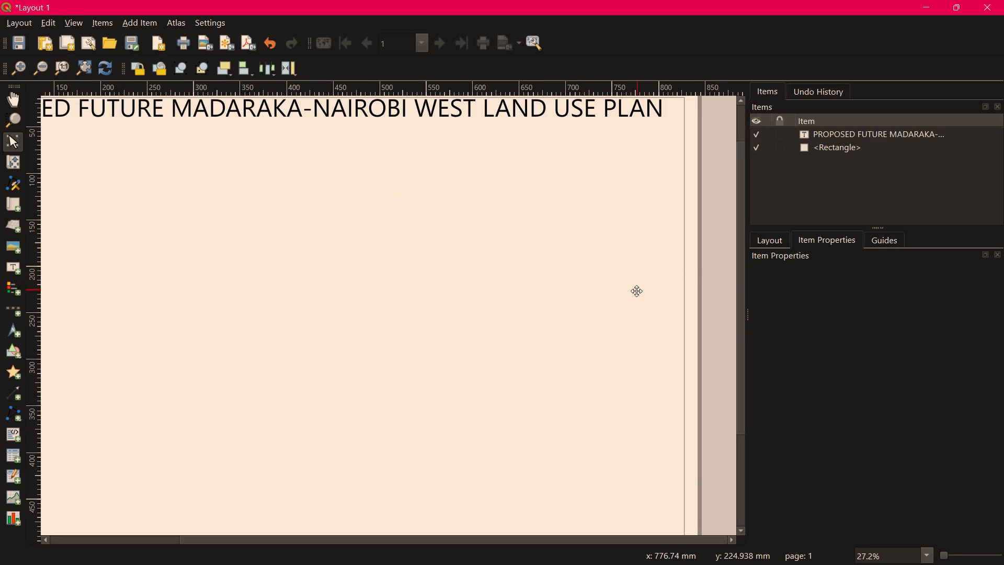
scroll(635, 294, "down", 1)
left_click(855, 145)
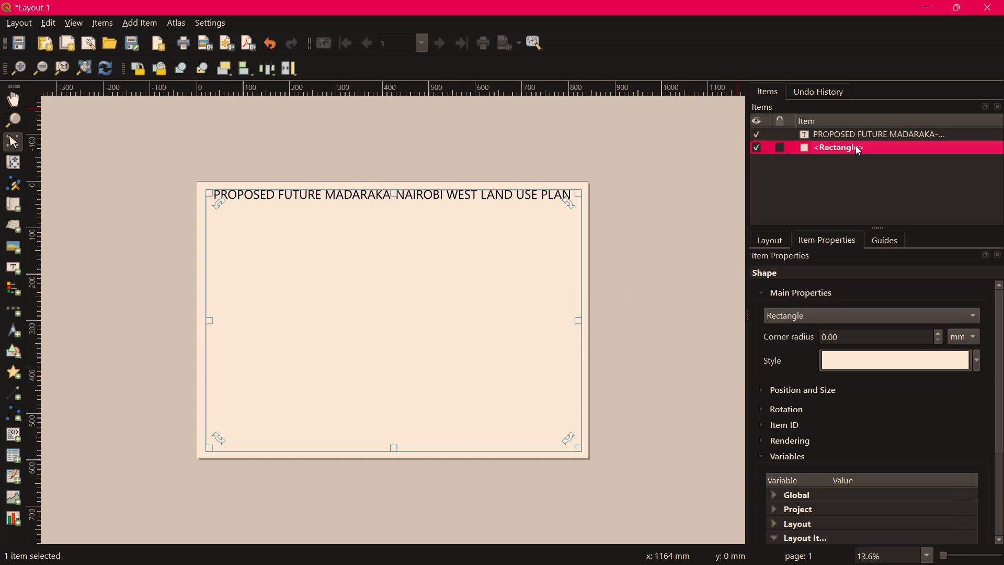
left_click(762, 289)
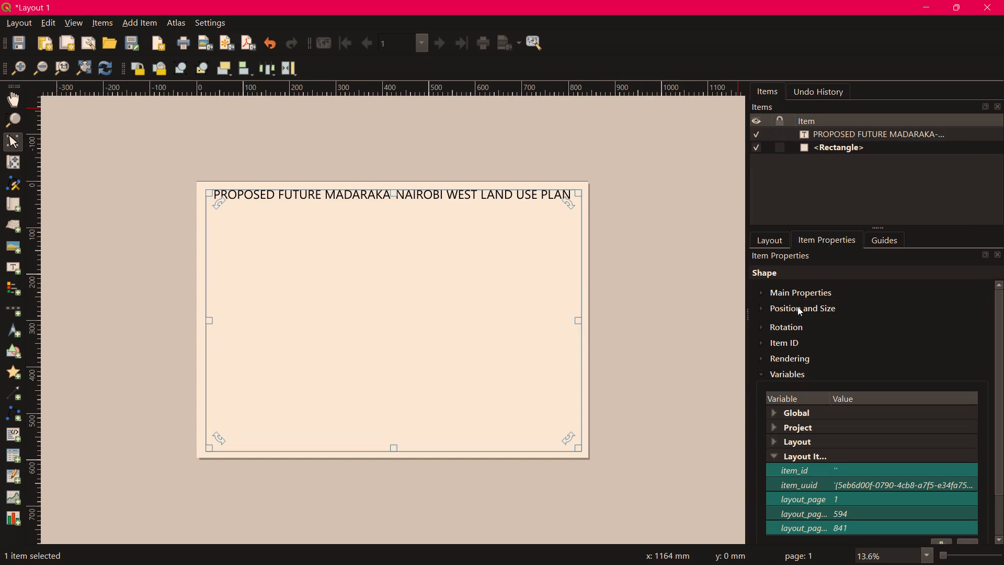
left_click(760, 290)
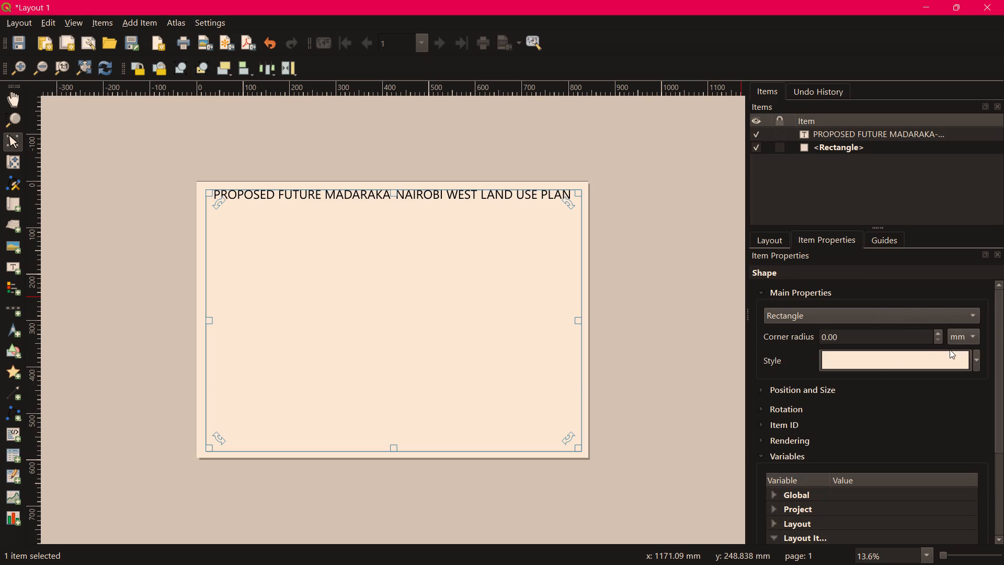
left_click(978, 358)
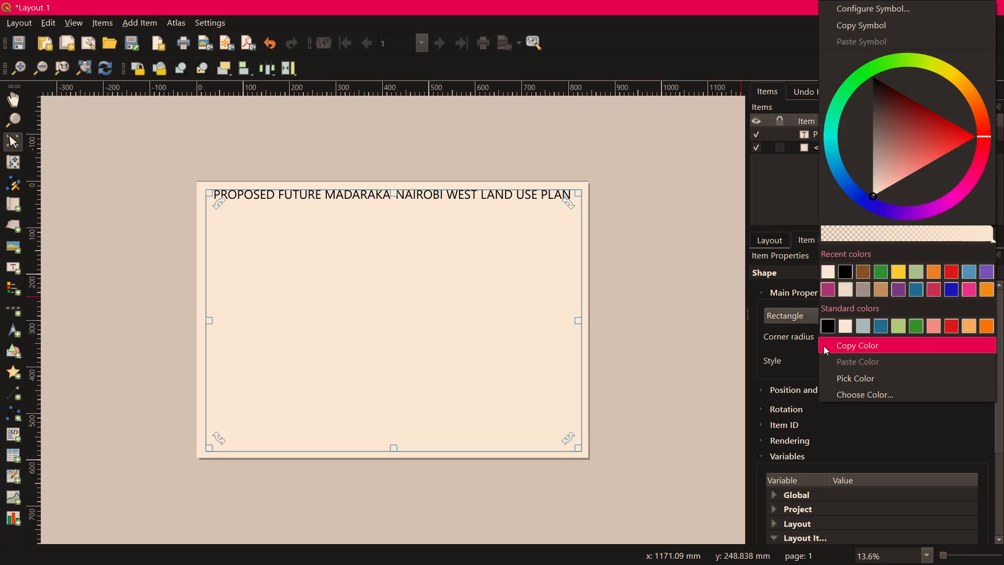
left_click(755, 365)
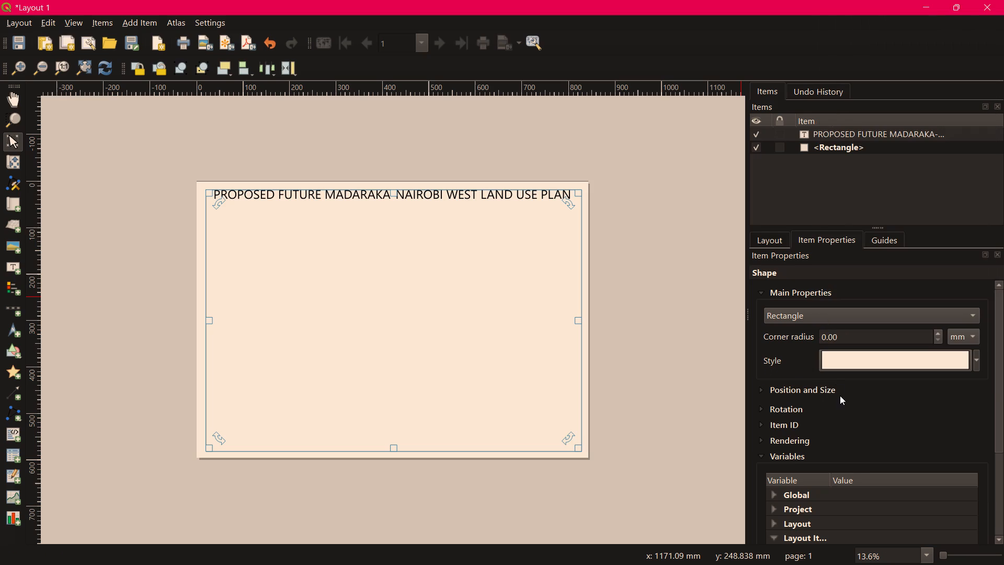
scroll(844, 410, "down", 2)
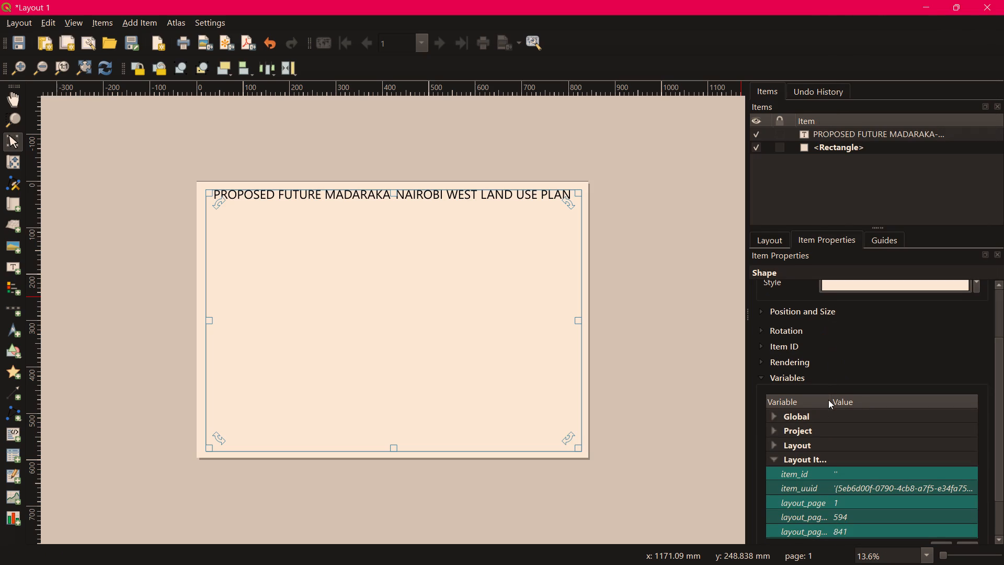
scroll(761, 425, "down", 3)
scroll(759, 426, "up", 1)
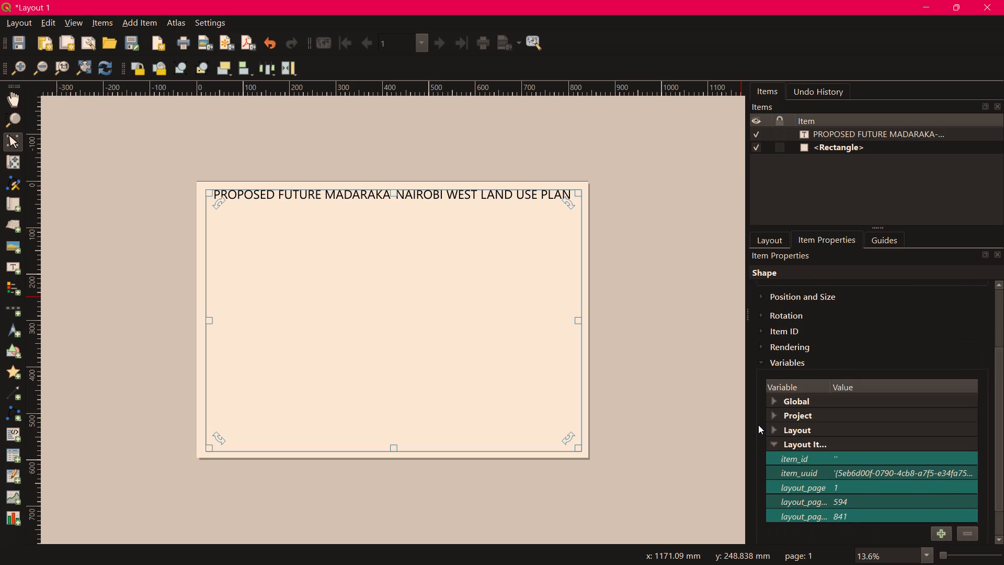
scroll(757, 423, "up", 5)
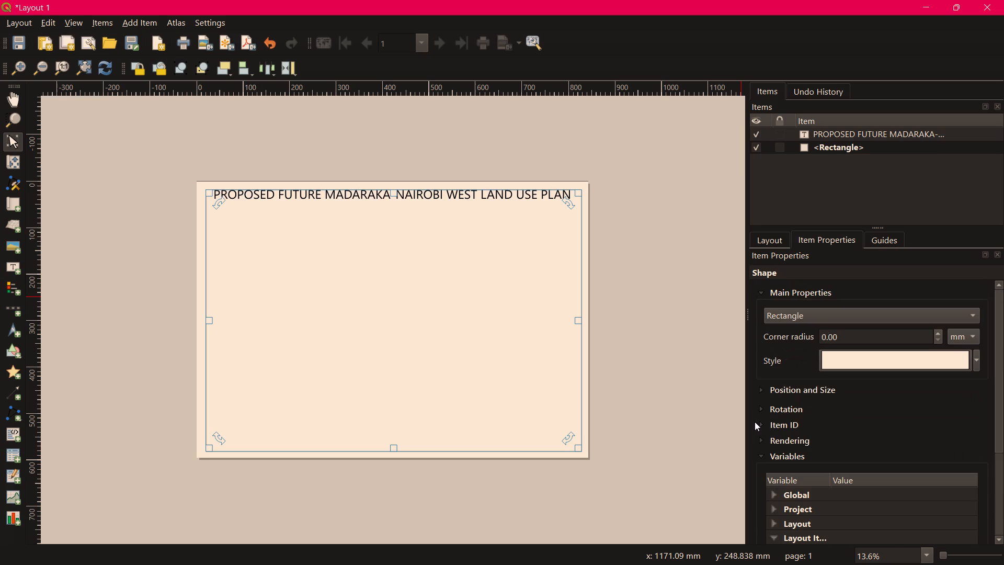
left_click(836, 242)
left_click(774, 242)
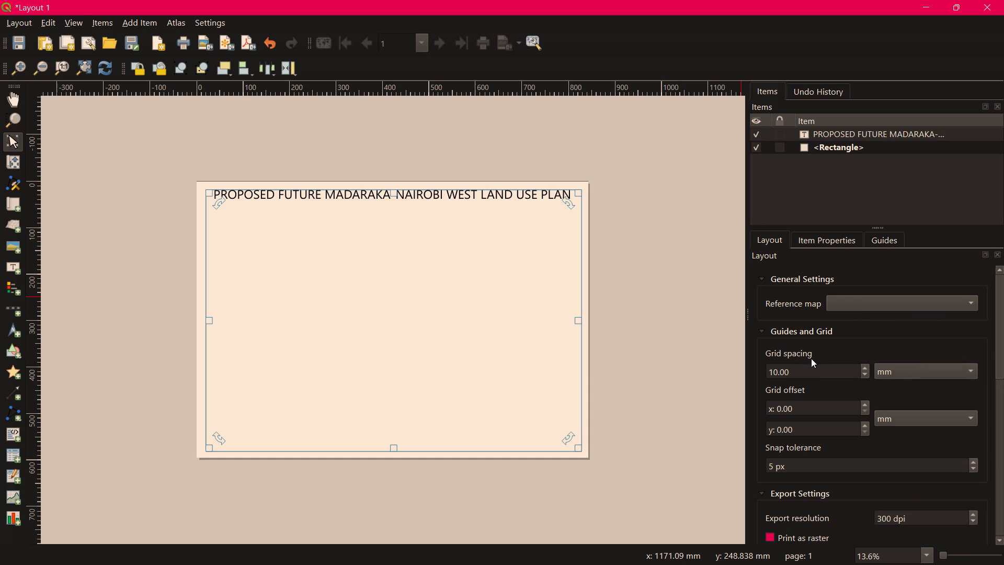
left_click(843, 236)
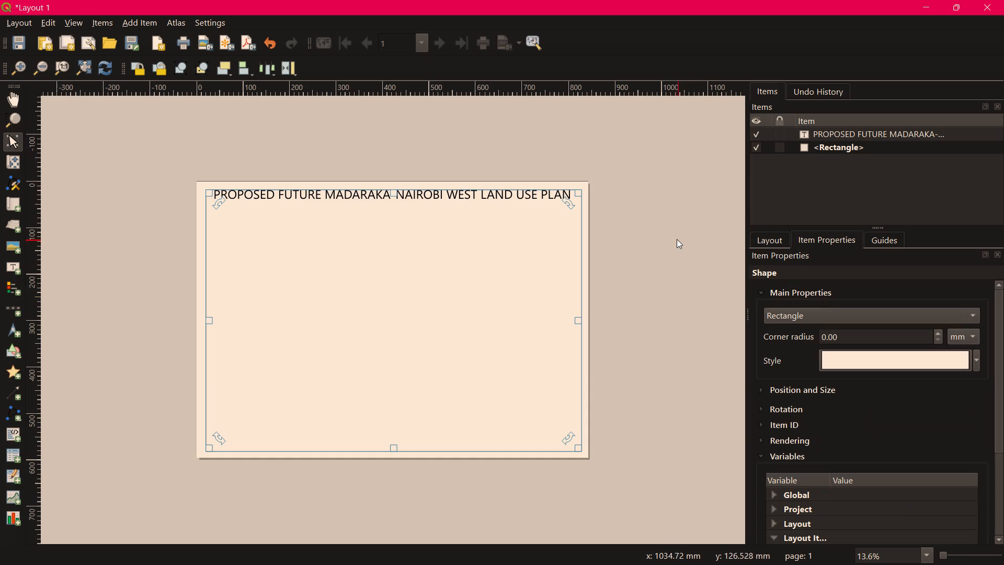
left_click(677, 239)
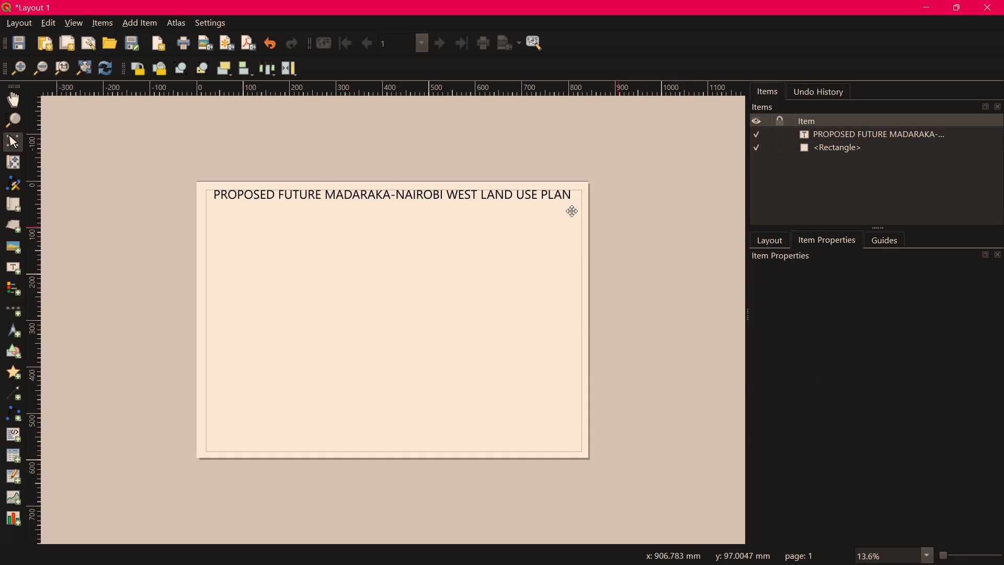
Set the title label's vertical alignment to Bottom so the text sits inside the border, and deselect it.
left_click(468, 198)
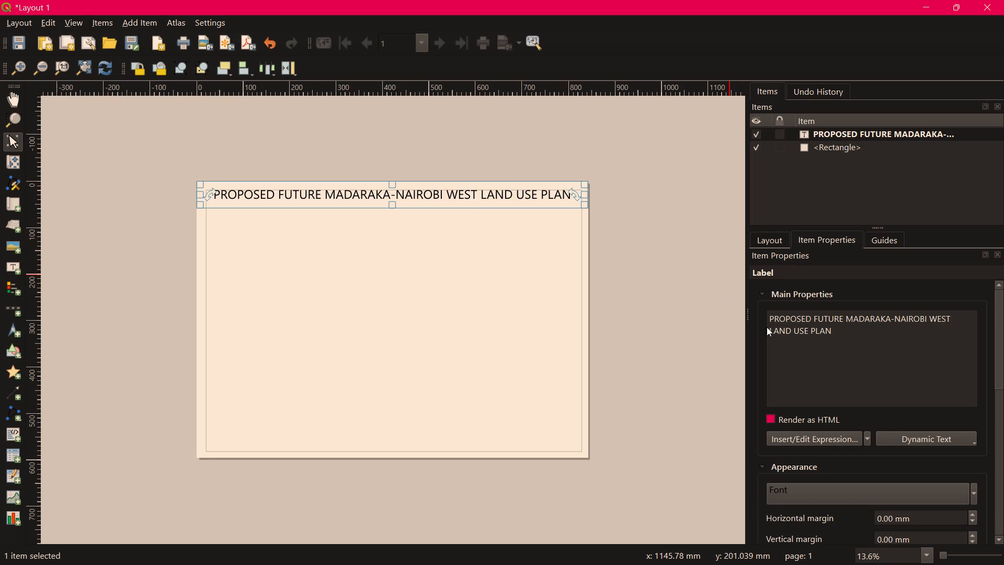
left_click(646, 206)
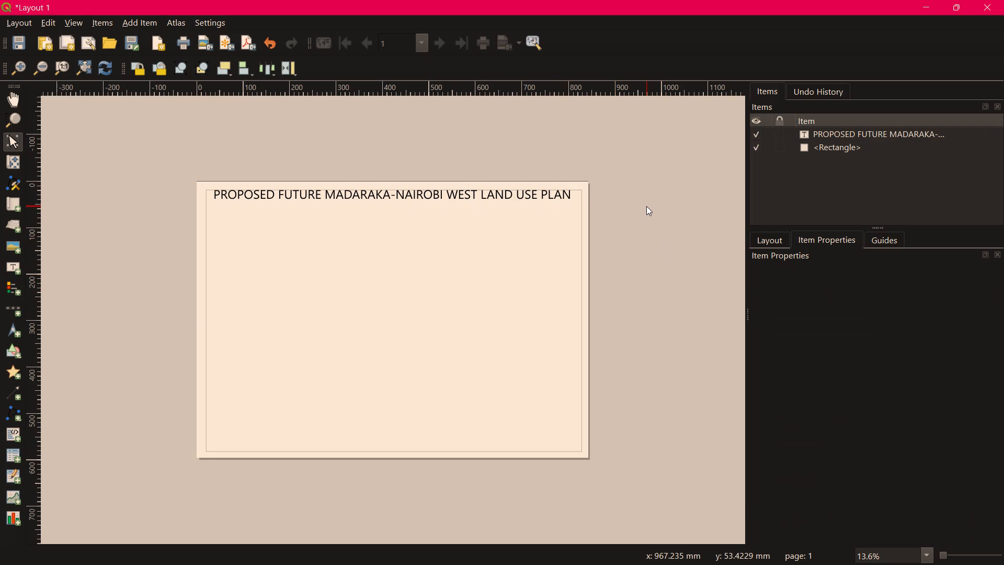
left_click(558, 195)
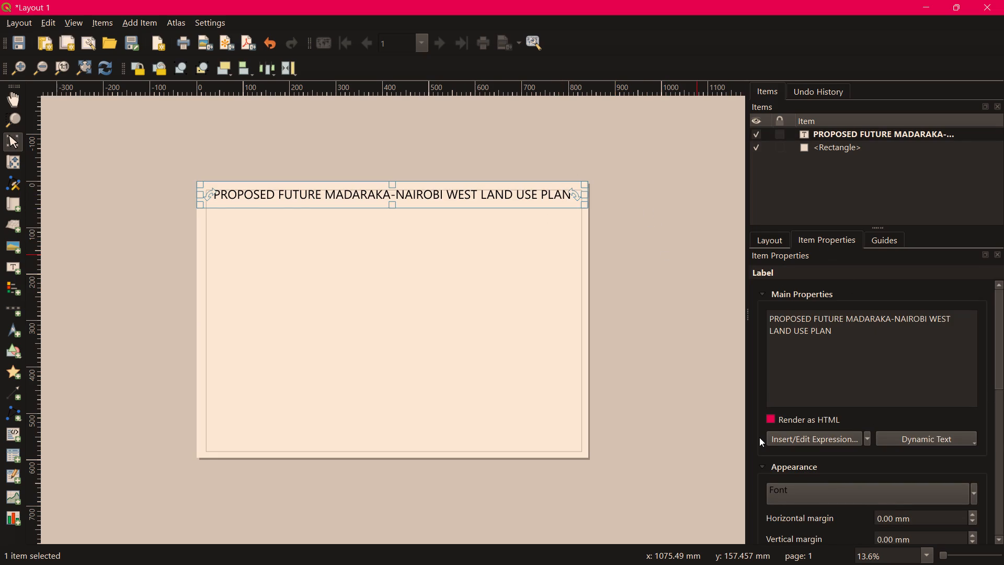
scroll(758, 437, "down", 3)
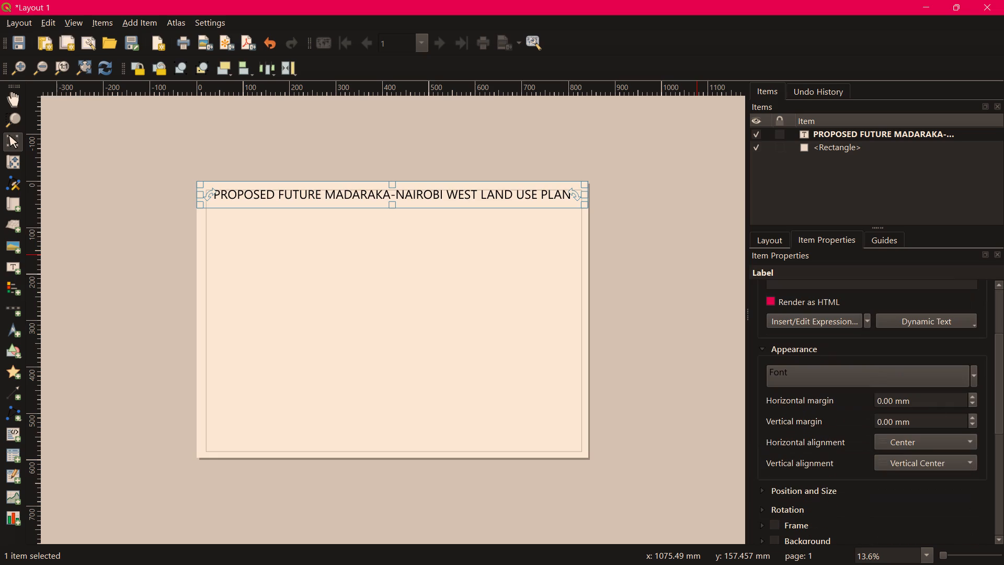
left_click(970, 461)
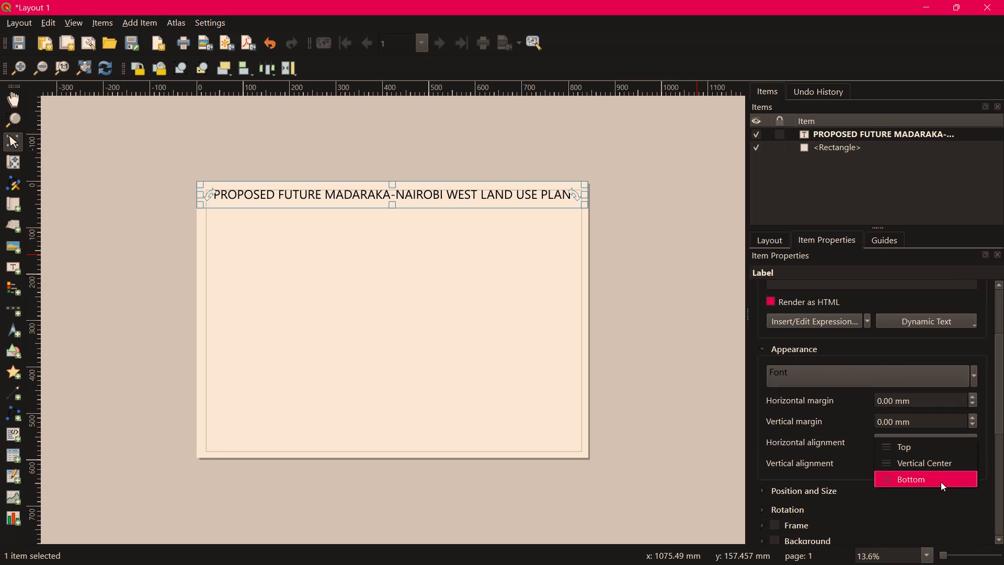
left_click(941, 482)
left_click(712, 322)
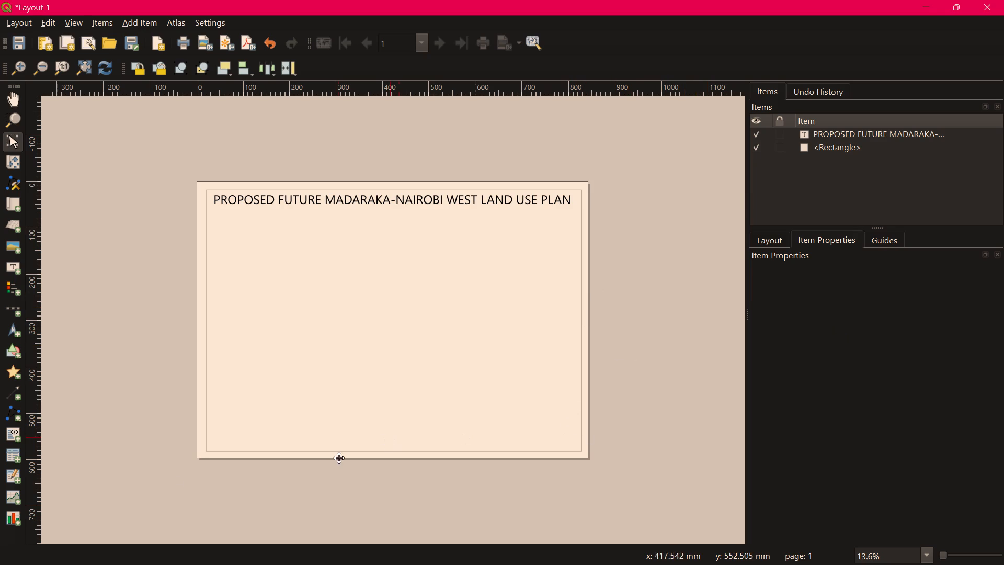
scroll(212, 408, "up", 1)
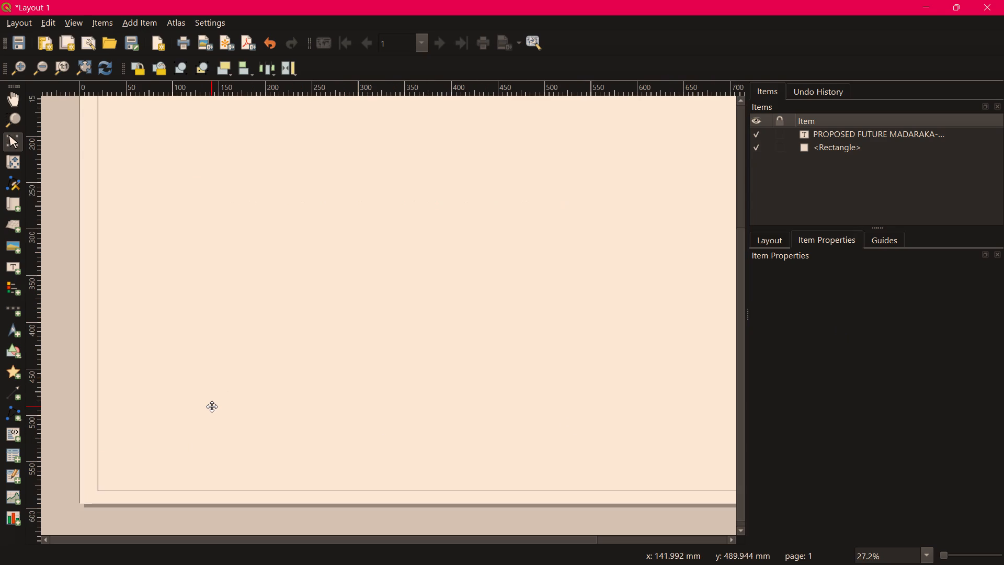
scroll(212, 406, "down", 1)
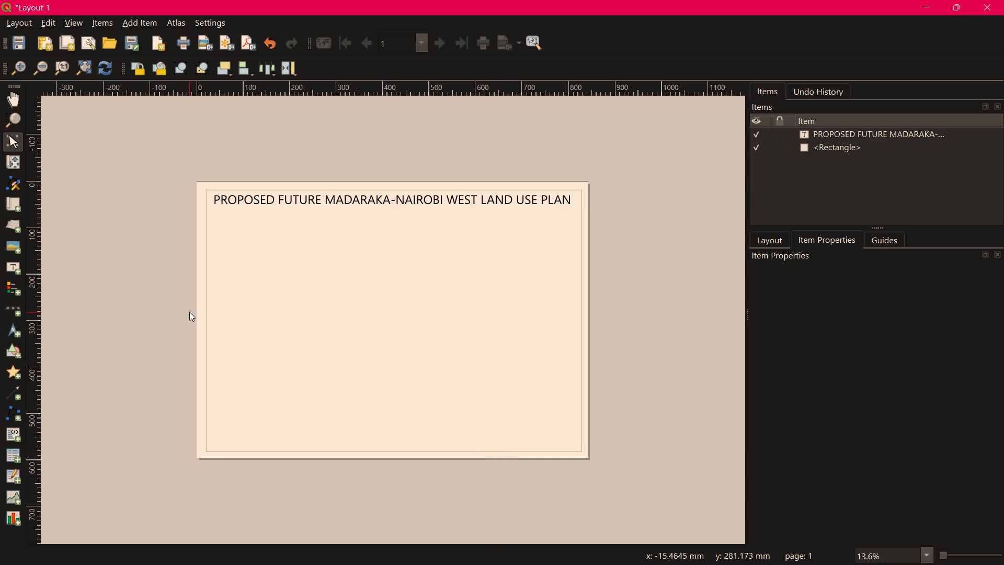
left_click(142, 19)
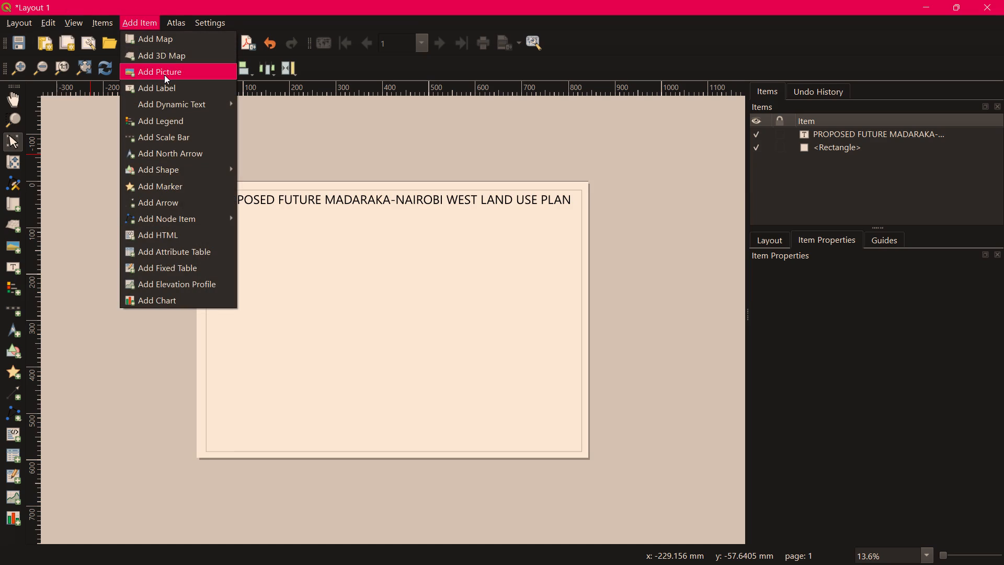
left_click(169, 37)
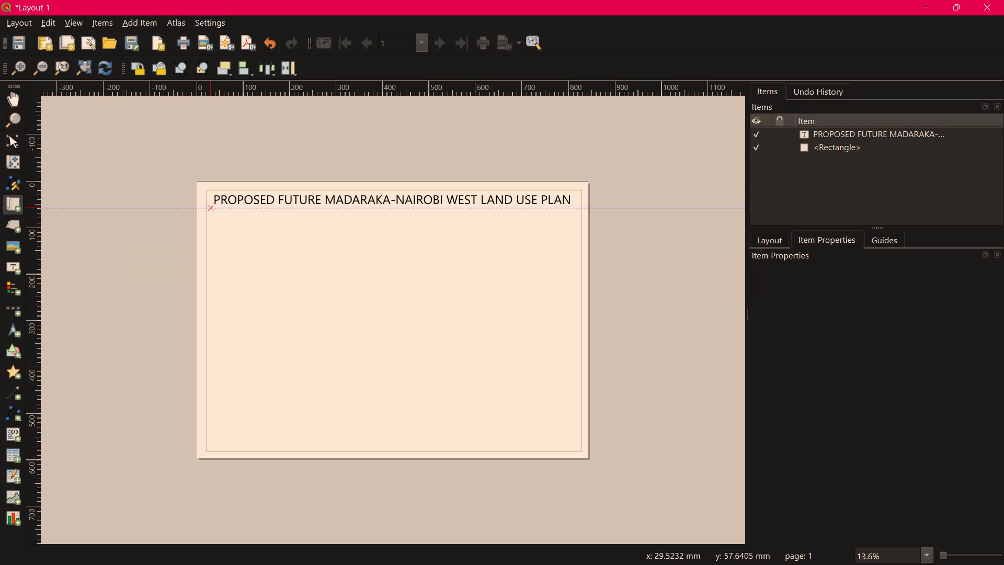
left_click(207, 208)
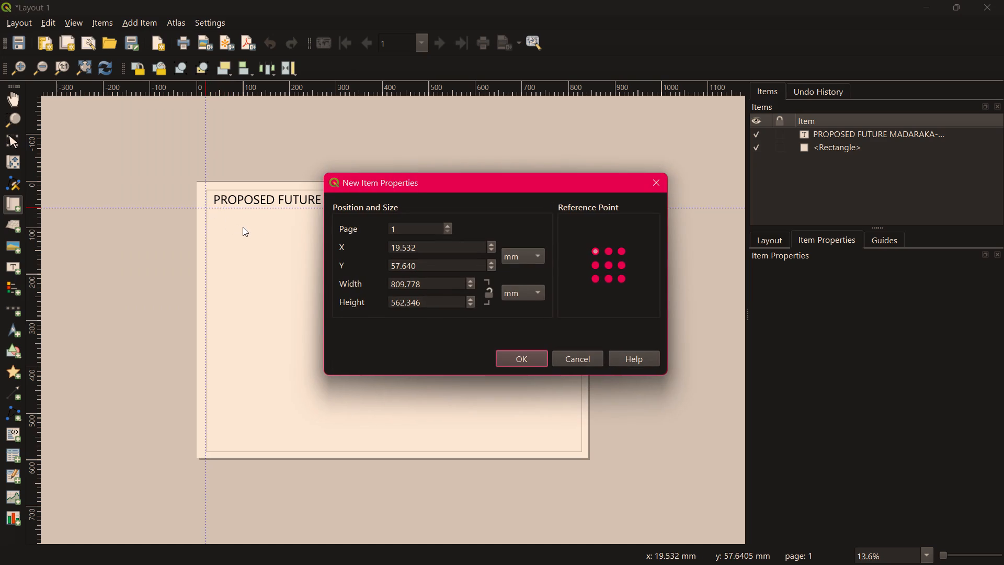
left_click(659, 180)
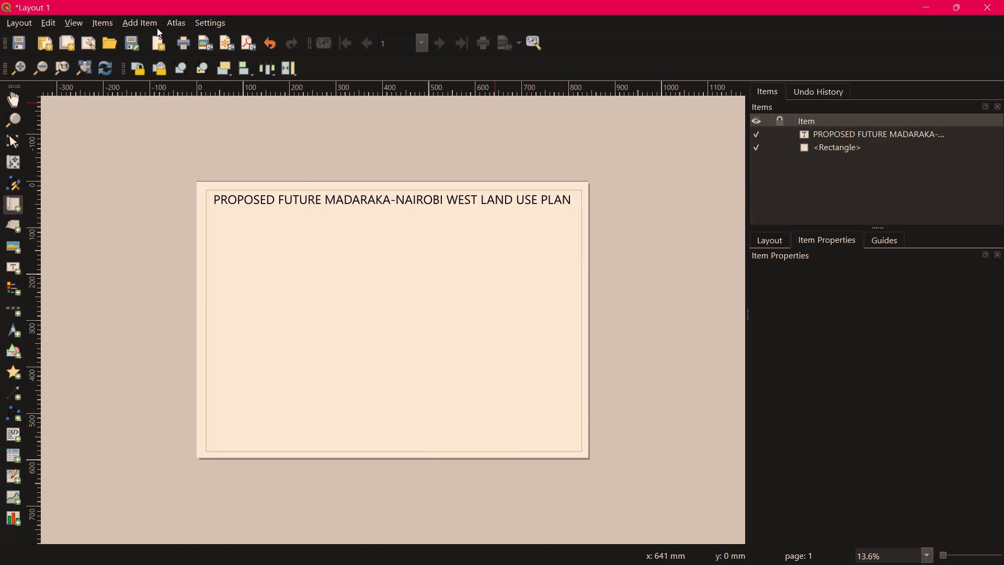
Add a map item about 740 mm wide and 480 mm high below the title, starting at the border's left edge.
left_click(141, 22)
left_click(165, 40)
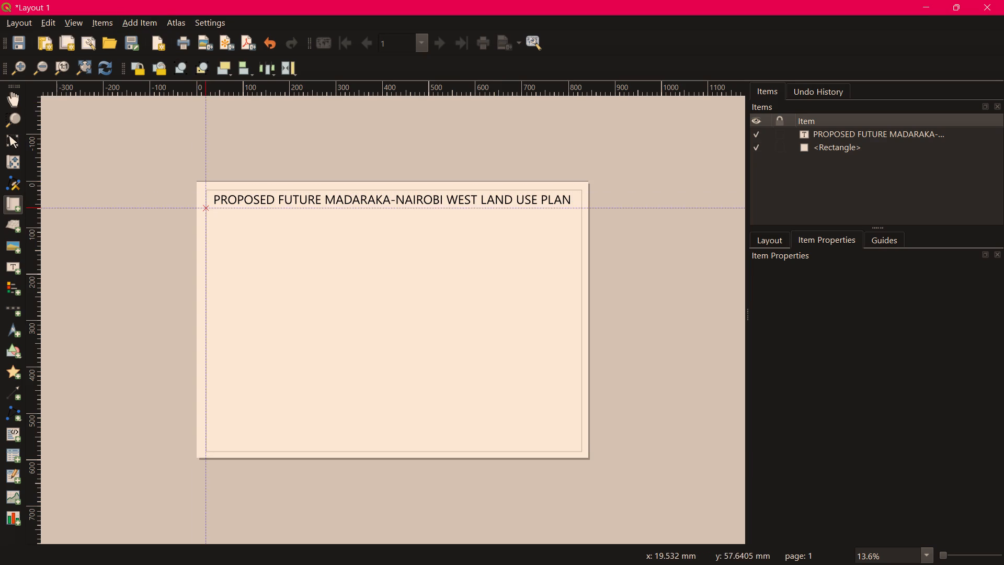
left_click_drag(206, 208, 280, 262)
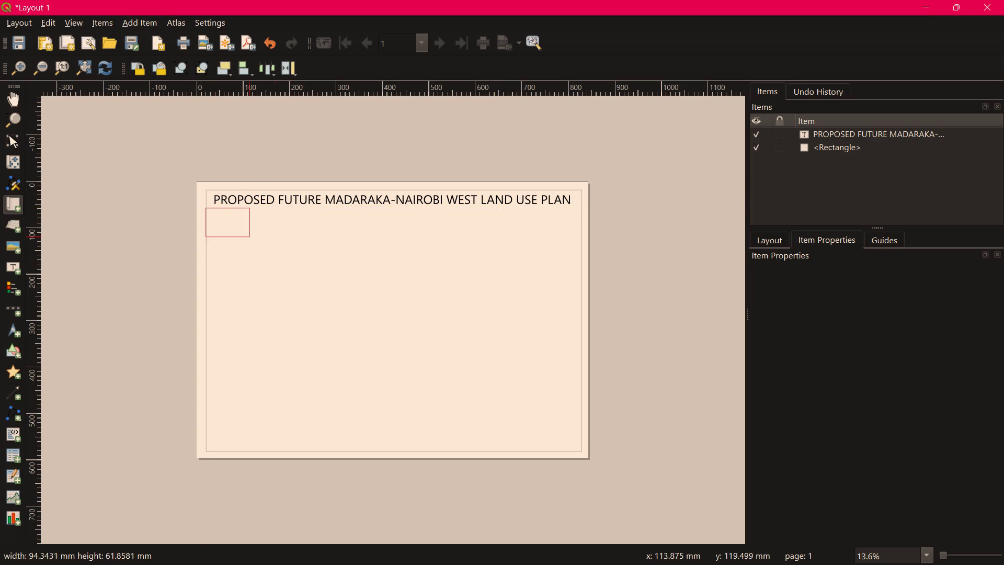
left_click_drag(280, 262, 583, 446)
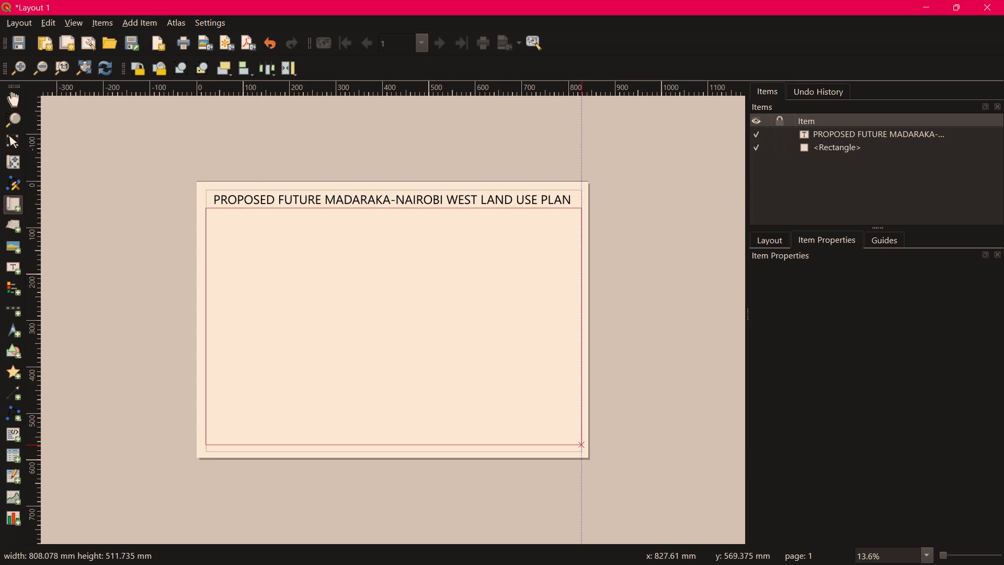
left_click_drag(583, 446, 533, 431)
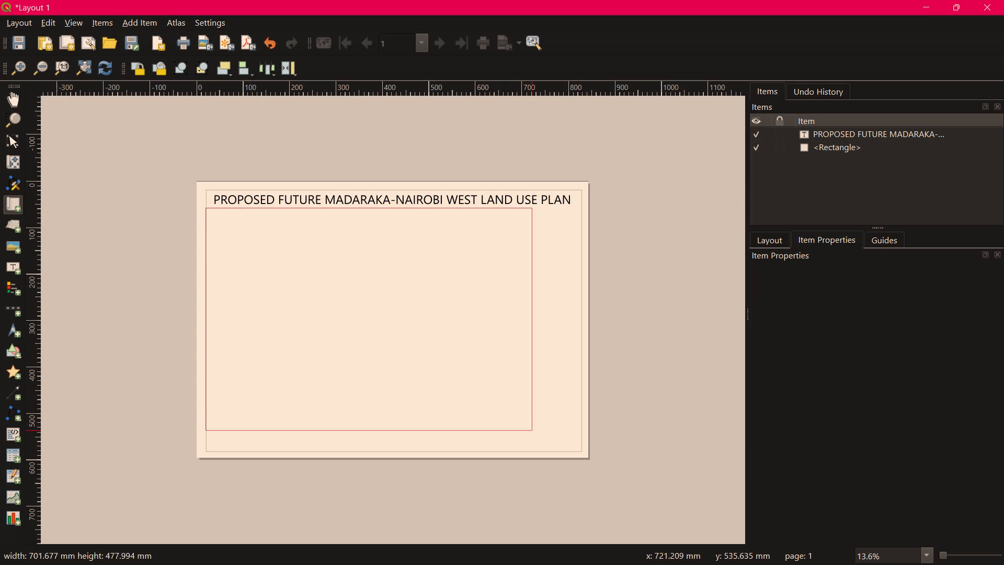
left_click_drag(533, 431, 550, 435)
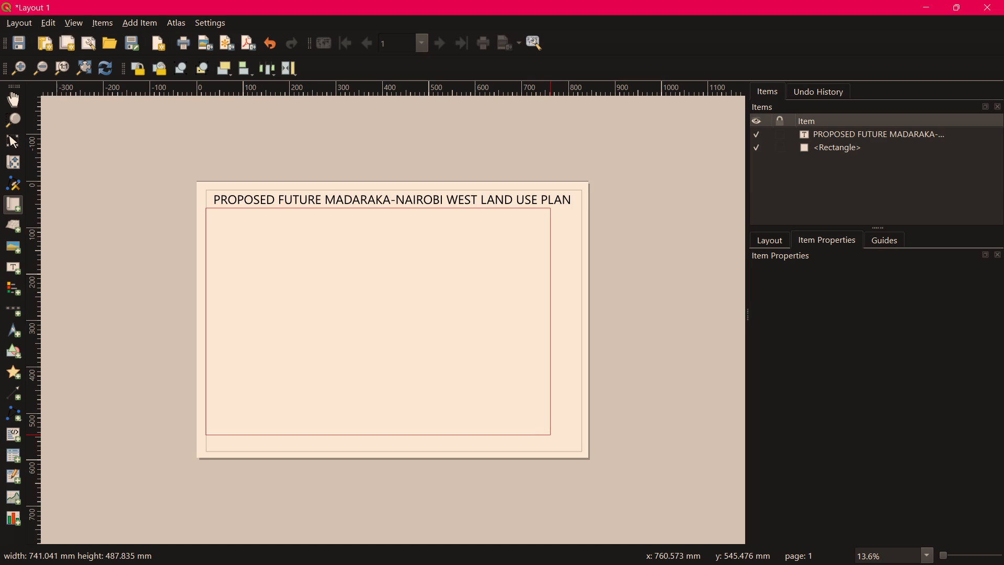
left_click_drag(550, 435, 552, 429)
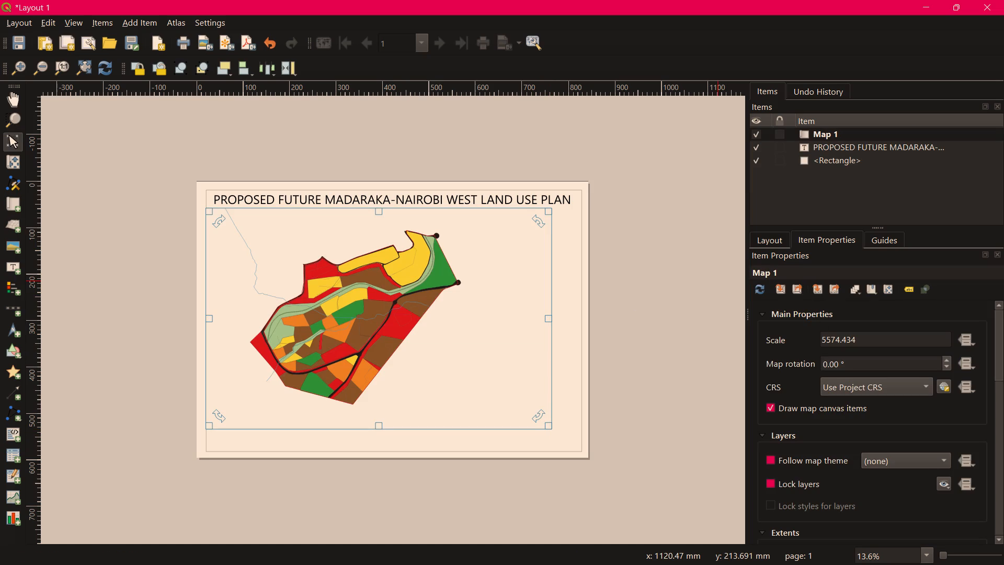
Set the map item's scale to 5000 and deselect it.
left_click_drag(857, 339, 836, 342)
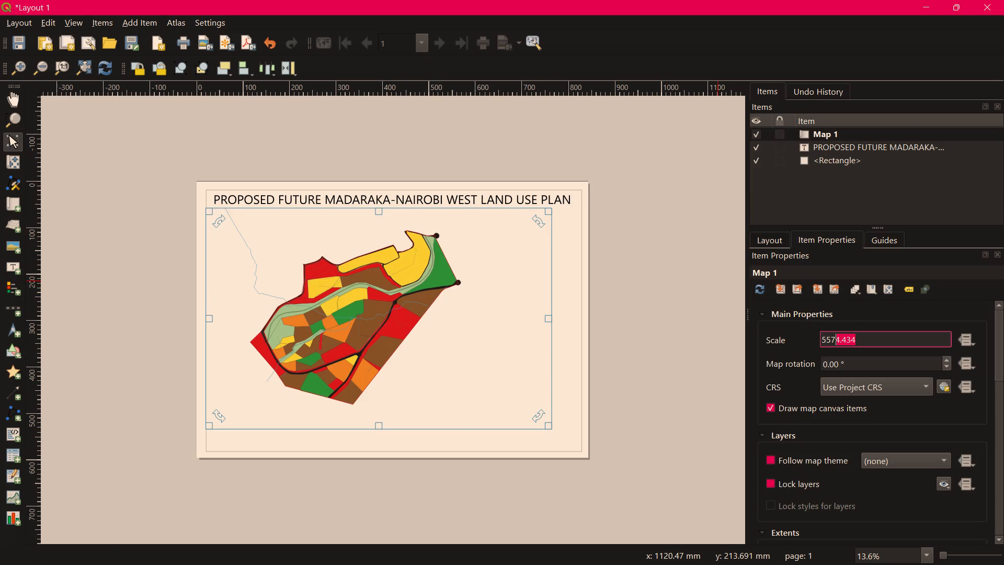
left_click_drag(836, 342, 819, 341)
key("5")
type("000")
left_click(889, 309)
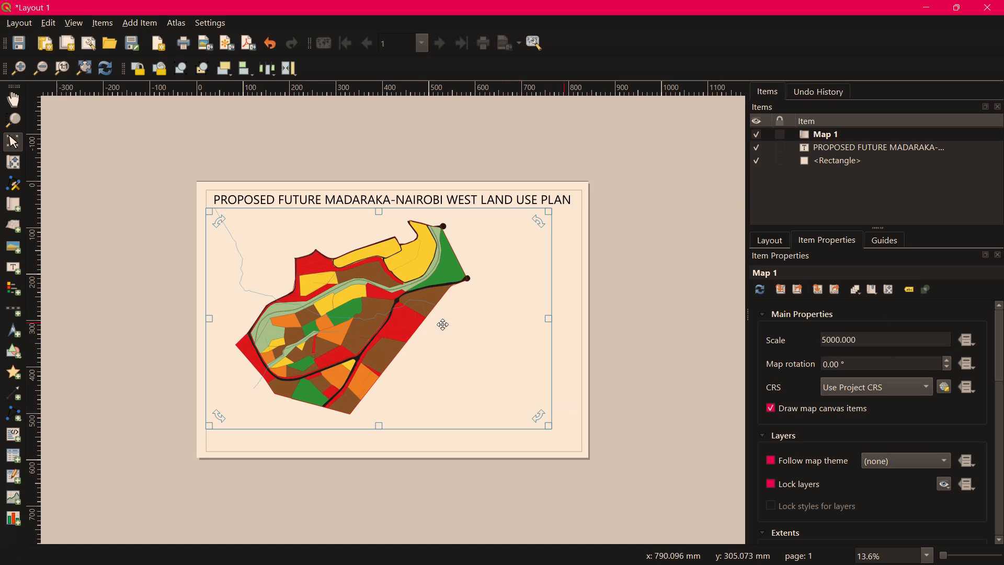
scroll(619, 325, "up", 1)
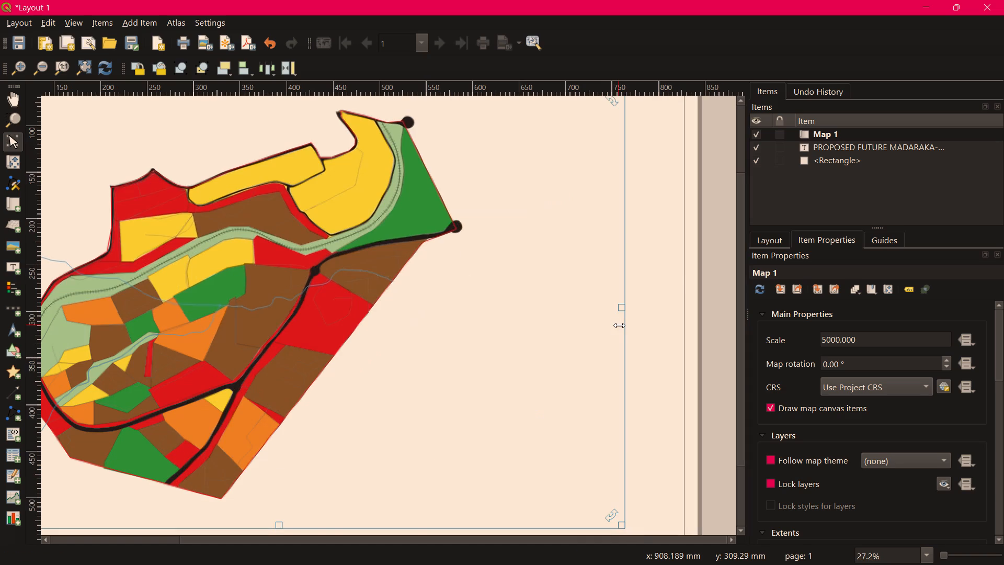
scroll(695, 284, "down", 1)
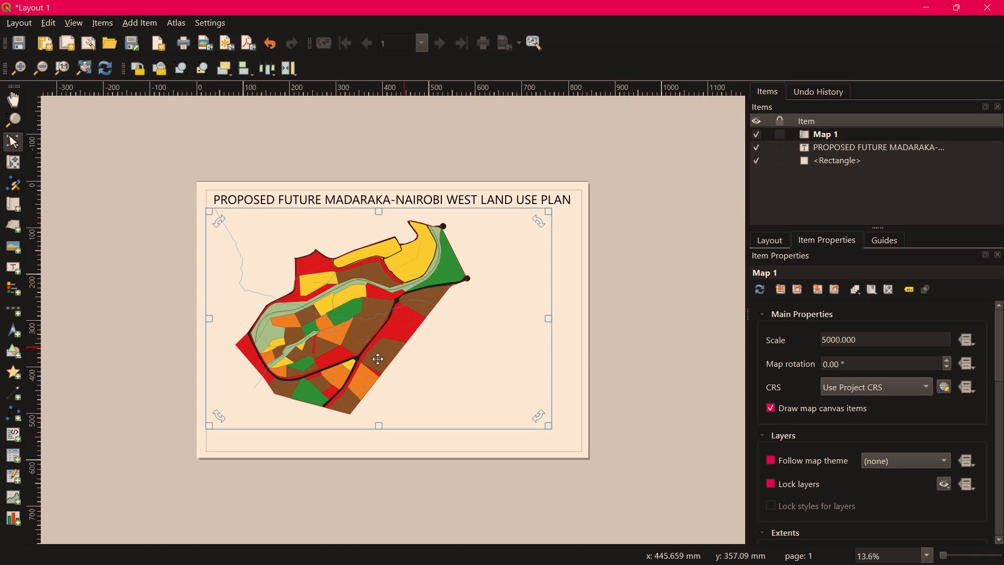
left_click(635, 255)
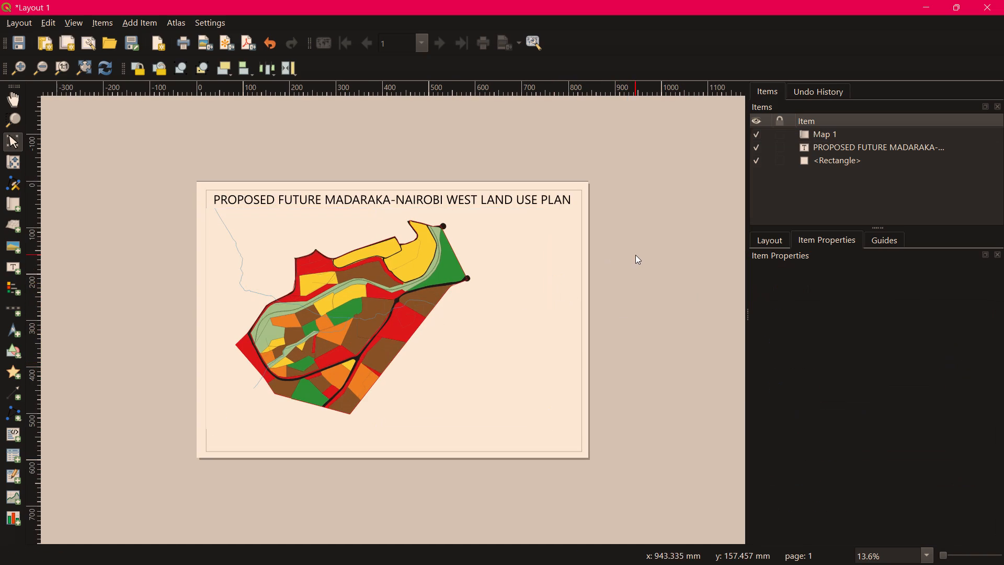
Add a north arrow just below the title, in the upper-left corner of the map item.
left_click(145, 22)
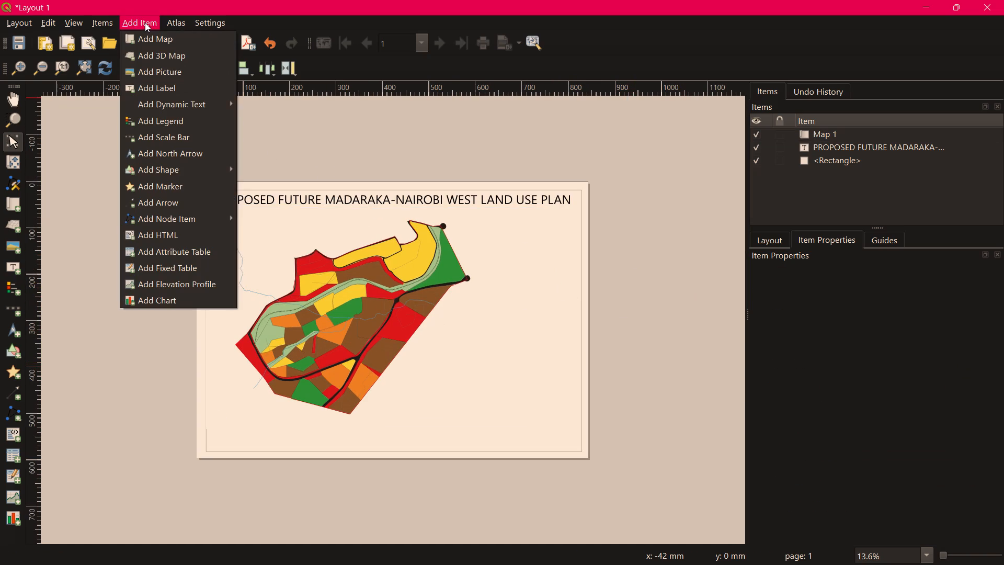
left_click(193, 150)
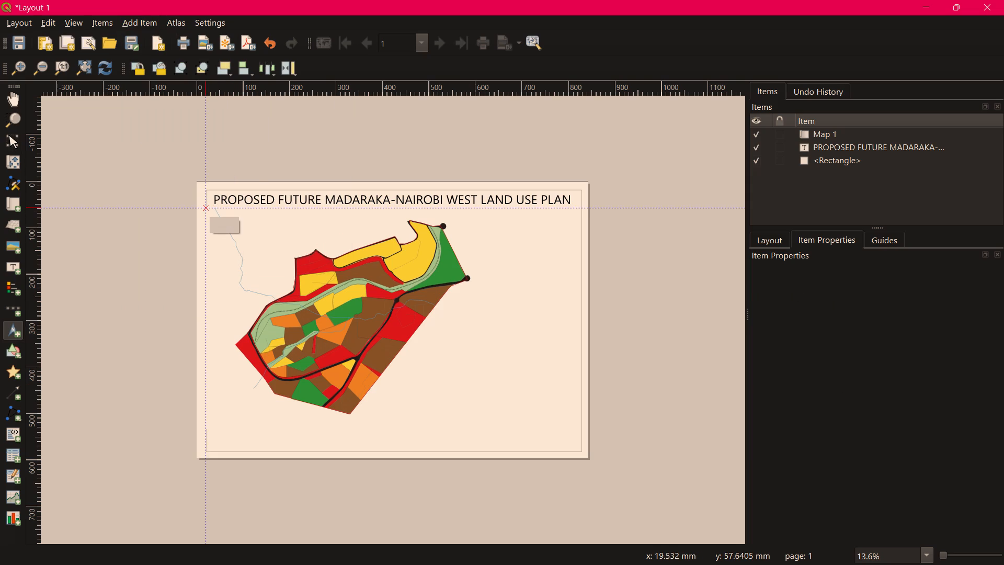
left_click_drag(230, 208, 269, 230)
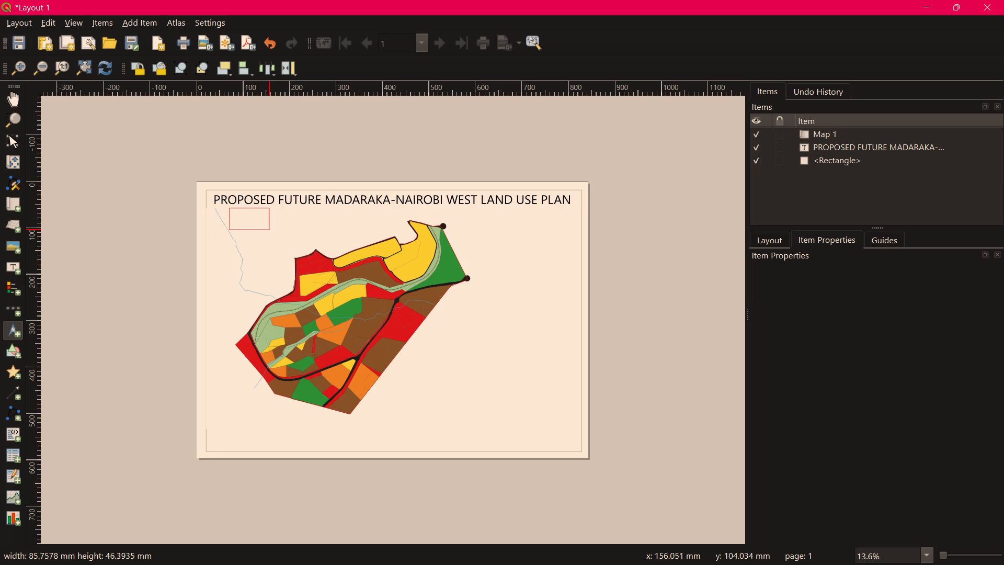
left_click_drag(269, 230, 278, 238)
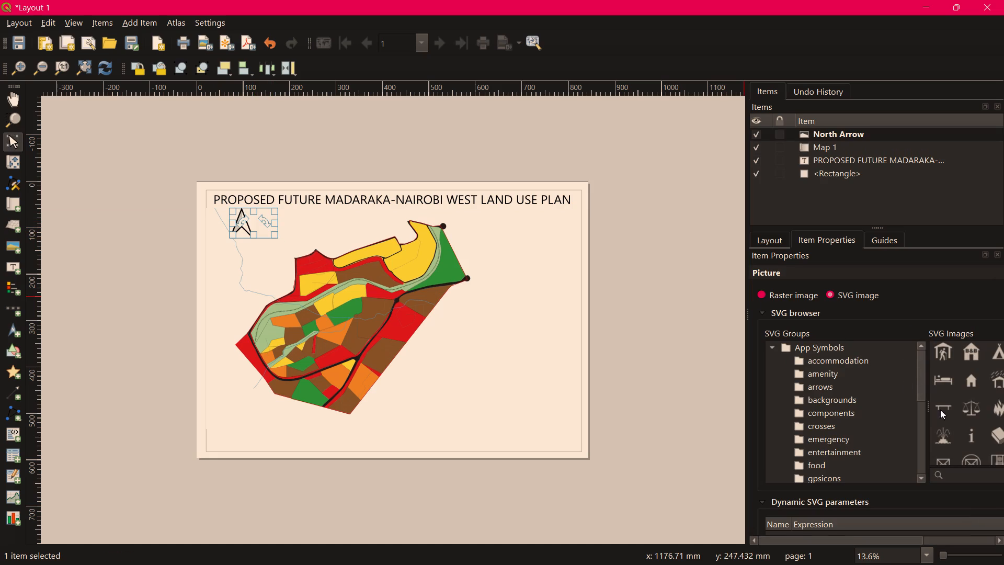
Change the north arrow to the NorthArrow_04.svg symbol from the arrows group with a black fill, and deselect it.
left_click(820, 383)
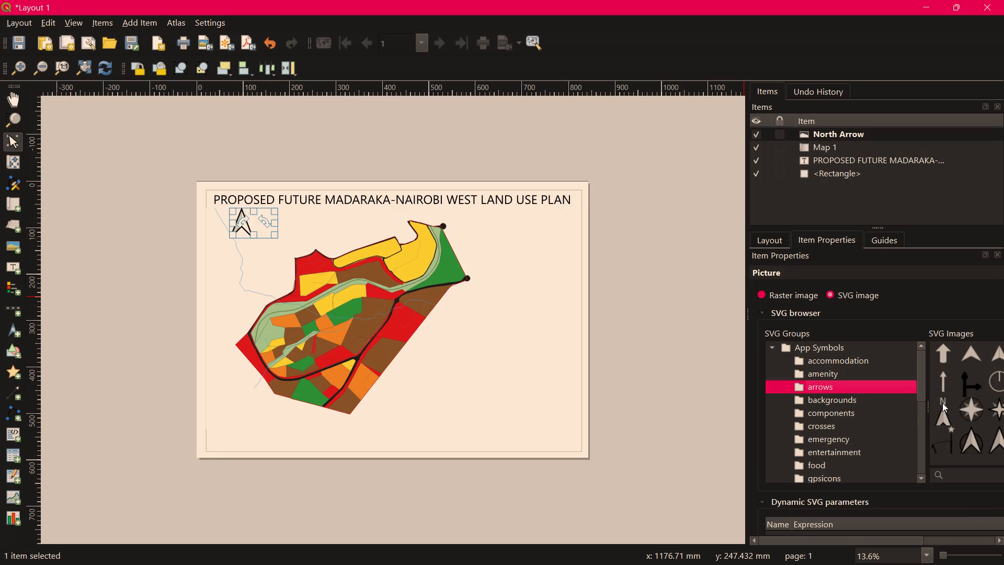
left_click(944, 415)
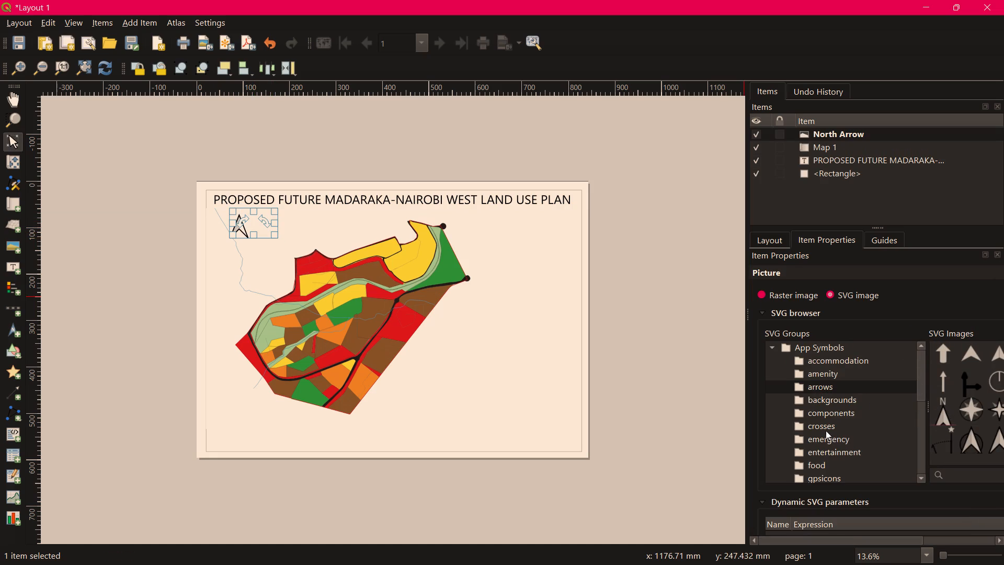
scroll(757, 479, "down", 2)
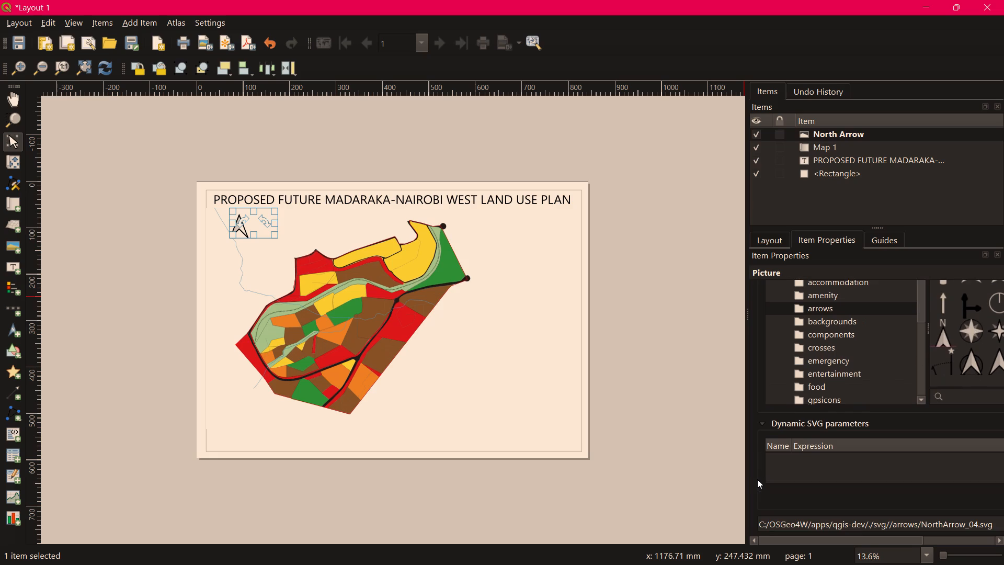
scroll(757, 479, "down", 3)
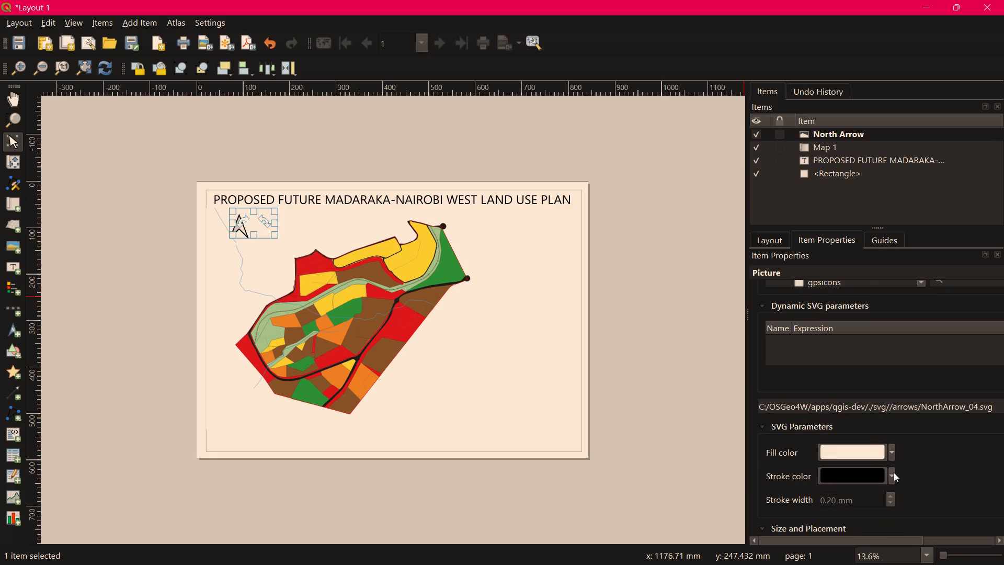
left_click(893, 453)
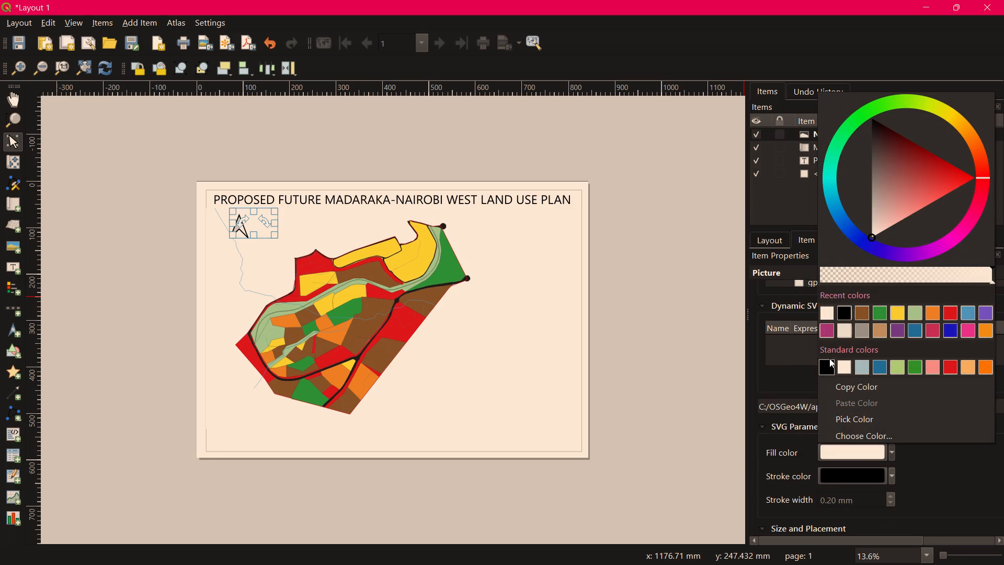
left_click(831, 364)
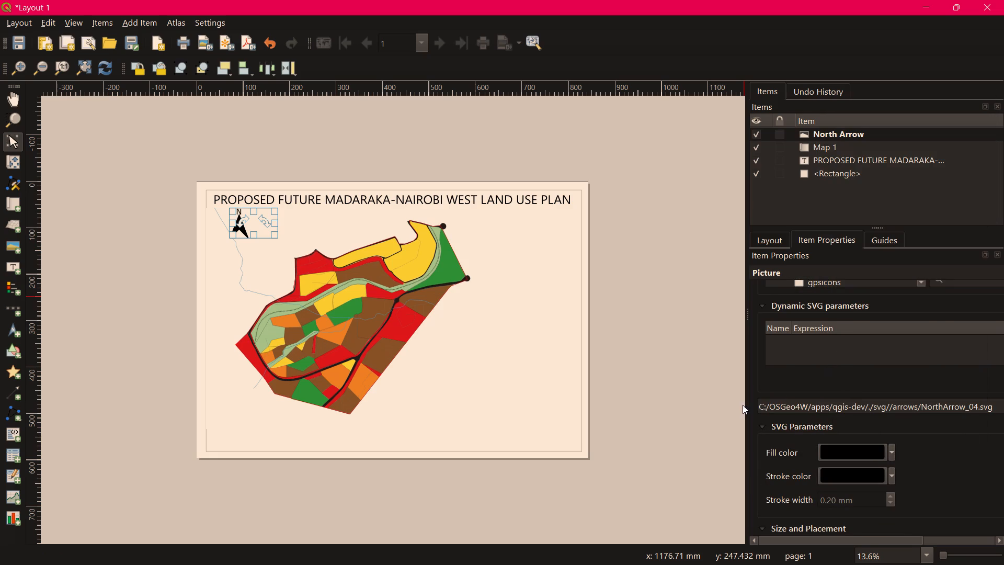
left_click(706, 392)
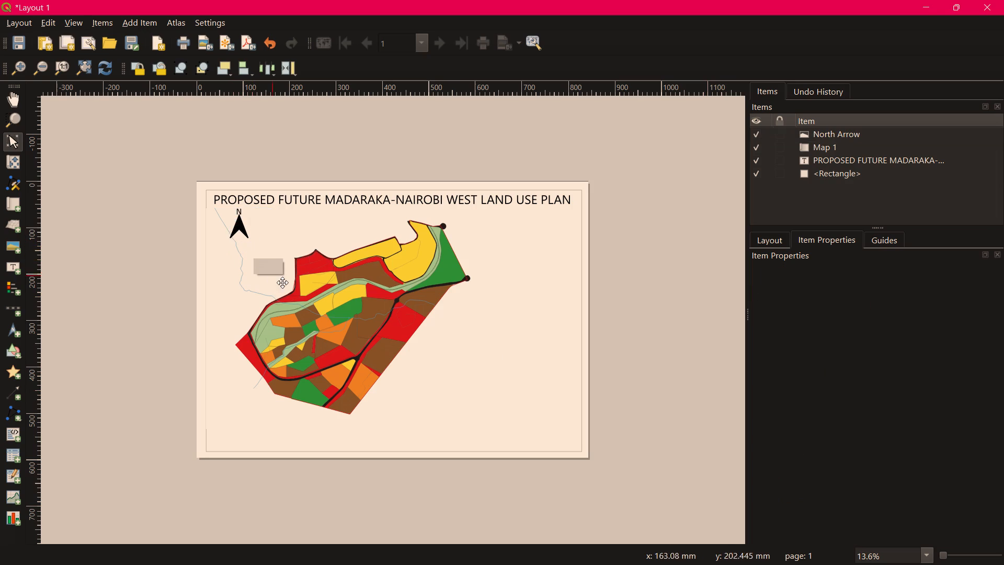
Examine the map's land use parcels, roads and rivers up close, and return to the full page.
scroll(326, 319, "up", 2)
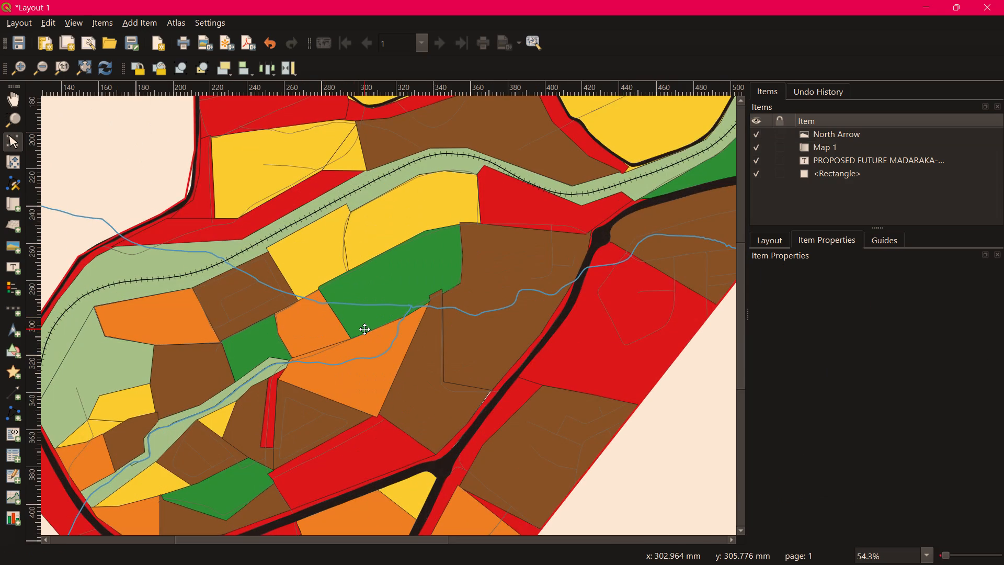
scroll(364, 329, "down", 1)
scroll(371, 321, "up", 1)
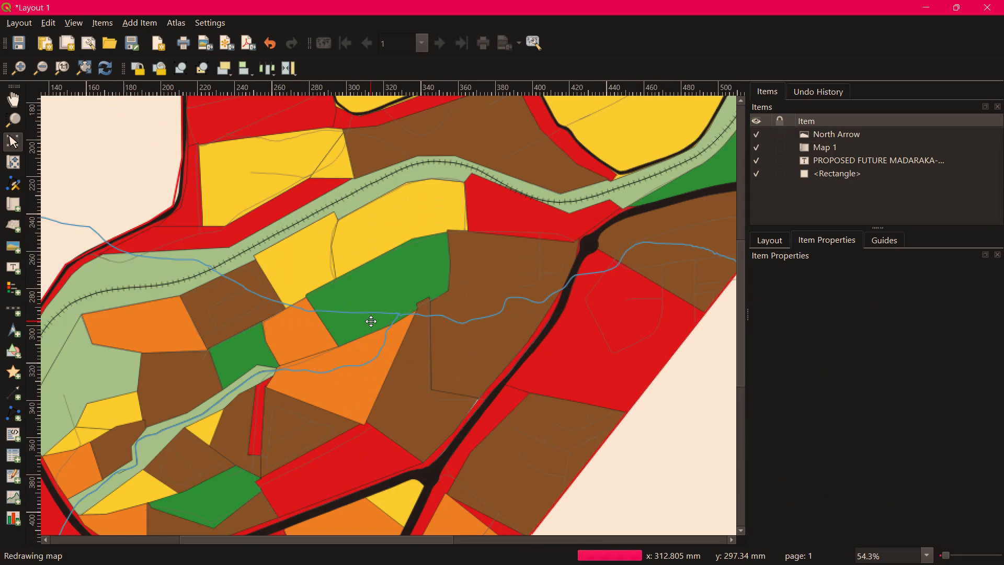
scroll(361, 296, "up", 1)
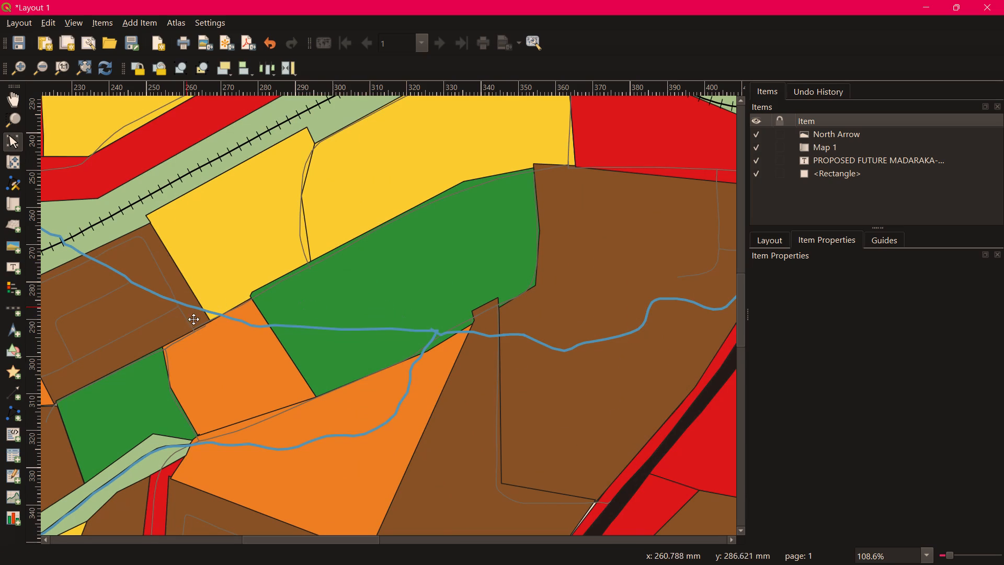
scroll(452, 322, "down", 2)
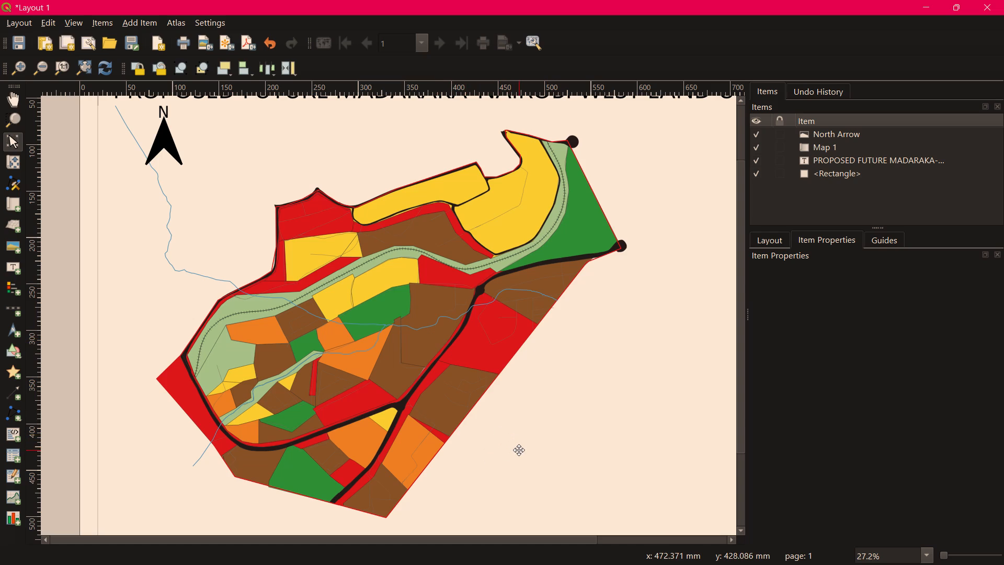
scroll(499, 318, "down", 1)
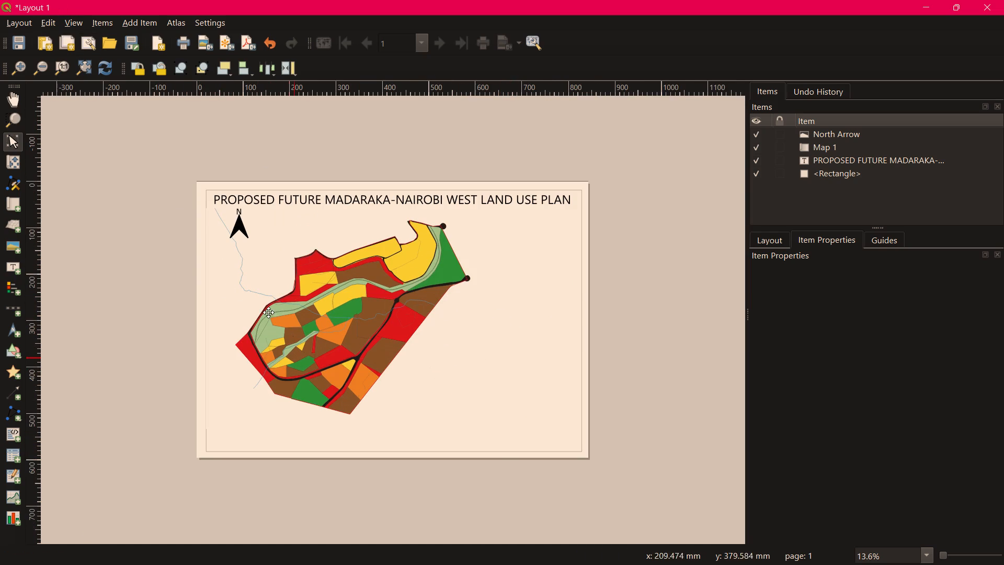
Move the map item slightly to the right, off the border's left edge, and deselect it.
scroll(237, 270, "up", 1)
left_click(214, 261)
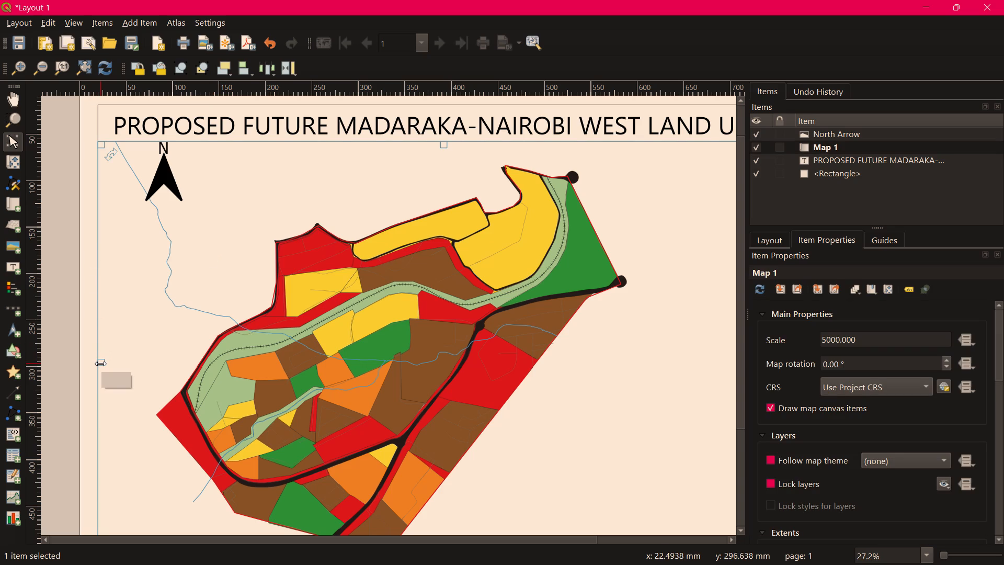
middle_click_drag(572, 365, 464, 199)
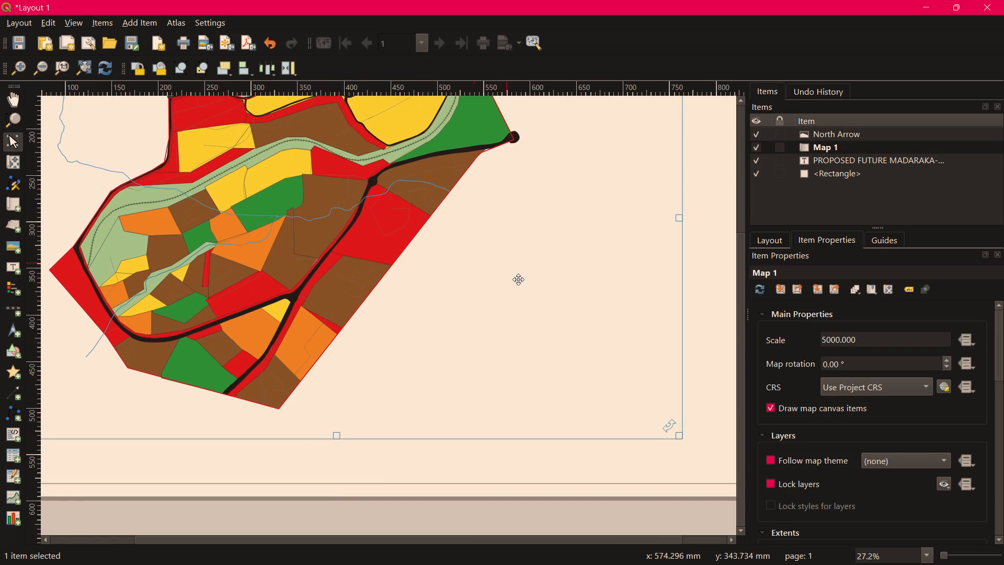
scroll(517, 281, "down", 1)
middle_click_drag(482, 307, 491, 305)
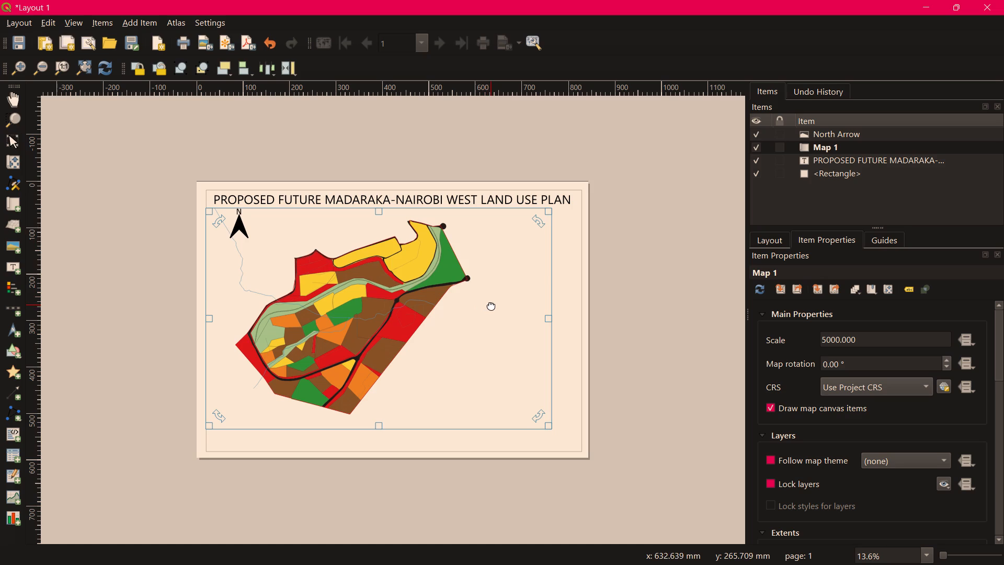
middle_click_drag(491, 305, 498, 308)
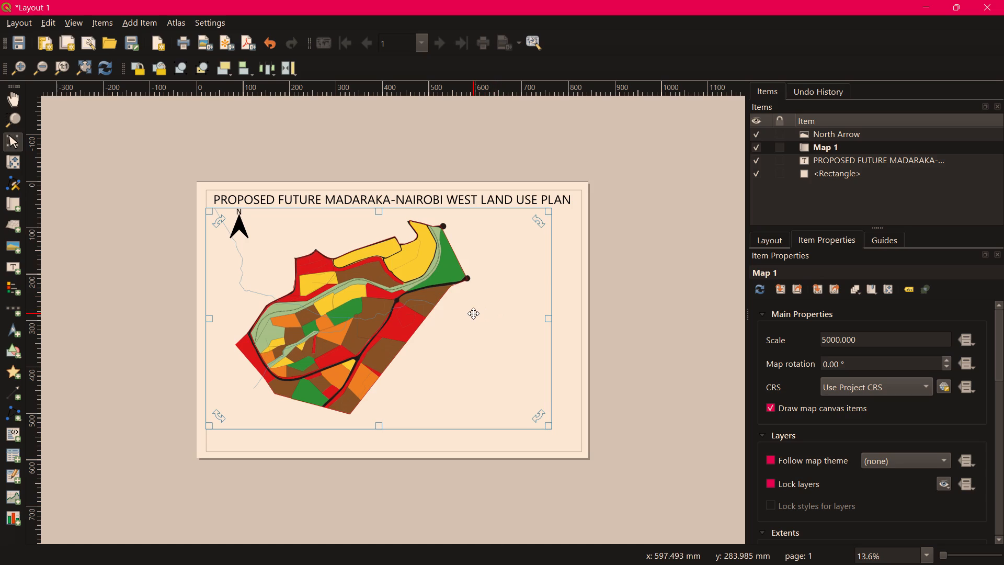
left_click(473, 313)
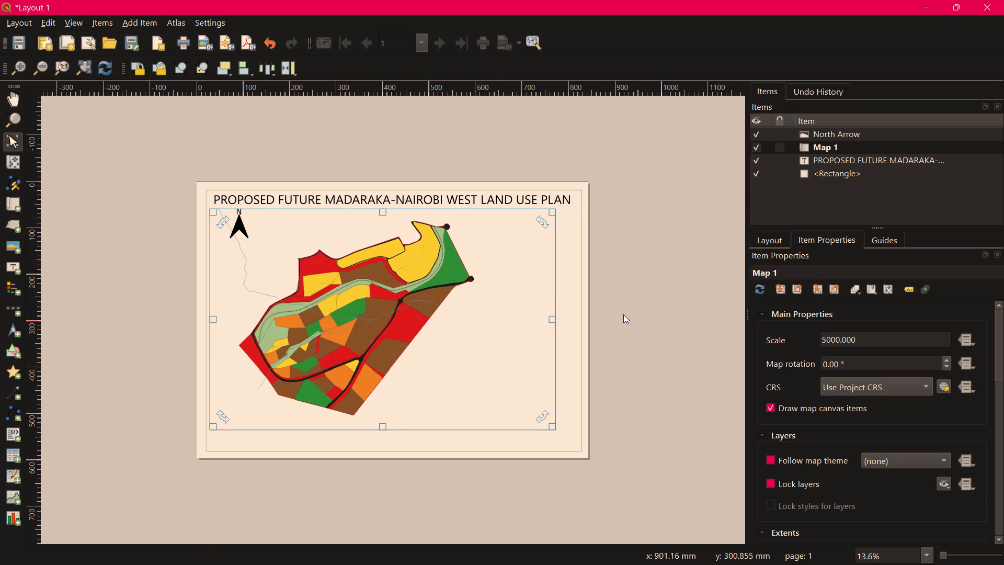
left_click(650, 272)
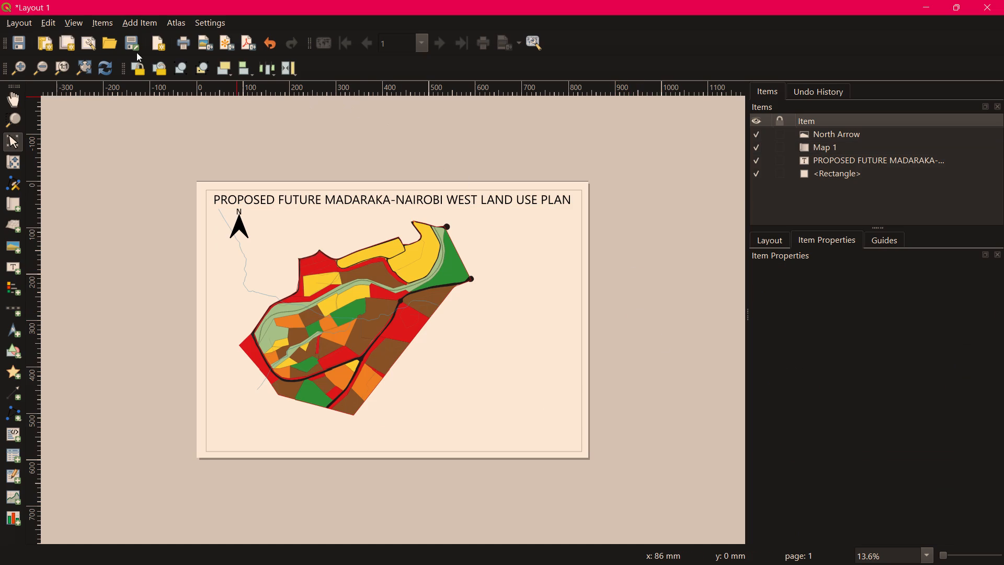
Add a legend in the empty area right of the land use parcels, below the title, and title it LEGEND.
left_click(136, 22)
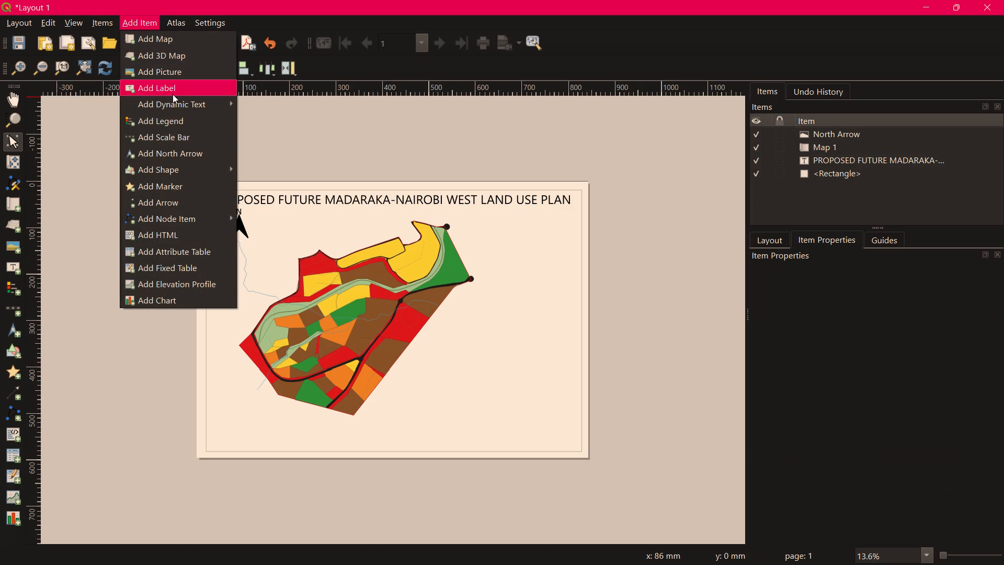
left_click(182, 121)
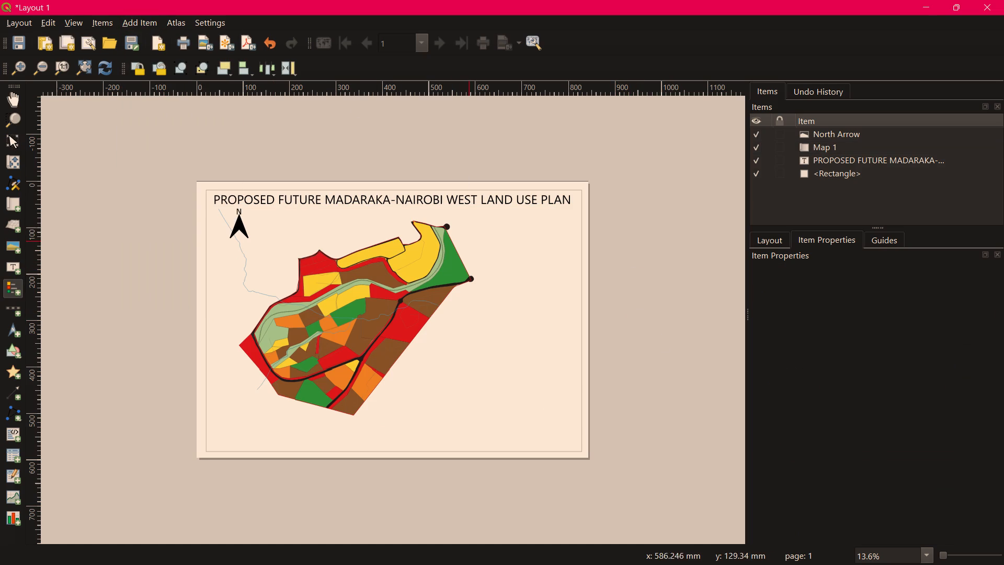
left_click_drag(502, 218, 505, 222)
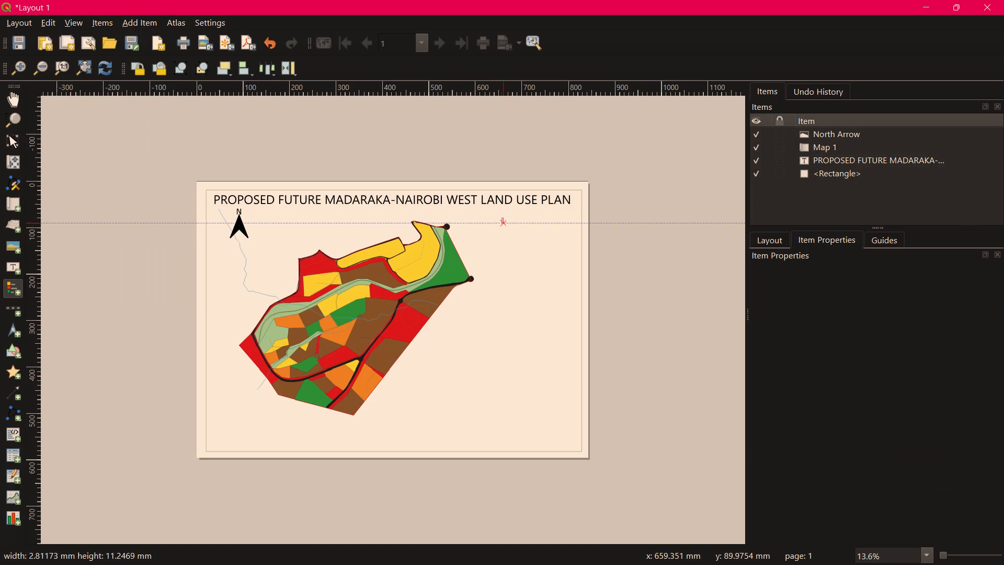
left_click_drag(505, 222, 575, 376)
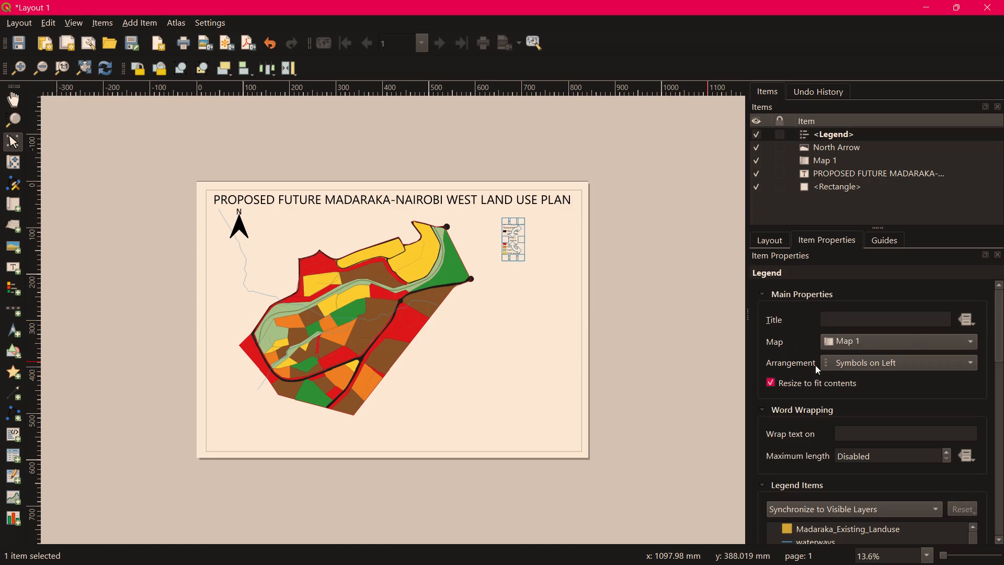
left_click(907, 315)
type("EGEND")
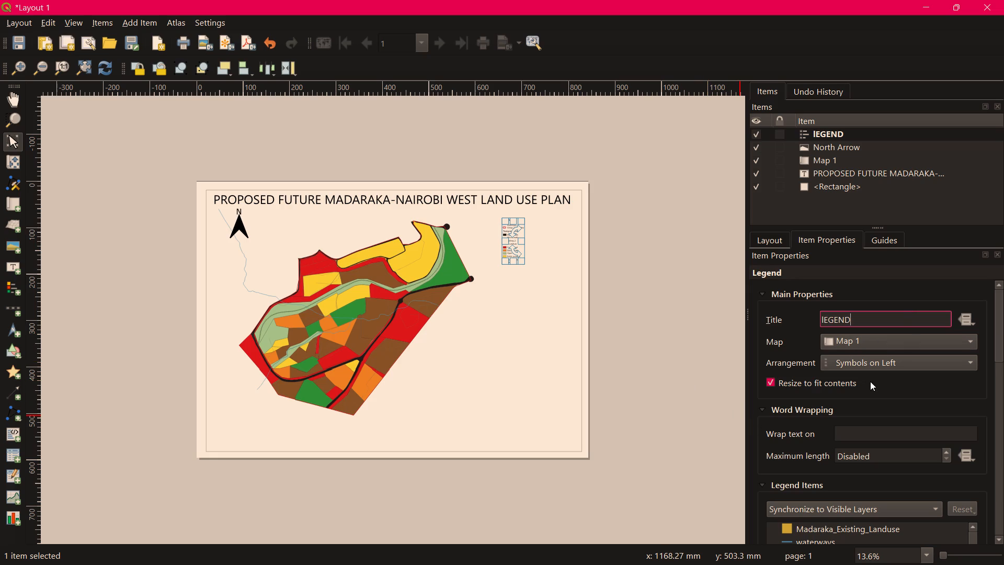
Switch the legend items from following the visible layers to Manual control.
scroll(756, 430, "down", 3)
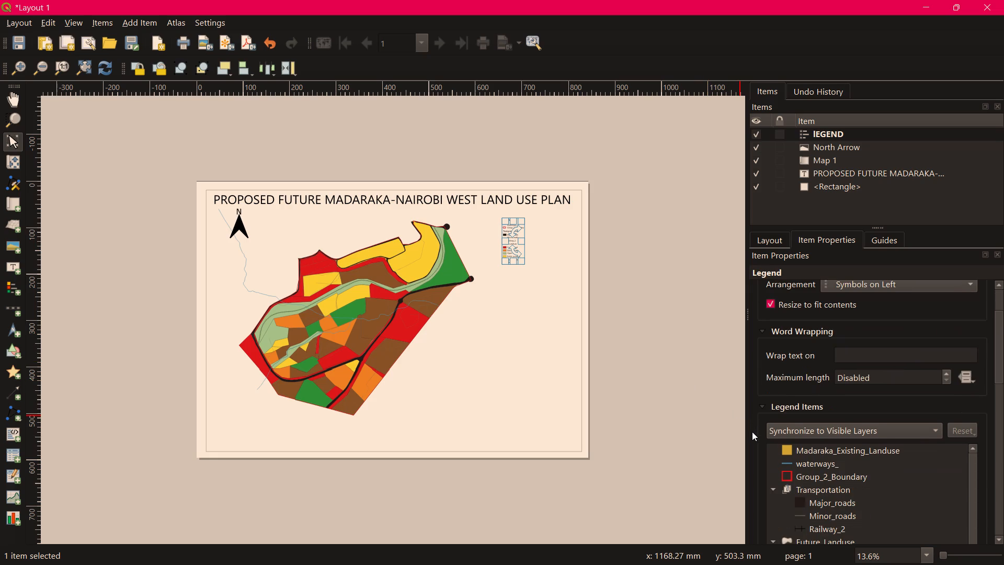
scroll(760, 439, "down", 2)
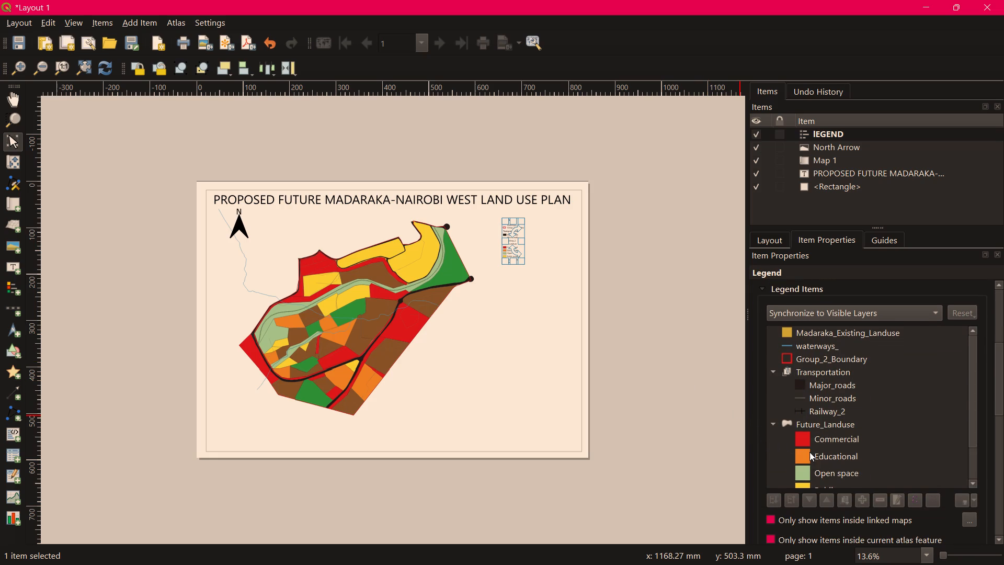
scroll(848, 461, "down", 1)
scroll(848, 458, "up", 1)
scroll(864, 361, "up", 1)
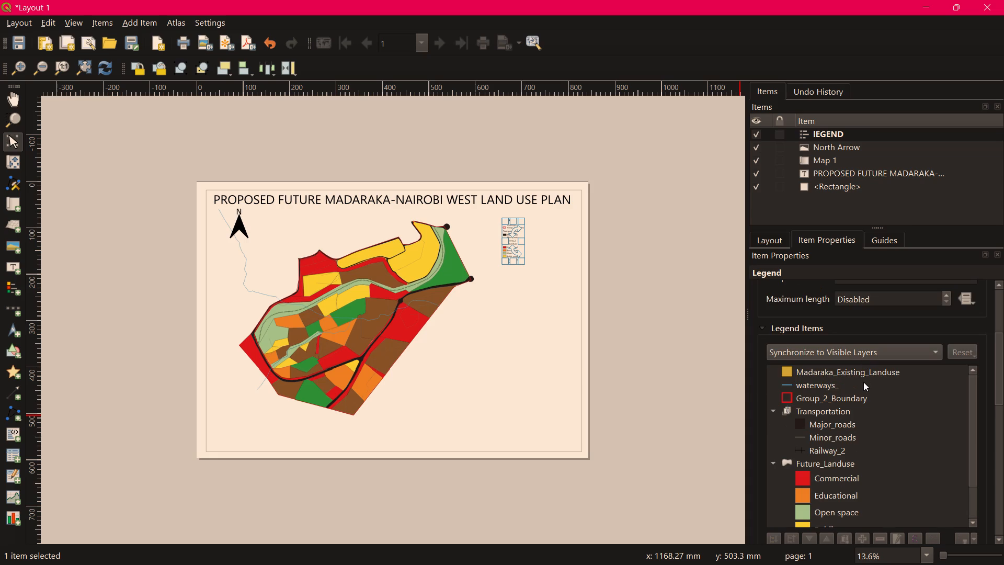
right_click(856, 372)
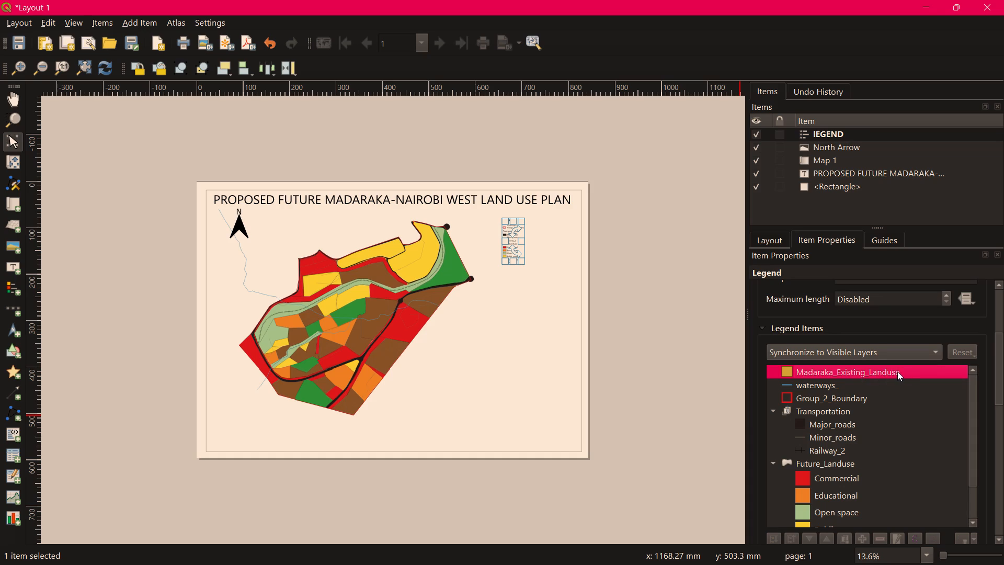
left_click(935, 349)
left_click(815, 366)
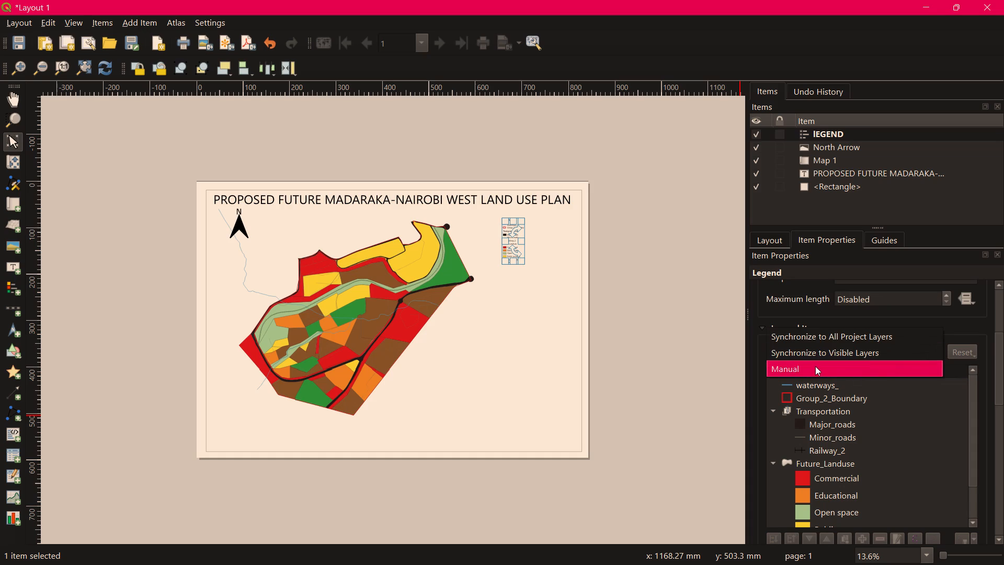
Look through the legend's item list, from the waterways_ entry to the last Future_Landuse class.
scroll(846, 406, "up", 3)
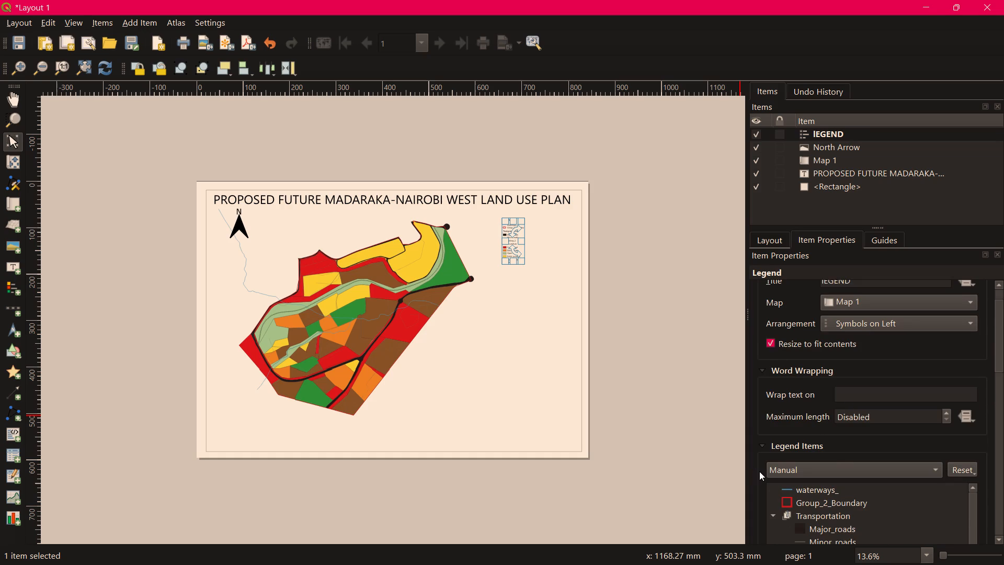
scroll(756, 471, "down", 3)
scroll(865, 449, "down", 2)
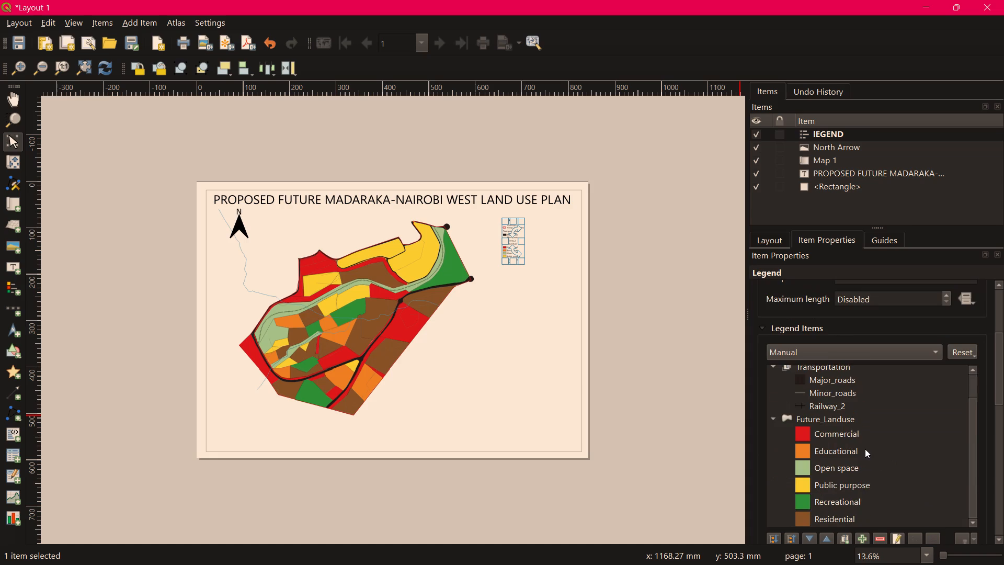
scroll(865, 449, "down", 2)
scroll(865, 449, "up", 3)
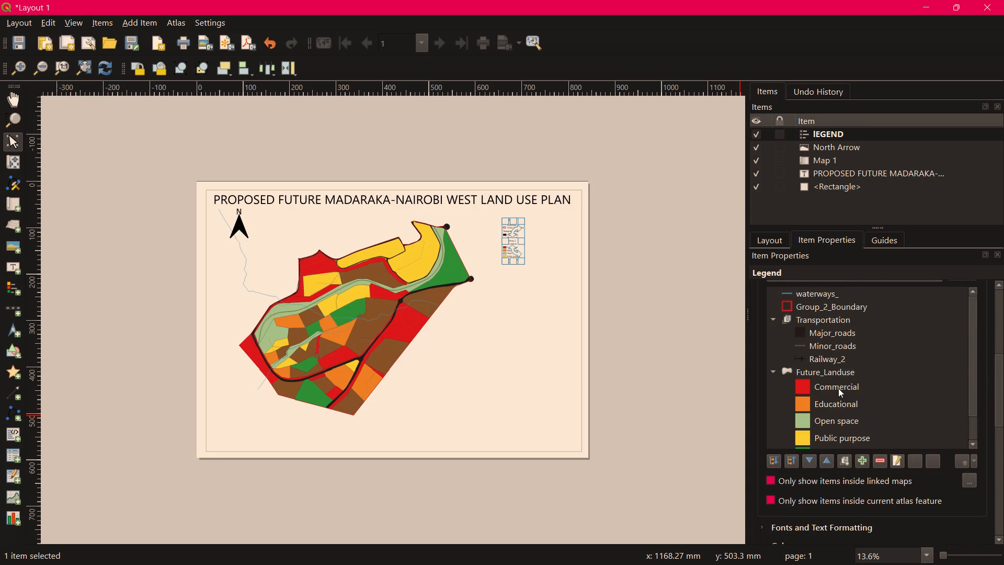
scroll(824, 368, "up", 2)
scroll(843, 403, "down", 1)
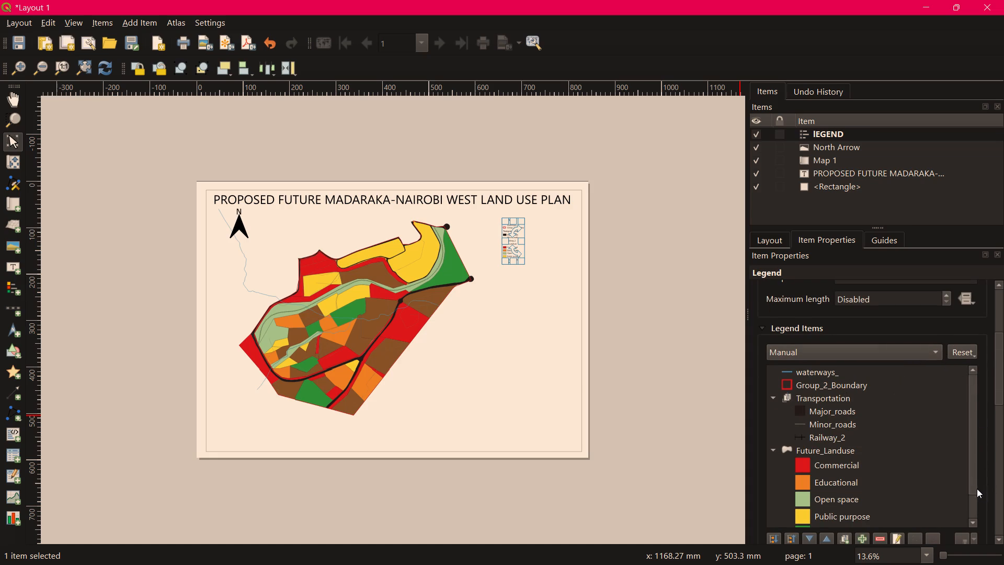
left_click_drag(974, 478, 974, 500)
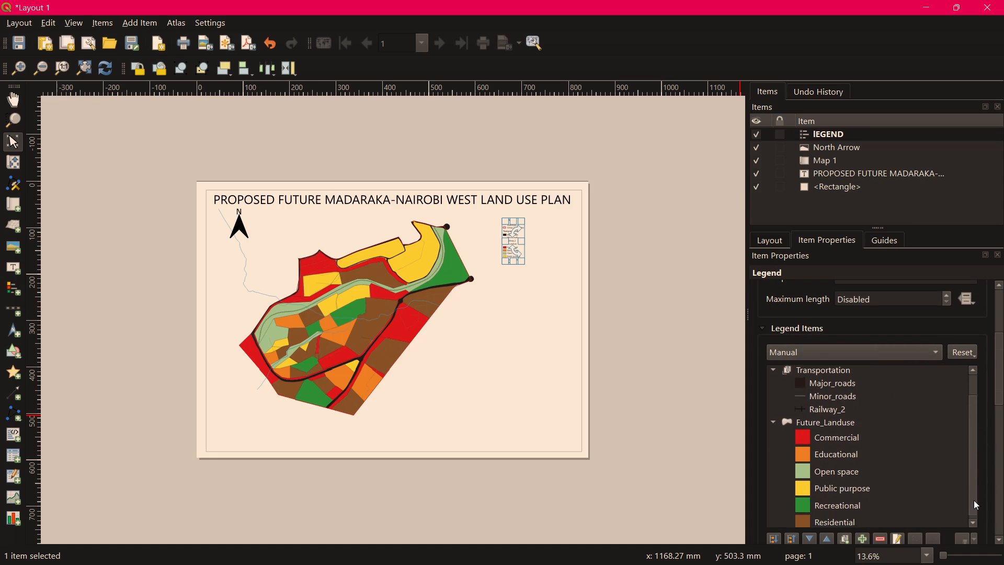
left_click_drag(974, 500, 974, 515)
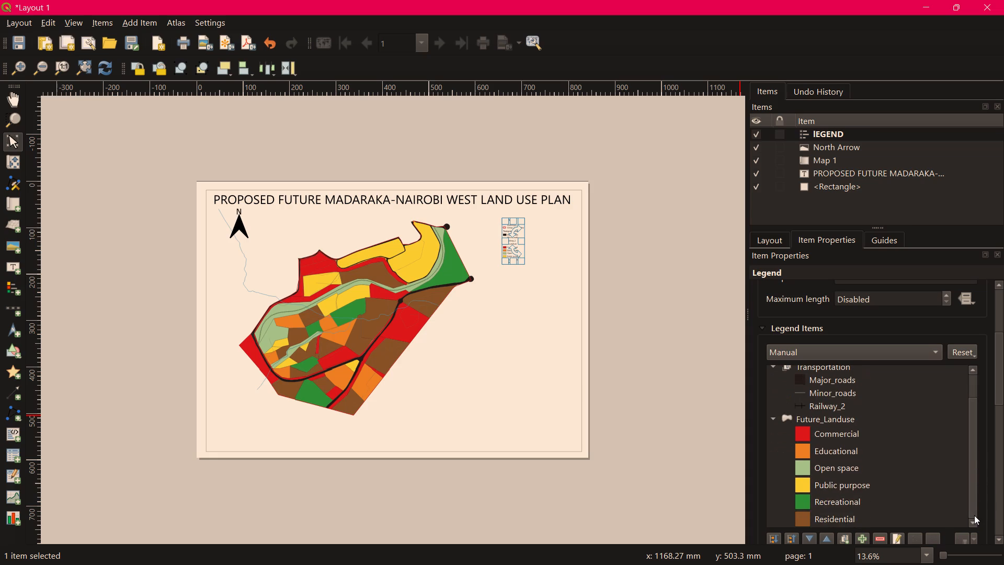
left_click_drag(974, 515, 974, 515)
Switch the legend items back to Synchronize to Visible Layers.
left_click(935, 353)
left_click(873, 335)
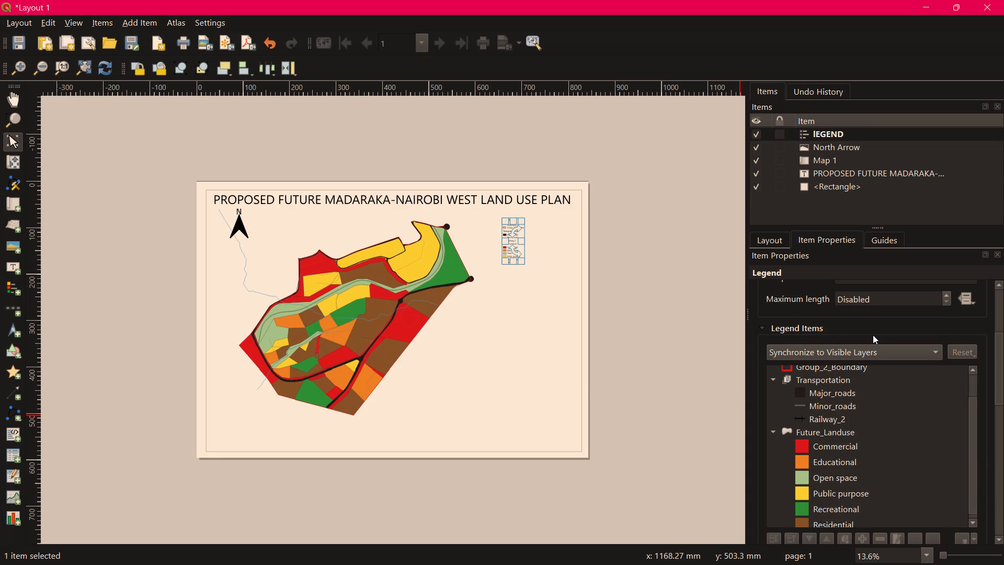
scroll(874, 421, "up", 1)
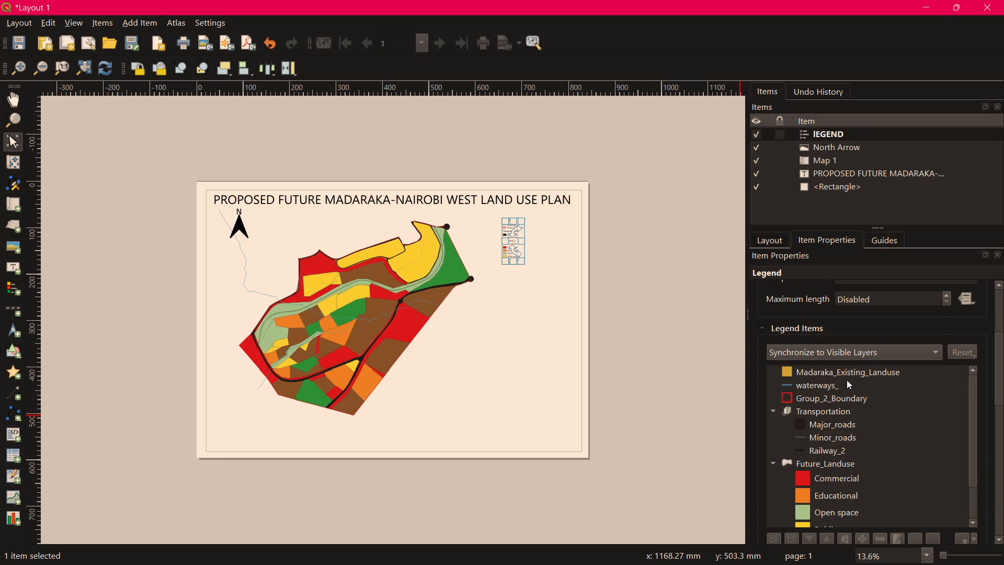
Set the legend items to Manual and review the entries in the list.
left_click(852, 371)
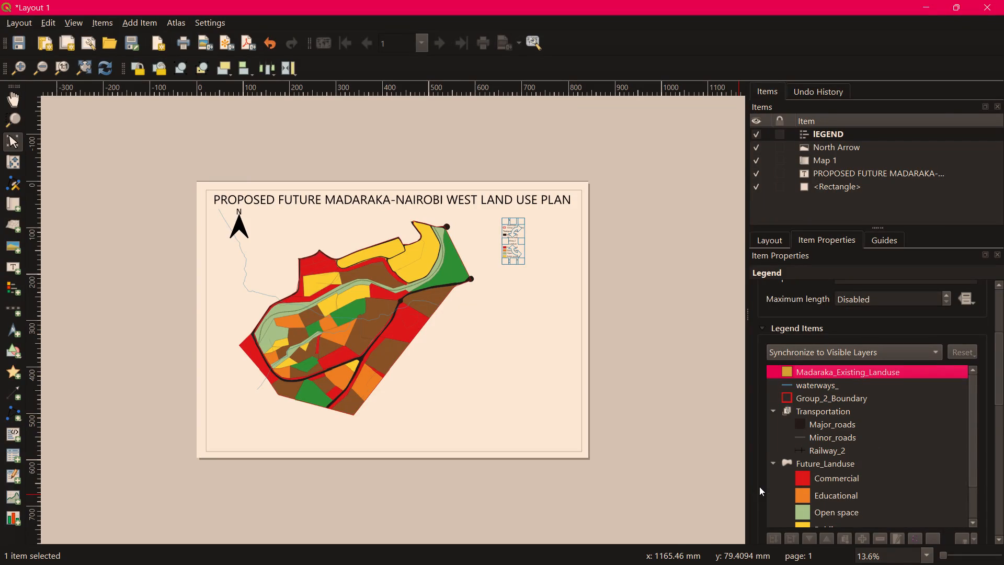
scroll(759, 487, "down", 2)
scroll(758, 487, "up", 1)
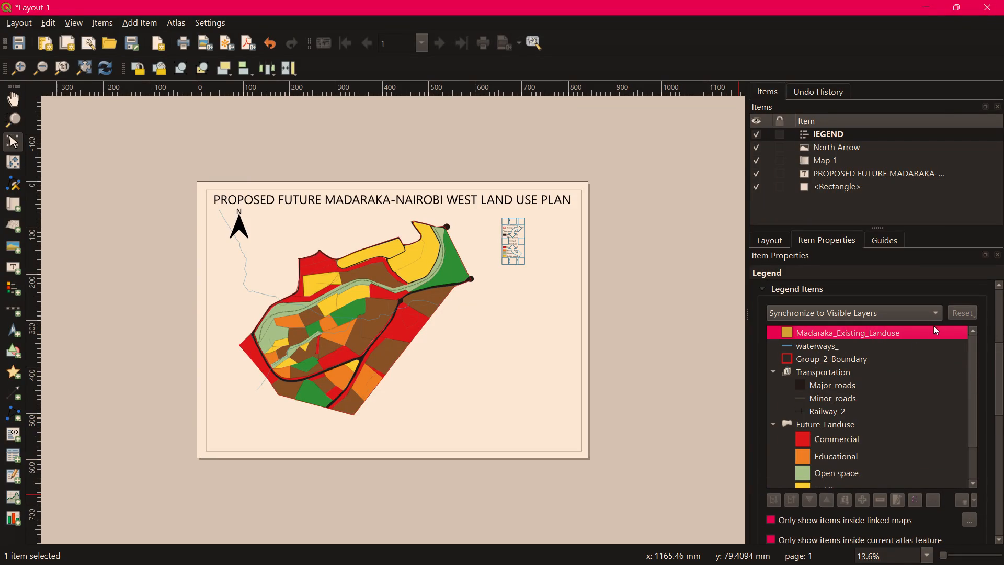
left_click(935, 312)
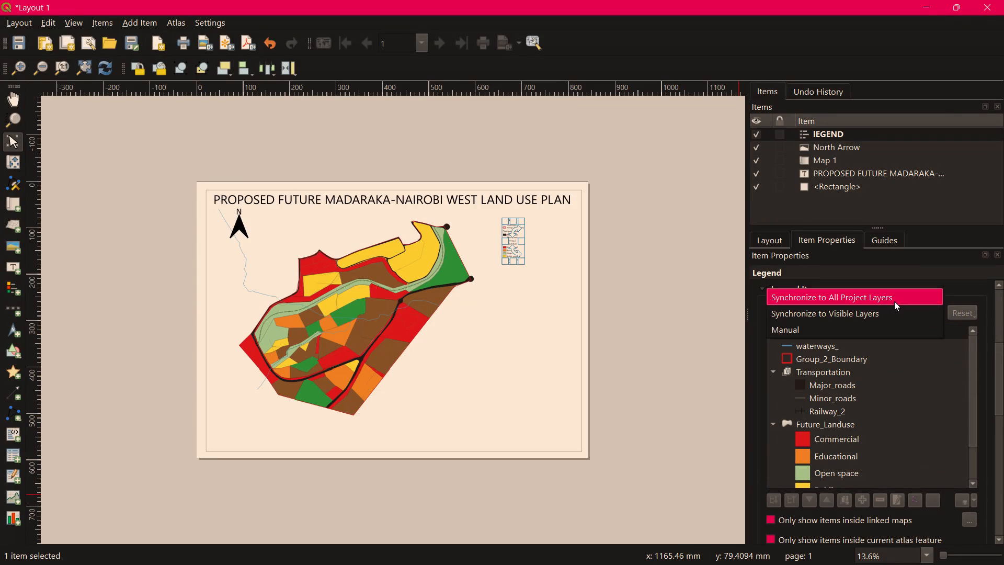
left_click(855, 332)
scroll(864, 411, "up", 1)
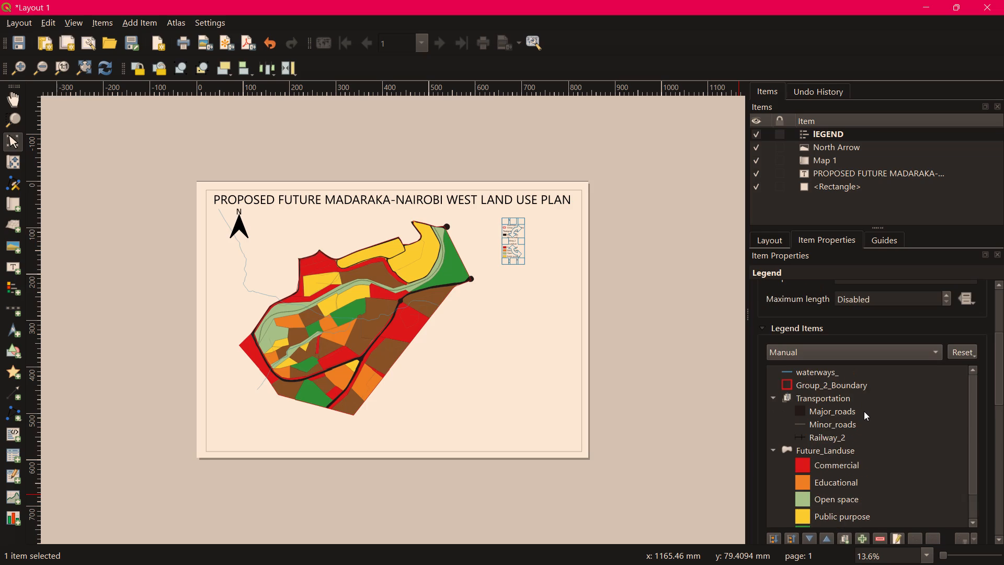
scroll(865, 411, "down", 1)
scroll(876, 415, "up", 1)
scroll(758, 387, "down", 1)
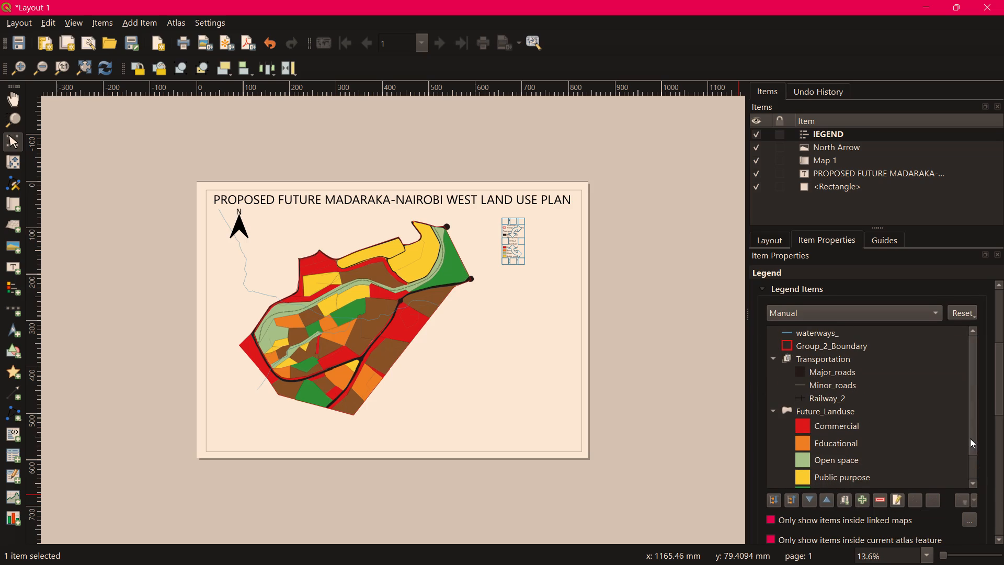
left_click_drag(970, 438, 975, 478)
scroll(906, 453, "up", 1)
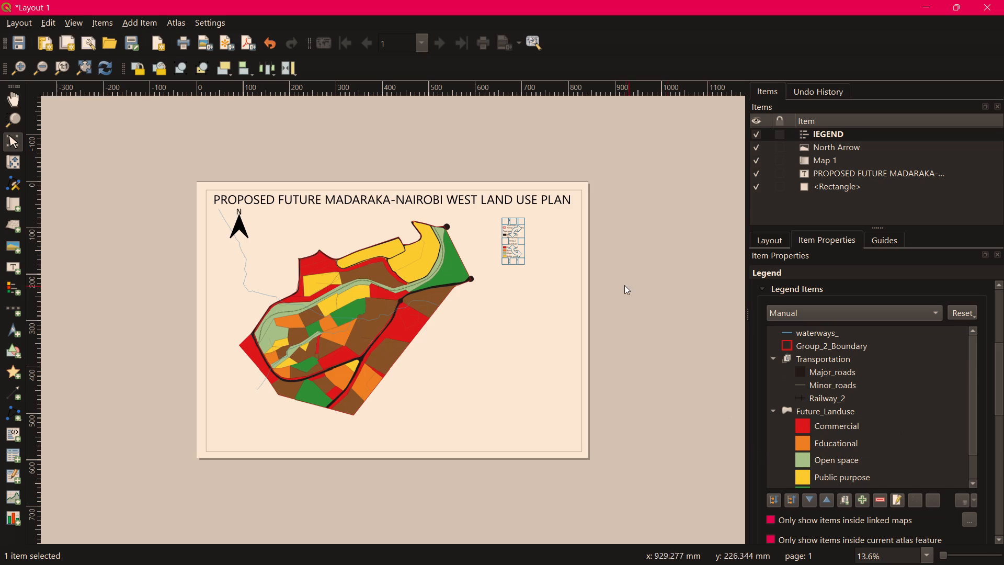
Enlarge the legend frame from its lower-right corner until it meets the border's right edge, and check it up close.
left_click_drag(523, 263, 564, 332)
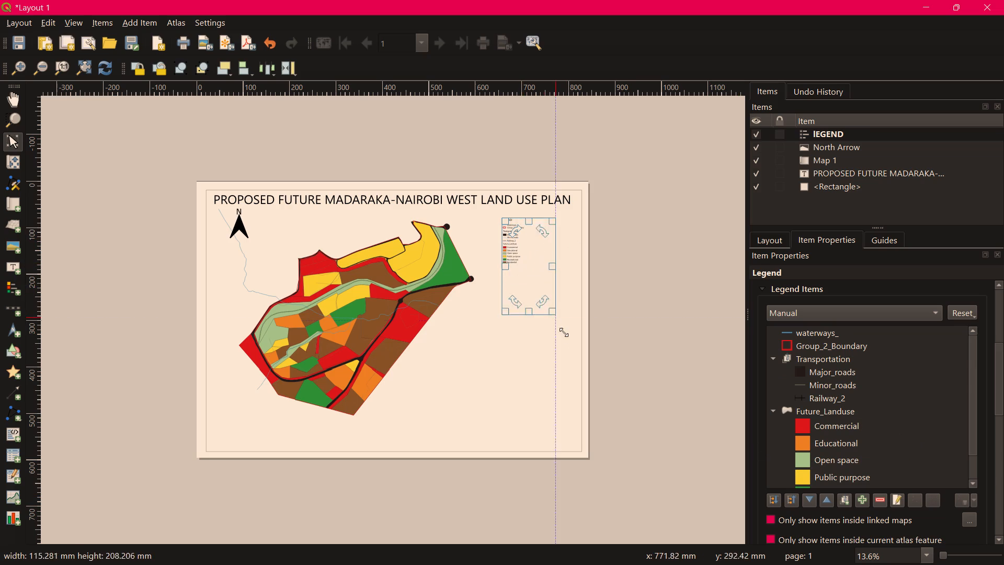
left_click_drag(564, 332, 581, 366)
scroll(510, 251, "up", 2)
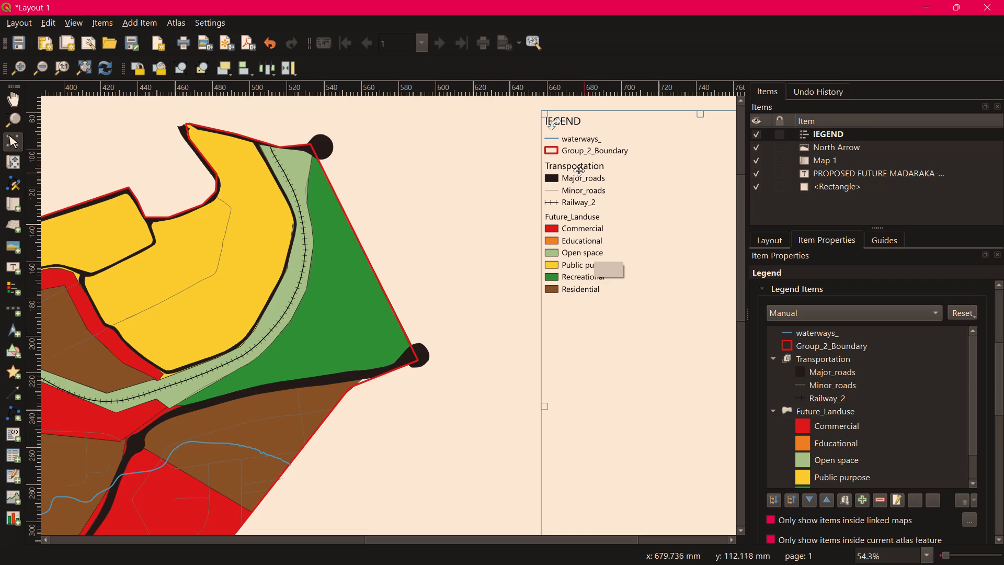
scroll(604, 297, "down", 2)
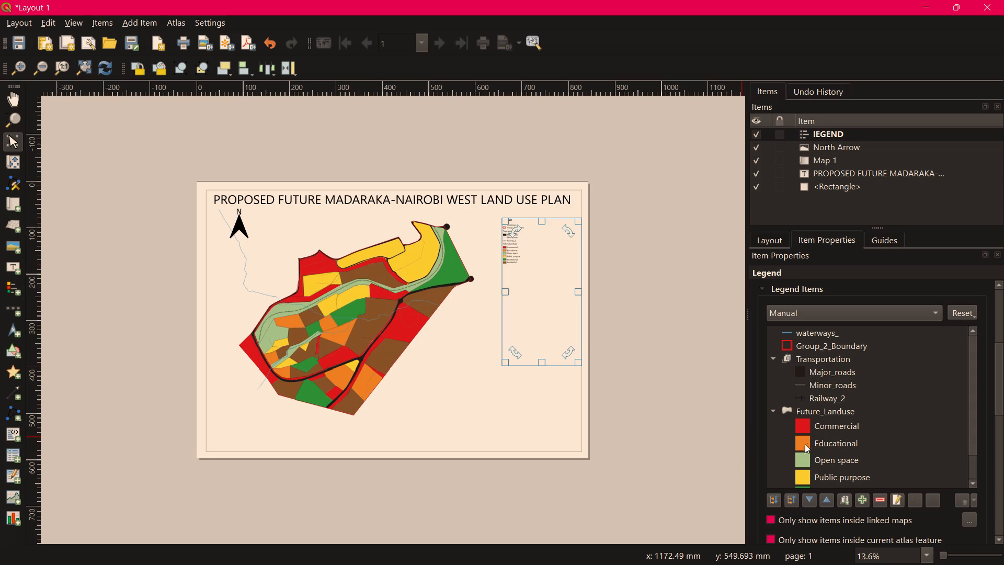
Move the Transportation group below the Future_Landuse classes in the legend item order.
left_click(814, 358)
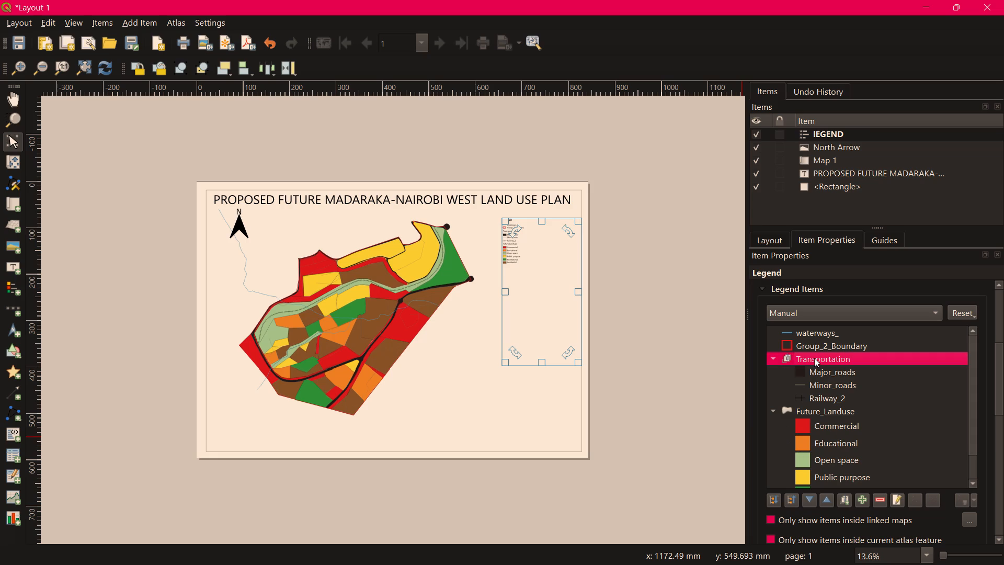
left_click_drag(814, 358, 831, 474)
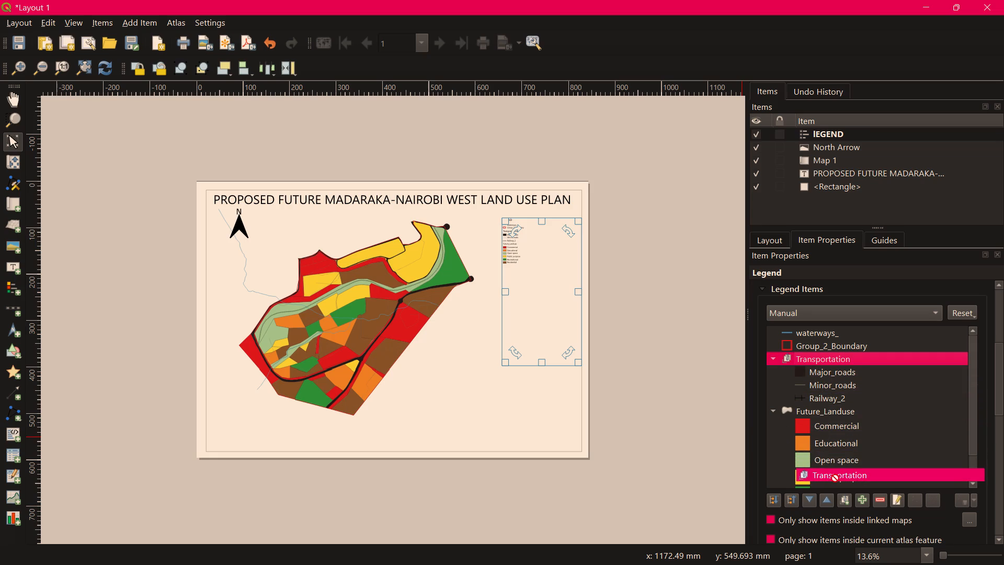
left_click_drag(831, 474, 828, 414)
scroll(831, 474, "down", 4)
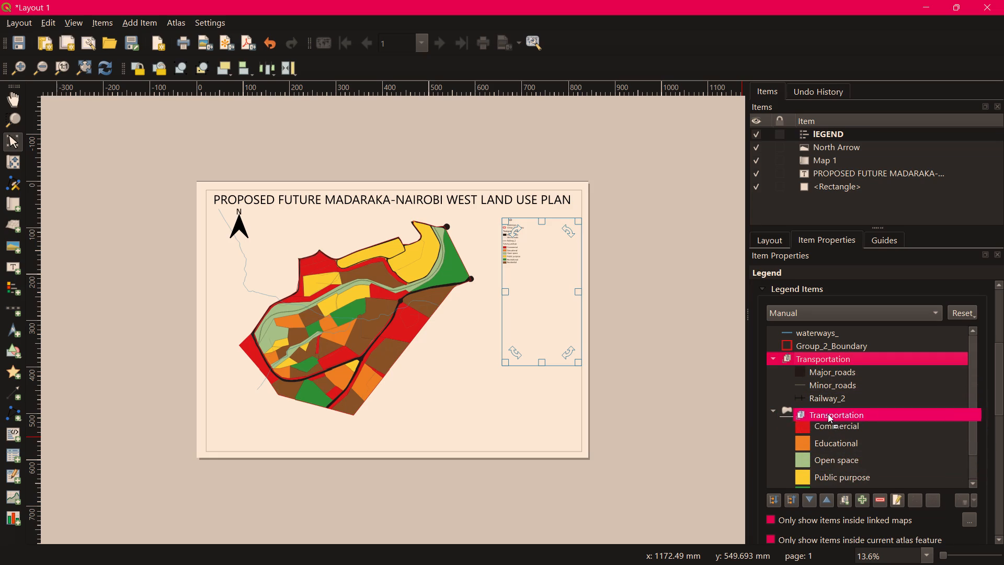
left_click_drag(828, 414, 825, 414)
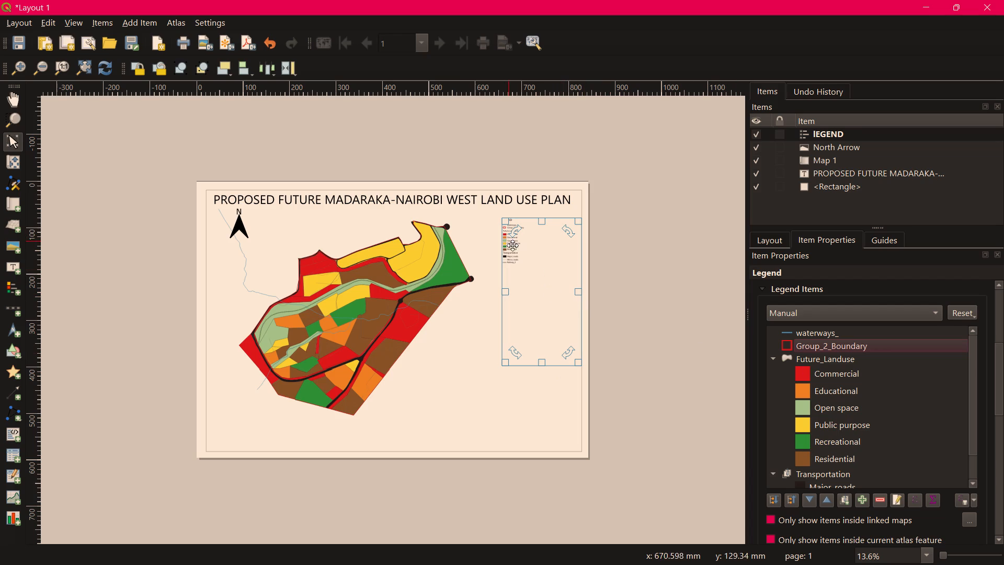
Examine the reordered legend up close, return to the full page, and look over the item list.
scroll(367, 316, "up", 2)
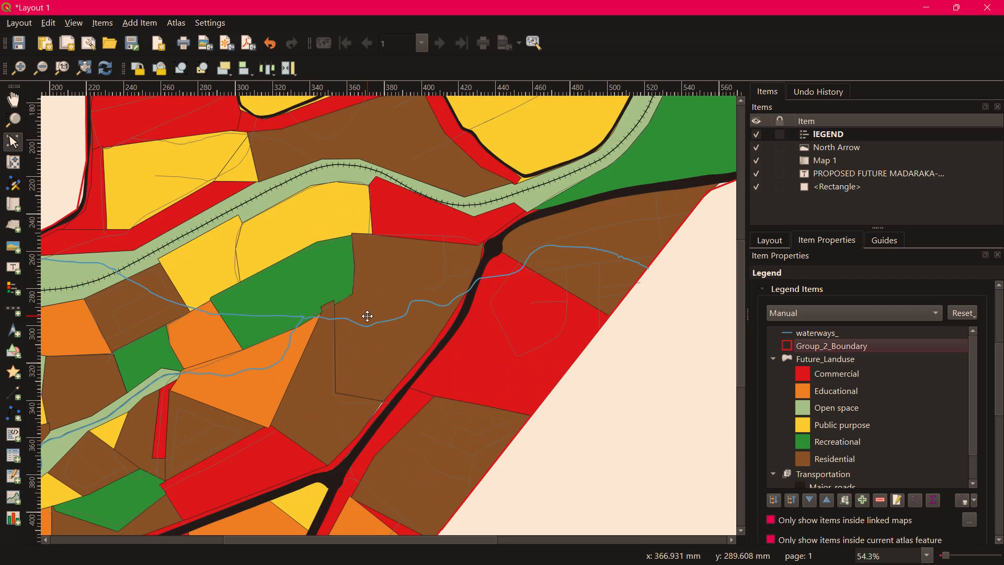
scroll(367, 316, "down", 1)
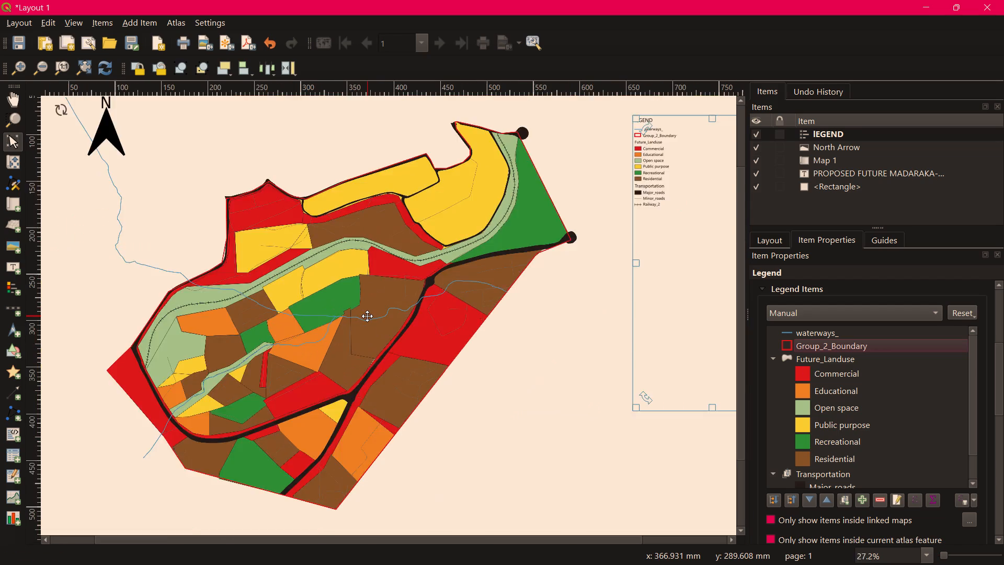
scroll(367, 316, "down", 1)
scroll(534, 241, "up", 2)
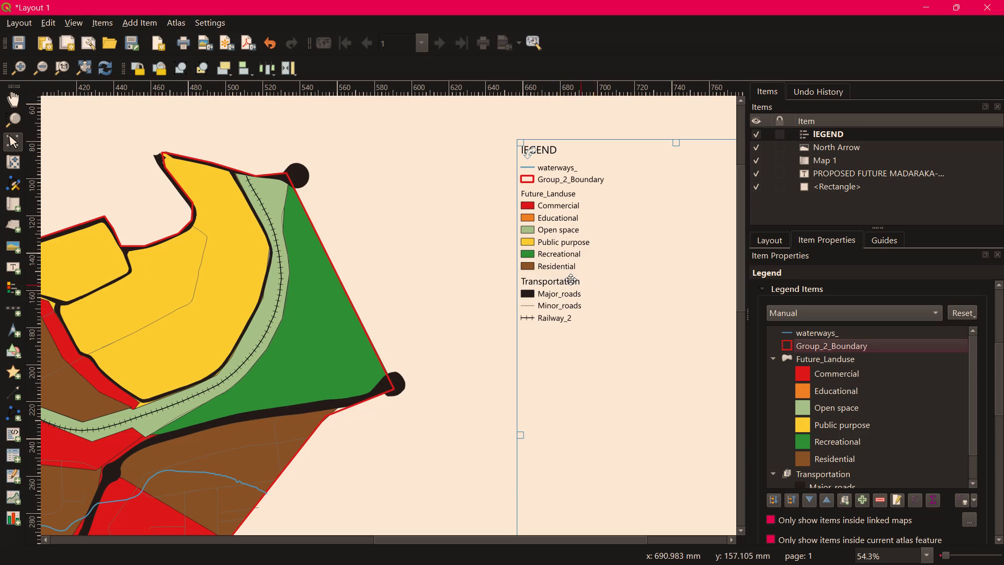
scroll(598, 298, "down", 2)
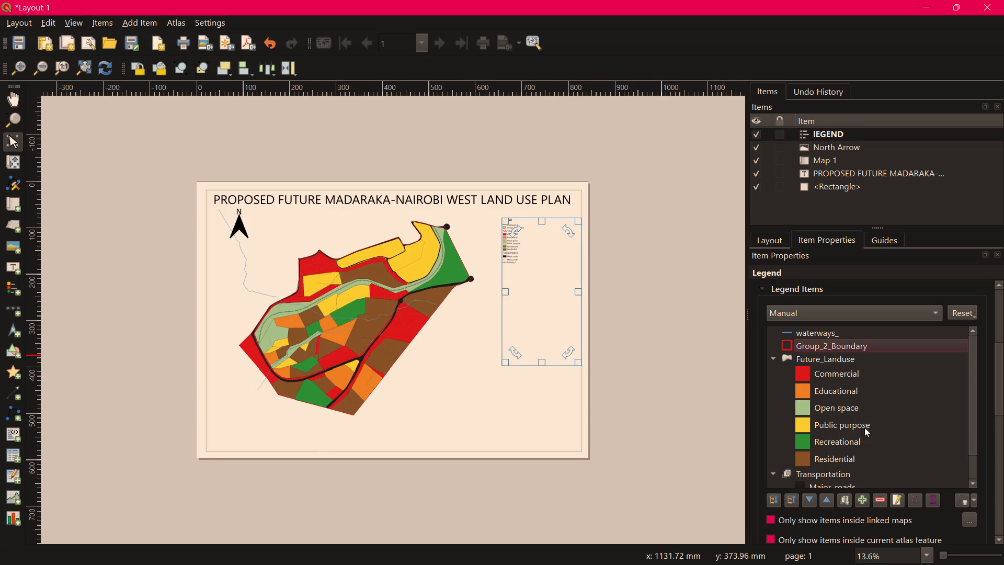
scroll(861, 420, "down", 1)
scroll(860, 421, "up", 1)
Set the font size of the legend title to 50 points in the legend's text formatting.
scroll(850, 428, "down", 1)
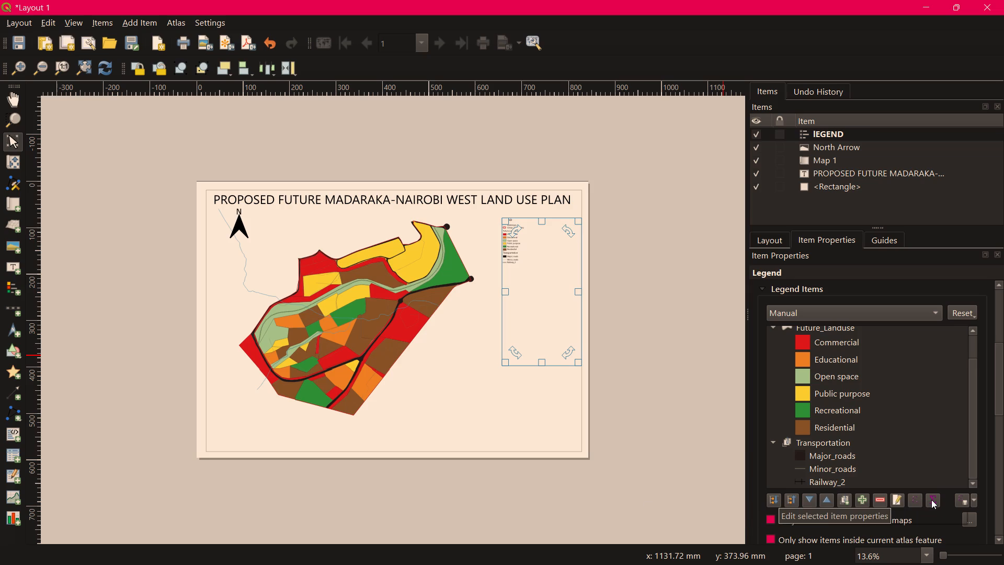
scroll(759, 434, "down", 1)
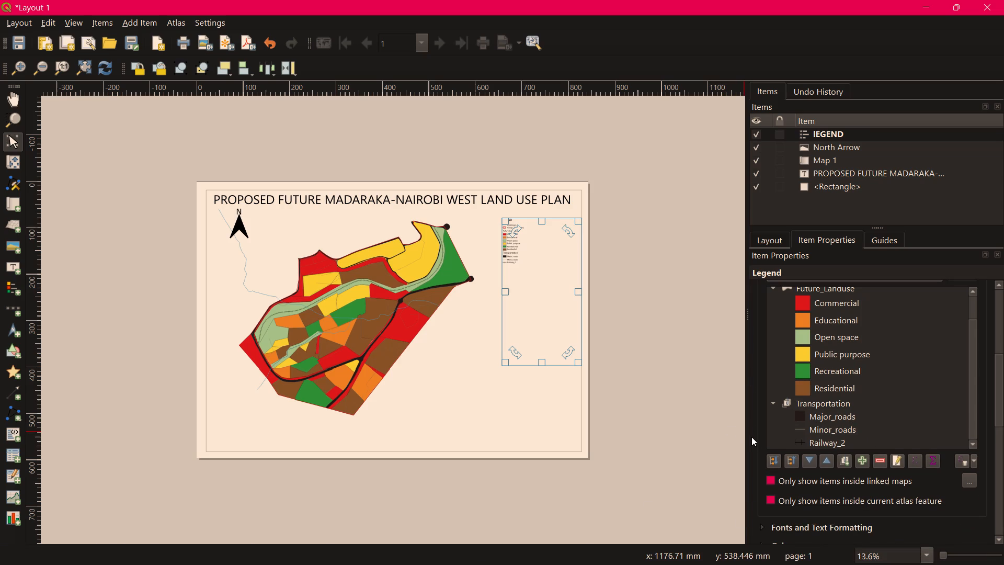
scroll(754, 451, "up", 4)
scroll(758, 443, "down", 3)
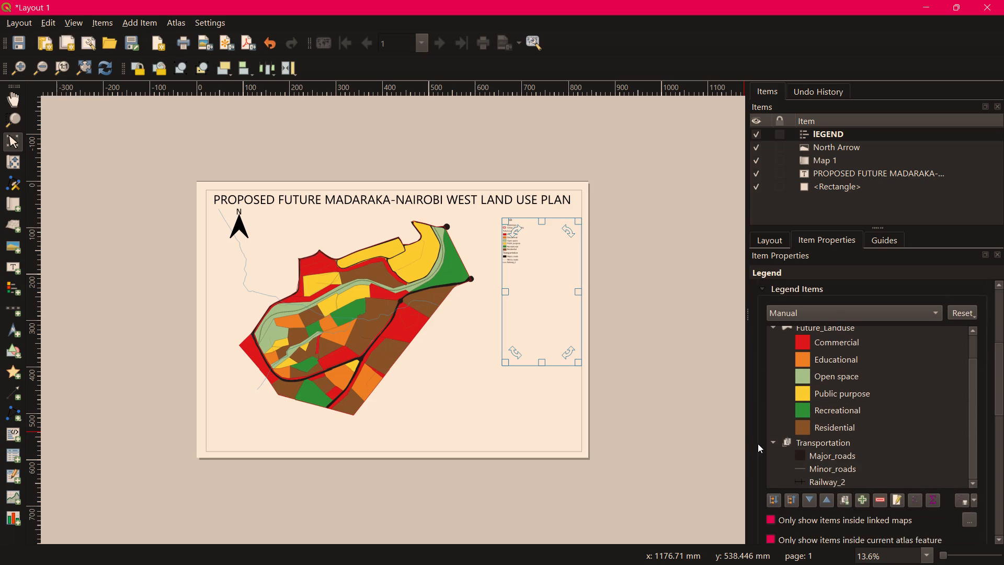
scroll(759, 447, "down", 3)
left_click(797, 447)
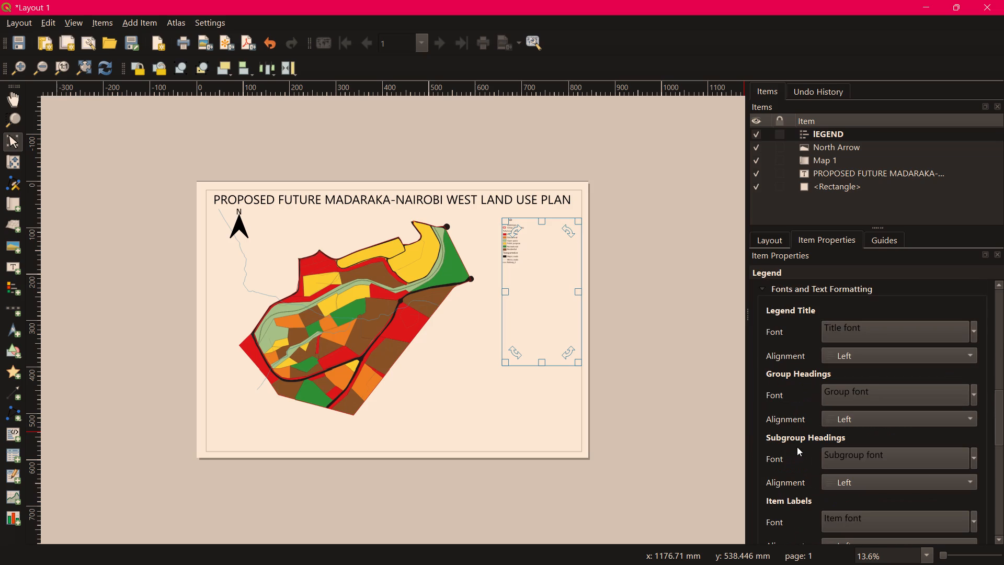
left_click(973, 330)
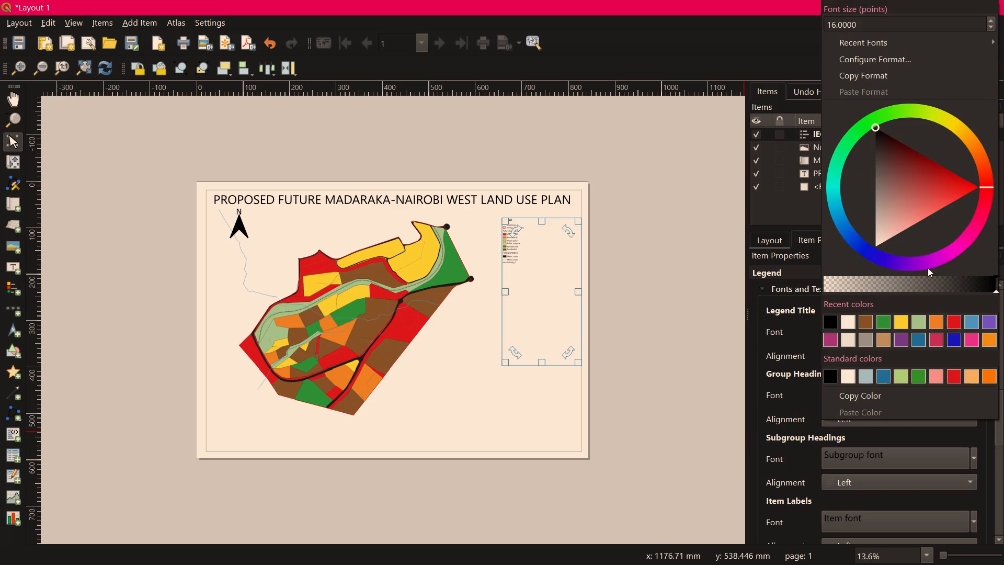
left_click_drag(836, 23, 829, 23)
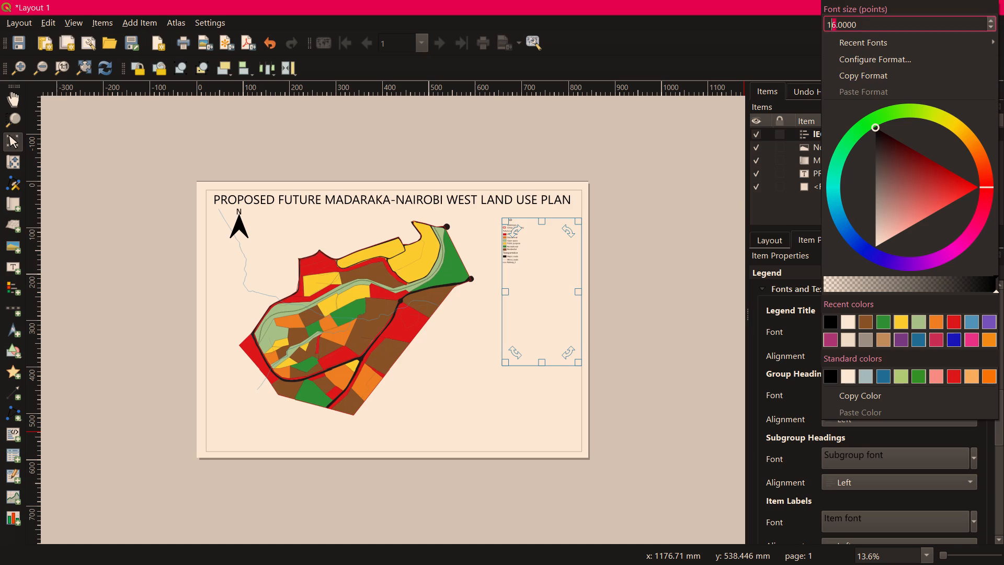
left_click_drag(829, 23, 826, 25)
type("50")
key("Return")
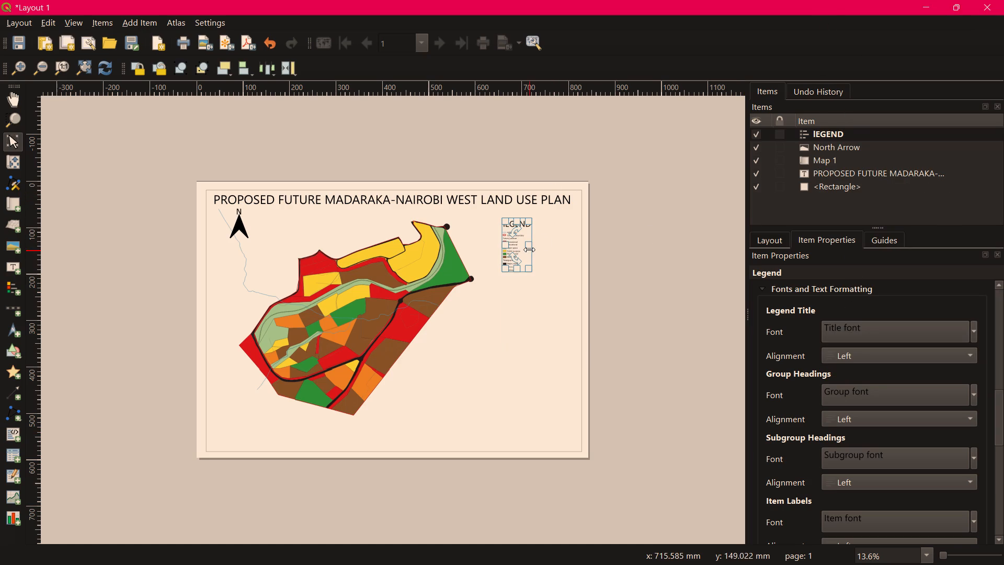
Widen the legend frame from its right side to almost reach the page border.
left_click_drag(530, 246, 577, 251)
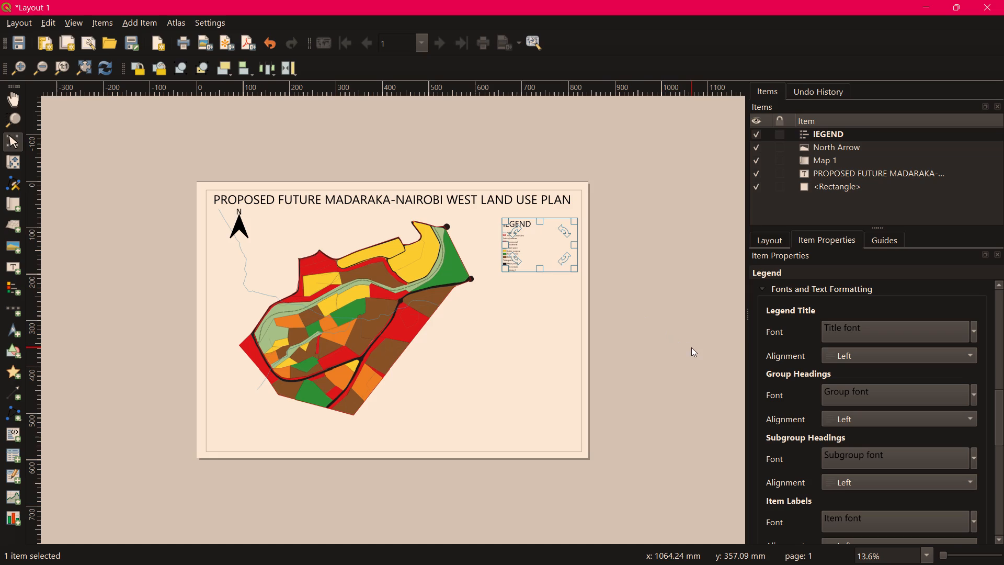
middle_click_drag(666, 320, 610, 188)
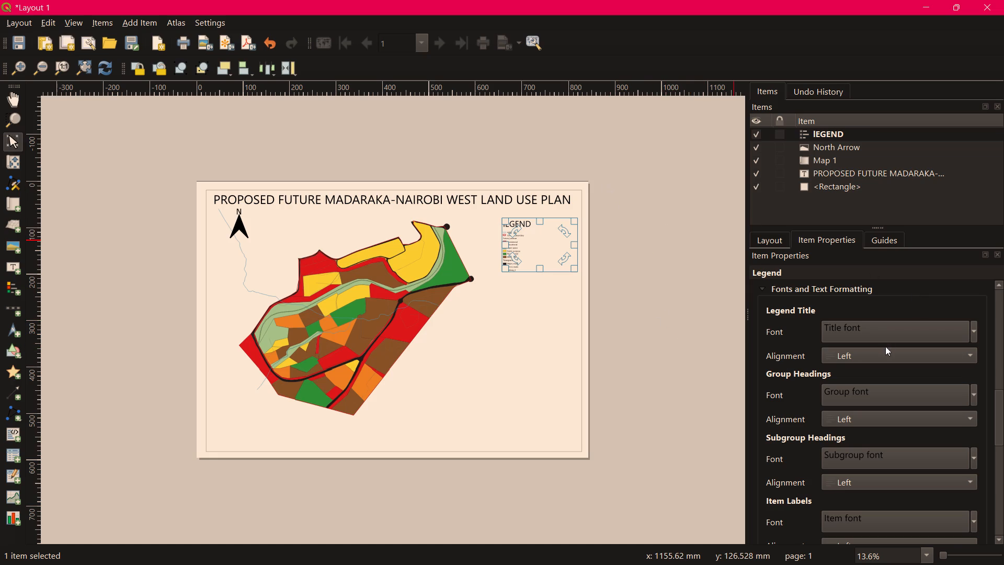
Set the font size of the legend's subgroup headings to 40 points.
scroll(755, 372, "down", 1)
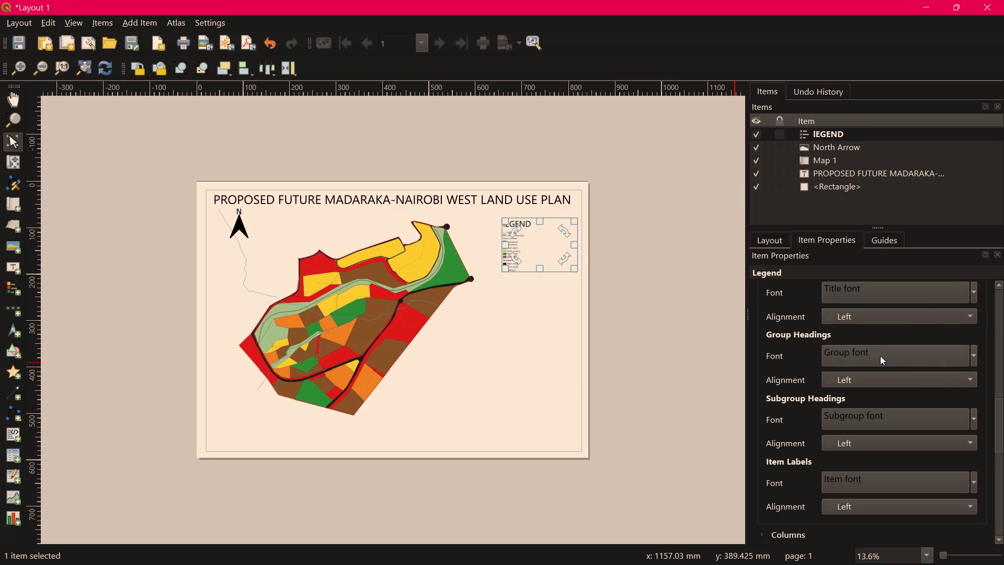
scroll(754, 397, "down", 1)
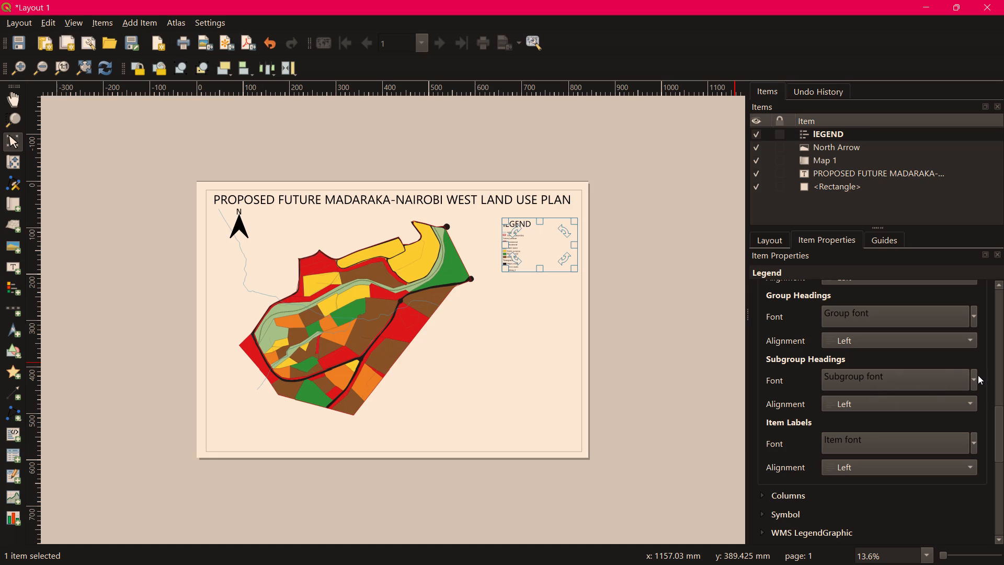
left_click(976, 379)
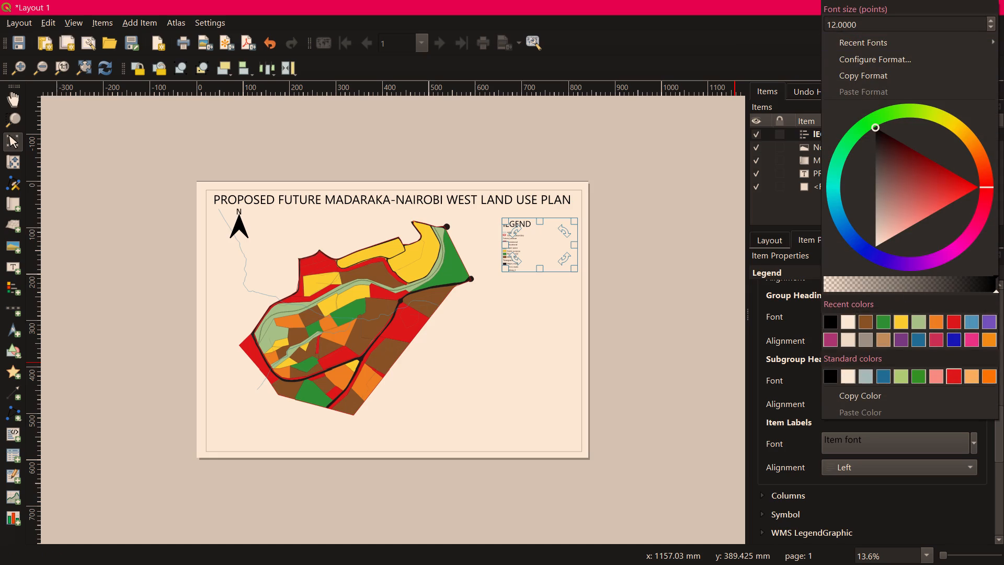
left_click_drag(833, 24, 826, 27)
type("40")
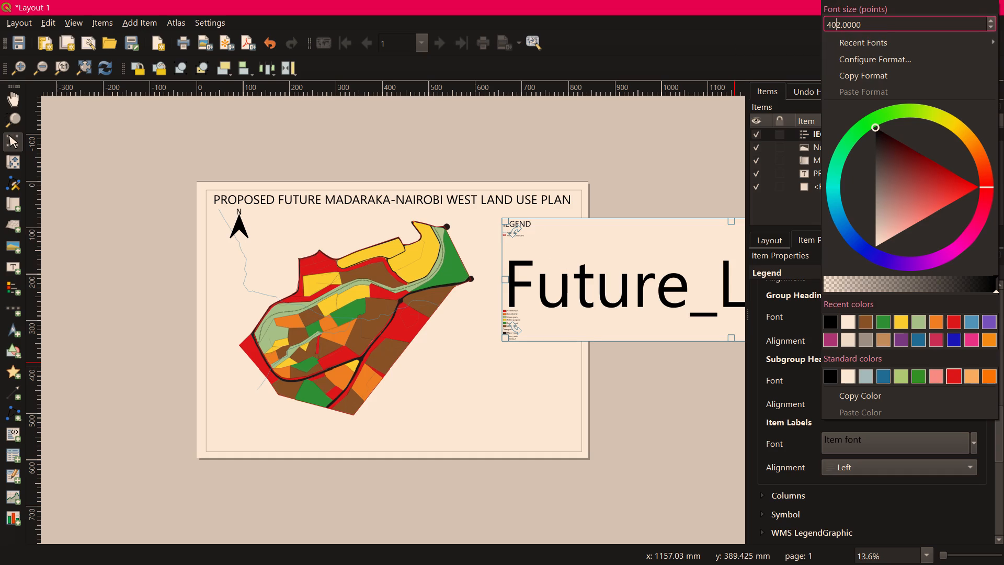
left_click(840, 25)
key("BackSpace")
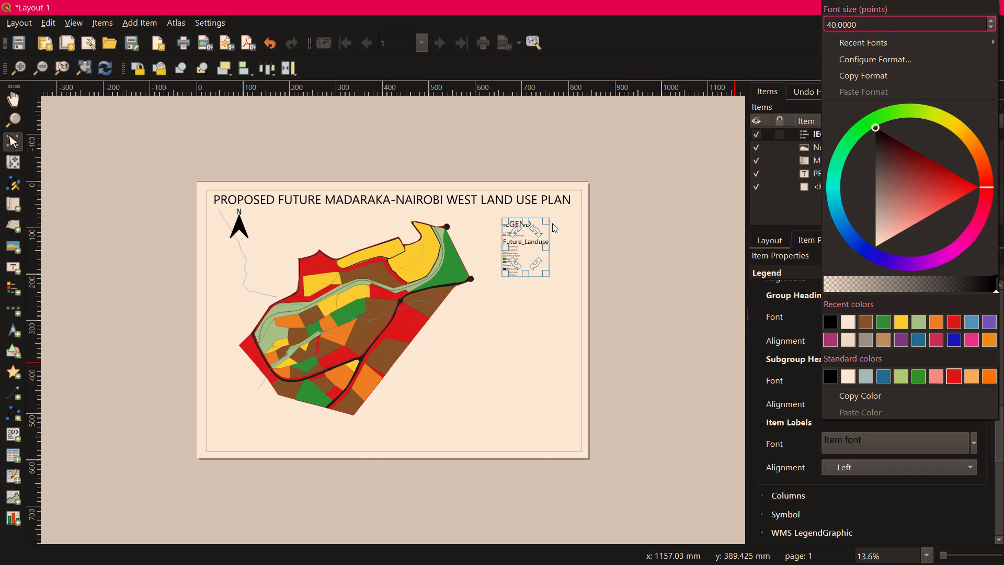
scroll(527, 241, "up", 2)
left_click(780, 52)
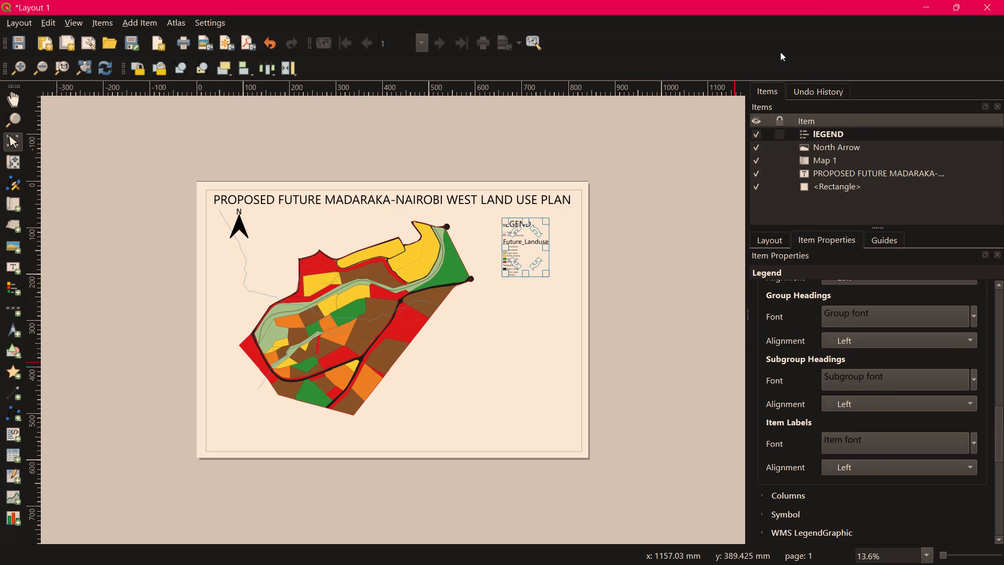
Set the font size of the legend's item labels to 40 points.
scroll(509, 250, "up", 2)
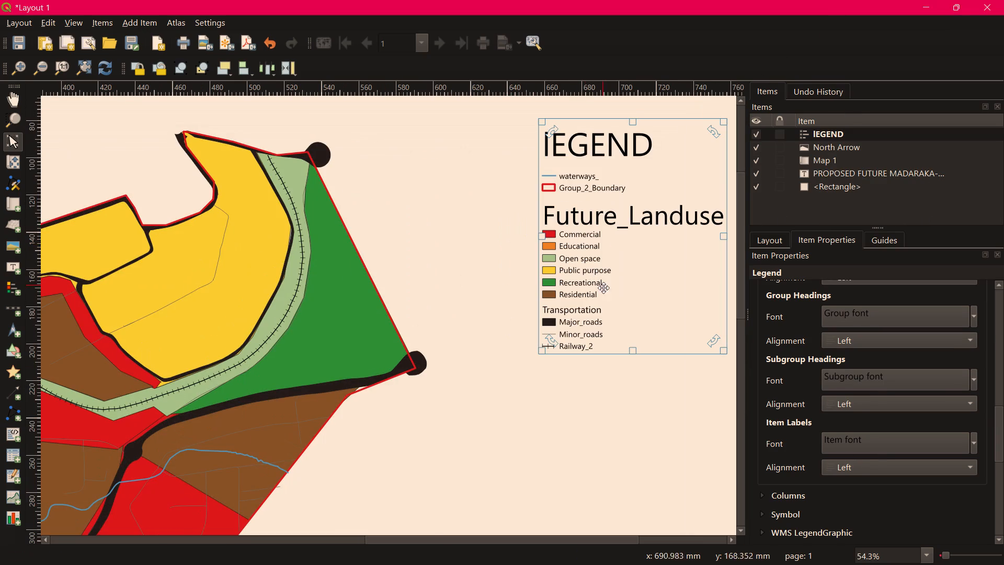
scroll(623, 297, "down", 1)
middle_click_drag(619, 296, 519, 263)
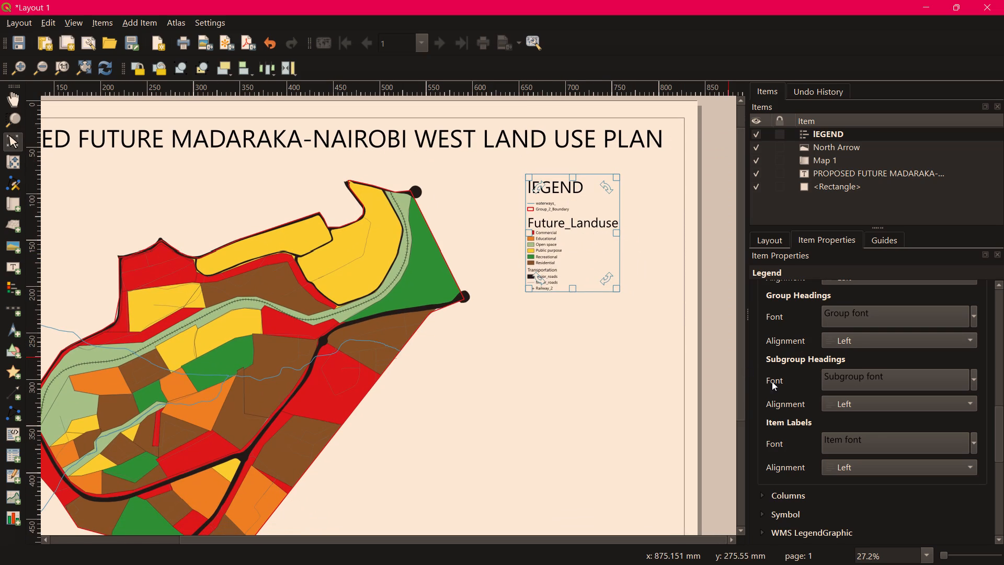
scroll(750, 411, "down", 1)
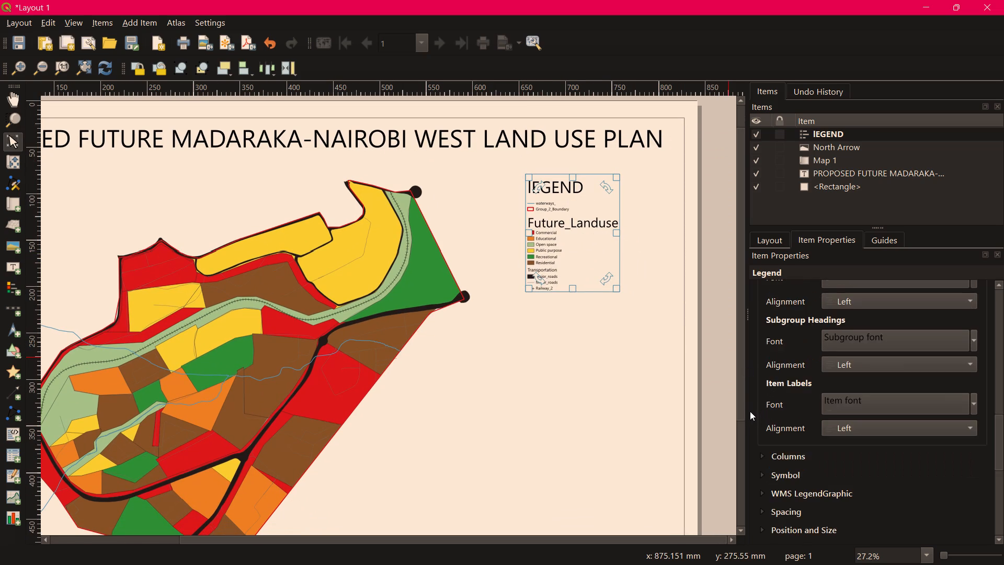
scroll(750, 411, "down", 1)
scroll(750, 411, "up", 1)
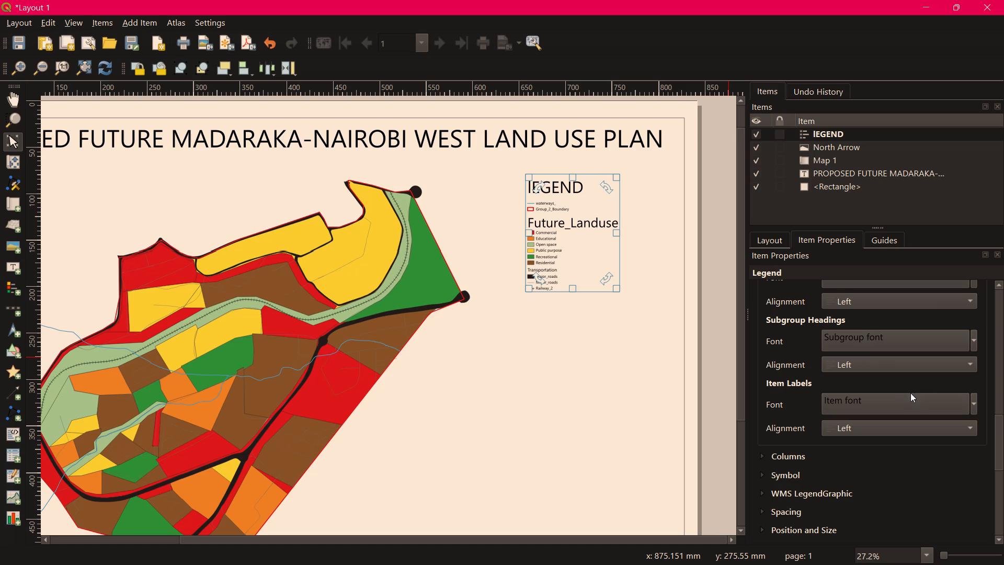
left_click(975, 401)
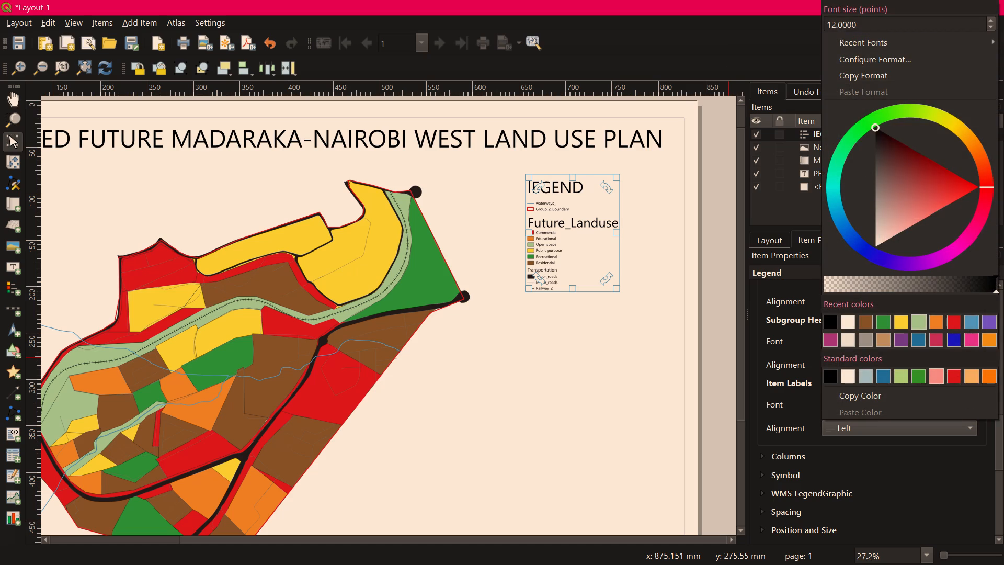
left_click_drag(835, 25, 826, 27)
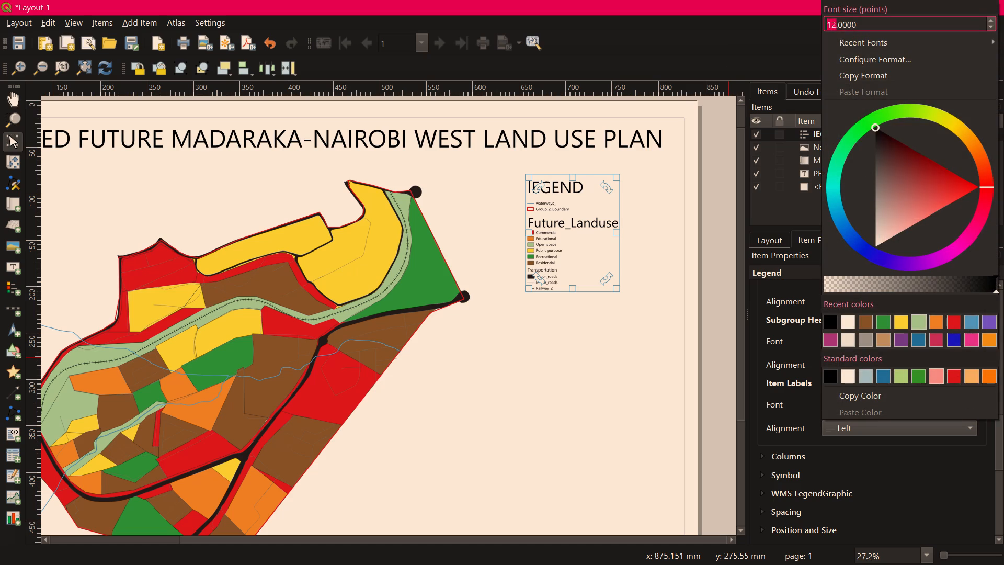
type("40")
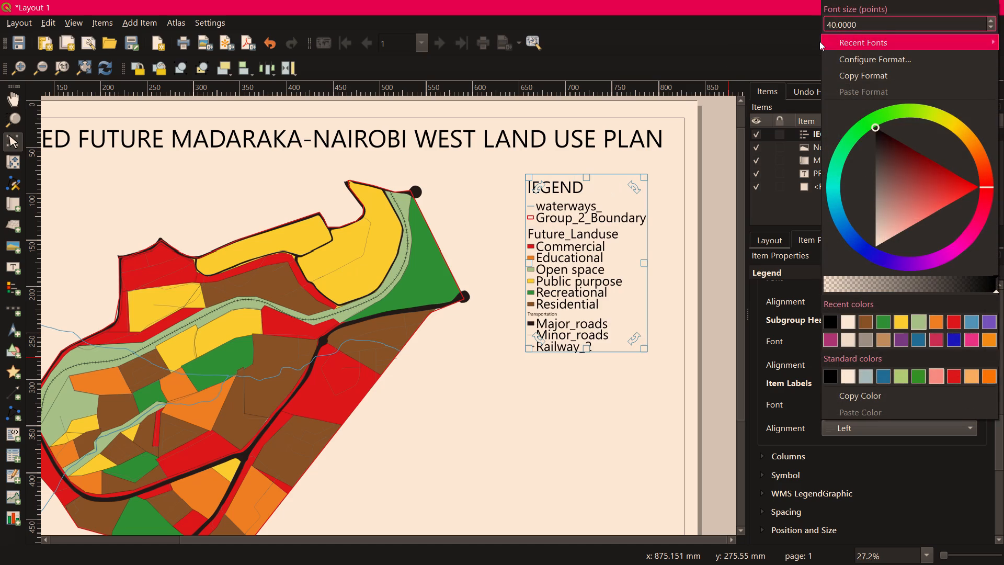
left_click(811, 42)
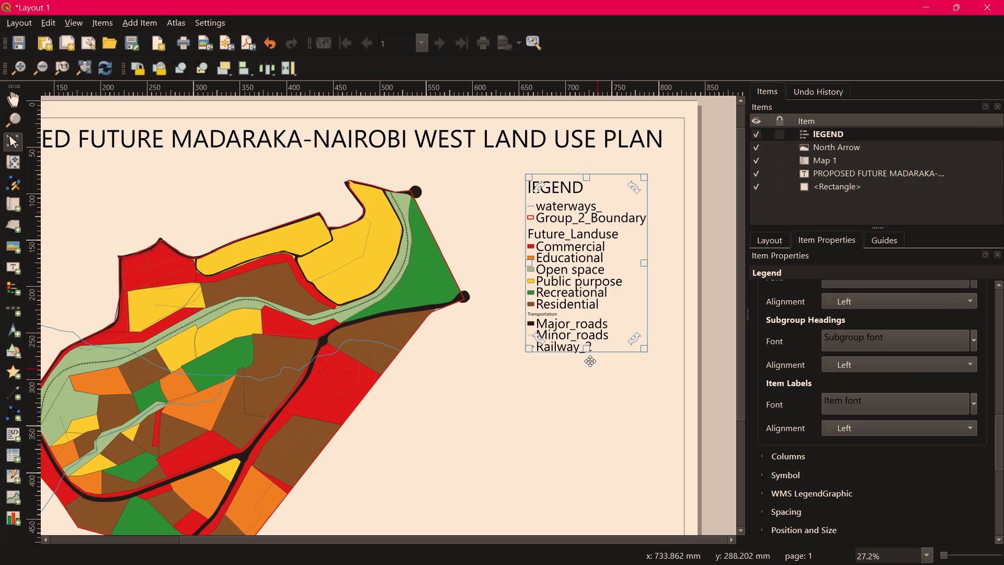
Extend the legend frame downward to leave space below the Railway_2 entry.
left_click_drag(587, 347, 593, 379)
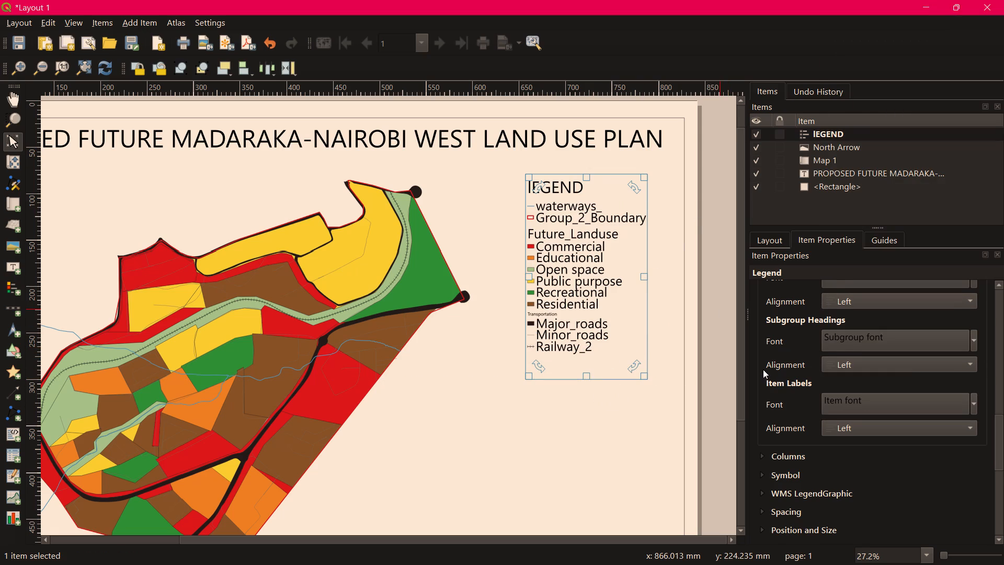
Set the legend's symbol width and symbol height to 20 mm each.
scroll(762, 369, "down", 4)
scroll(776, 343, "up", 1)
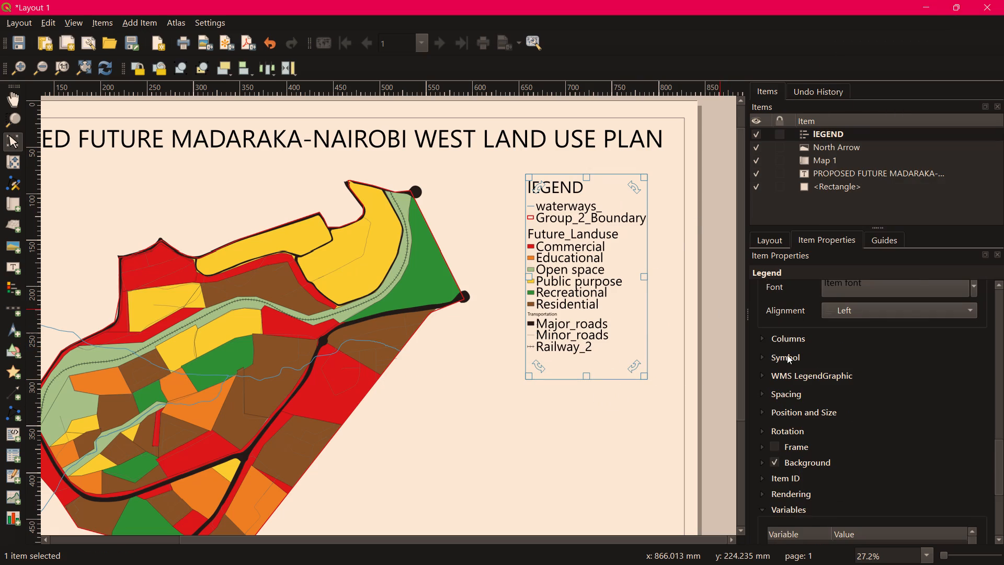
left_click(789, 356)
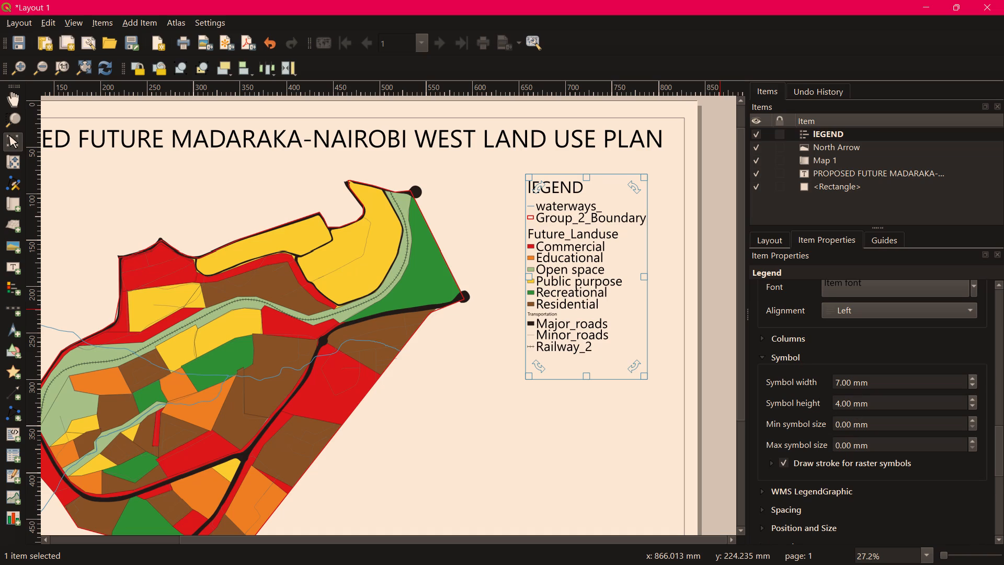
left_click_drag(840, 380, 831, 380)
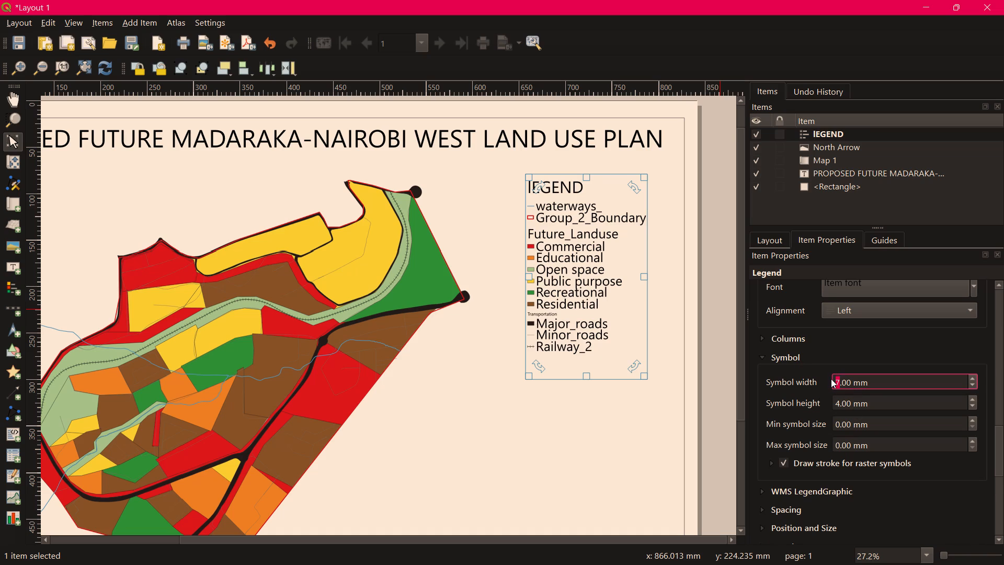
type("20")
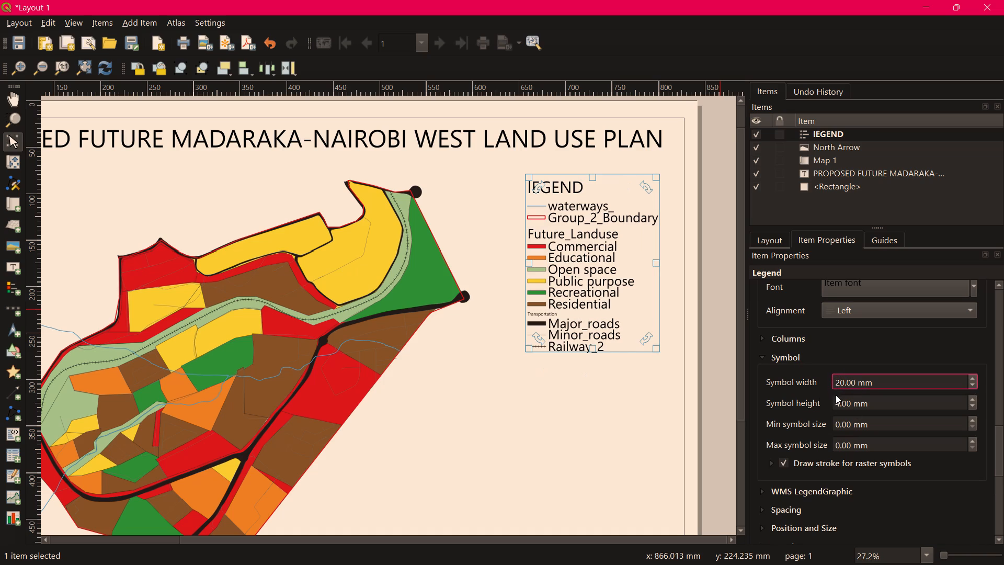
left_click_drag(839, 403, 832, 400)
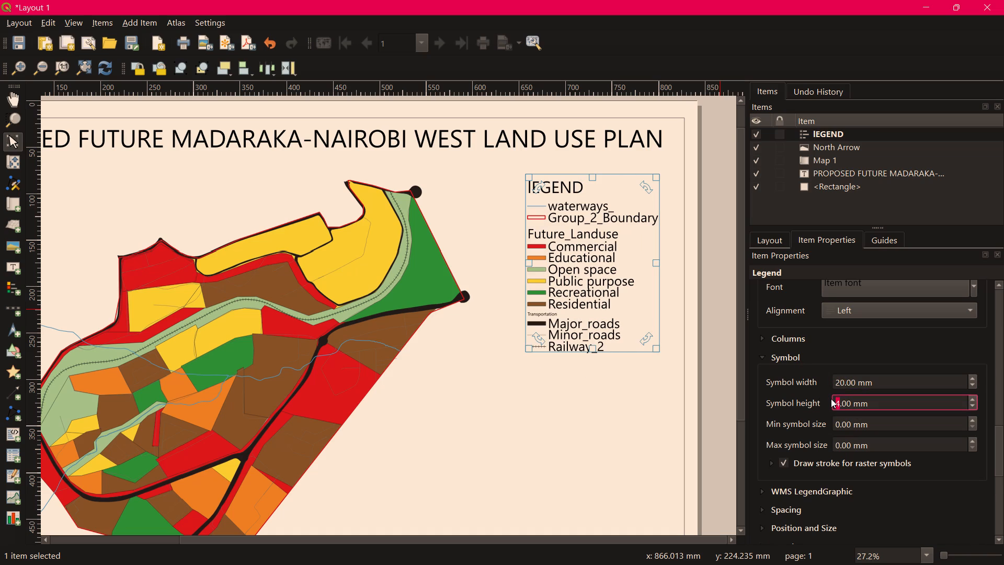
key("2")
key("0")
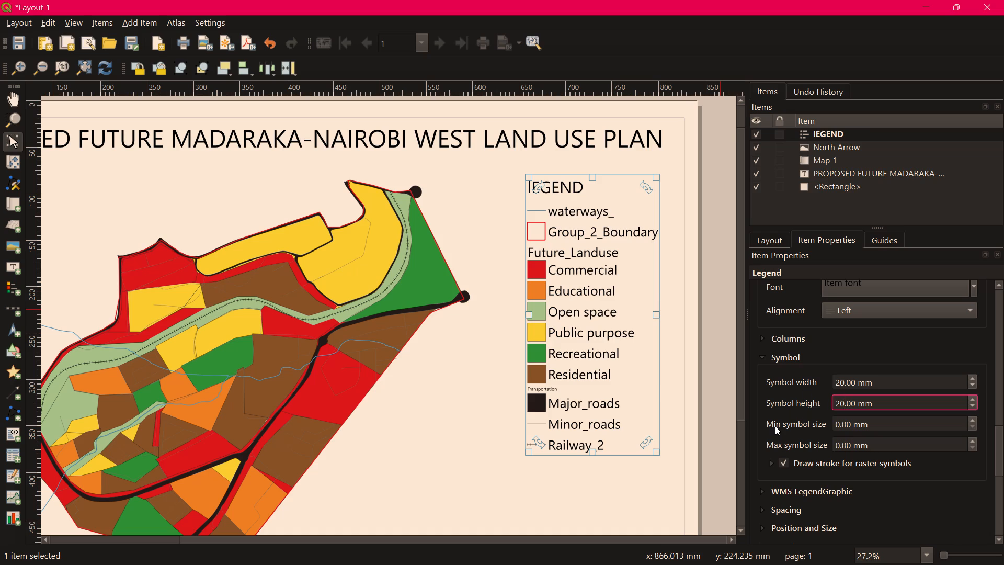
Set the font size of the legend's group headings to 40 points.
scroll(758, 420, "down", 2)
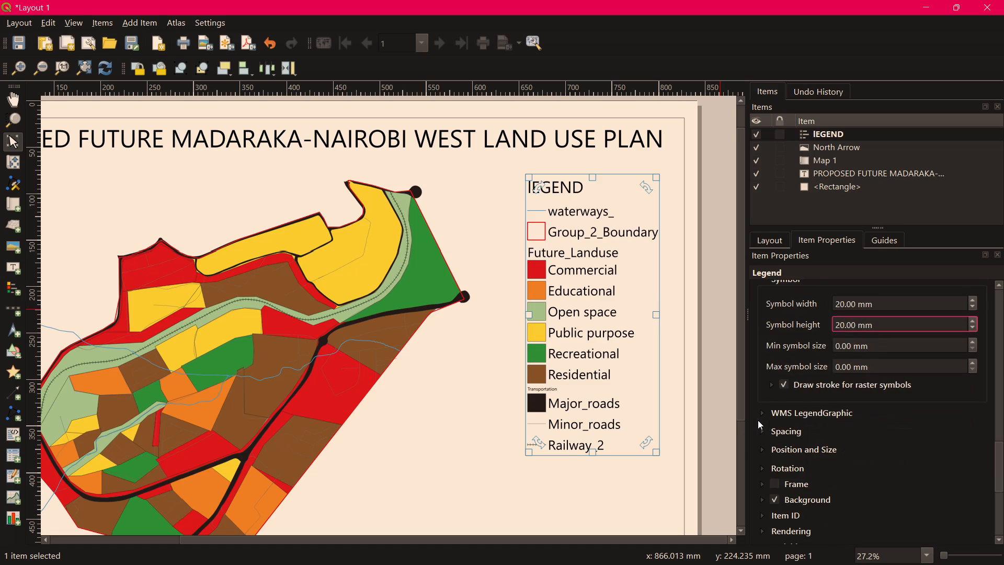
scroll(758, 420, "down", 1)
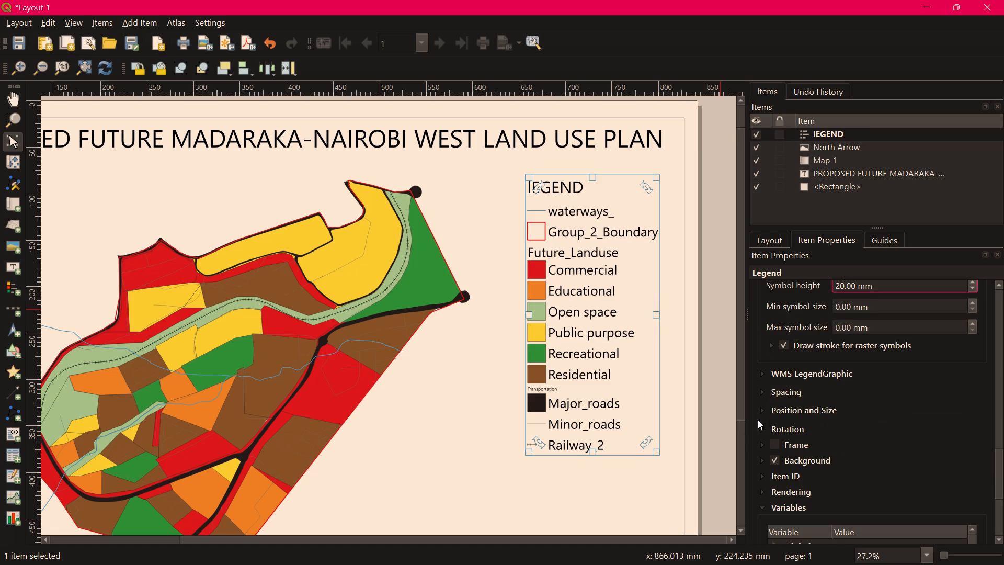
scroll(743, 419, "up", 2)
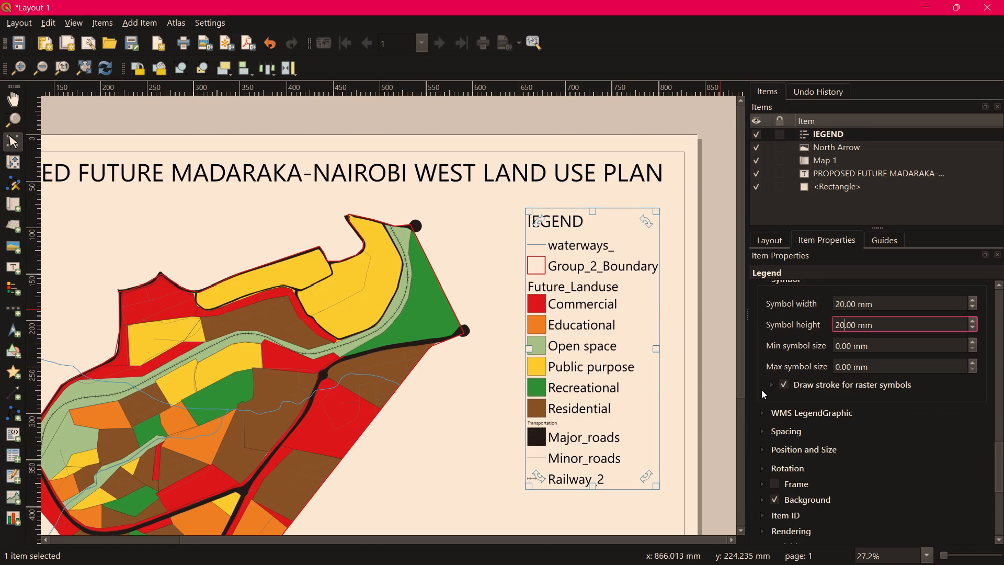
scroll(761, 390, "up", 6)
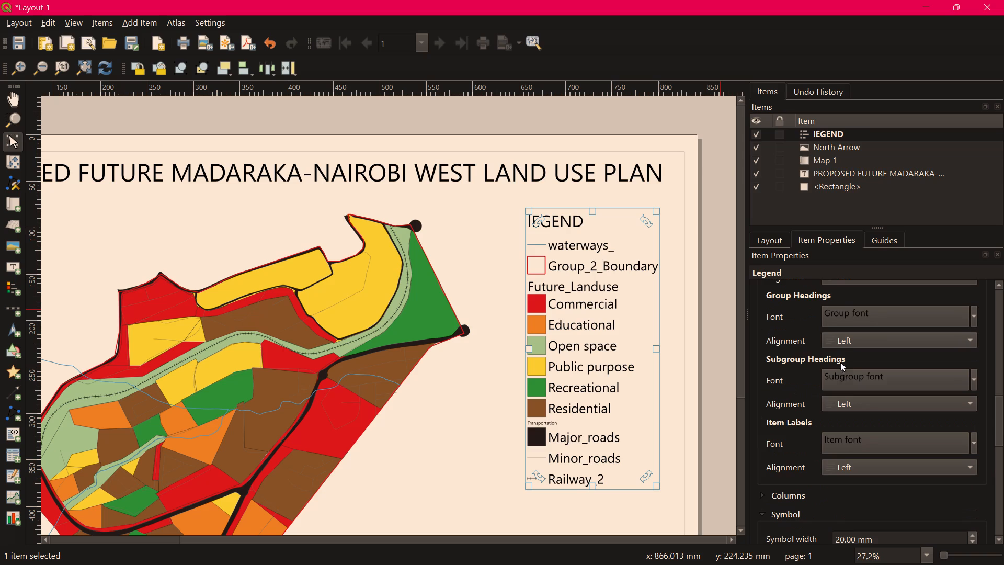
left_click(975, 315)
left_click_drag(836, 23, 827, 26)
type("40")
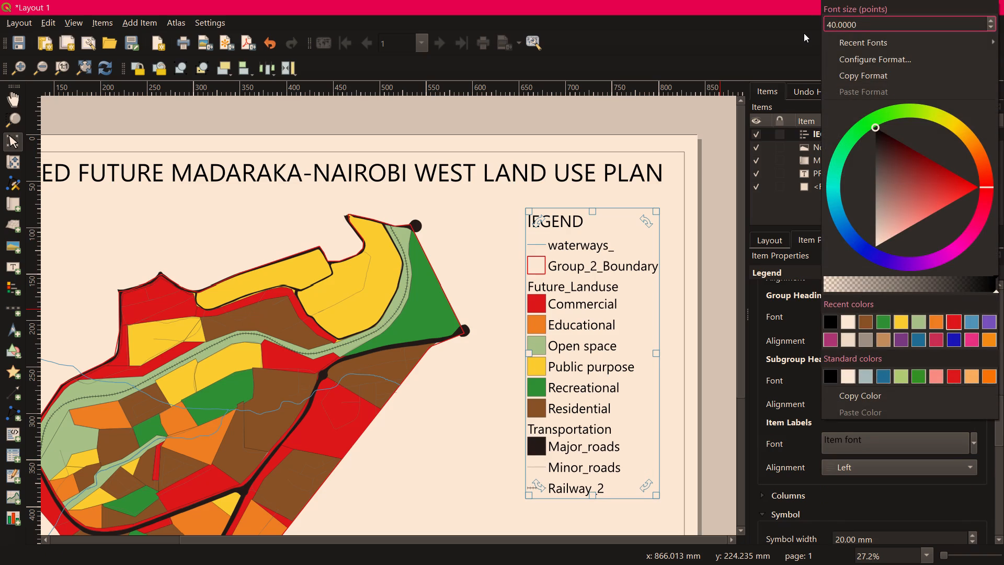
left_click(804, 33)
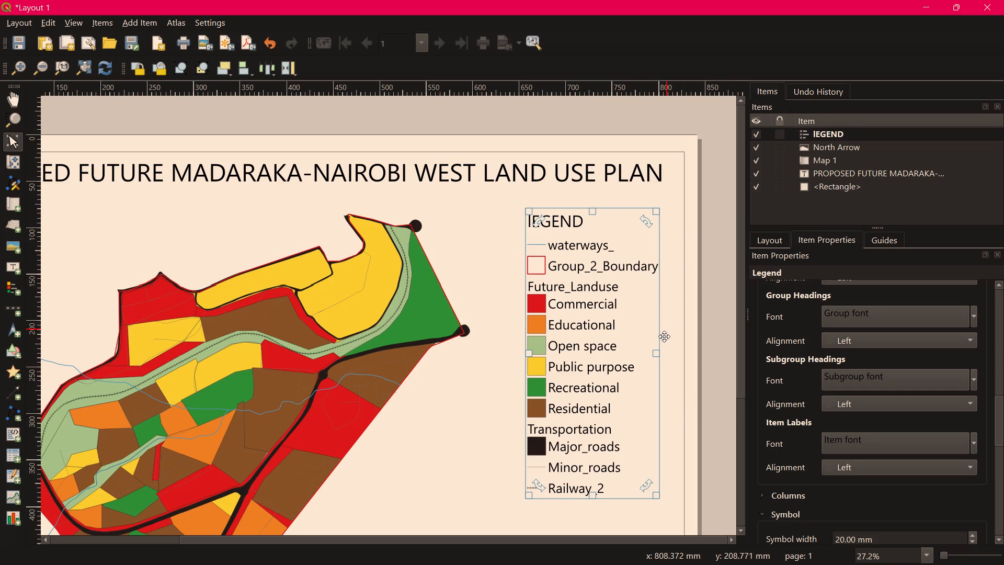
Widen the legend frame slightly toward the page's right border and deselect the legend.
left_click_drag(656, 352, 678, 347)
scroll(702, 322, "down", 2)
scroll(574, 327, "up", 1)
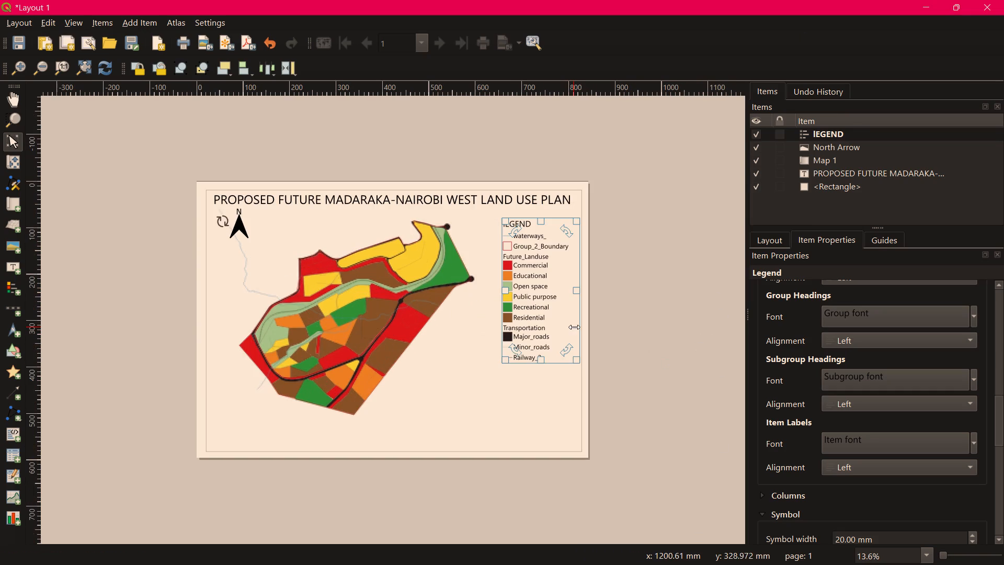
left_click(614, 335)
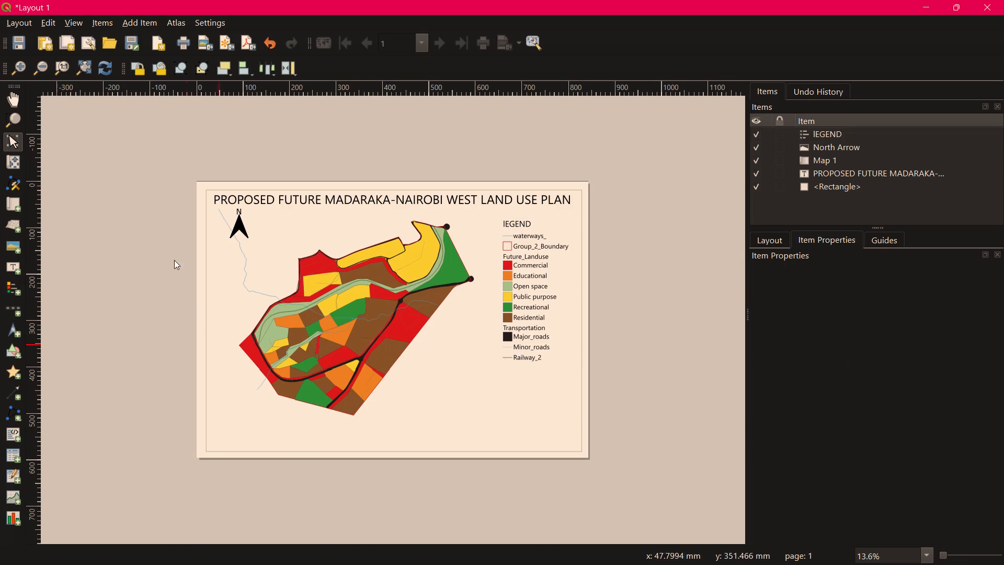
Add a dynamic text label showing Map 1's scale, about 210 mm wide, in the page's lower-left corner below the map.
left_click(134, 20)
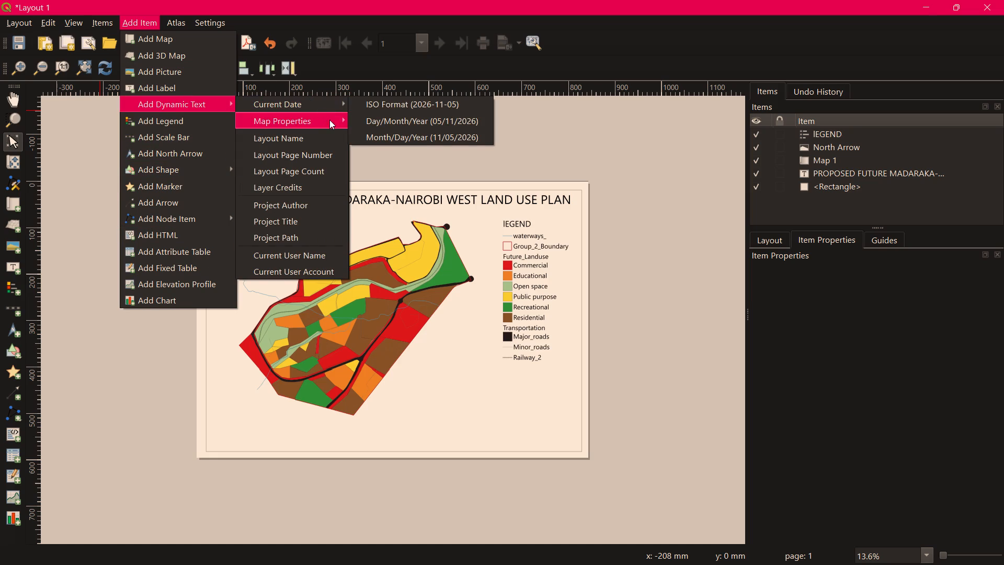
left_click(449, 116)
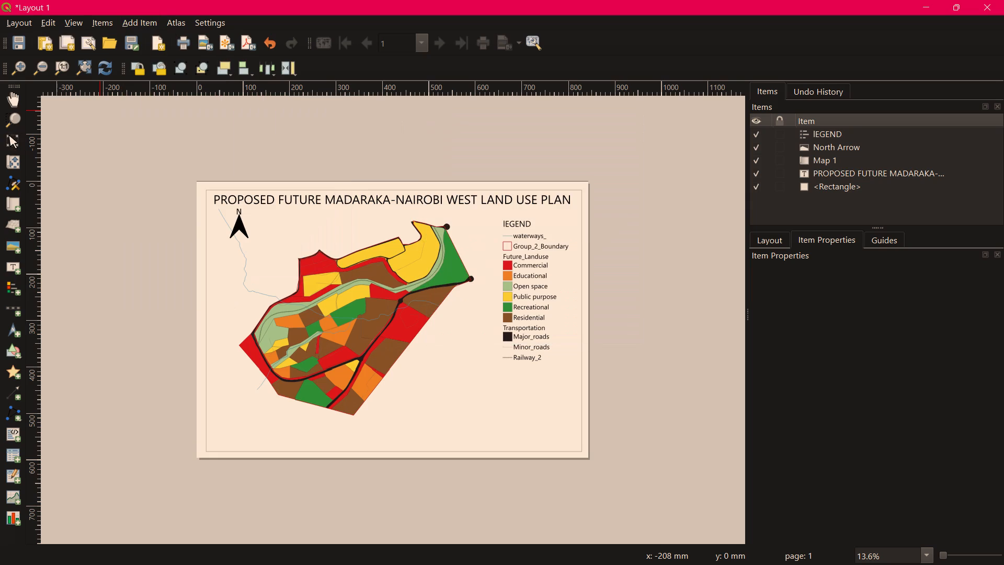
scroll(267, 422, "up", 1)
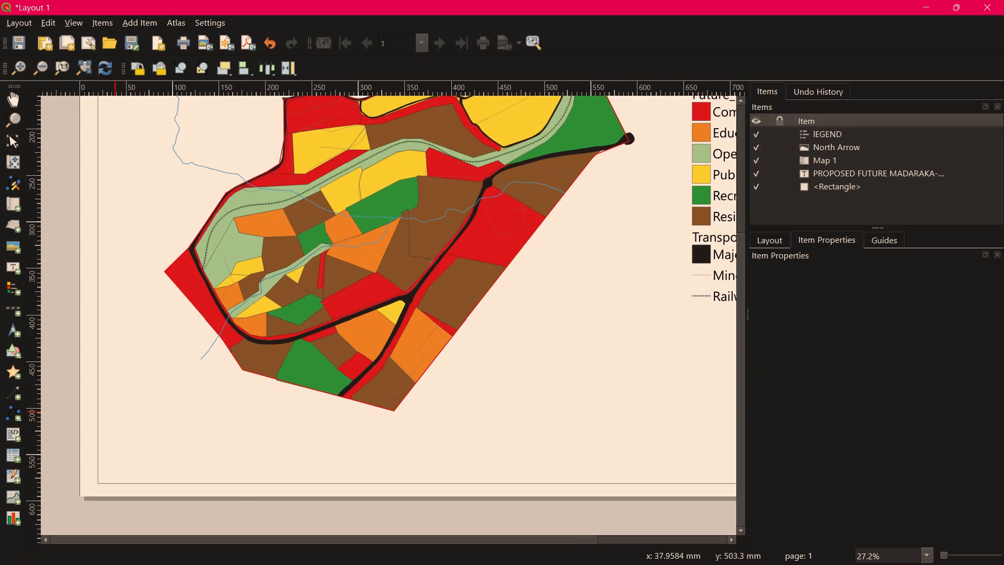
left_click_drag(109, 411, 307, 453)
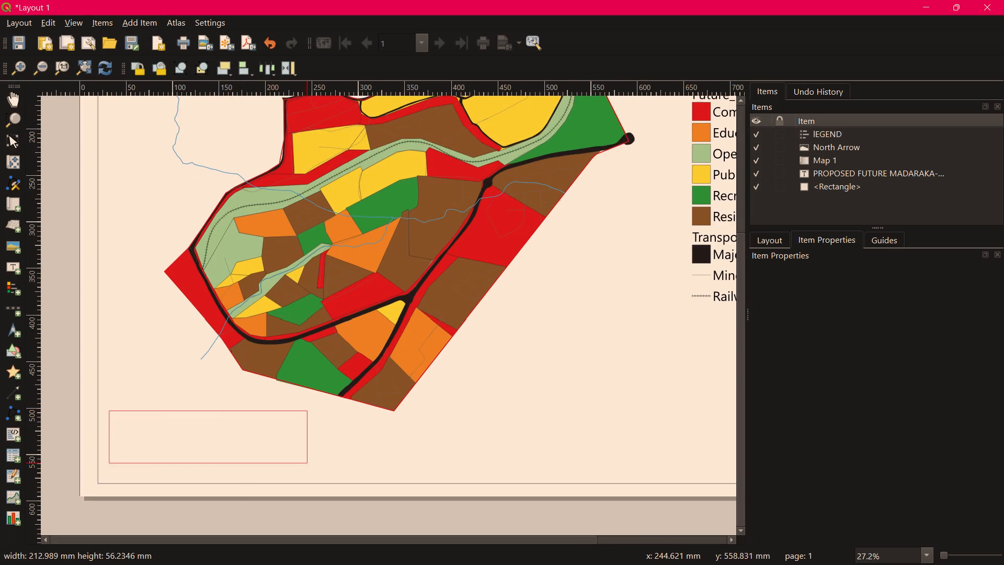
left_click_drag(307, 453, 306, 448)
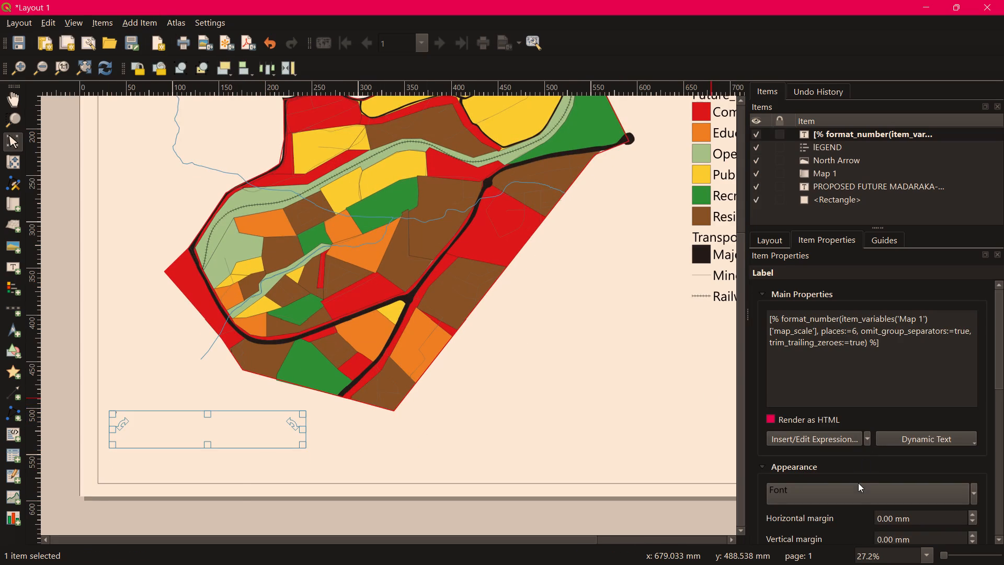
Prefix the map scale expression in the label with "scale 1:".
left_click(767, 318)
type("scale")
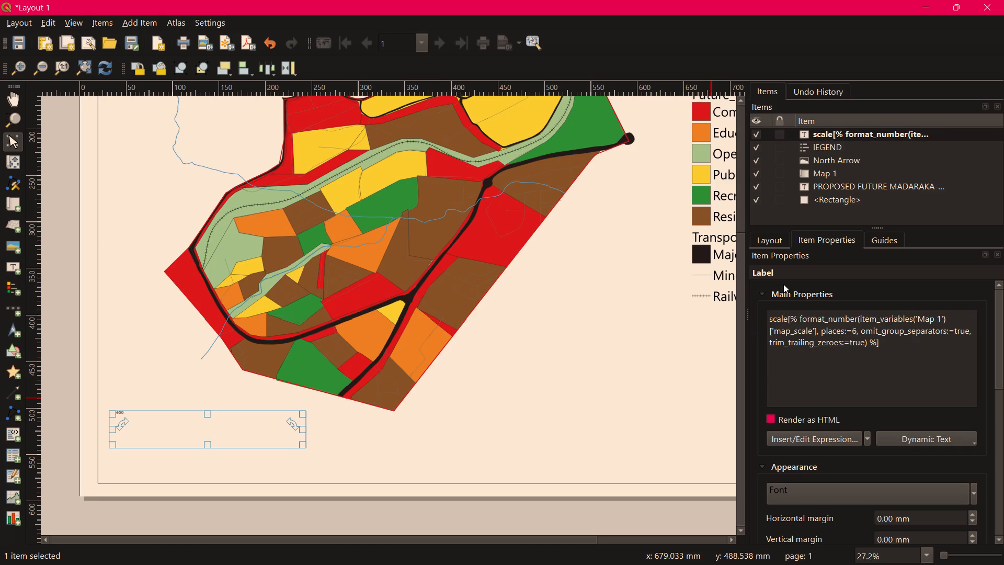
key("space")
type("1")
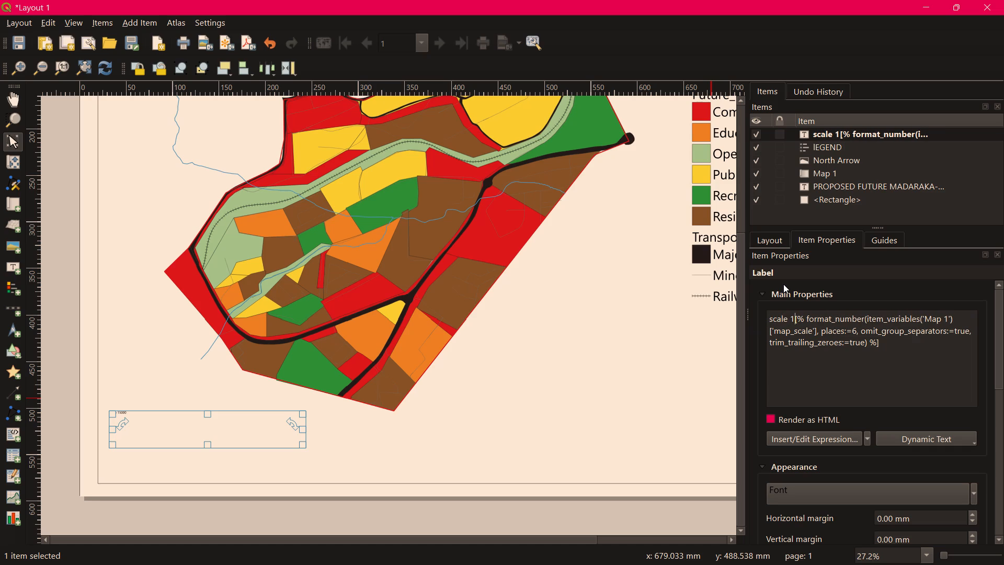
key("shift+colon")
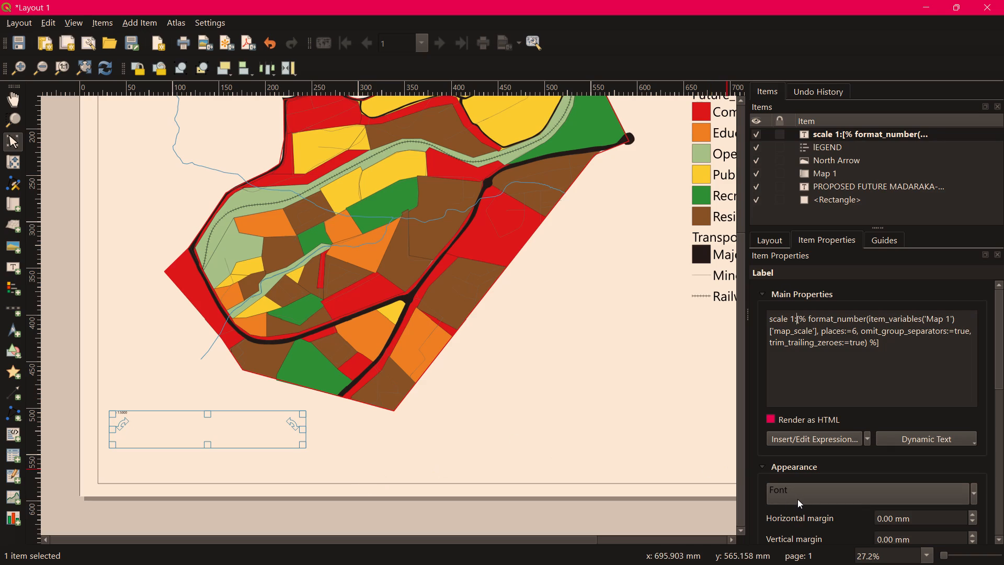
Enlarge the scale label's font so its text is readable on the page.
scroll(802, 496, "down", 2)
scroll(802, 496, "up", 15)
scroll(804, 489, "up", 20)
scroll(804, 489, "up", 2)
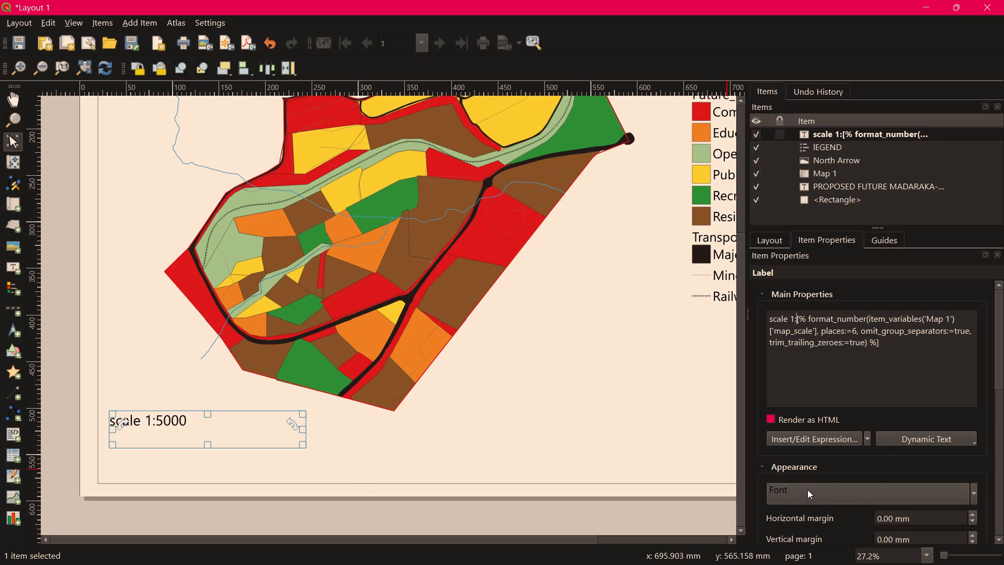
scroll(807, 490, "up", 3)
Replace the word "scale" in the scale label with "SCALE" in capitals.
left_click_drag(788, 318, 781, 318)
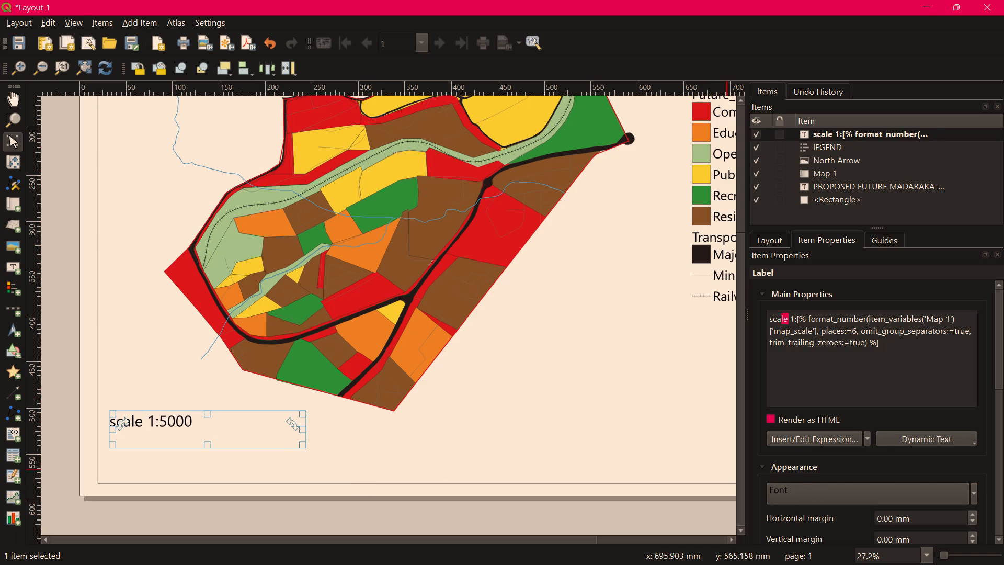
left_click_drag(781, 318, 769, 318)
type("SCALE")
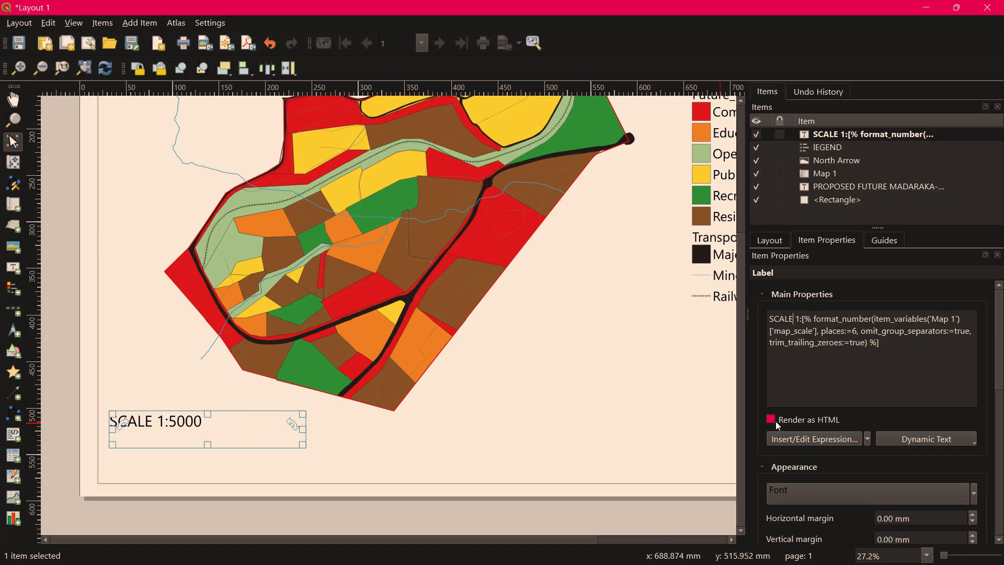
Enlarge the scale label's font a little further and deselect the label.
scroll(829, 487, "up", 4)
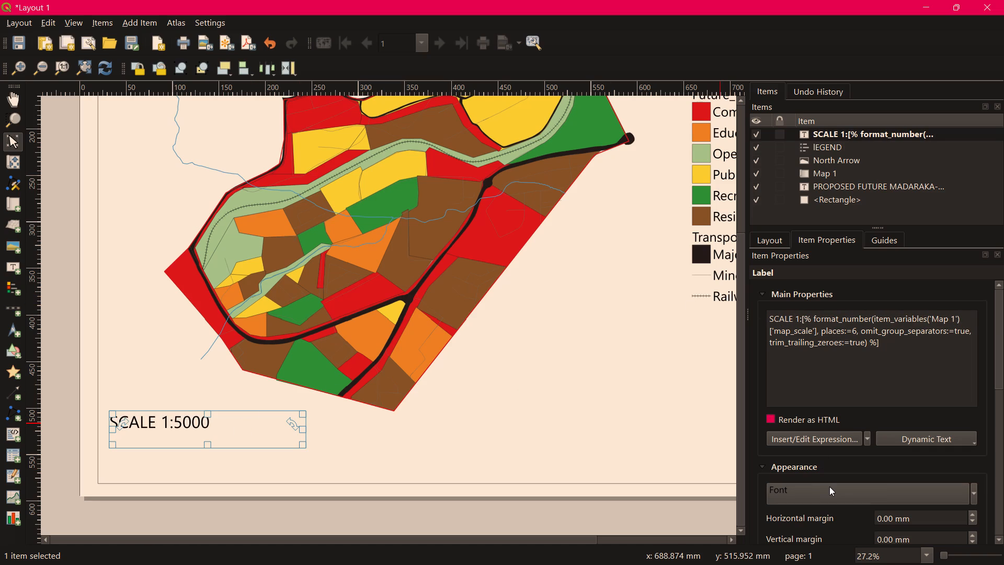
scroll(627, 406, "down", 2)
scroll(511, 389, "up", 1)
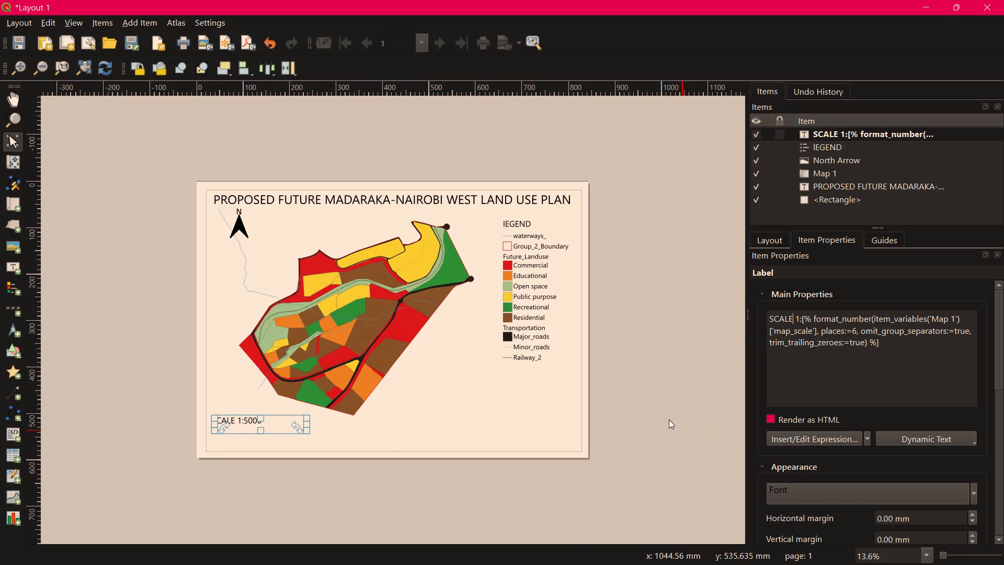
left_click(645, 395)
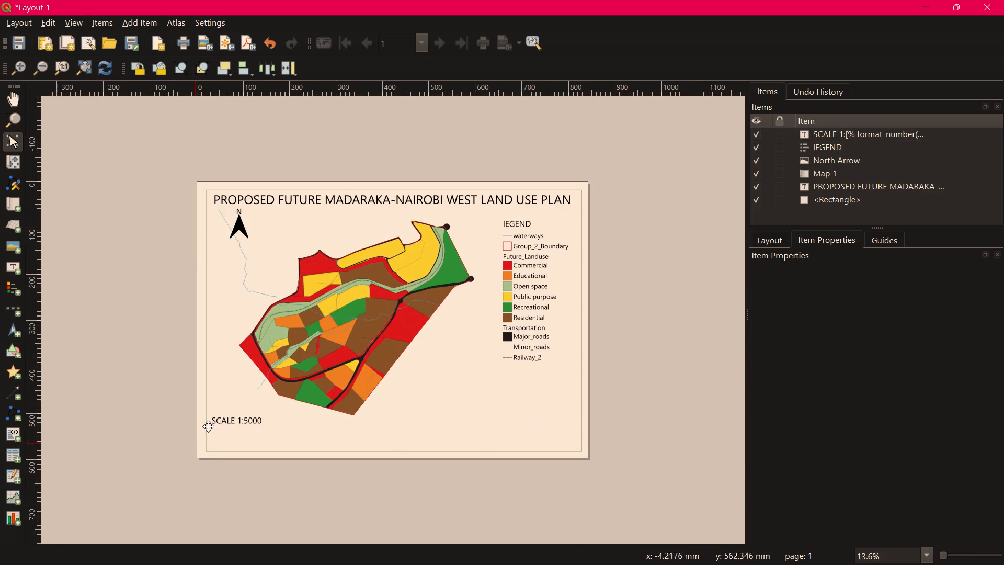
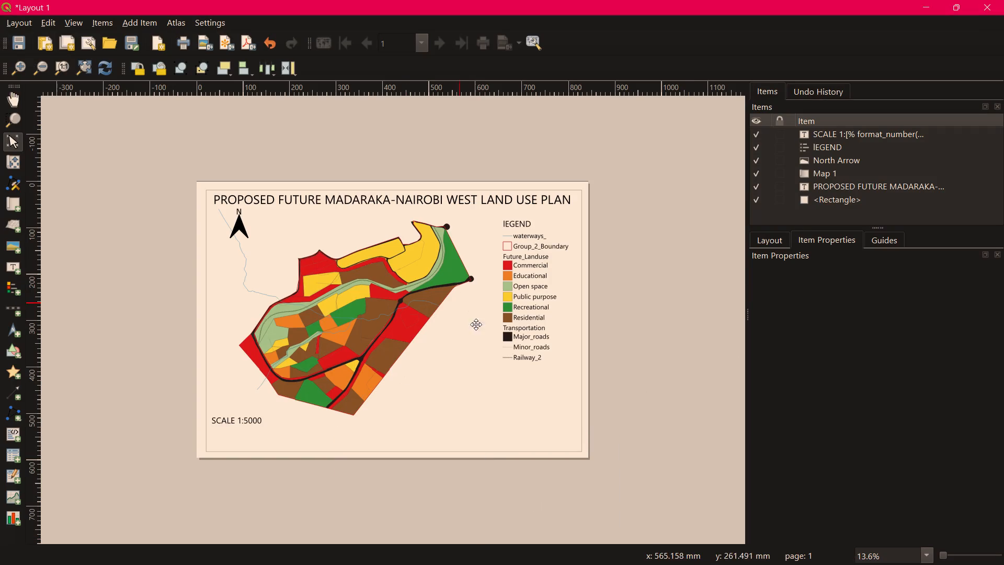
Add a text label about 318 by 131 mm below the legend, reaching the lower corner of the page border.
left_click(145, 17)
left_click(177, 83)
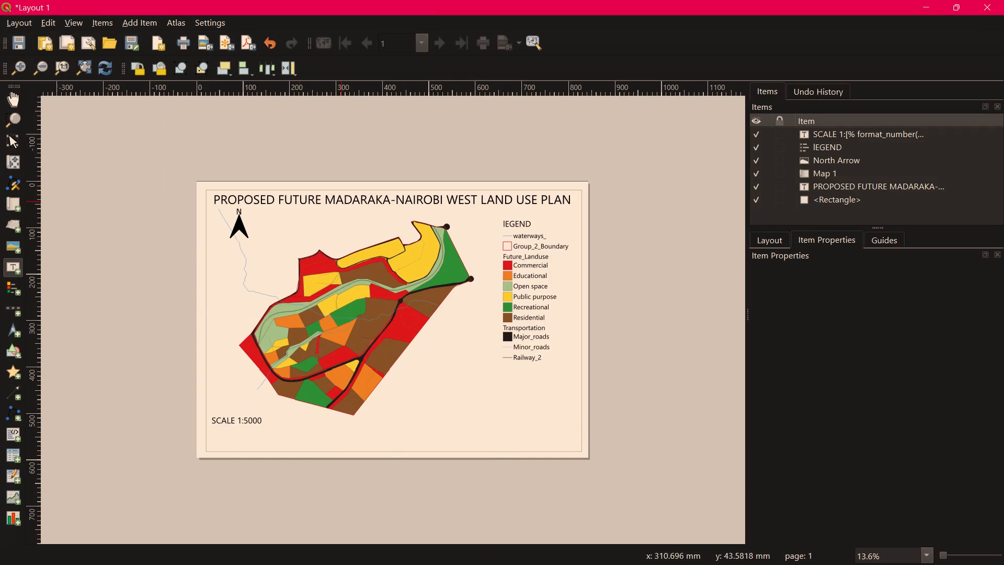
left_click_drag(432, 391, 534, 439)
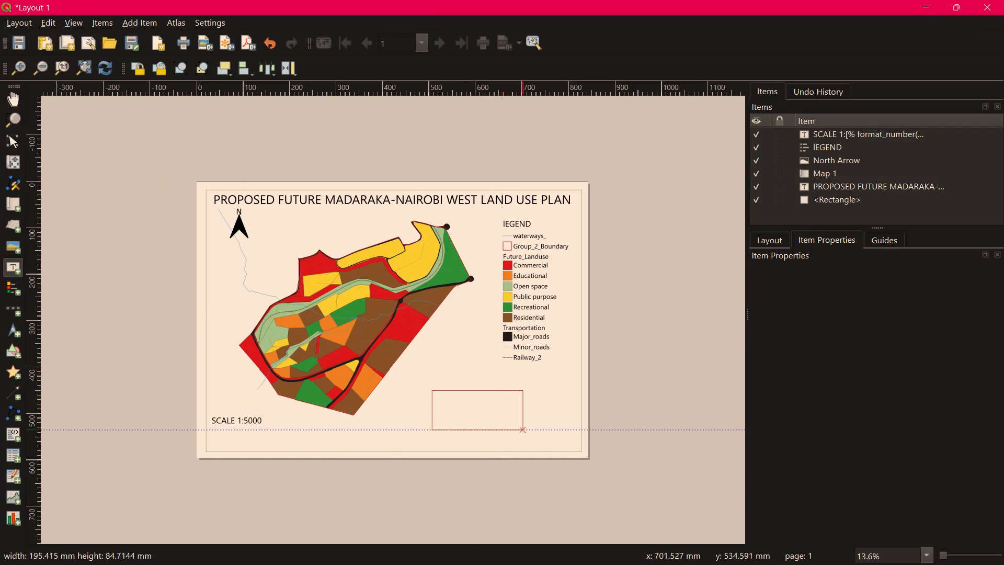
left_click_drag(534, 439, 580, 451)
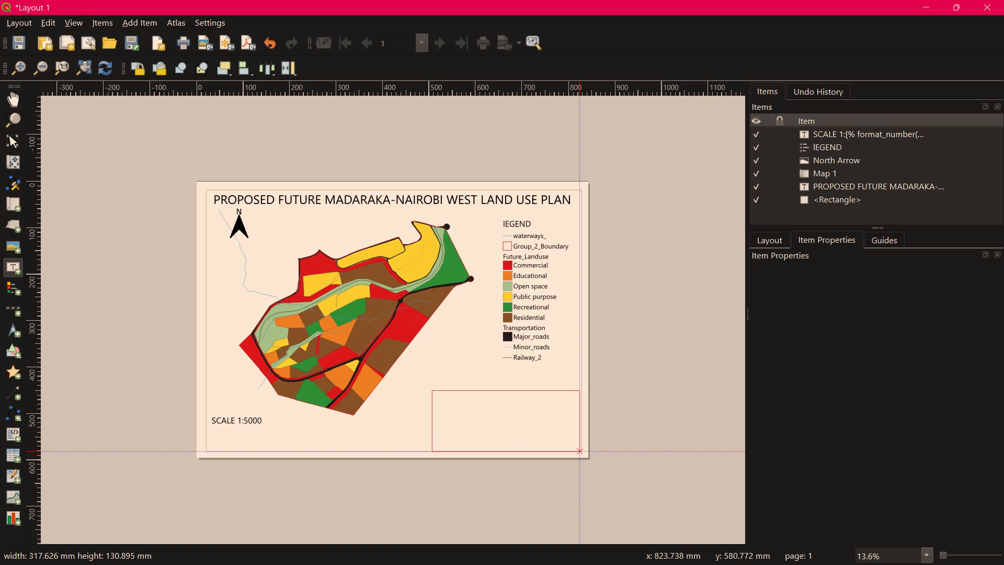
Replace the new label's placeholder text with the copied "CRS: WGS 1984 / UTM Zone 37S (EPSG:32737)." and "PREPARED BY:" author lines.
left_click_drag(820, 319, 793, 322)
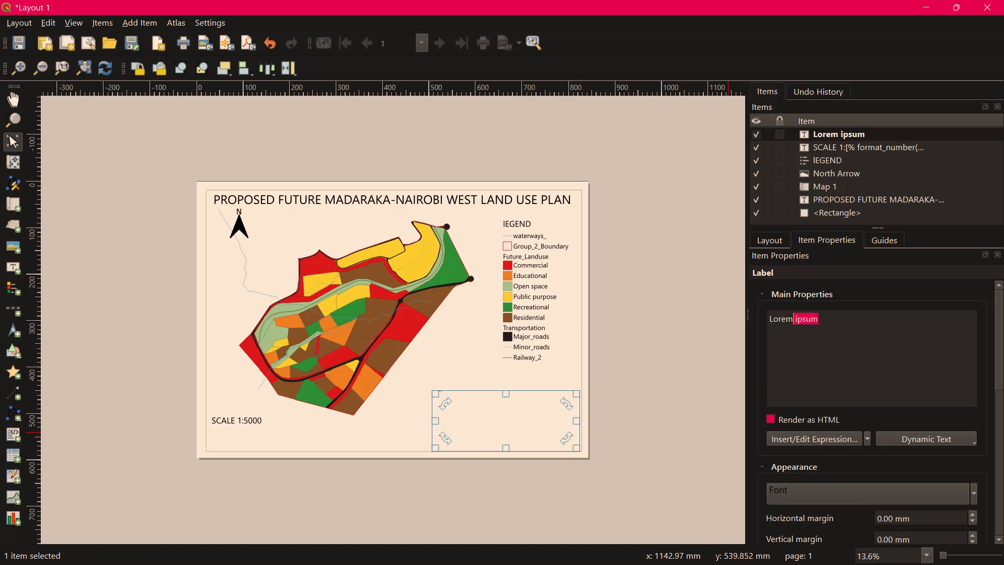
left_click_drag(793, 322, 768, 324)
left_click_drag(817, 315, 768, 320)
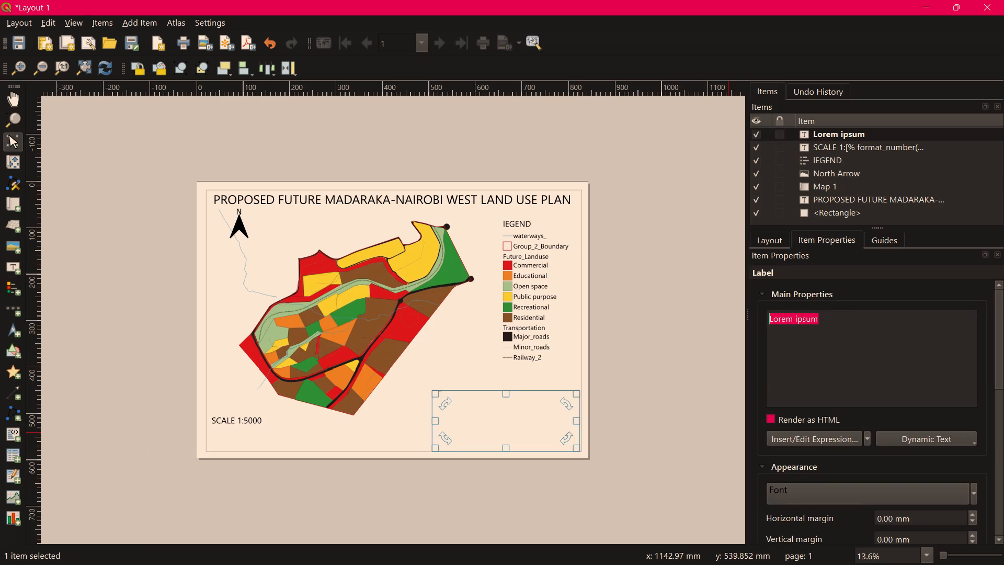
key("BackSpace")
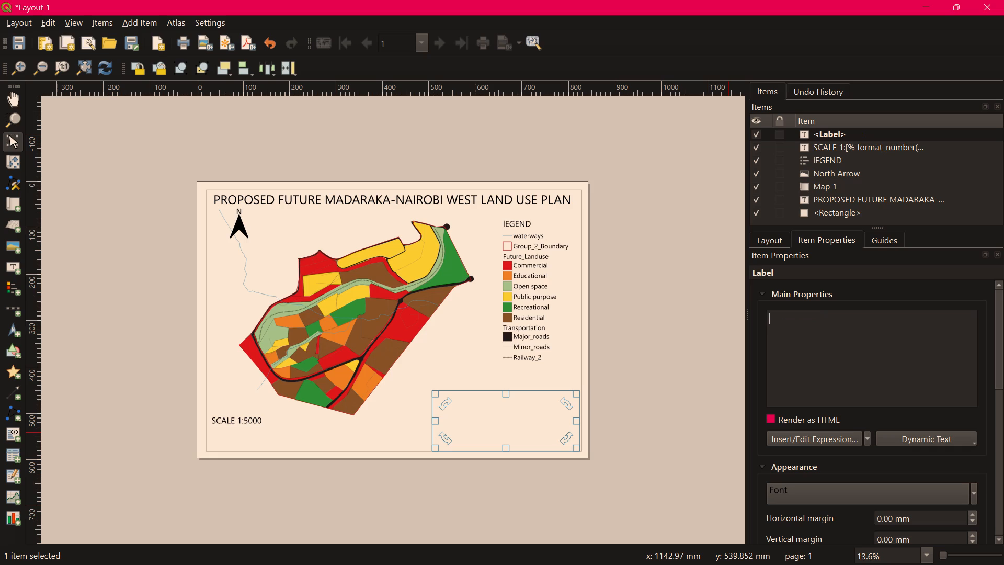
right_click(797, 330)
left_click(842, 406)
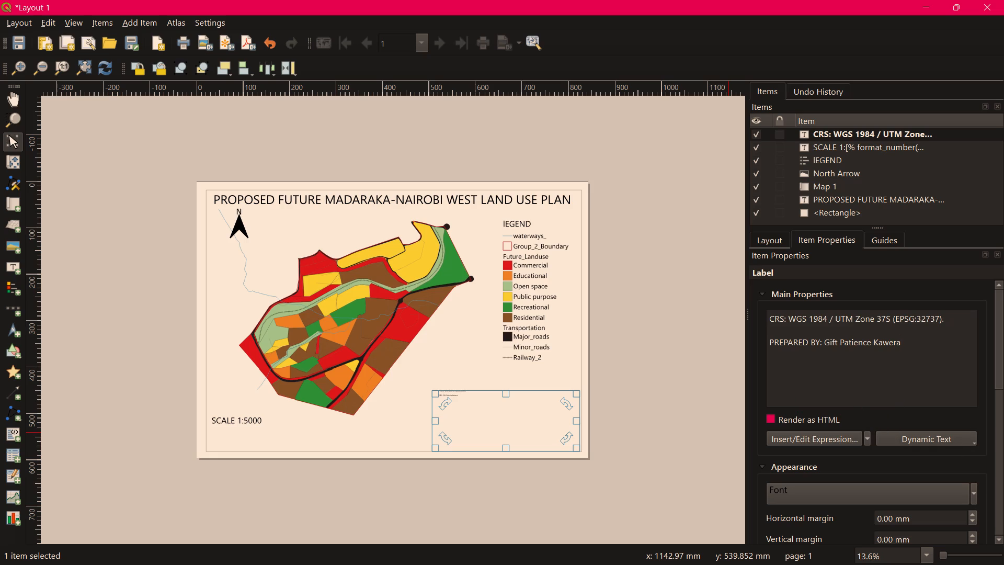
Correct the author's surname in the PREPARED BY line by replacing its "e" with "I".
left_click(891, 344)
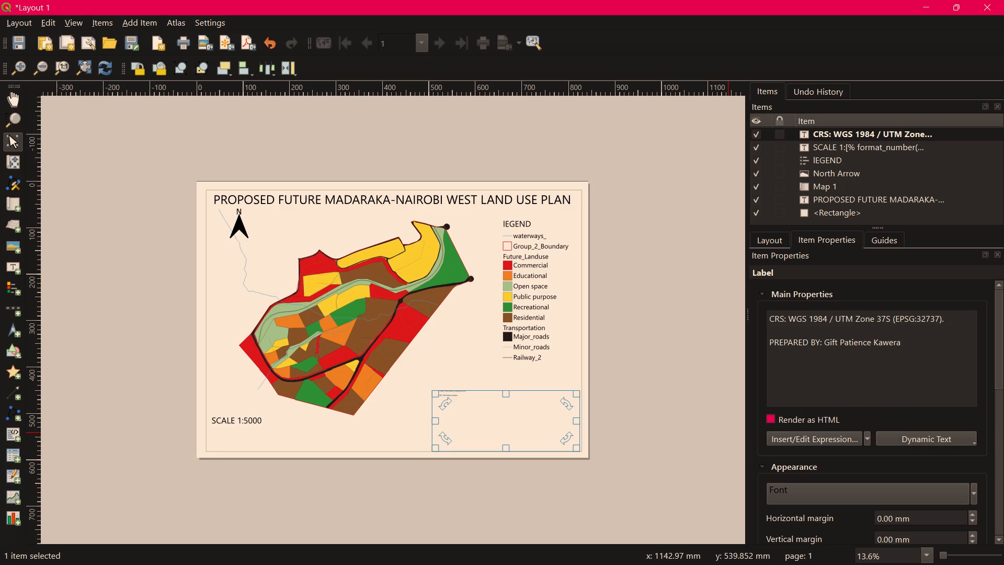
left_click(892, 342)
key("BackSpace")
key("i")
Enlarge the CRS and author label's font to a readable size that keeps the CRS text on one line, and deselect the label.
scroll(852, 488, "down", 1)
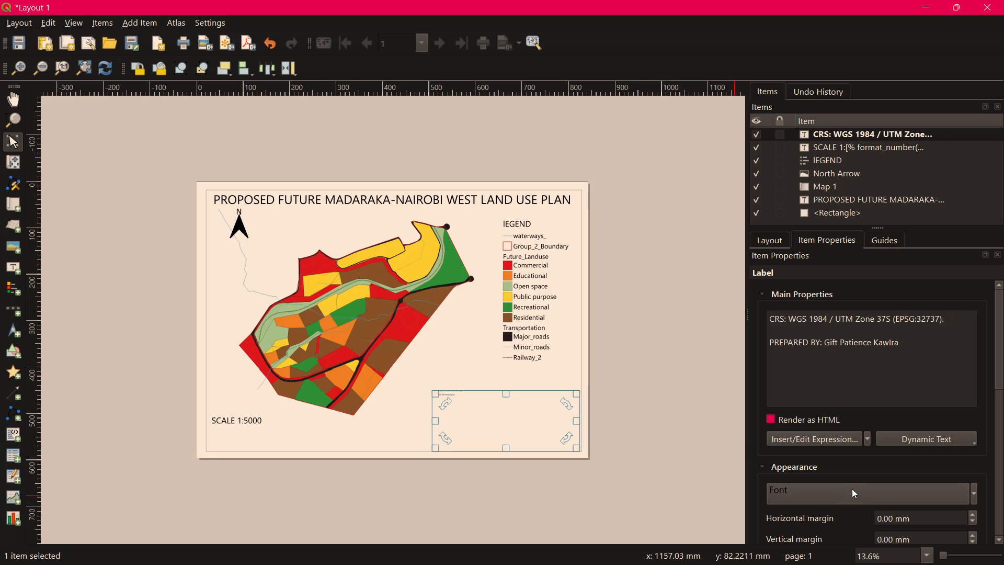
scroll(852, 489, "up", 17)
scroll(858, 494, "up", 14)
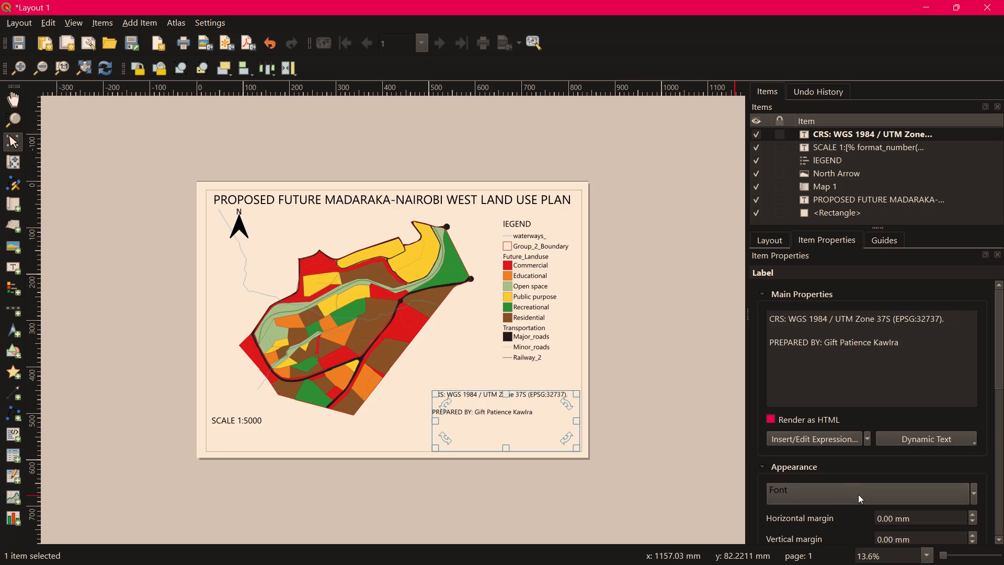
scroll(858, 494, "up", 5)
scroll(858, 494, "down", 1)
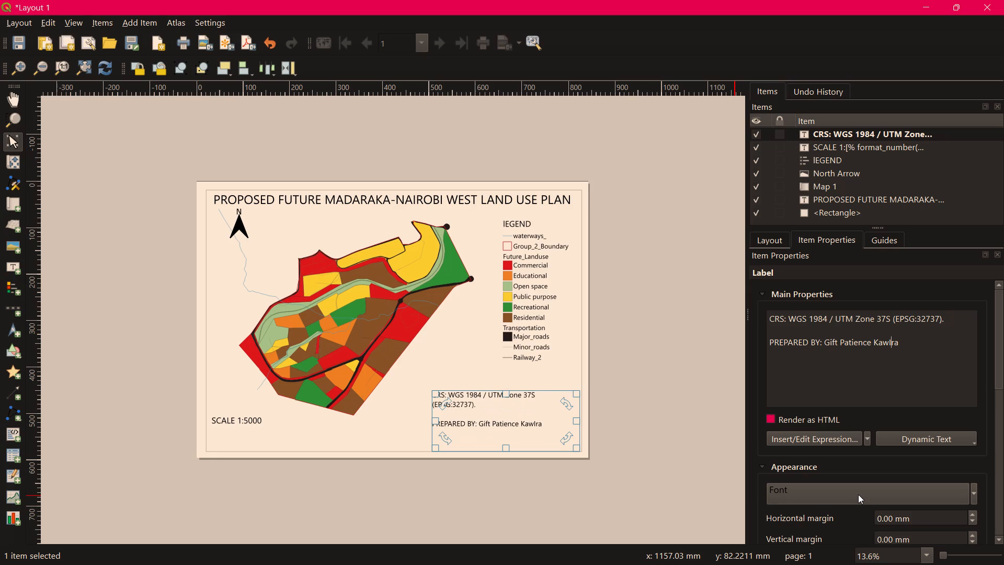
scroll(858, 494, "down", 1)
left_click(709, 372)
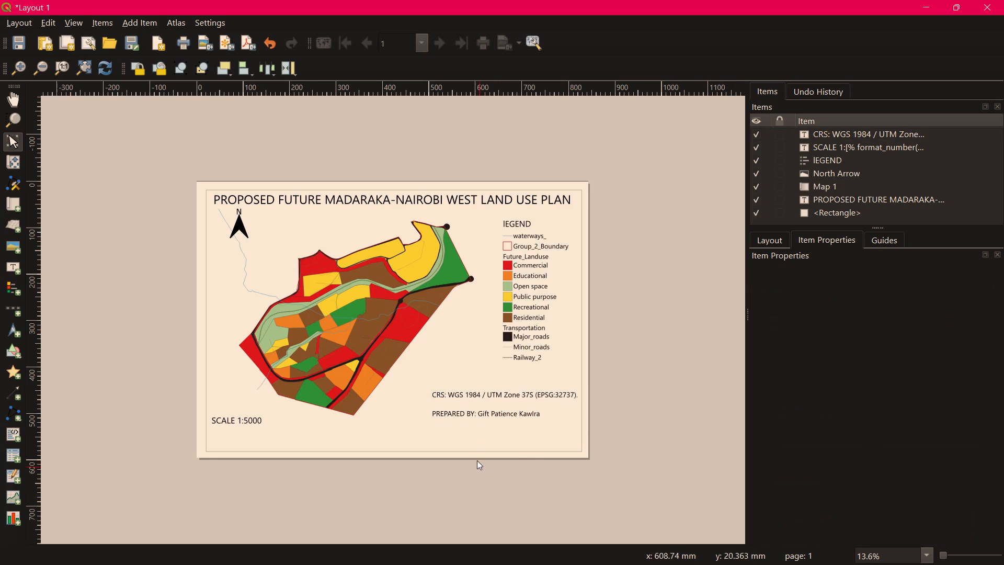
Widen the CRS and author label by extending its left edge slightly toward the map.
left_click(489, 412)
left_click_drag(433, 422, 417, 418)
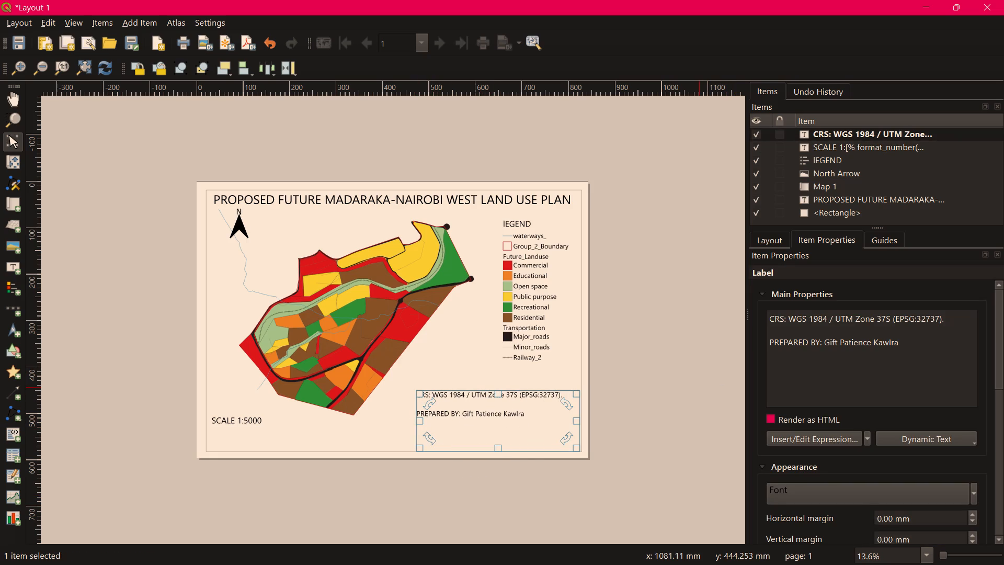
Remove the blank line between the CRS and PREPARED BY lines in the credits label.
left_click(769, 343)
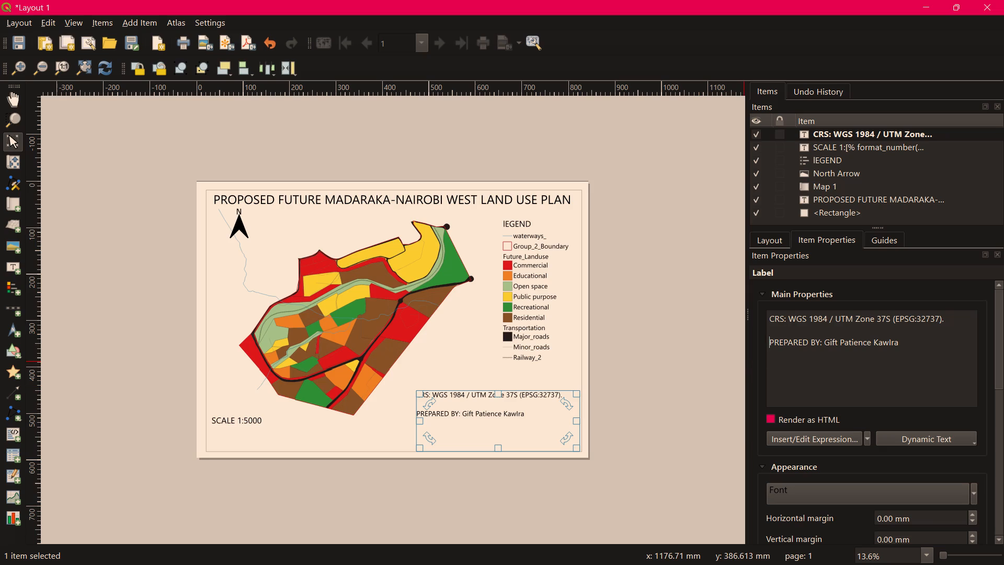
key("BackSpace")
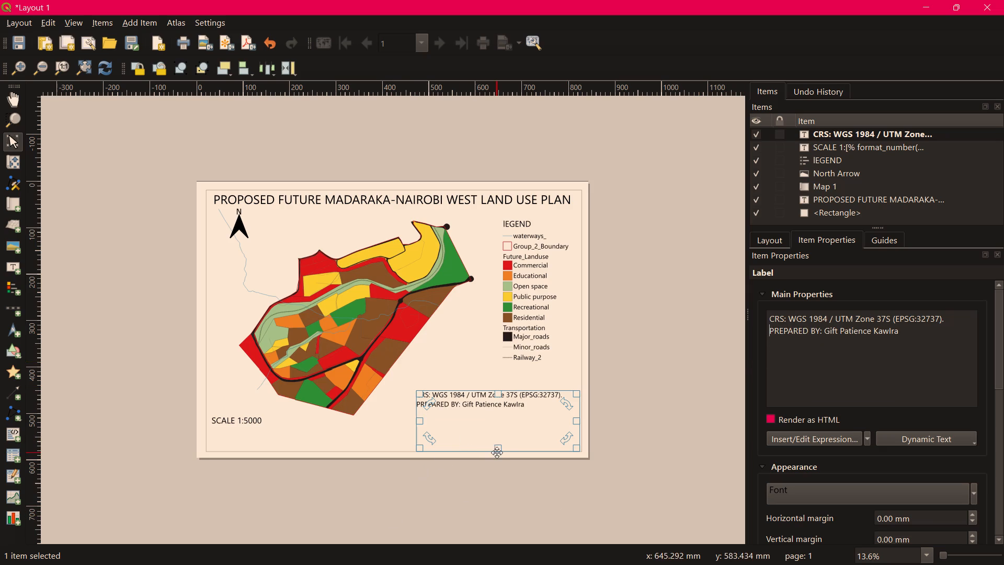
Shorten the credits label's frame, move it down level with the scale text inside the border, and deselect it.
left_click_drag(499, 448, 500, 421)
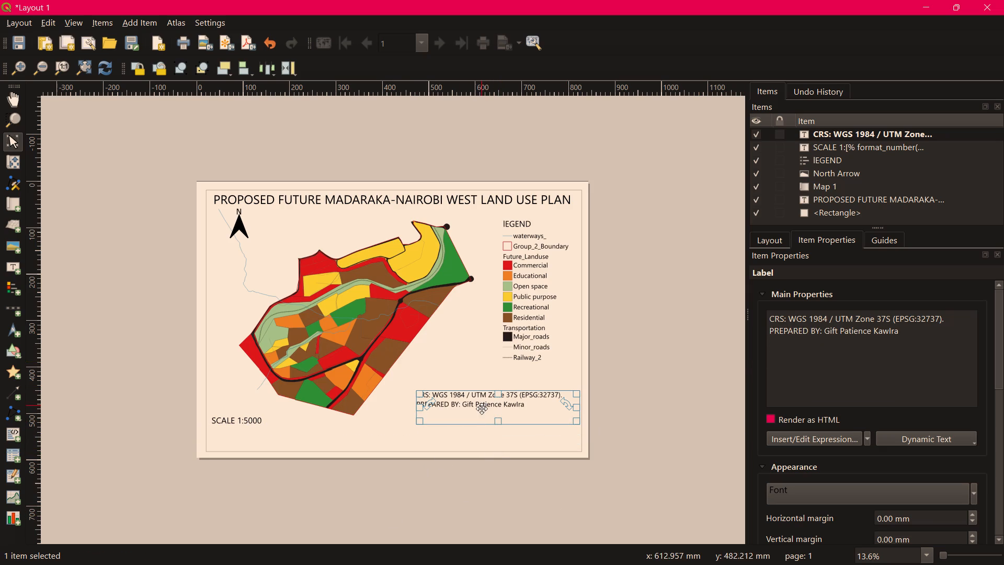
left_click_drag(483, 410, 489, 431)
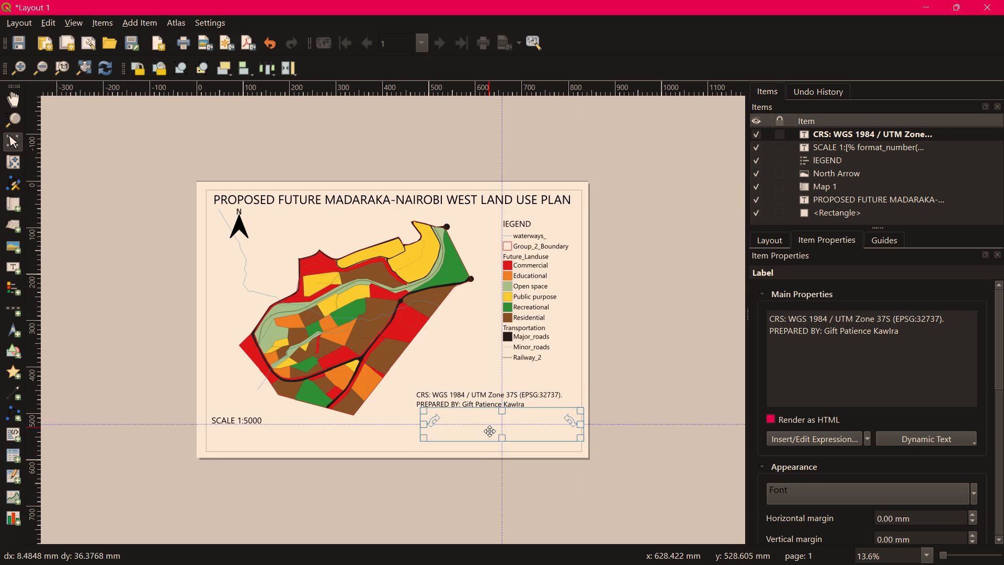
left_click_drag(489, 431, 486, 433)
left_click(637, 372)
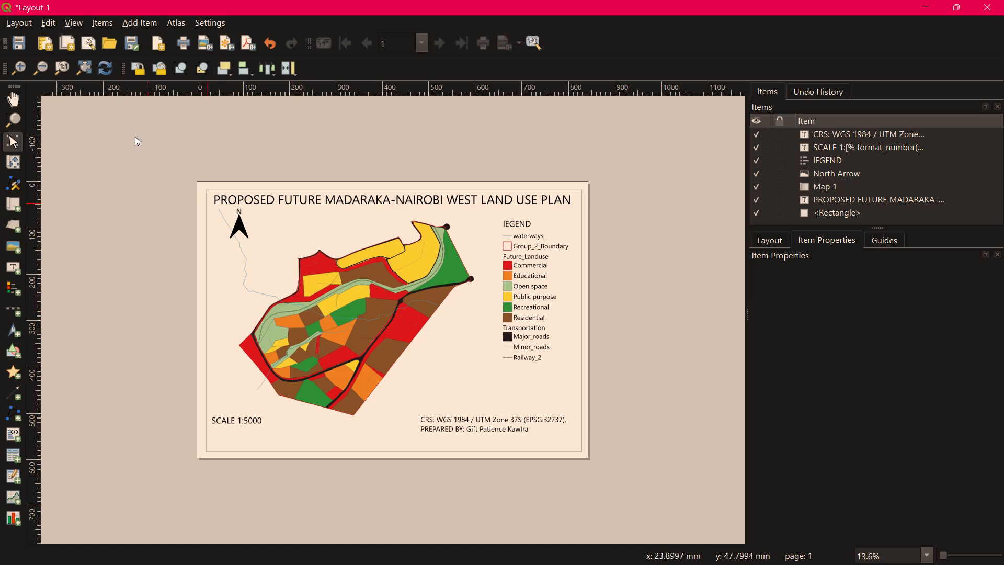
Export the layout as an image named "madaraka future kanduse image" in the QGIS folder, using the default export options.
left_click(19, 24)
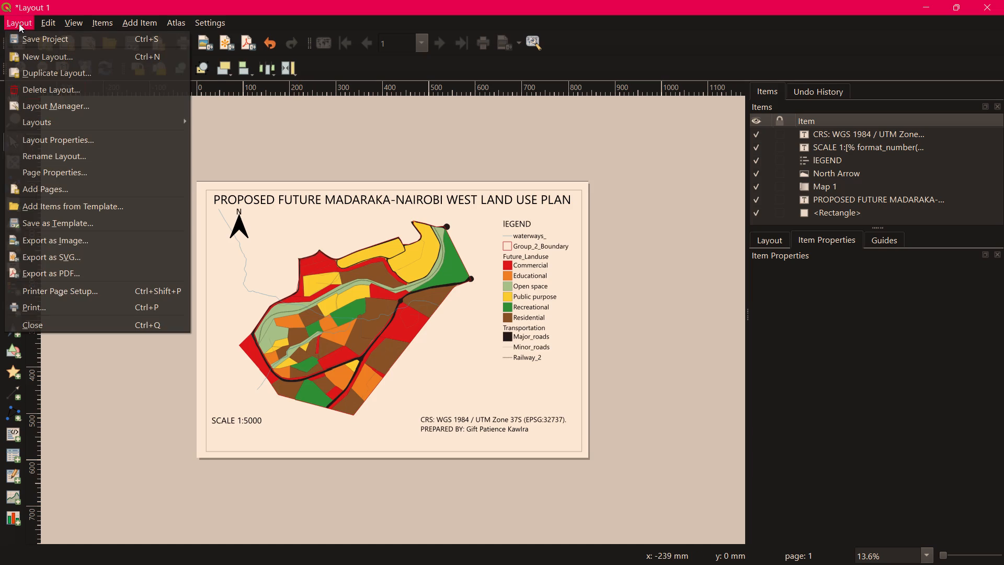
left_click(105, 240)
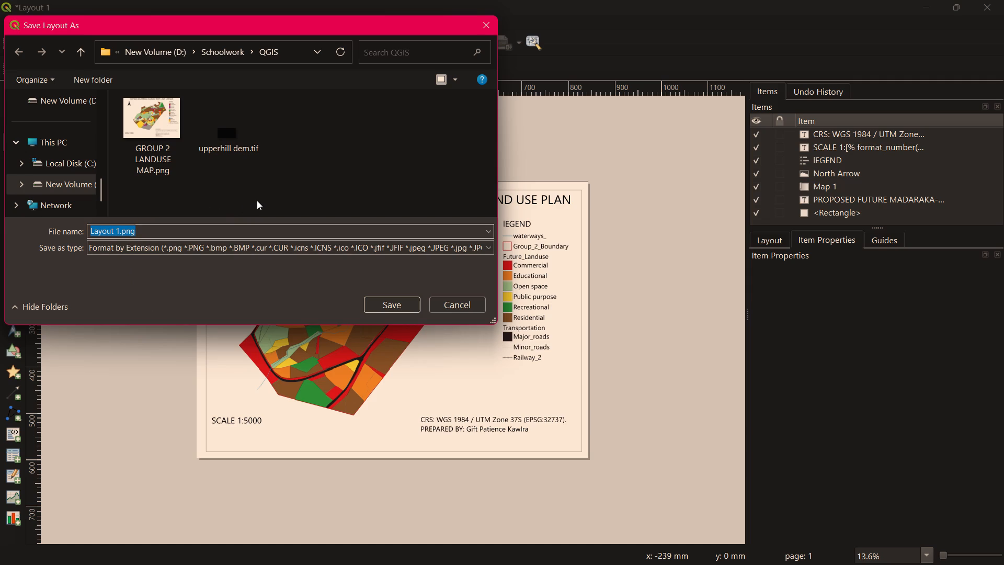
type("ma")
key("d")
type("araka")
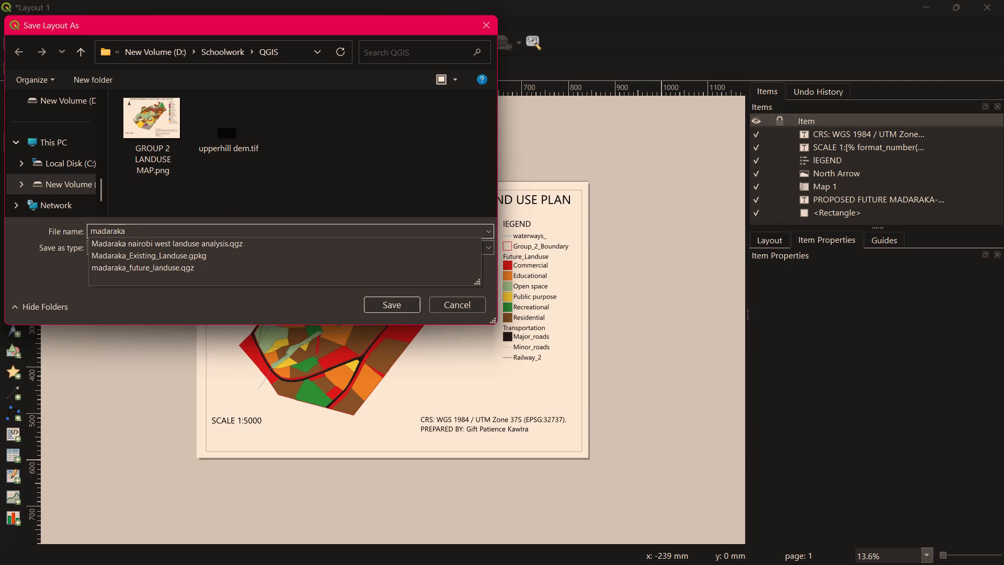
key("space")
type("la")
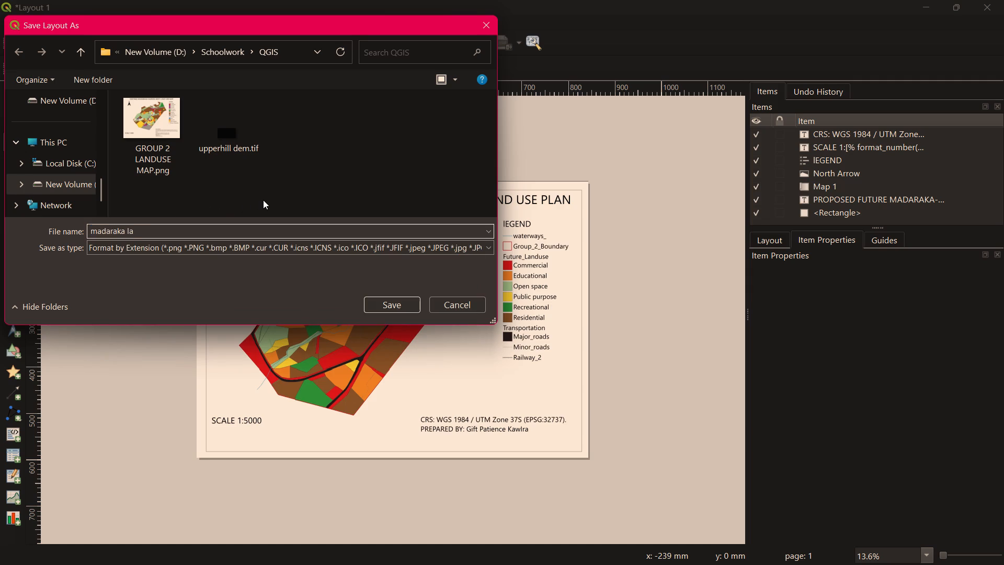
key("BackSpace")
key("BackSpace")
type("fi")
key("BackSpace")
type("uture kanduse")
key("space")
type("image")
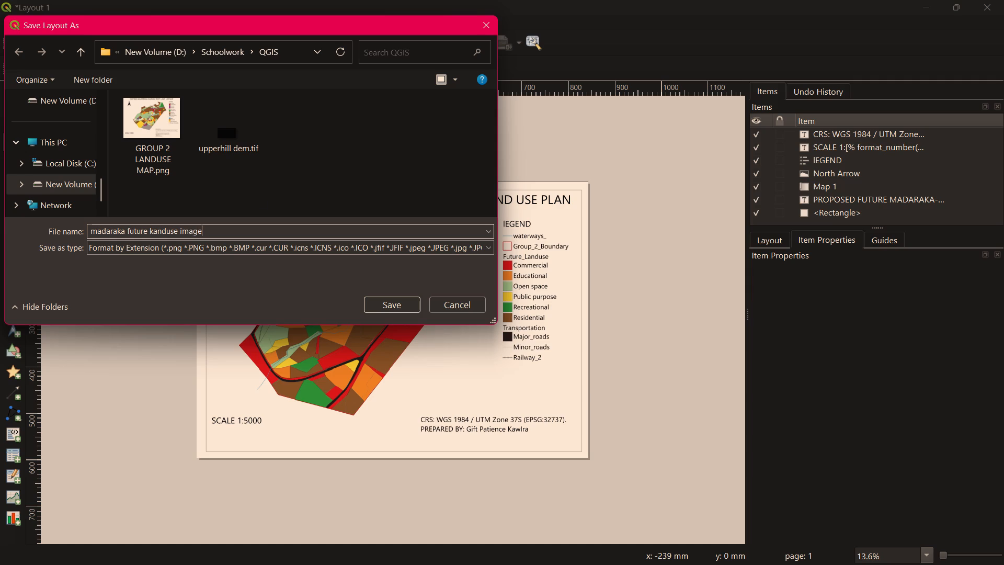
left_click(395, 302)
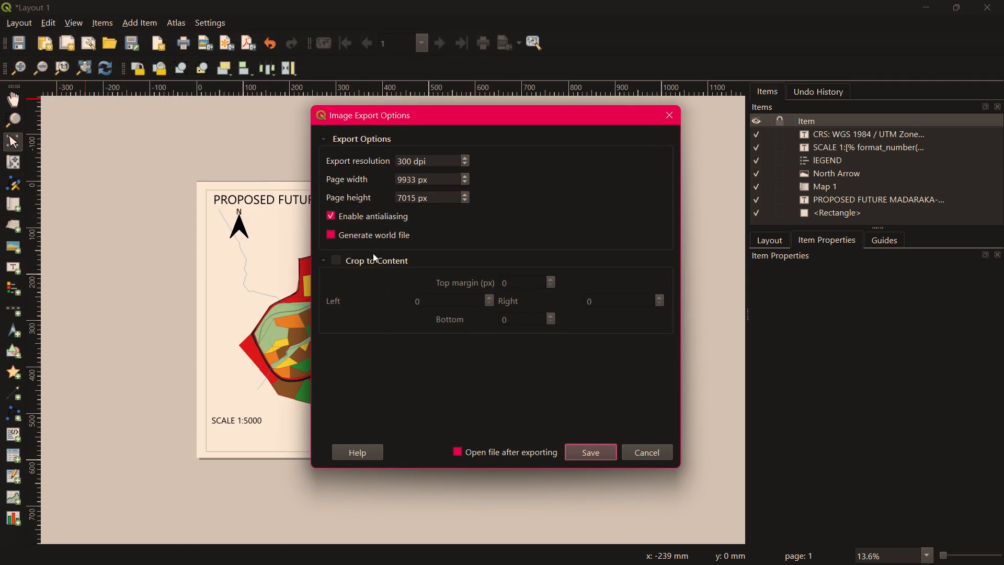
left_click(594, 451)
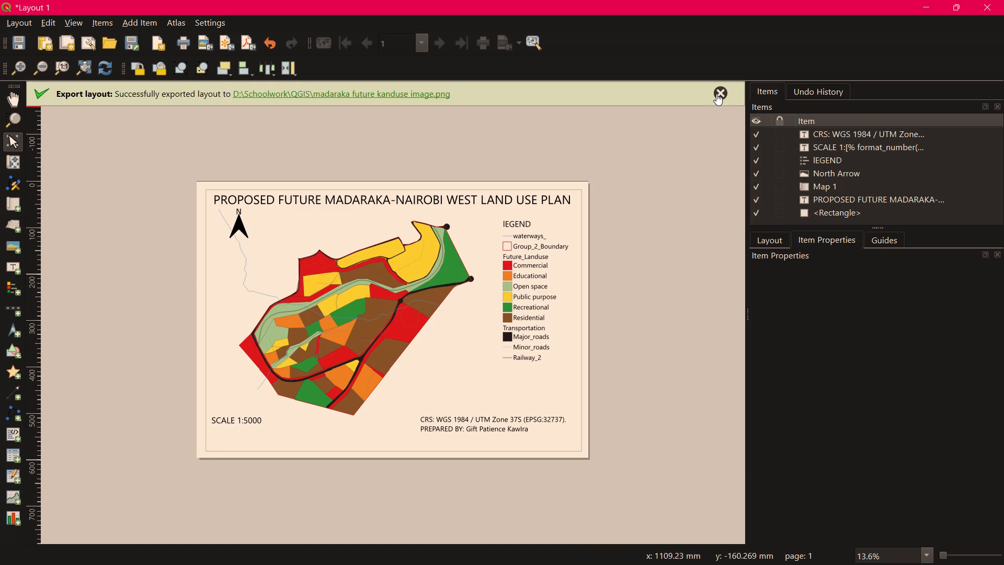
left_click(720, 94)
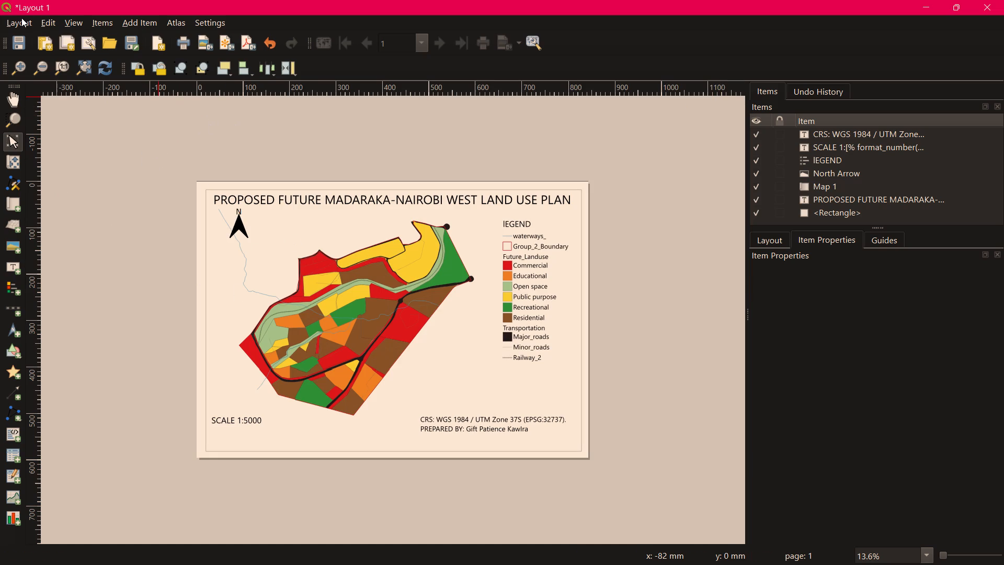
Export the layout as a PDF named "madaraka future anduse pdf" in the QGIS folder, using the default export options.
left_click(21, 18)
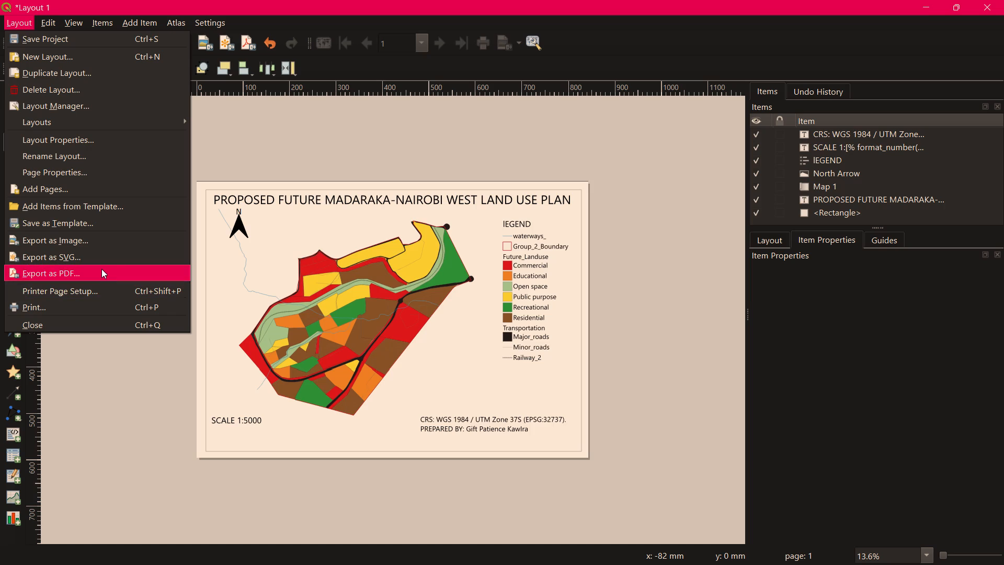
left_click(101, 268)
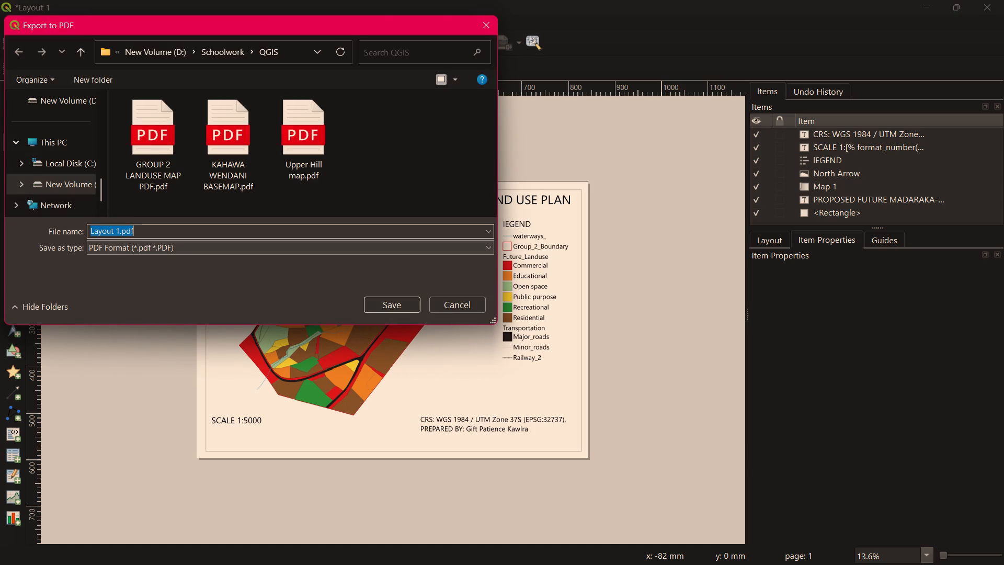
type("madara")
key("k")
type("a future")
key("space")
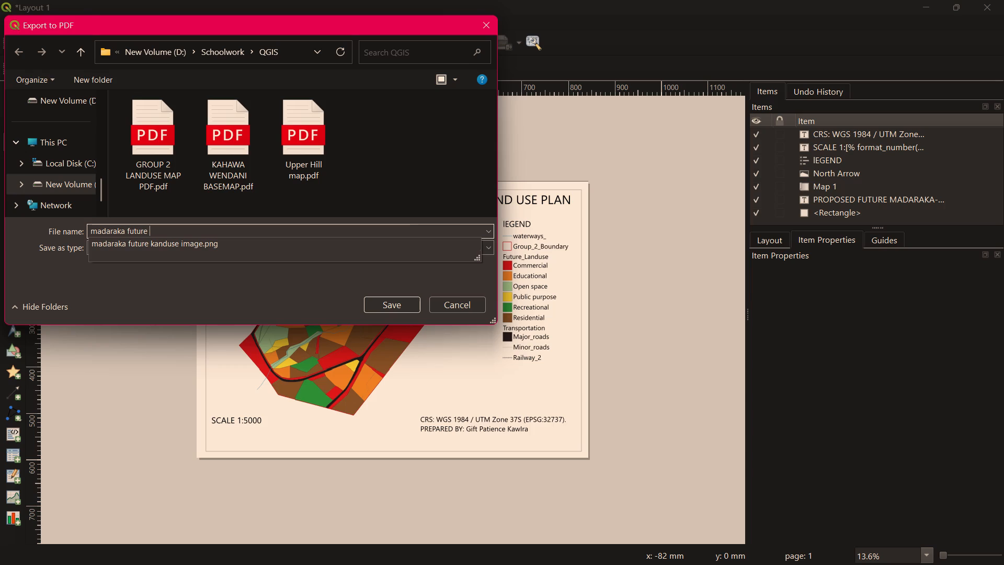
type("anduse")
key("space")
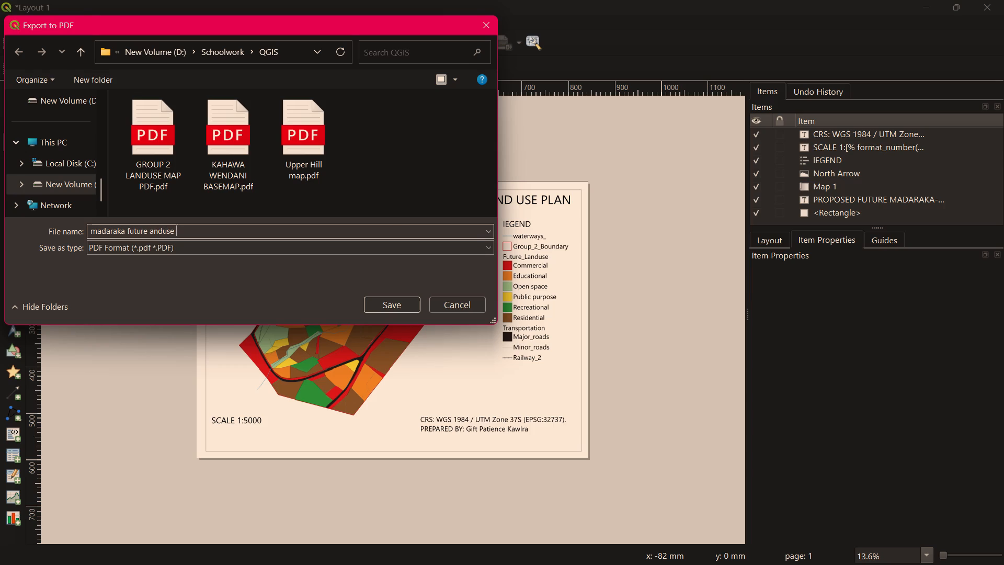
type("pdt")
key("BackSpace")
key("f")
left_click(408, 303)
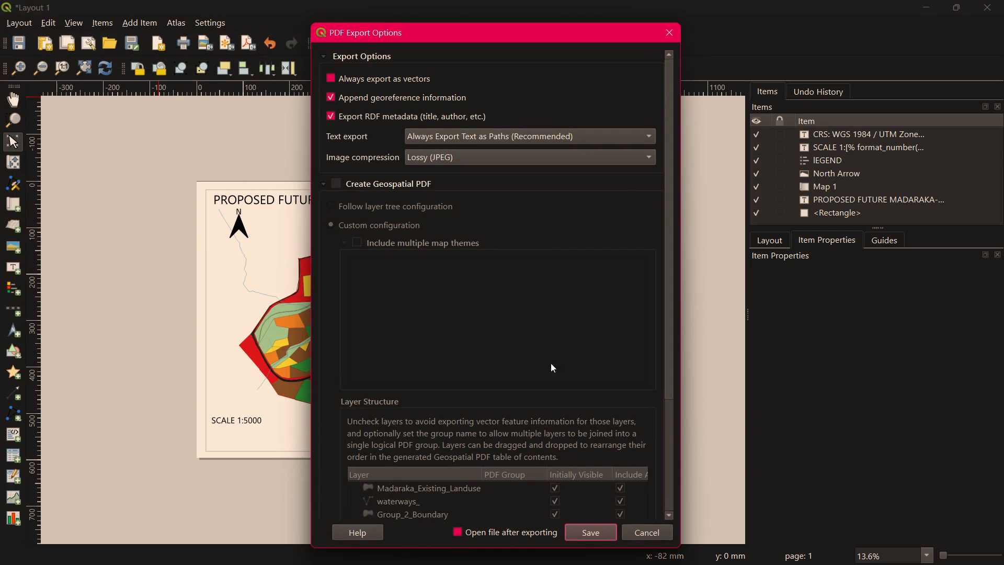
left_click(592, 529)
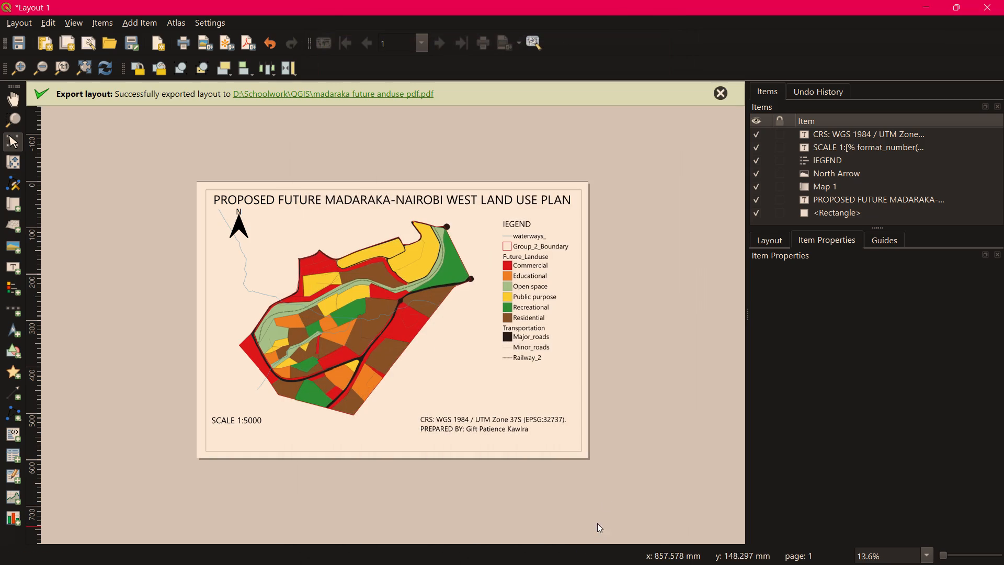
Minimise the layout and browser windows to return to the main QGIS project window.
left_click(927, 4)
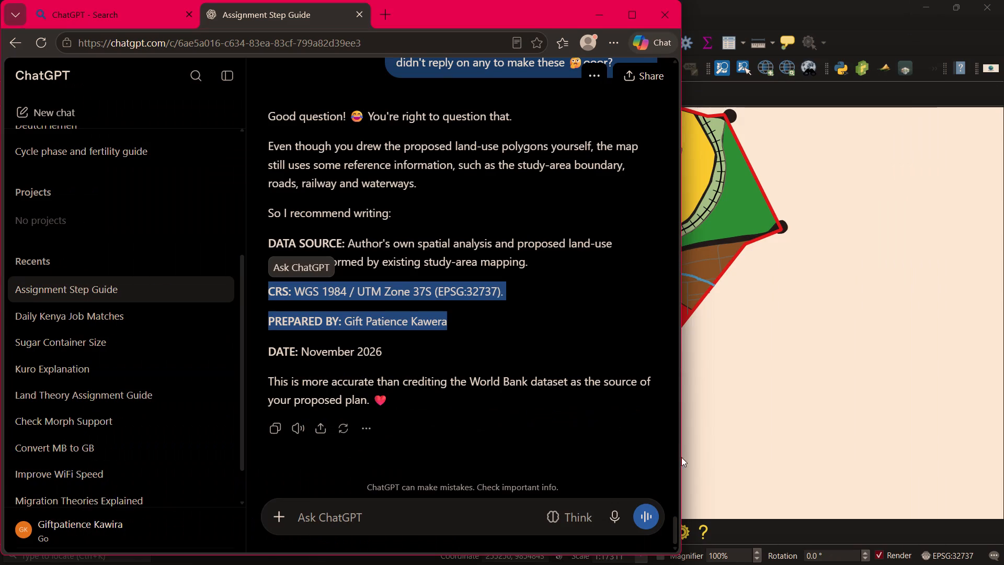
left_click(603, 12)
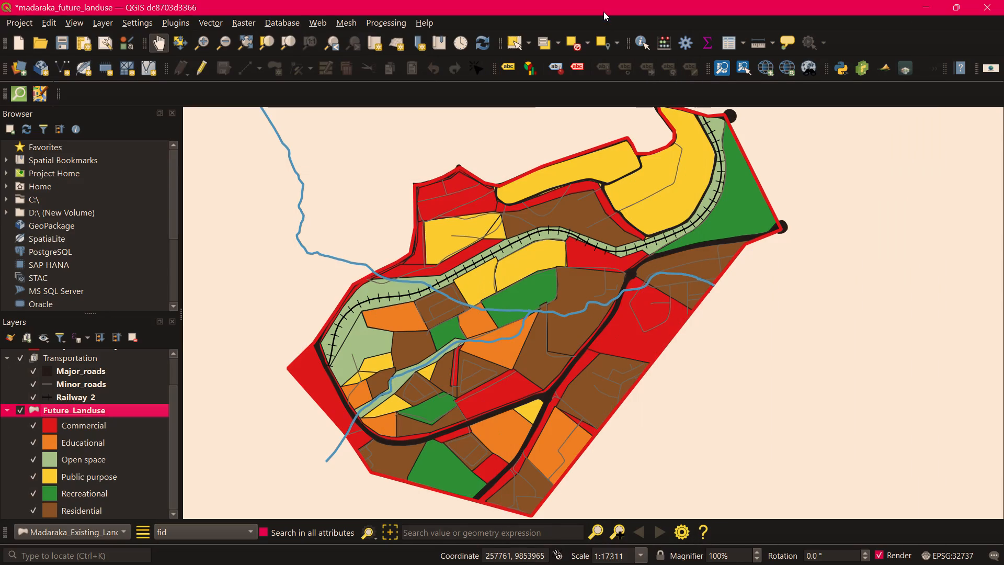
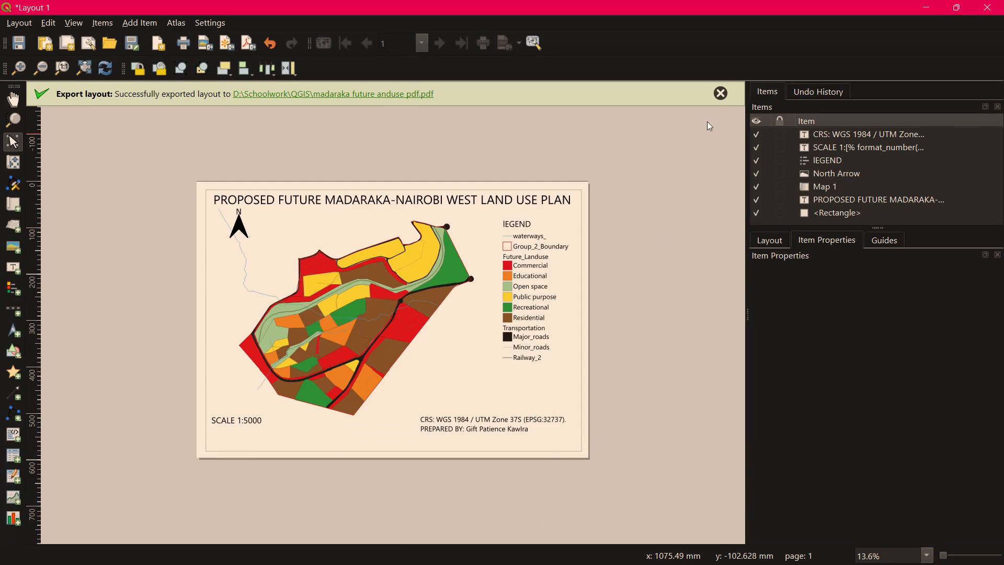
Dismiss the export notification above the layout canvas.
left_click(723, 88)
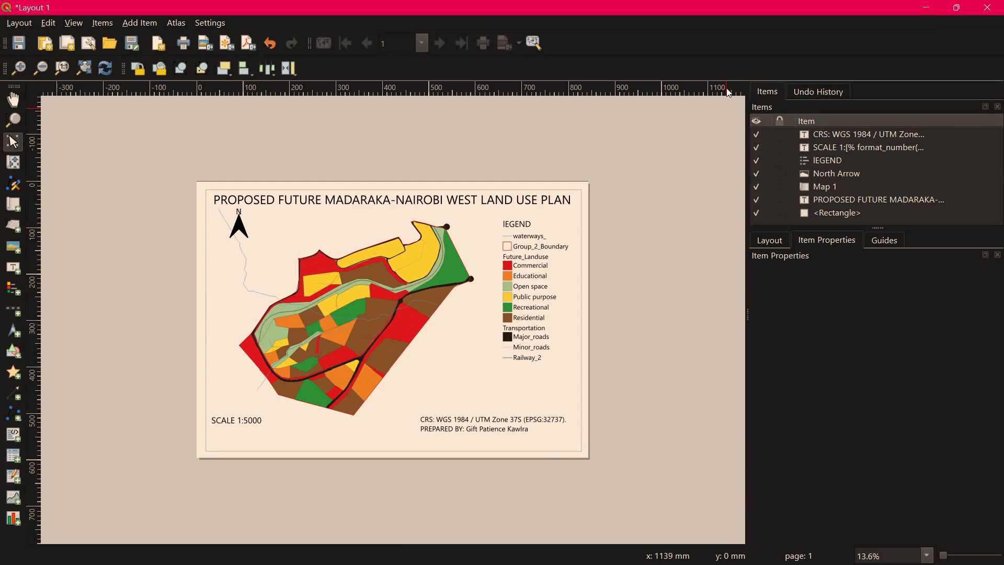